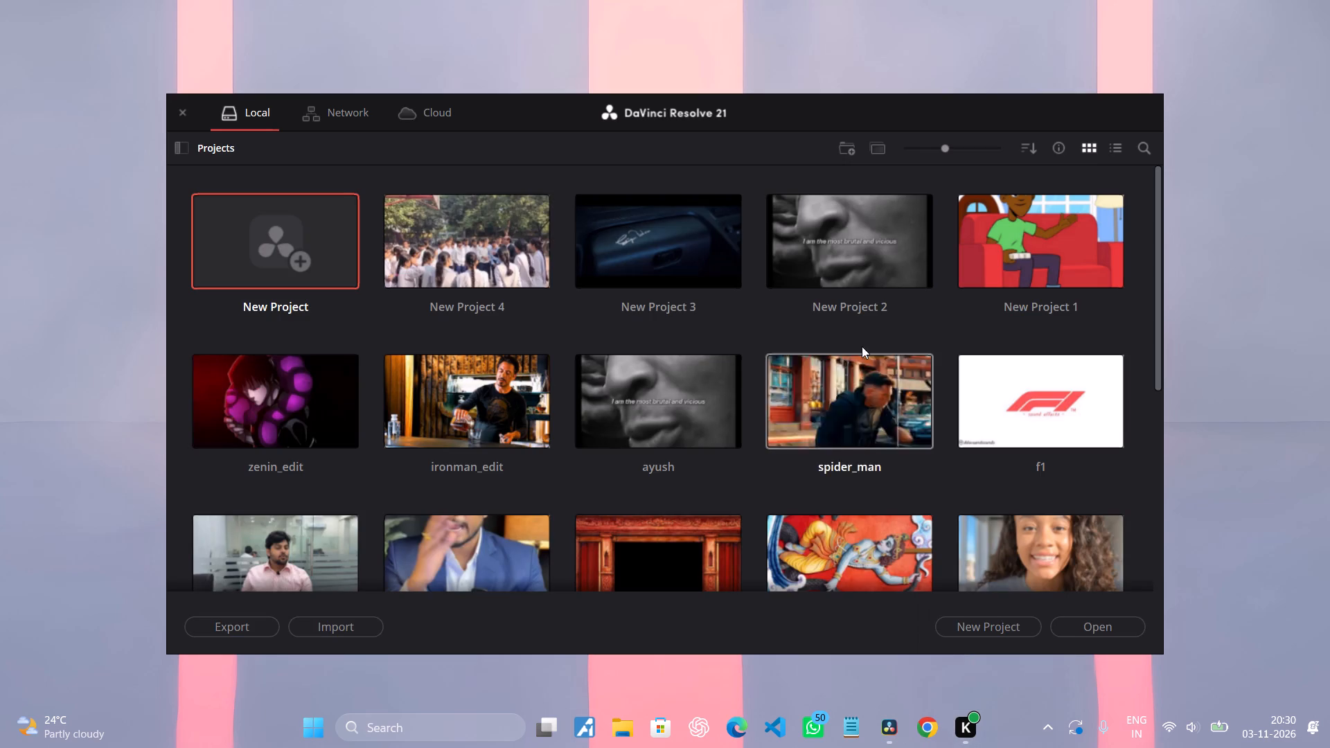
# Open the existing project New Project 3 from the local project library.
pyautogui.doubleClick(630, 232)
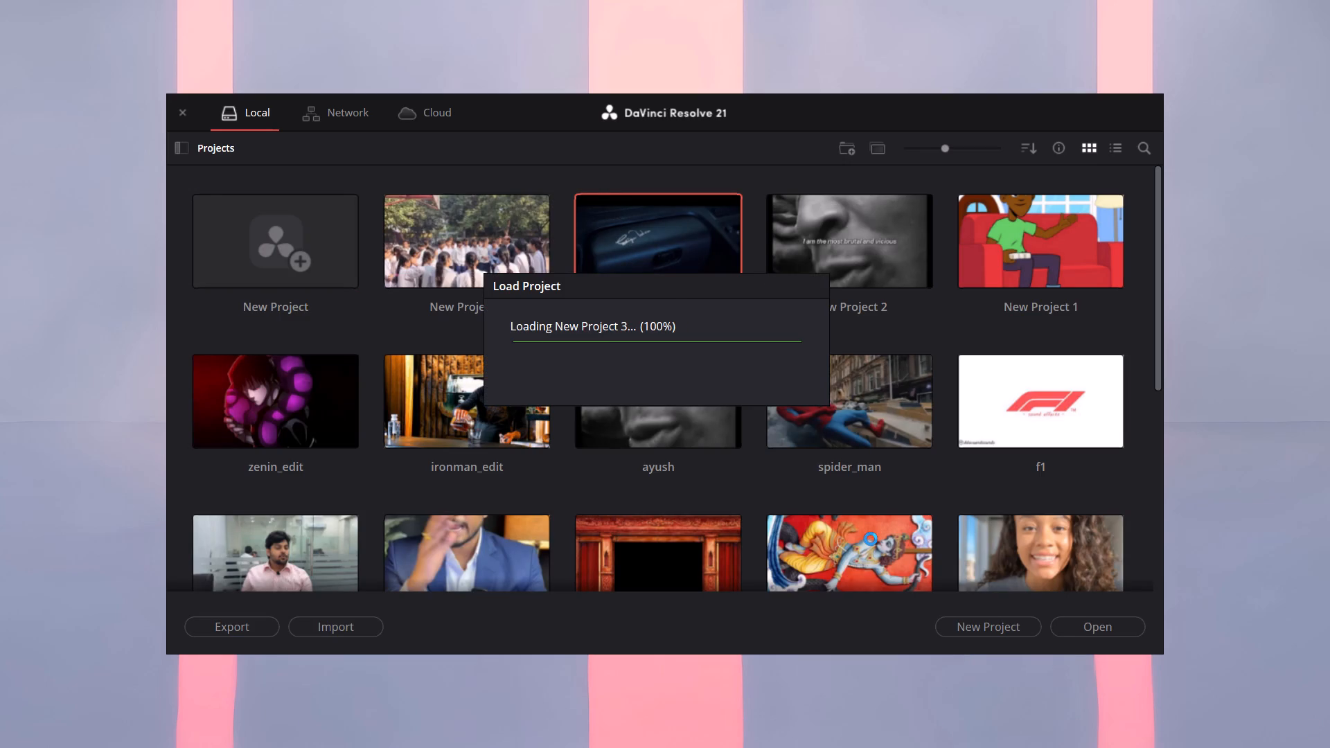
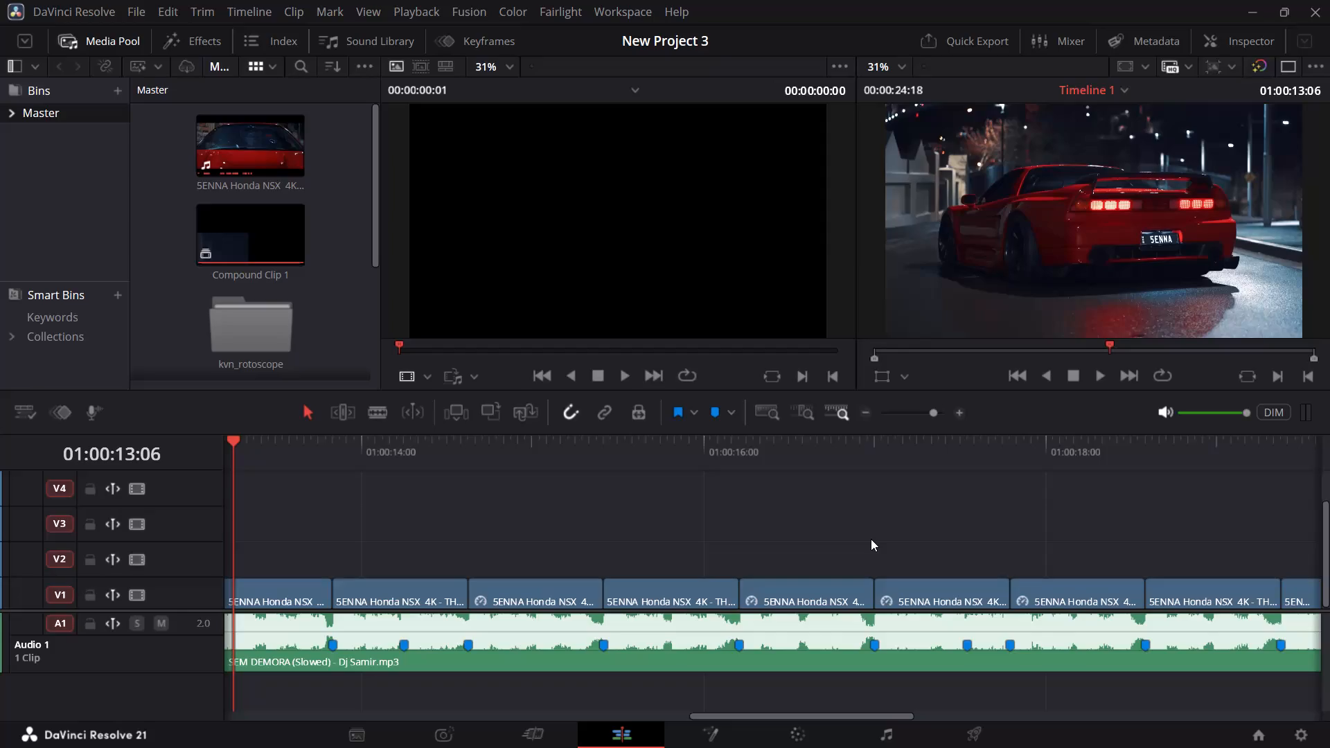
# Play back Timeline 1 around 01:00:13:06 and again from near its beginning to review the existing edit.
pyautogui.press('space')
pyautogui.press('space')
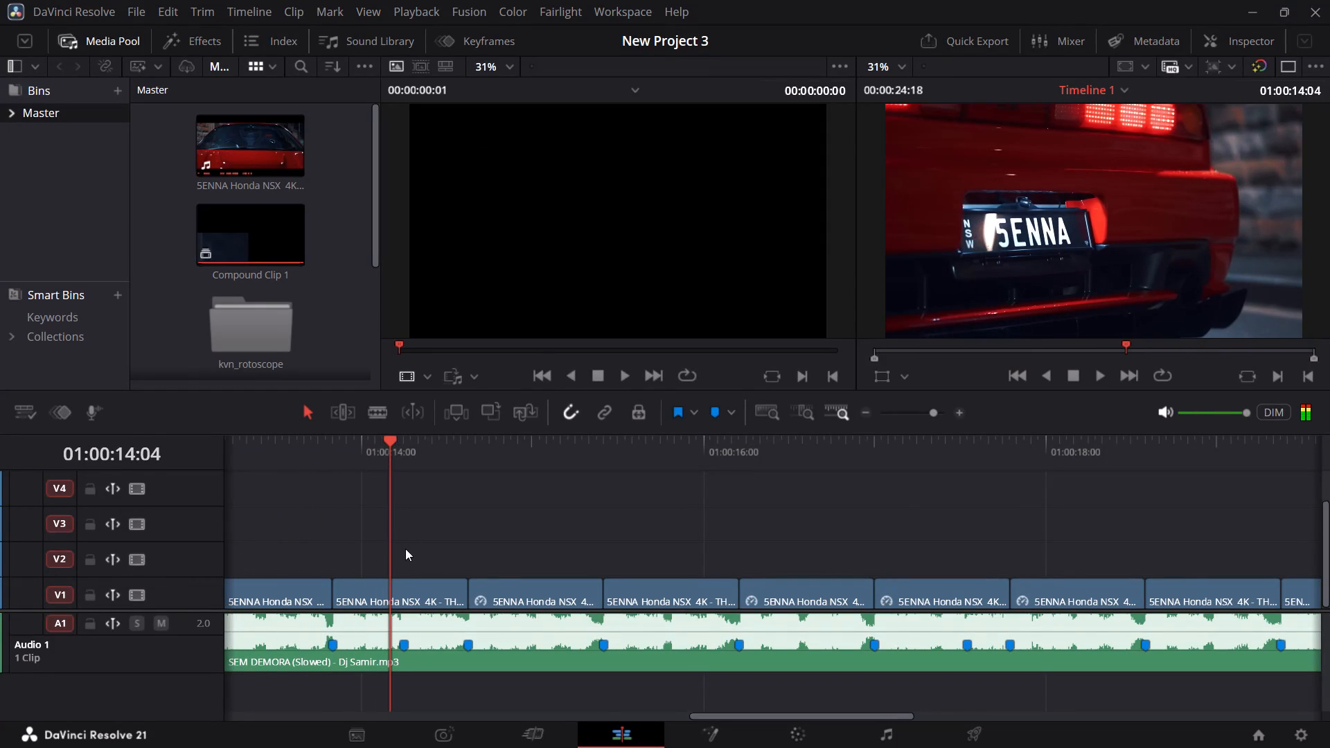
pyautogui.keyDown('ctrl'); pyautogui.scroll(5, 419, 536); pyautogui.keyUp('ctrl')
pyautogui.keyDown('alt'); pyautogui.scroll(-8, 423, 533); pyautogui.keyUp('alt')
pyautogui.keyDown('ctrl'); pyautogui.scroll(9, 432, 532); pyautogui.keyUp('ctrl')
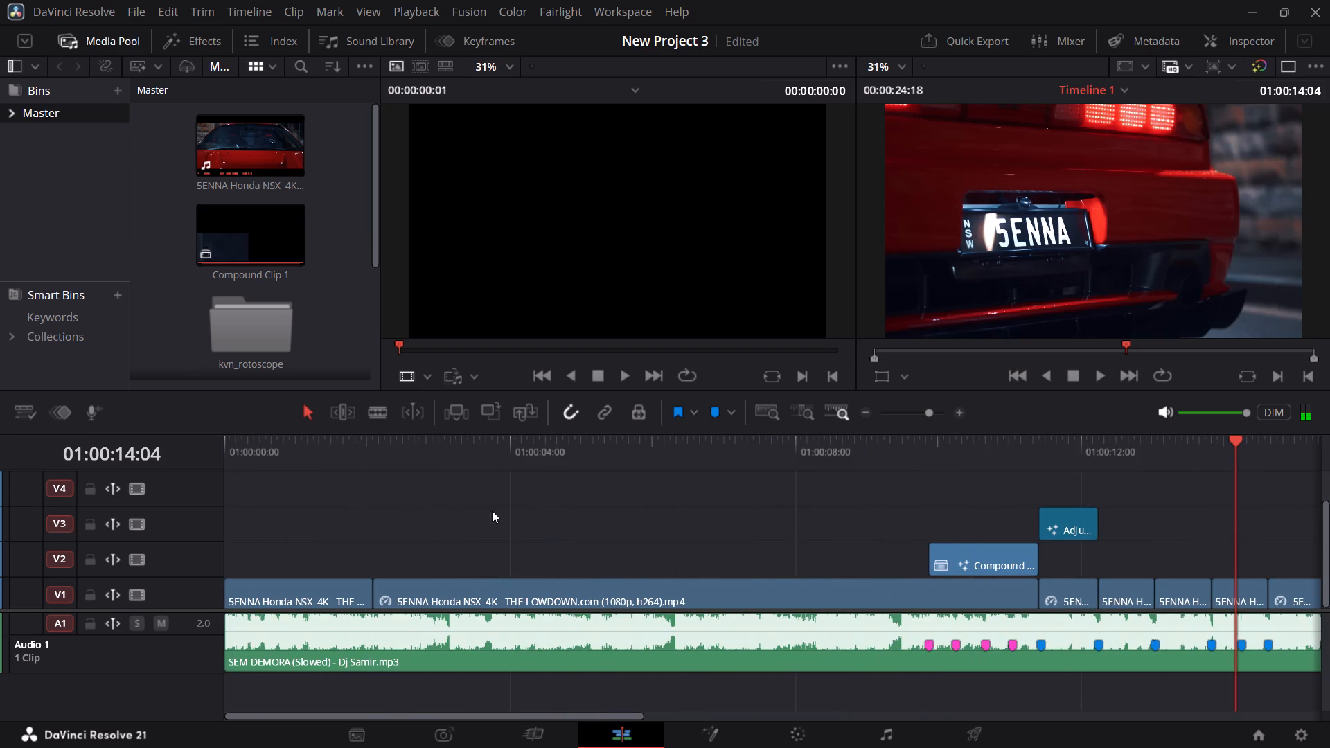
pyautogui.moveTo(357, 453); pyautogui.dragTo(280, 463)
pyautogui.press('space')
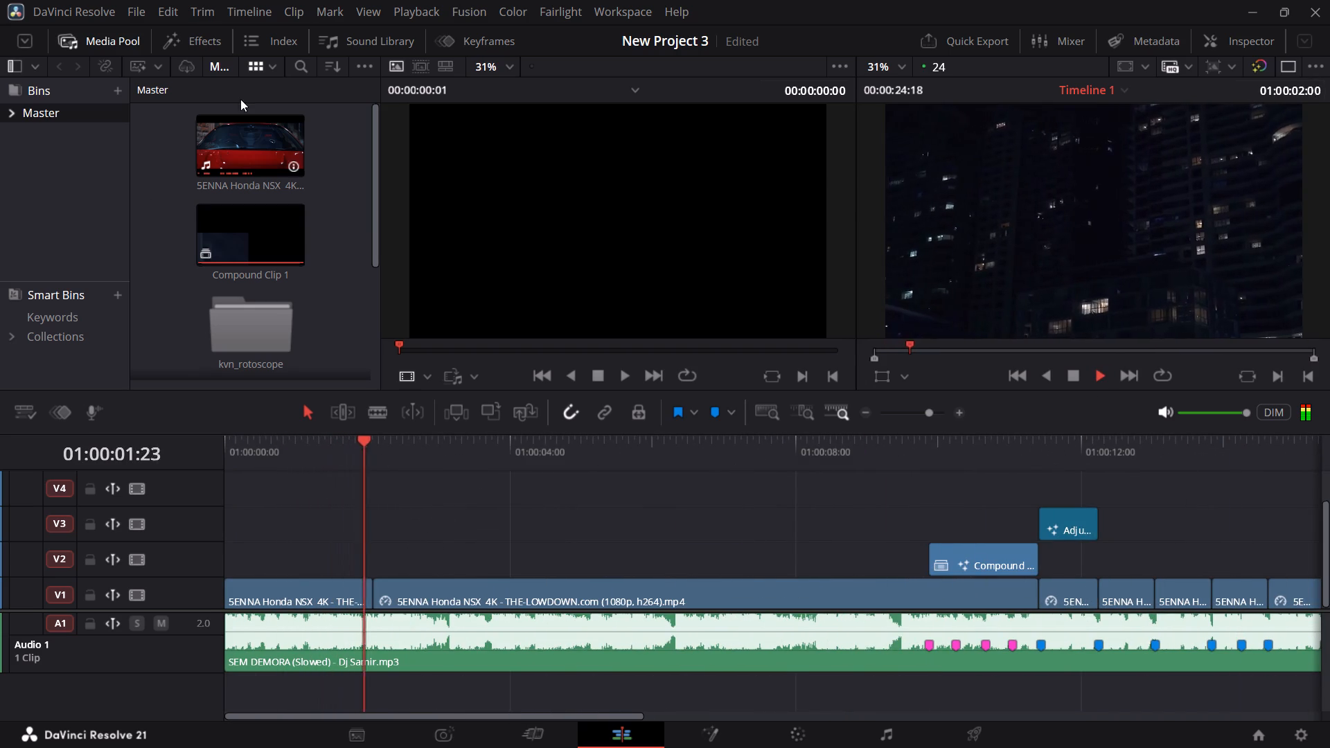
# Rearrange the workspace by hiding the Media Pool, switching to a single viewer and showing the Inspector.
pyautogui.click(103, 39)
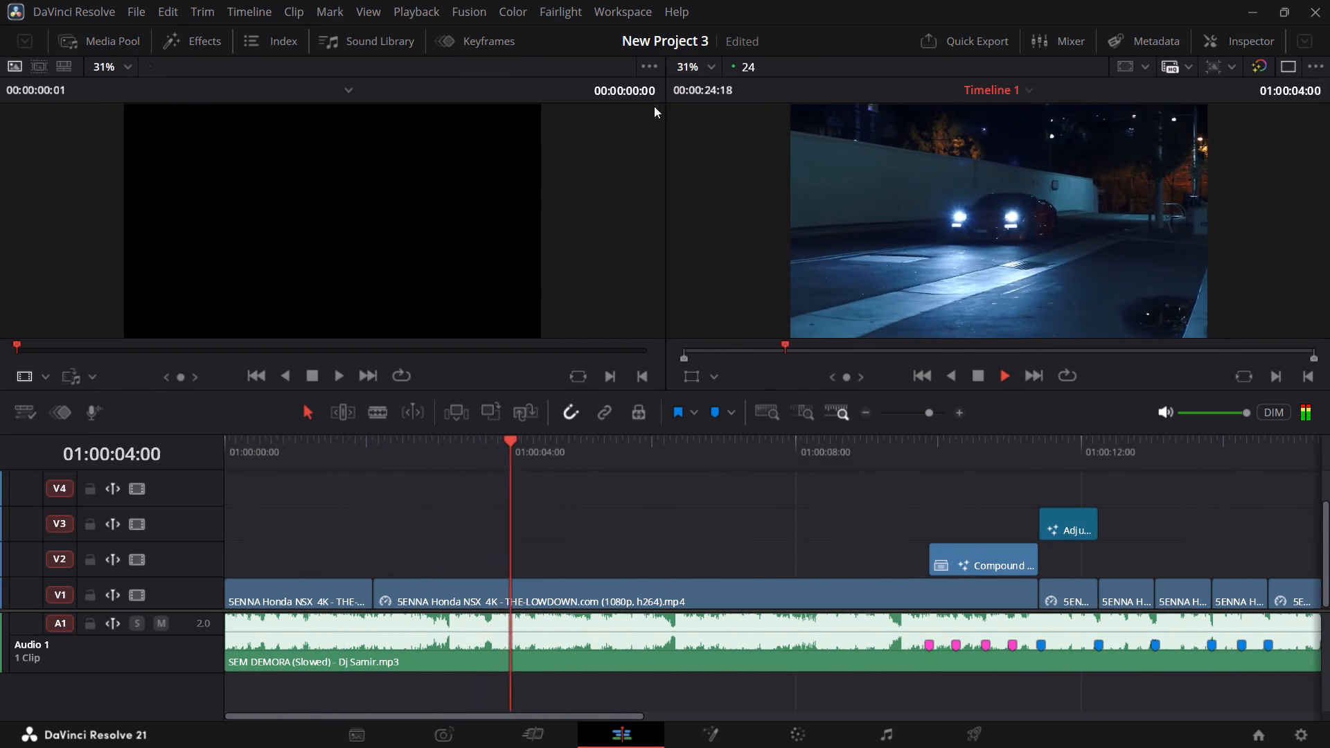
pyautogui.click(1297, 66)
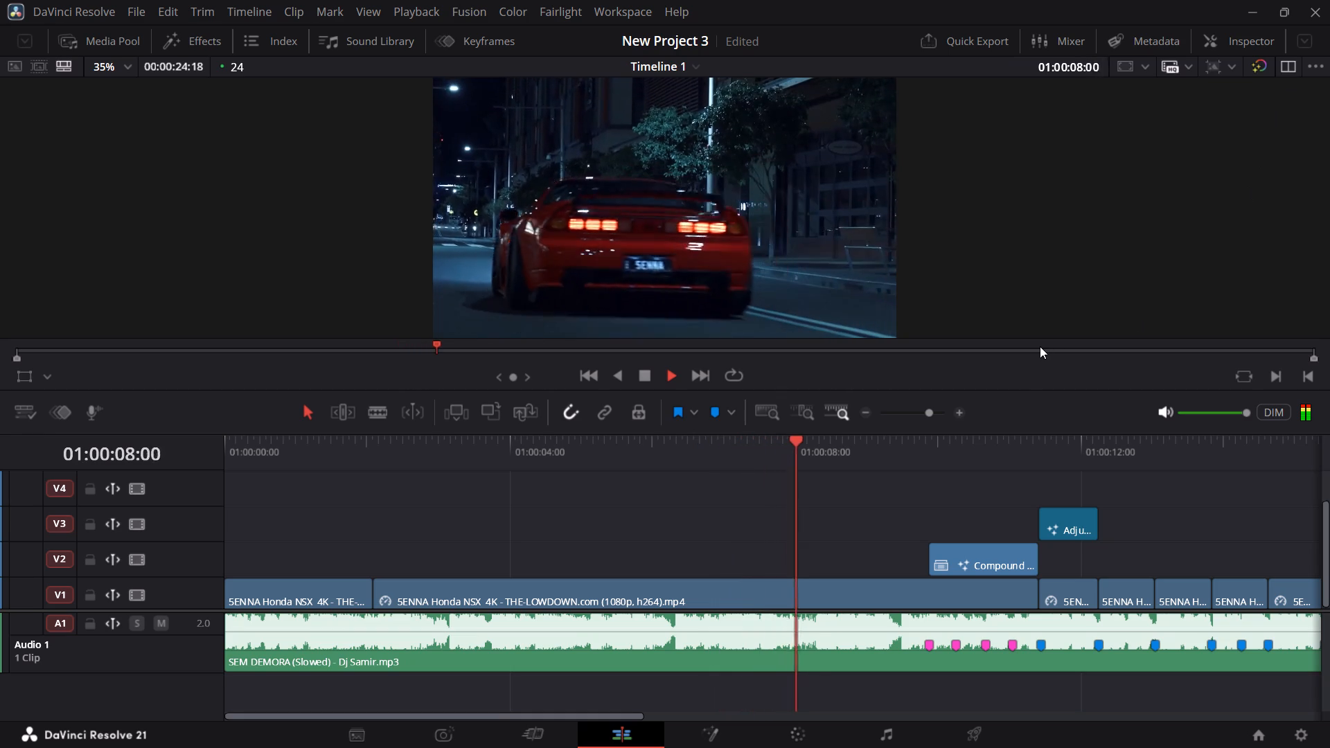
pyautogui.click(1253, 41)
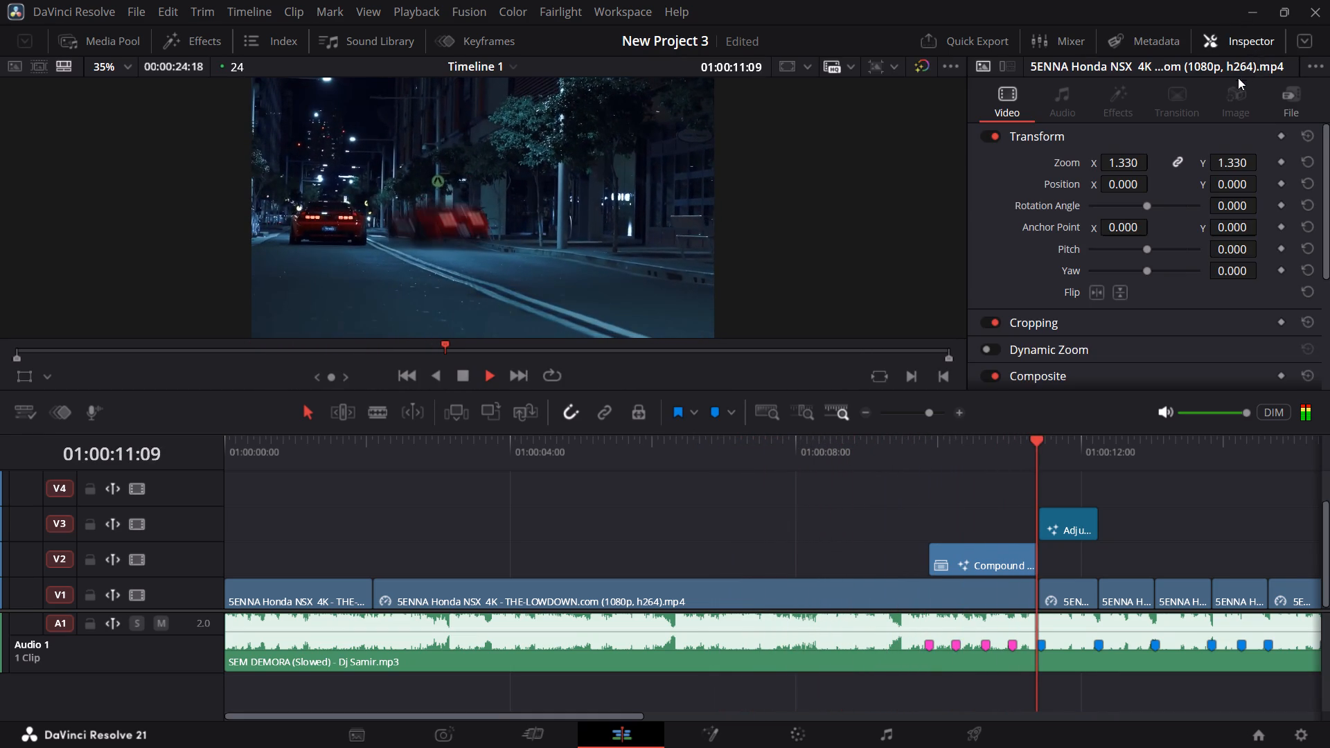
# Play back and scrub through the compound clip, adjustment clip and following cuts to examine the car transitions.
pyautogui.click(772, 449)
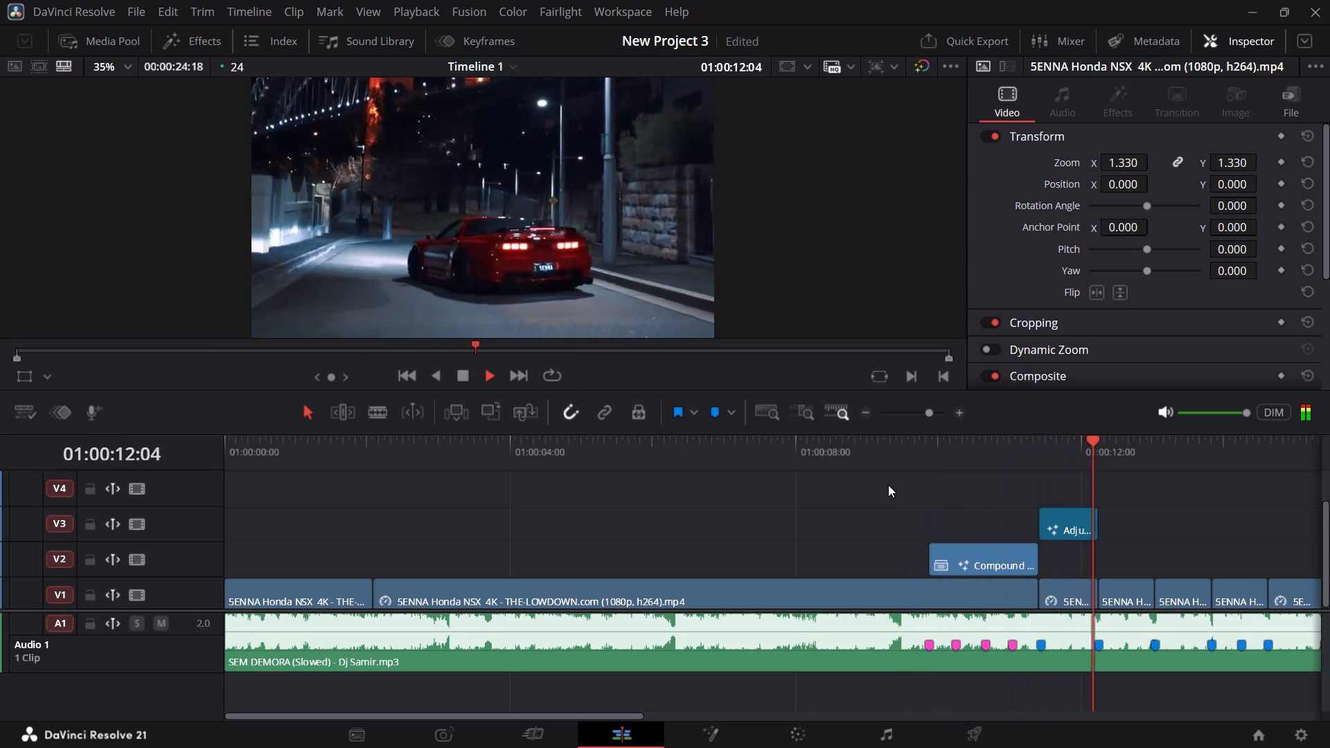
pyautogui.press('space')
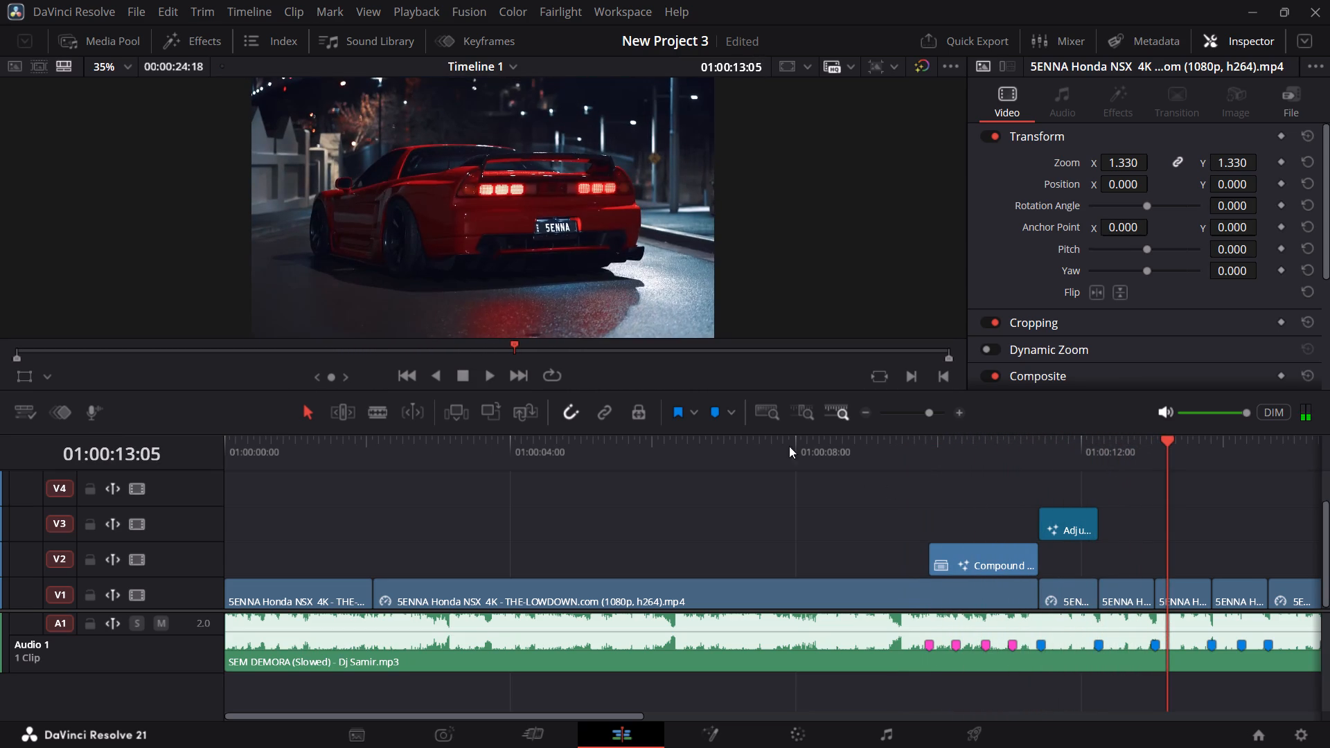
pyautogui.click(824, 449)
pyautogui.press('space')
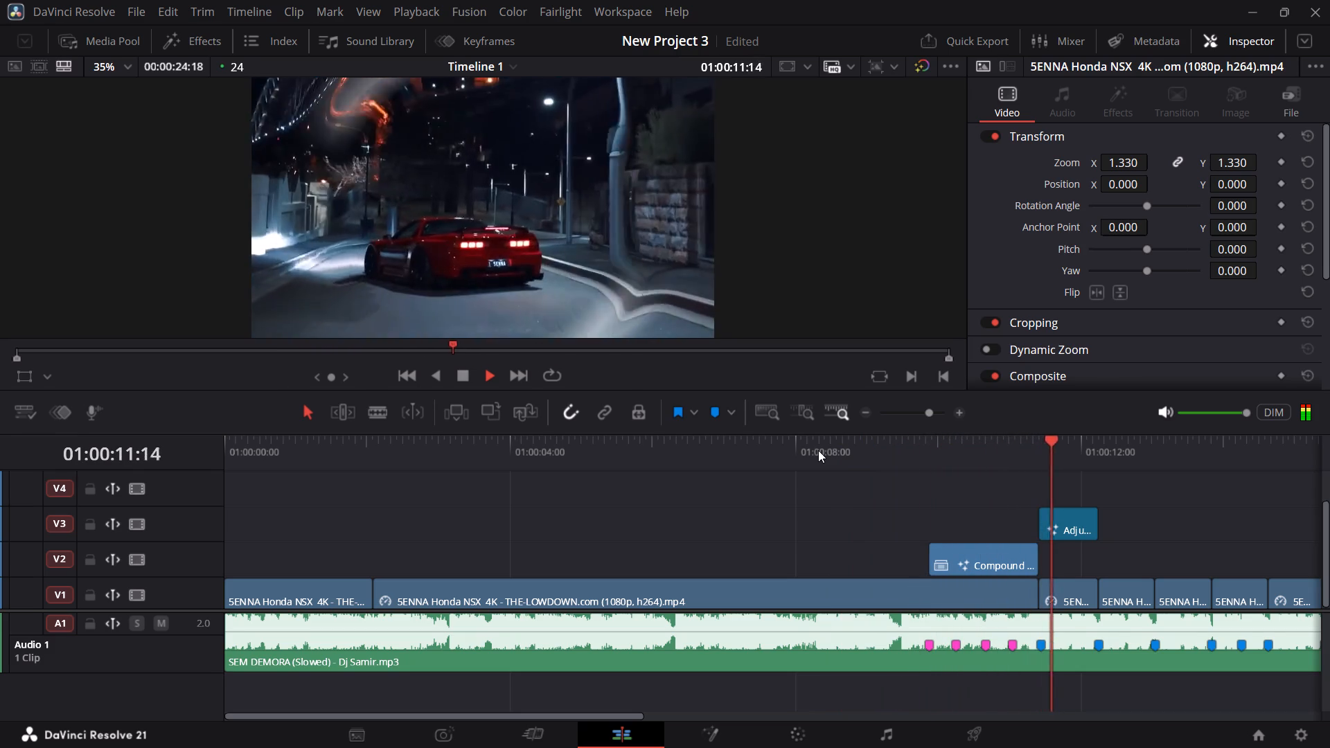
pyautogui.press('space')
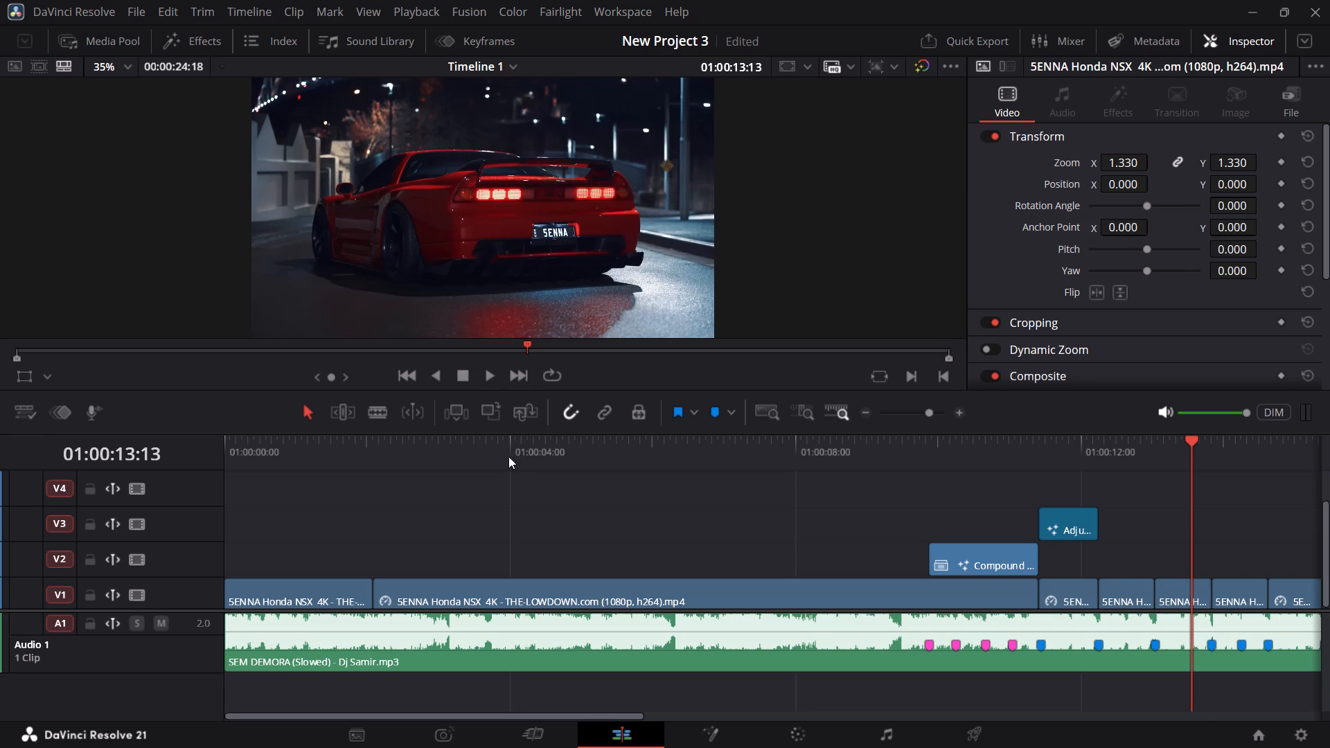
pyautogui.click(1044, 460)
pyautogui.press('space')
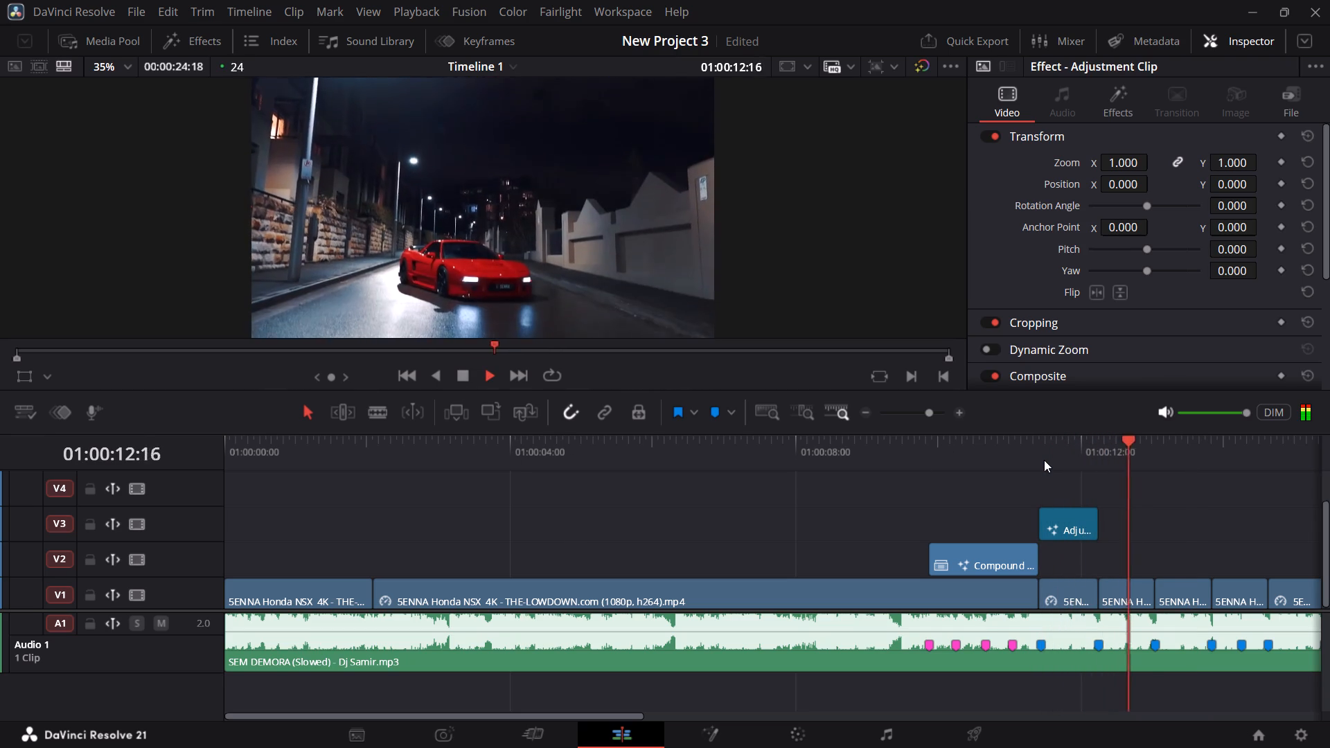
pyautogui.press('space')
pyautogui.moveTo(1101, 457); pyautogui.dragTo(1111, 457)
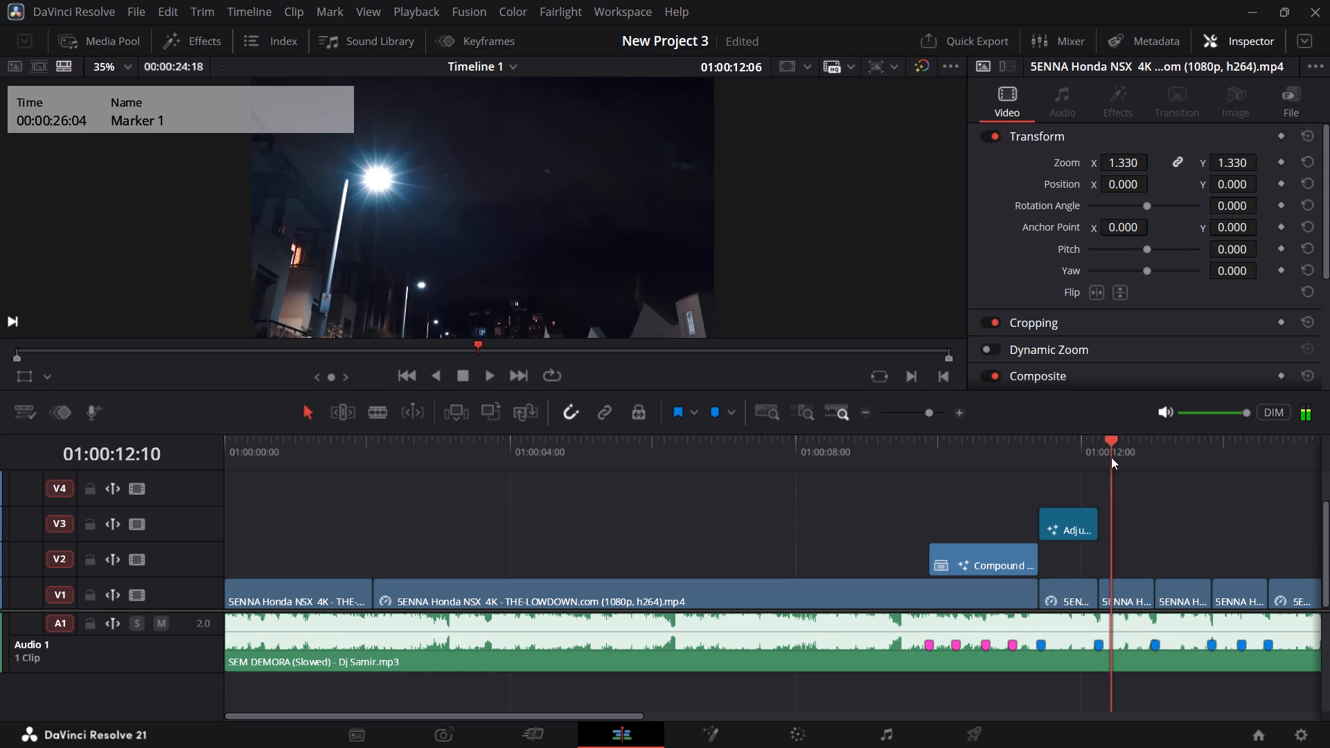
pyautogui.moveTo(1111, 457); pyautogui.dragTo(1054, 454)
pyautogui.press('space')
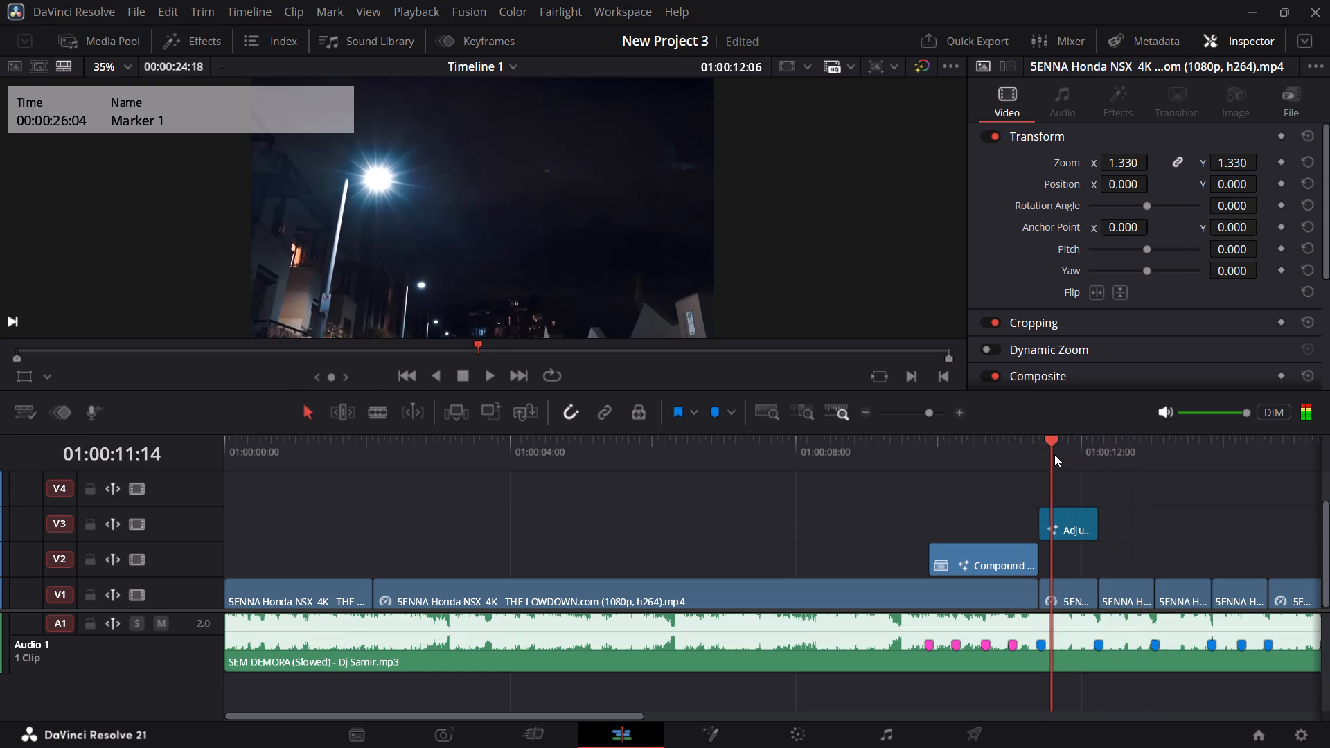
pyautogui.press('space')
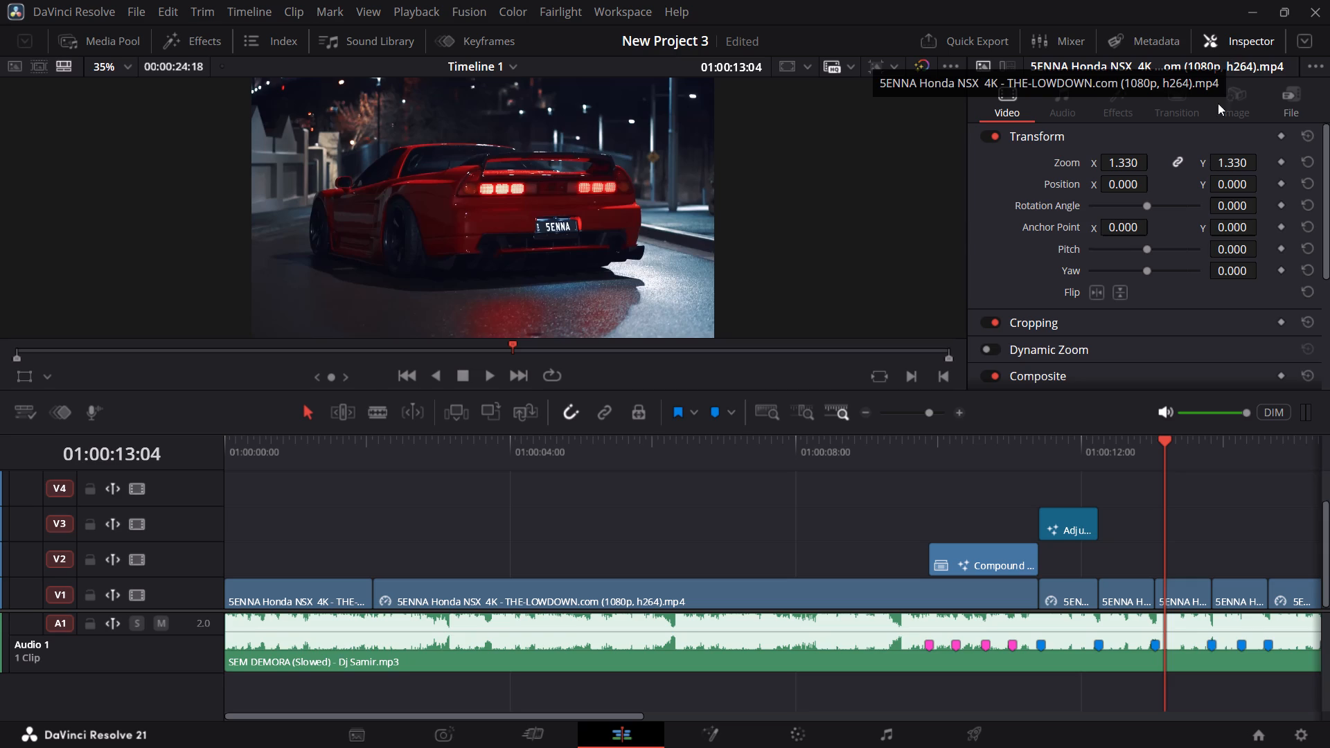
# Duplicate the V1 clip that follows the adjustment clip onto track V2, directly above the original.
pyautogui.keyDown('ctrl'); pyautogui.scroll(-3, 1016, 593); pyautogui.keyUp('ctrl')
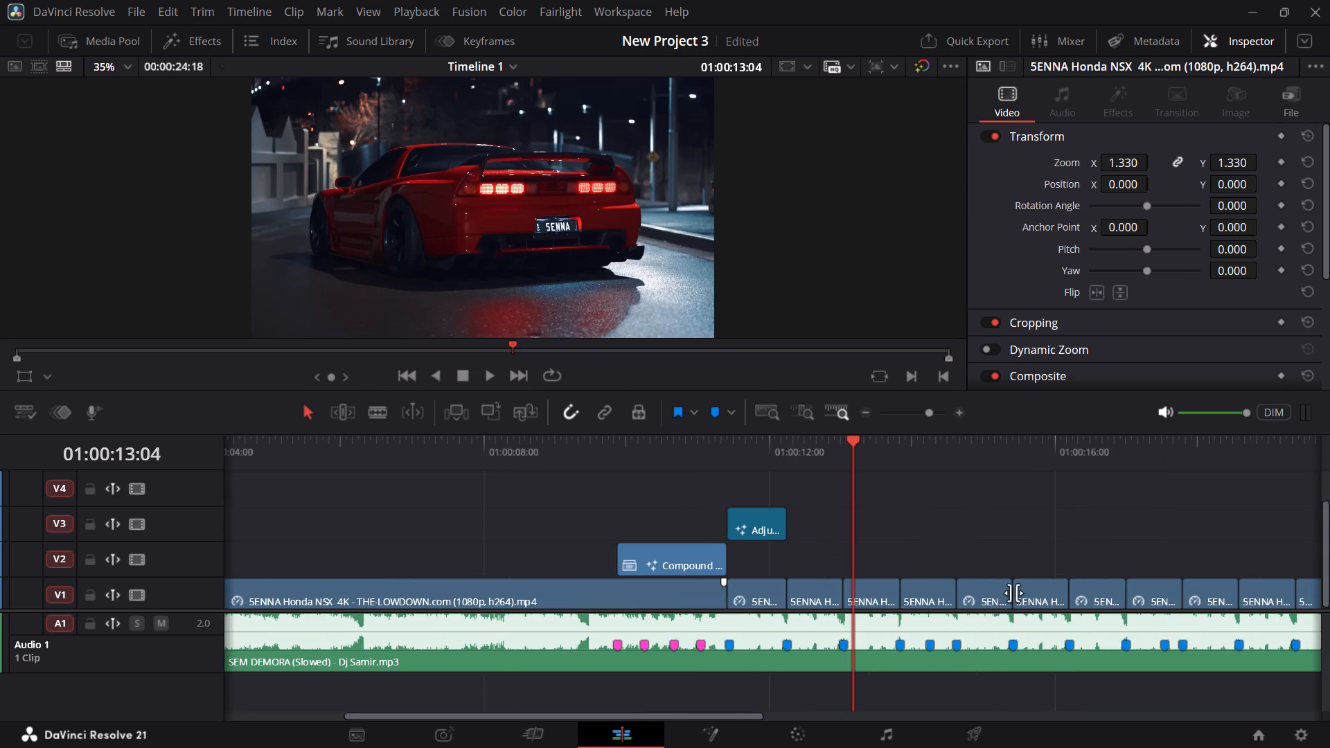
pyautogui.keyDown('ctrl'); pyautogui.scroll(-3, 888, 612); pyautogui.keyUp('ctrl')
pyautogui.click(506, 459)
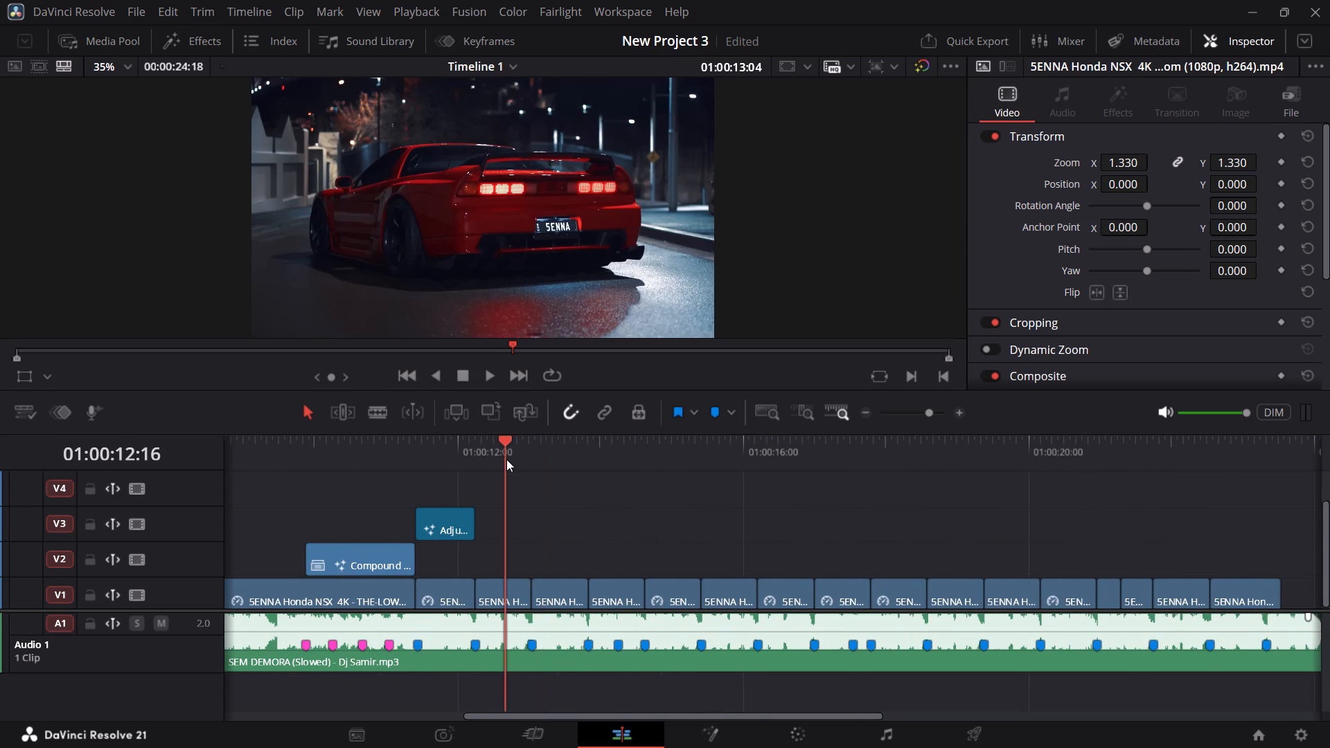
pyautogui.click(512, 590)
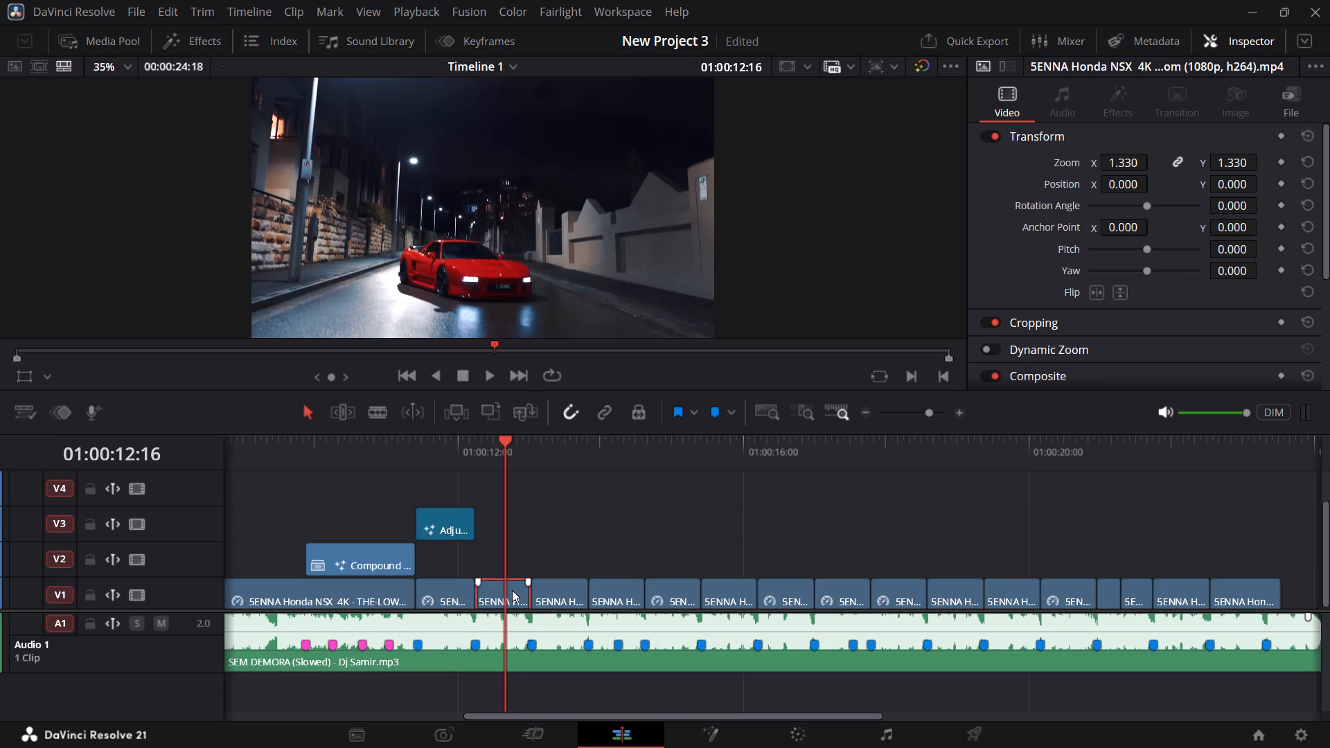
pyautogui.keyDown('alt'); pyautogui.moveTo(512, 590); pyautogui.dragTo(512, 553); pyautogui.keyUp('alt')
# Apply Freeze Frame to the V2 copy at 01:00:12:18 through Change Clip Speed, keeping Maintain Timing.
pyautogui.rightClick(512, 554)
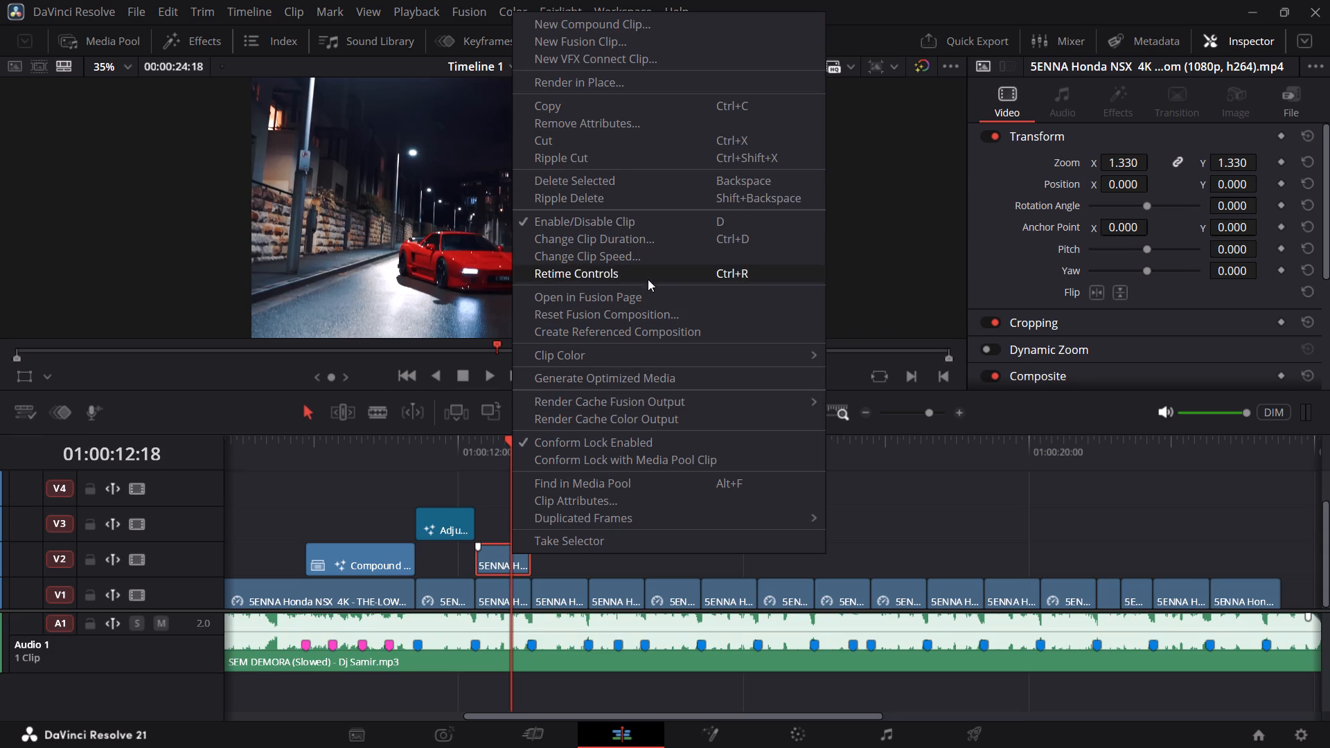
pyautogui.click(668, 259)
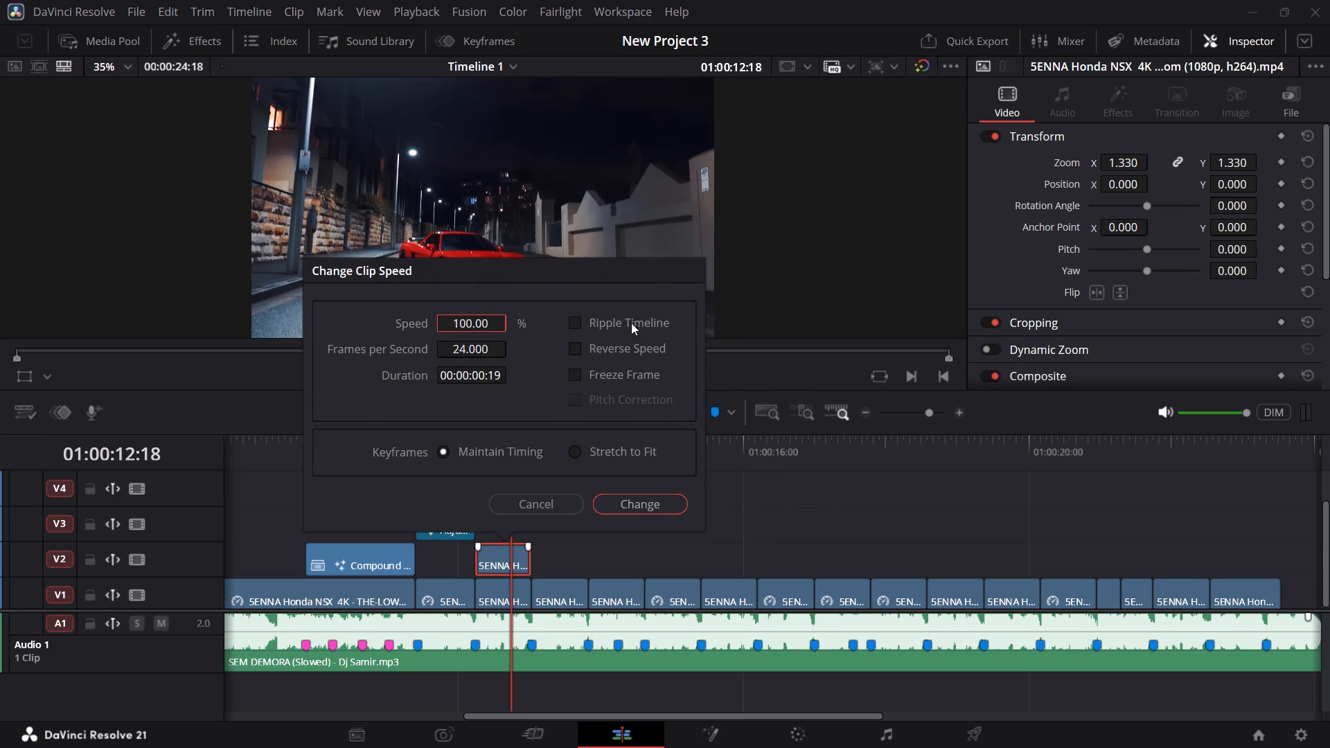
pyautogui.click(574, 373)
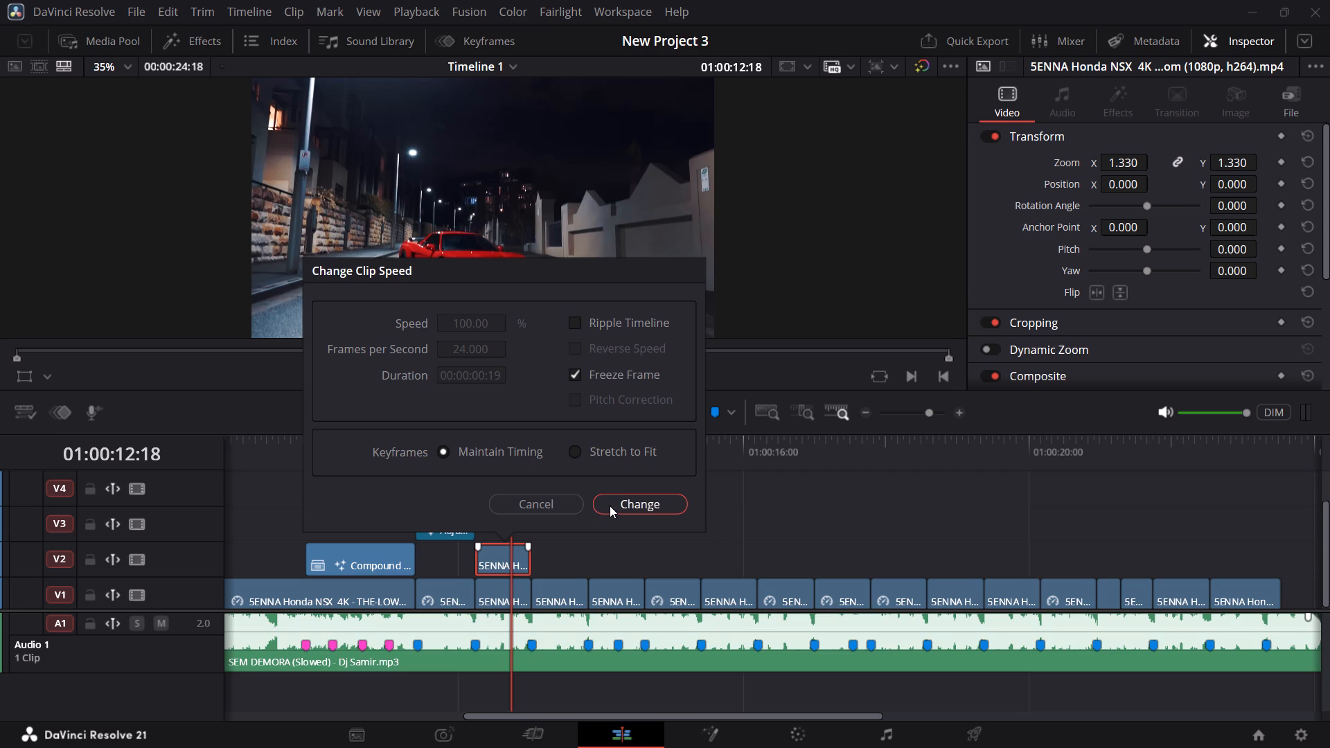
pyautogui.click(610, 506)
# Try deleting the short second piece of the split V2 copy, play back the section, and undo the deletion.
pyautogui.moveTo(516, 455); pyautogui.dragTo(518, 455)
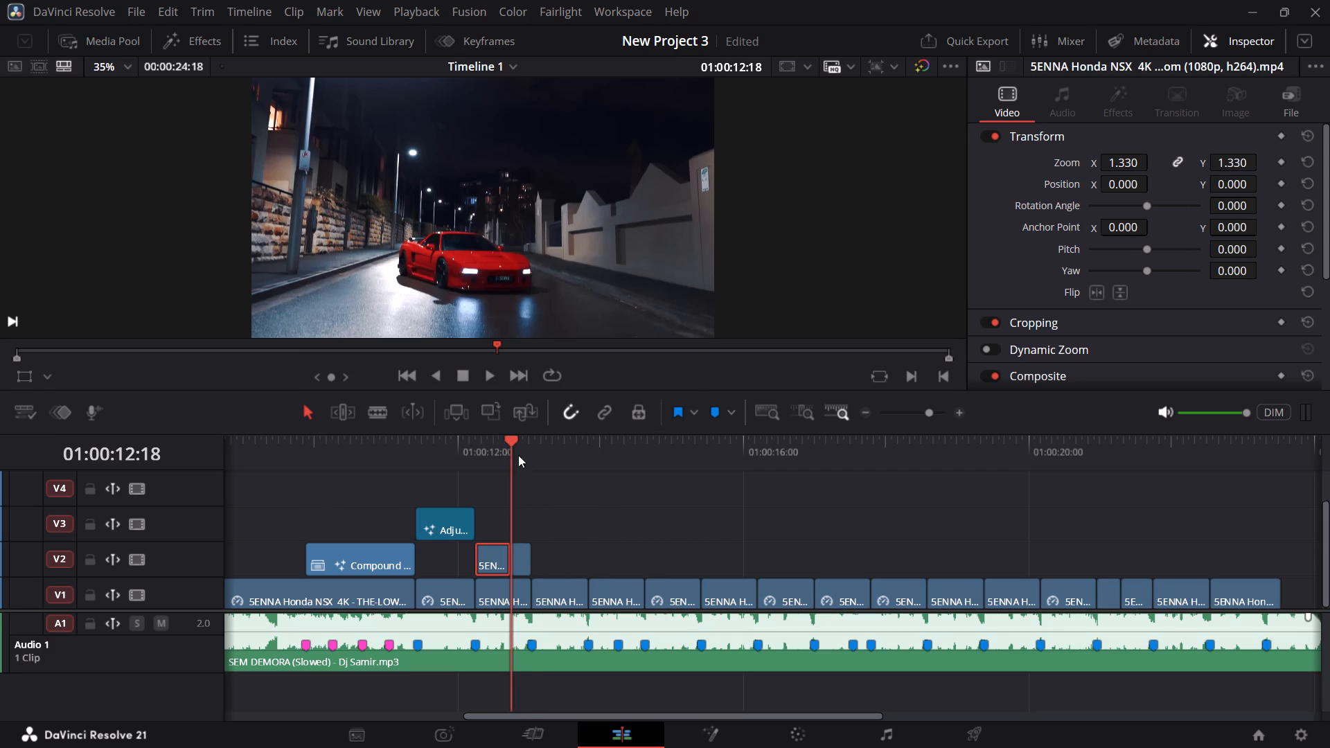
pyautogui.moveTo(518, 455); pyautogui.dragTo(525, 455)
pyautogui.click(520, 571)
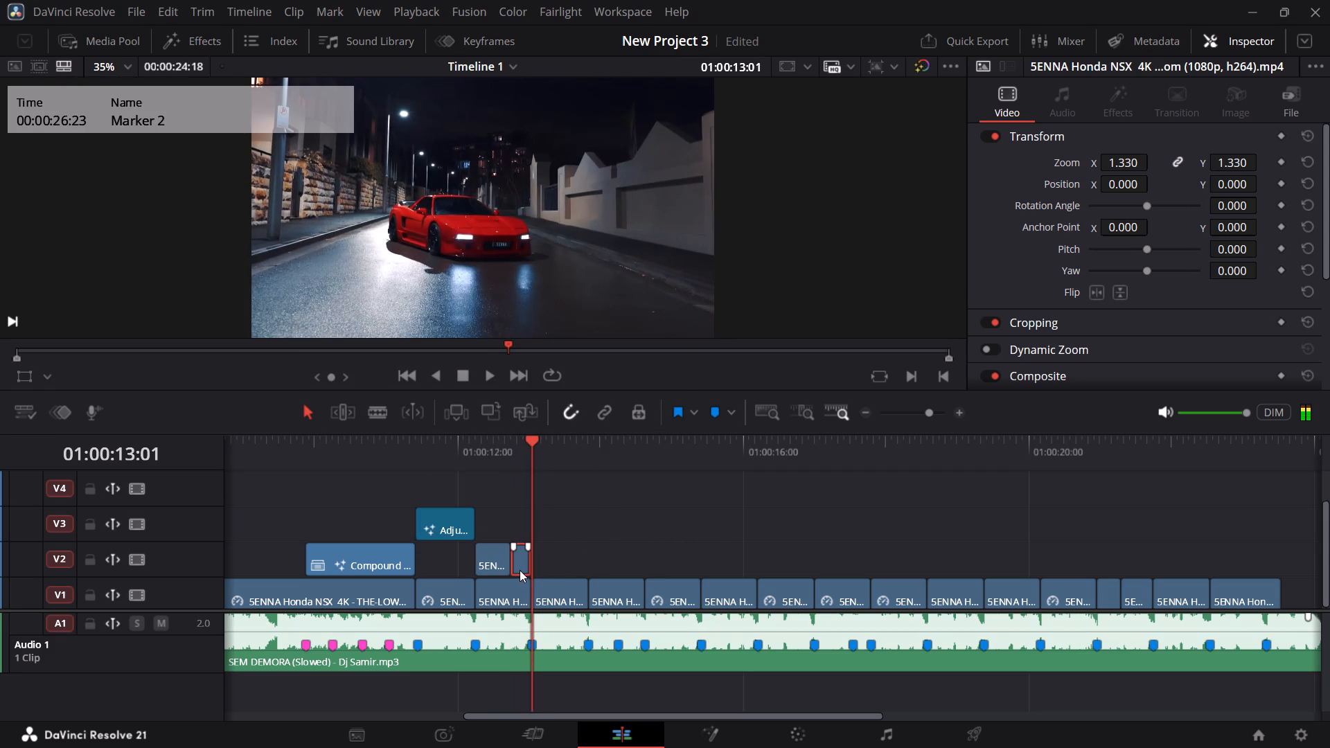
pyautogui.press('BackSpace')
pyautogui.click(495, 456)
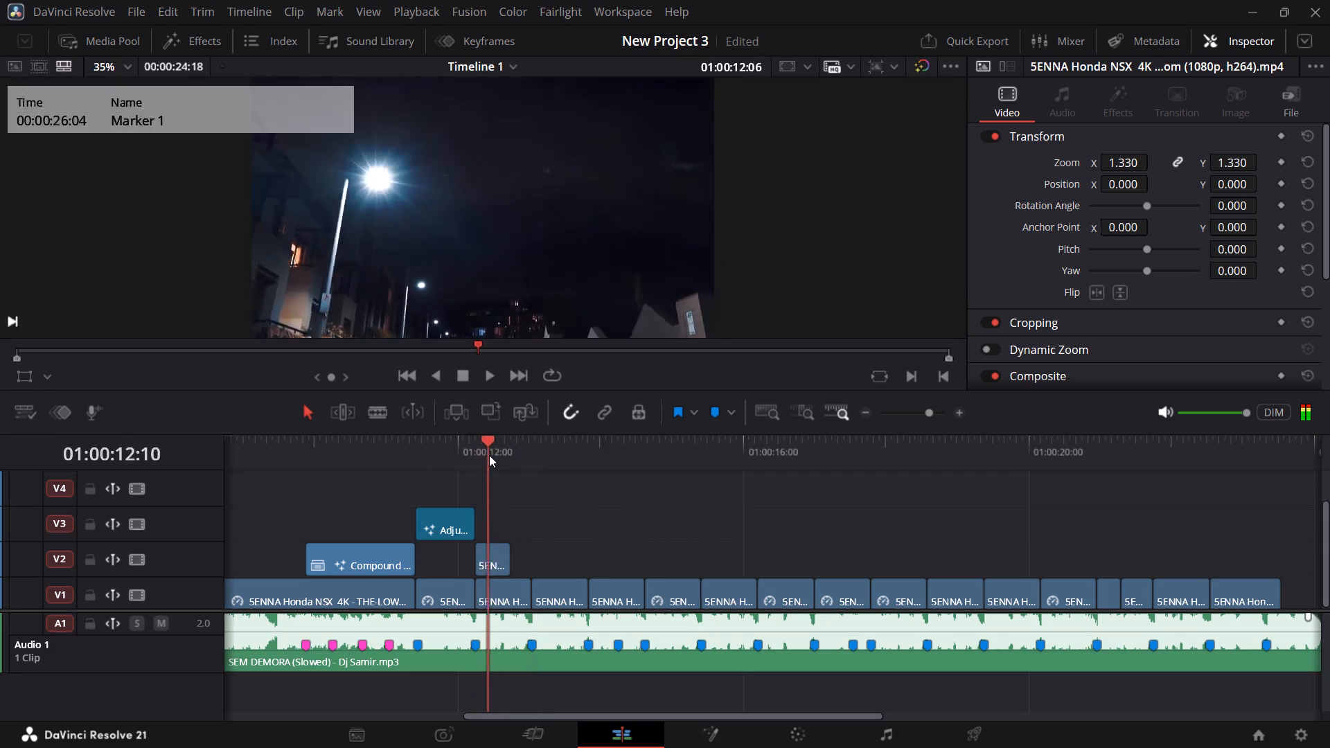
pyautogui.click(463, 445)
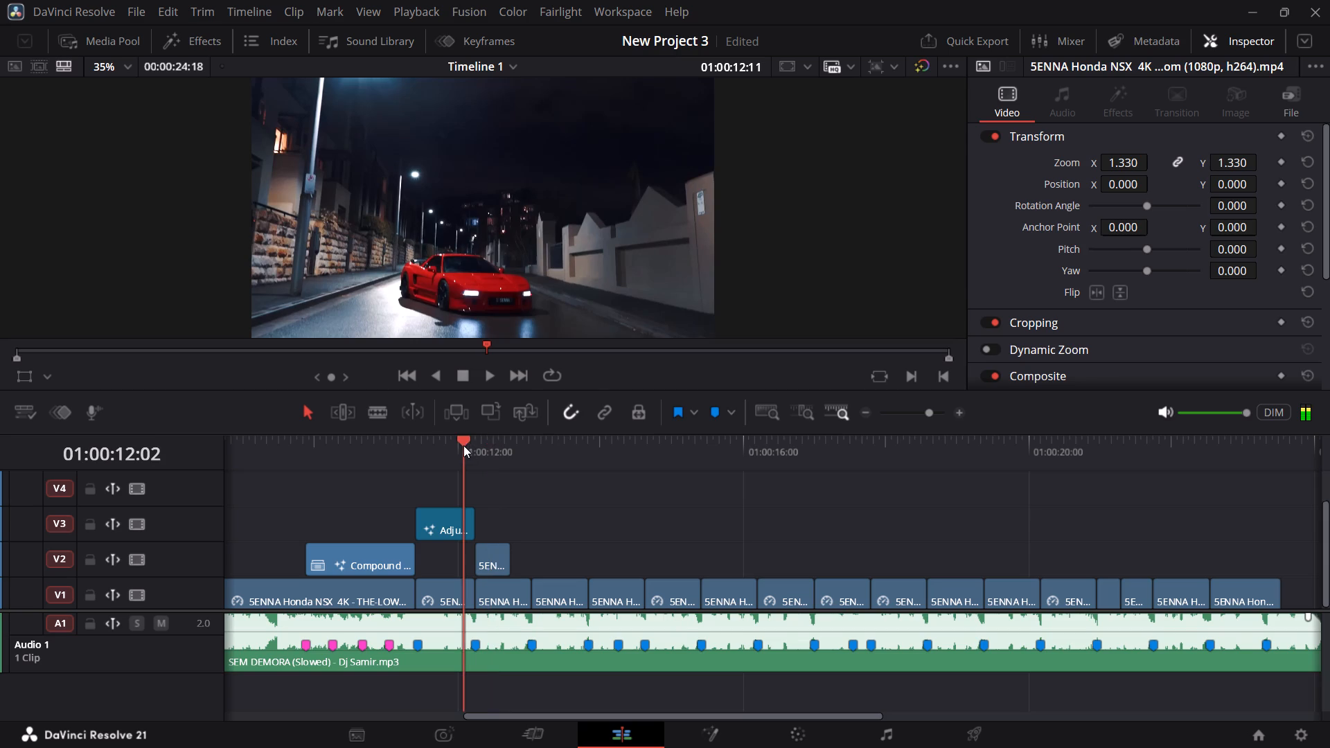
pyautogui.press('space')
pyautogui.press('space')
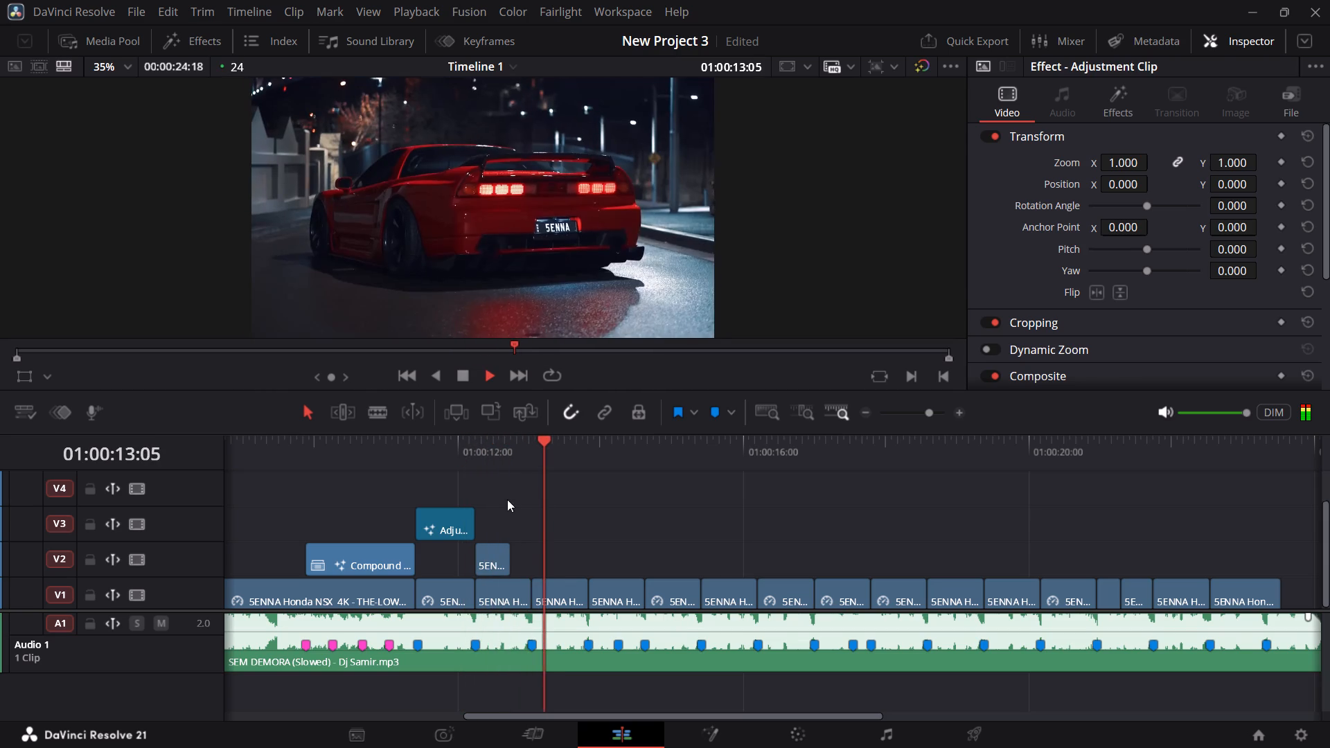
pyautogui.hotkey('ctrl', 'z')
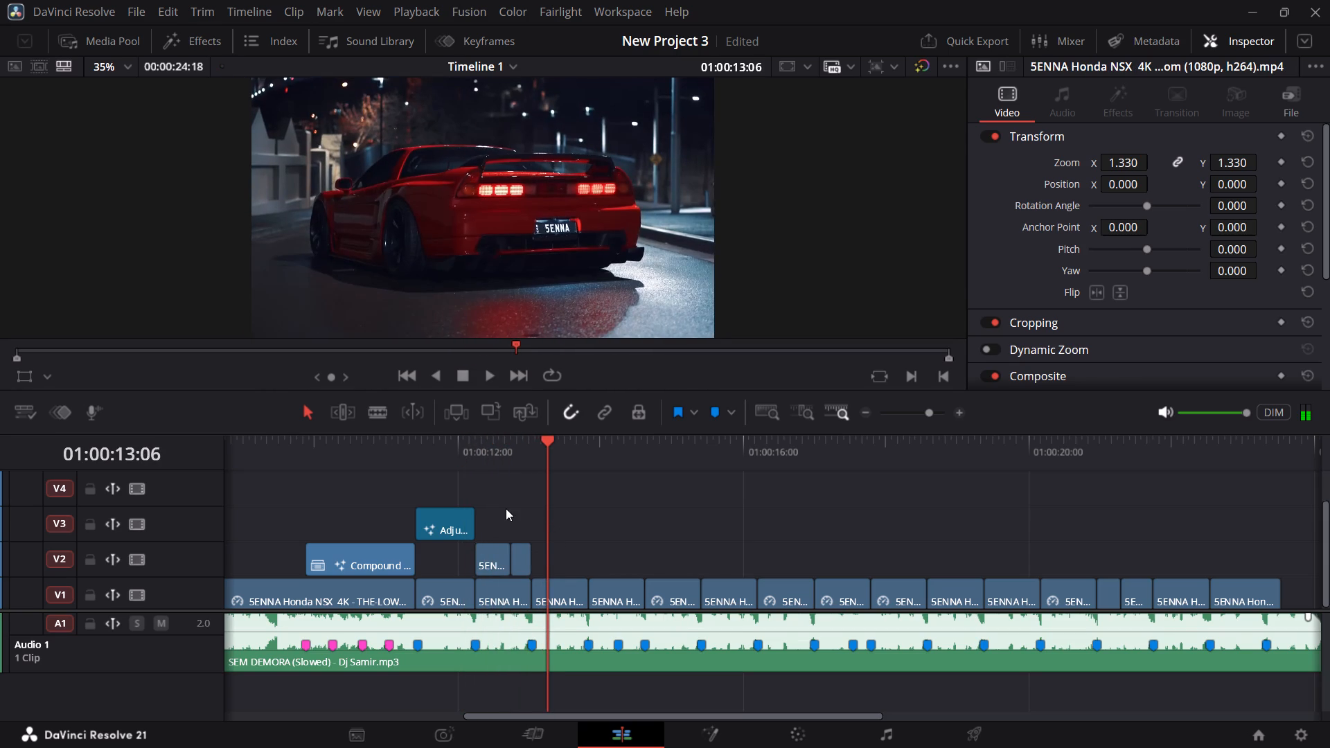
# Delete the first piece of the split V2 copy, keeping the short second piece, and play back the section.
pyautogui.click(497, 558)
pyautogui.press('BackSpace')
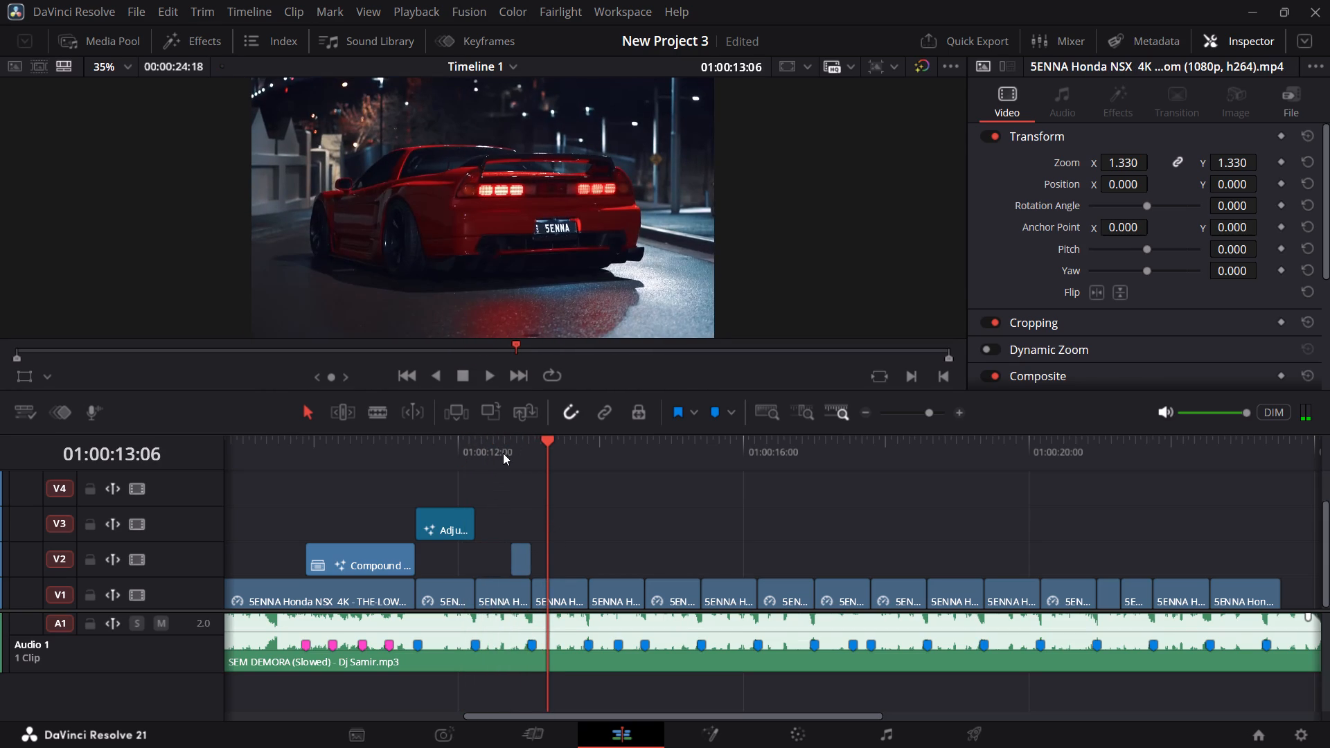
pyautogui.click(504, 454)
pyautogui.press('space')
pyautogui.press('space')
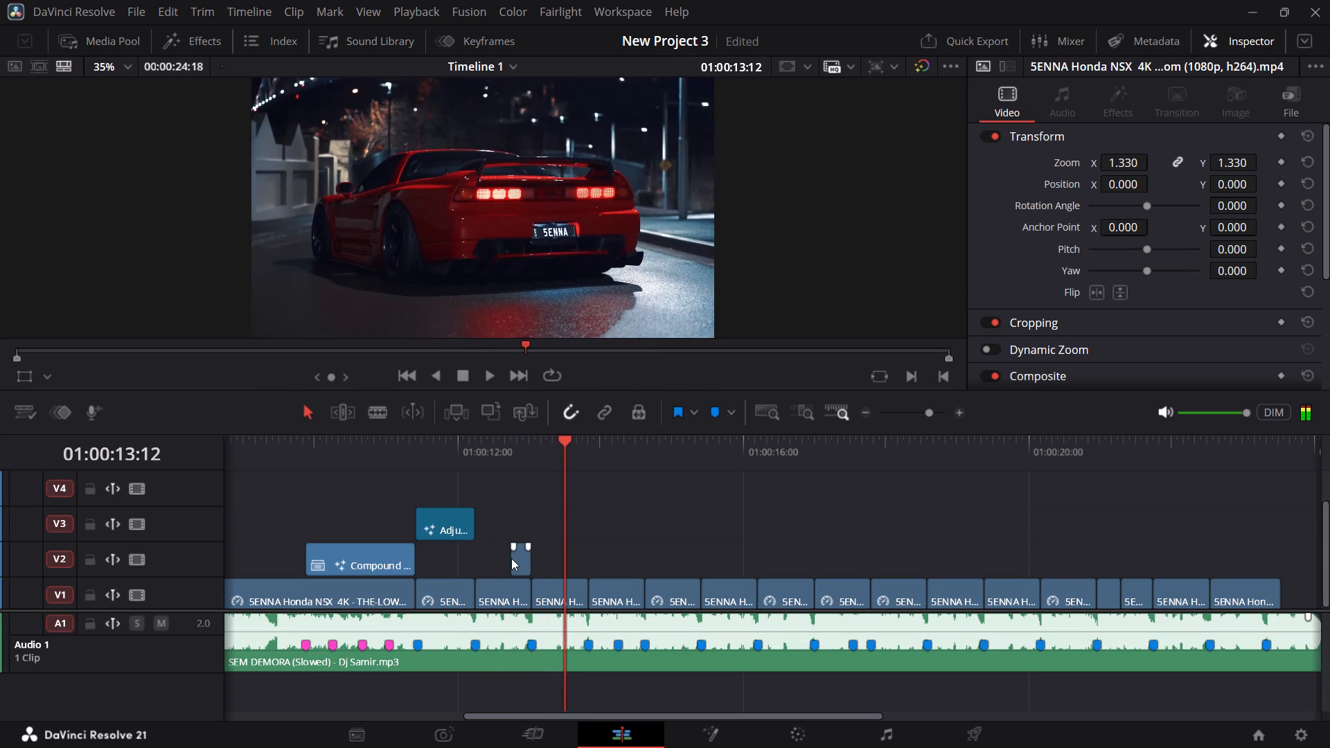
# Extend the start of the remaining V2 freeze-frame piece back to the start of the V1 clip below it.
pyautogui.moveTo(508, 558); pyautogui.dragTo(481, 559)
pyautogui.moveTo(505, 562); pyautogui.dragTo(503, 541)
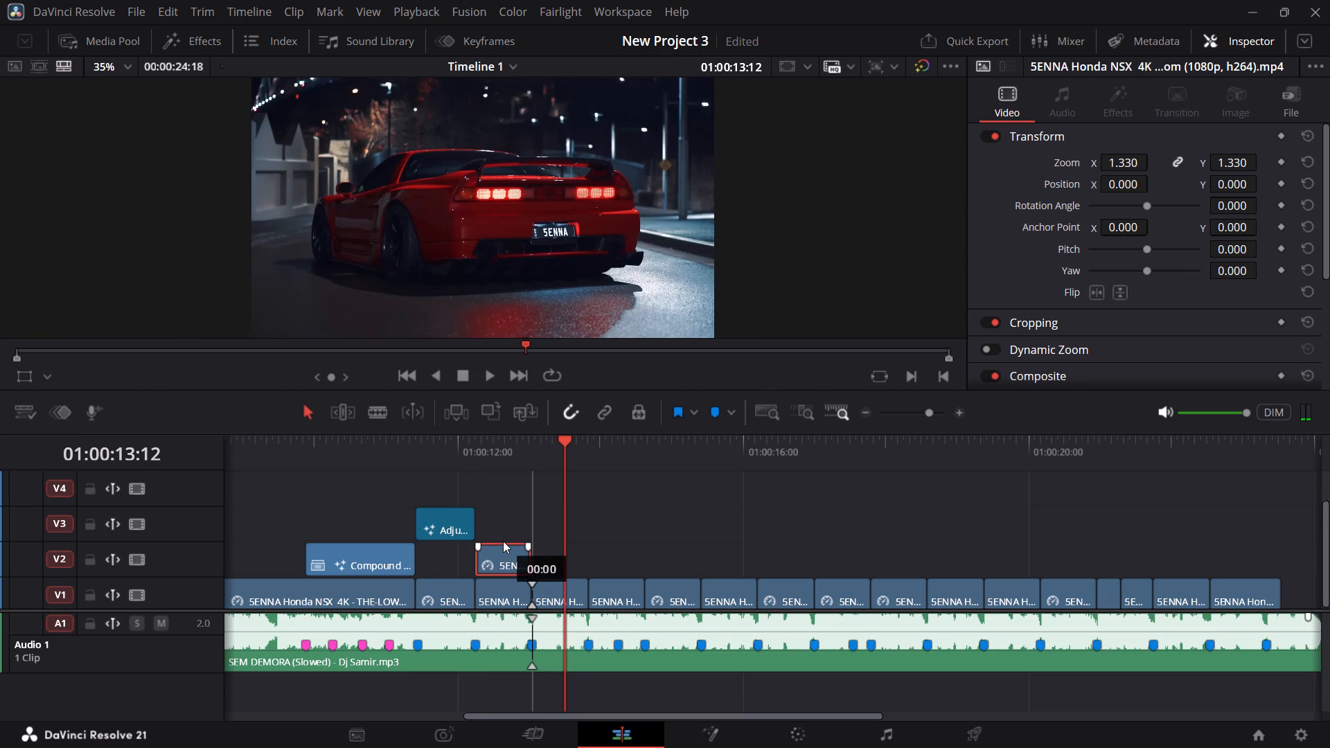
# Launch the KVN Rotoscope script for the V2 freeze-frame clip with the playhead at 01:00:12:12.
pyautogui.click(493, 453)
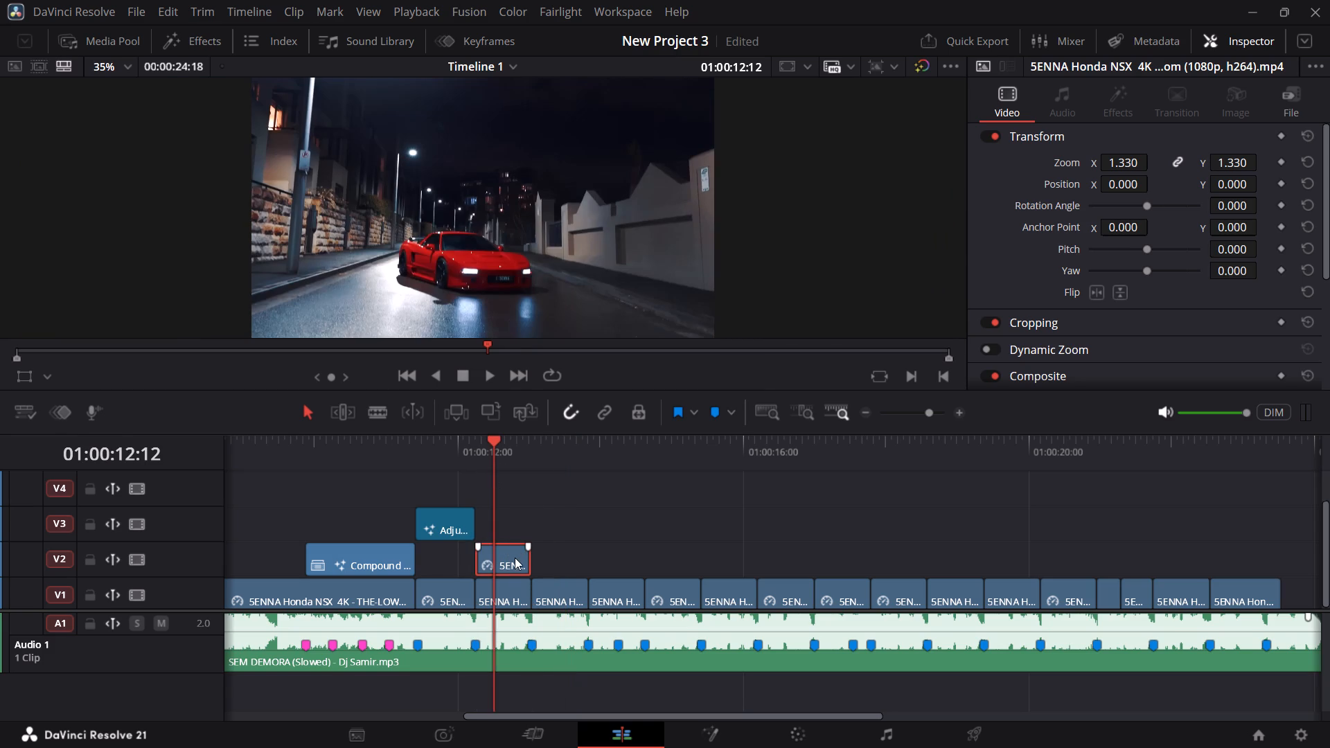
pyautogui.click(614, 13)
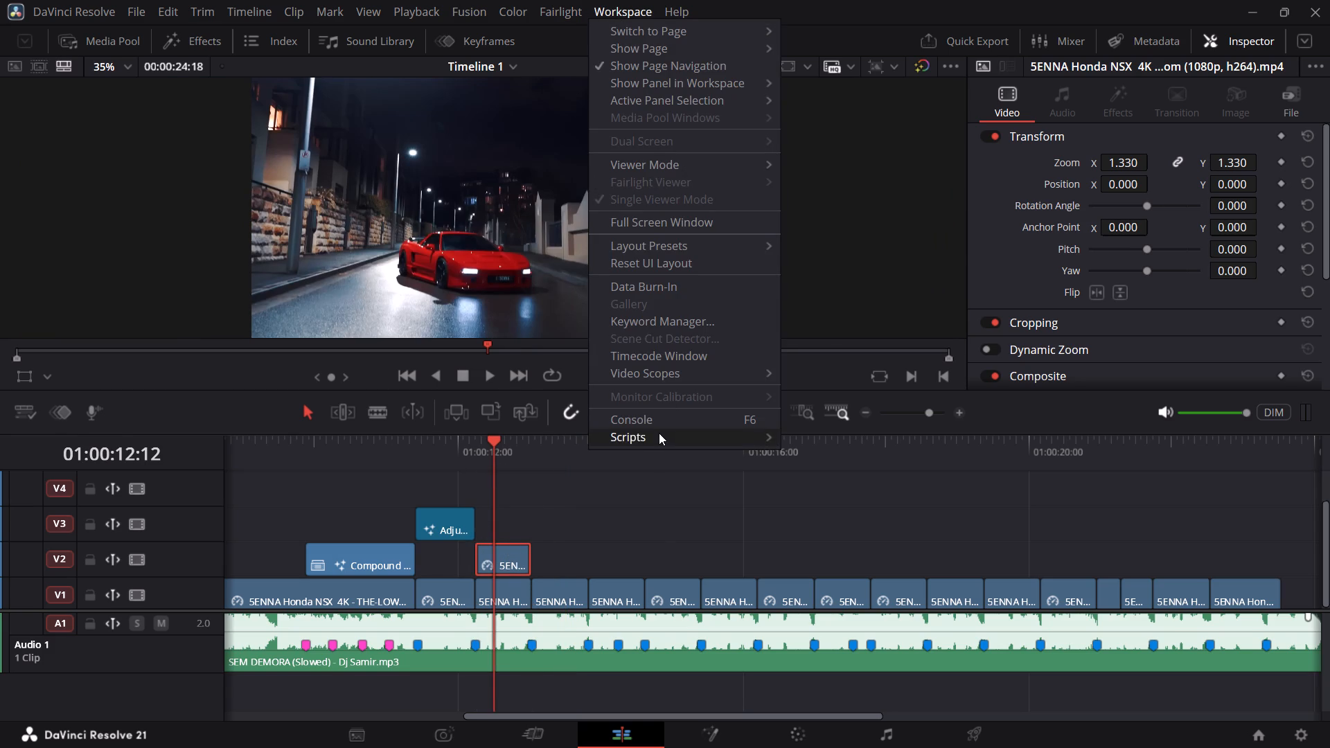
pyautogui.click(659, 433)
pyautogui.click(854, 438)
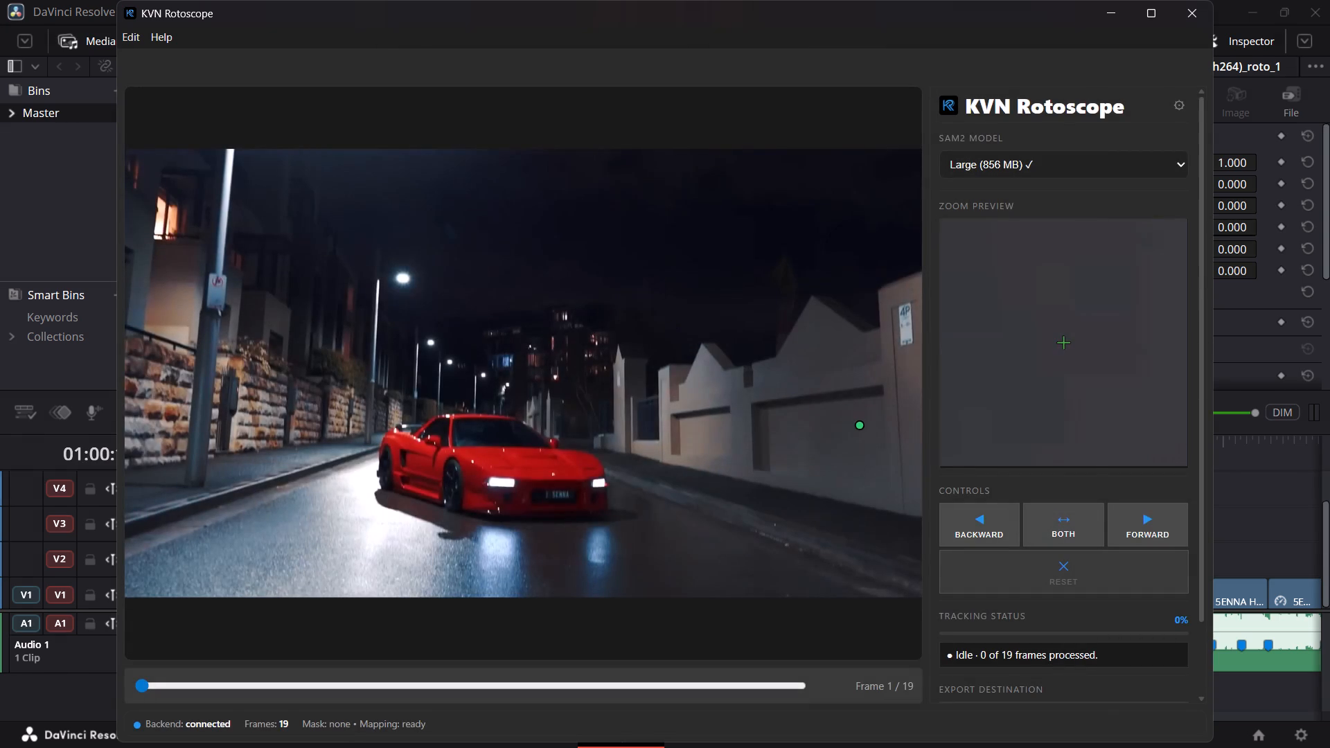
# Place selection points on frame 1 across the red car's body, windows, lights, wheels and rear spoiler to mask the whole car.
pyautogui.click(390, 443)
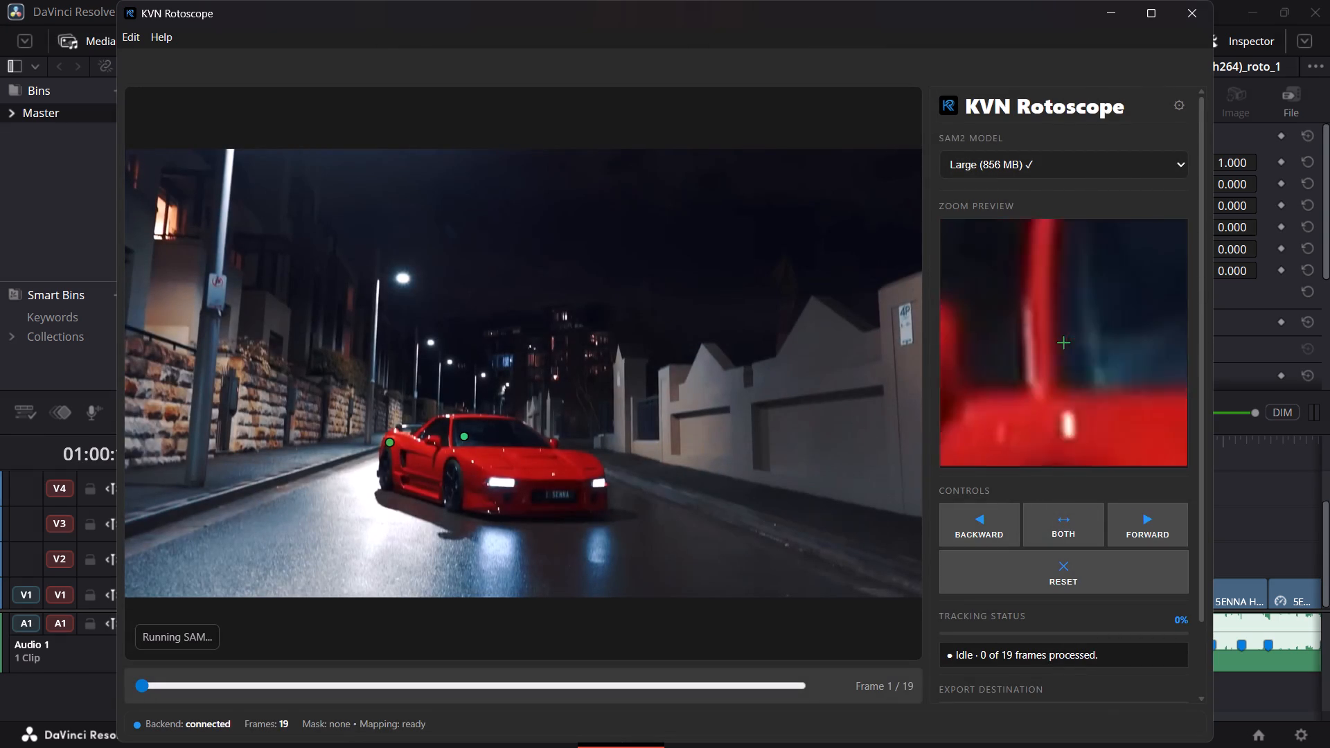
pyautogui.click(466, 429)
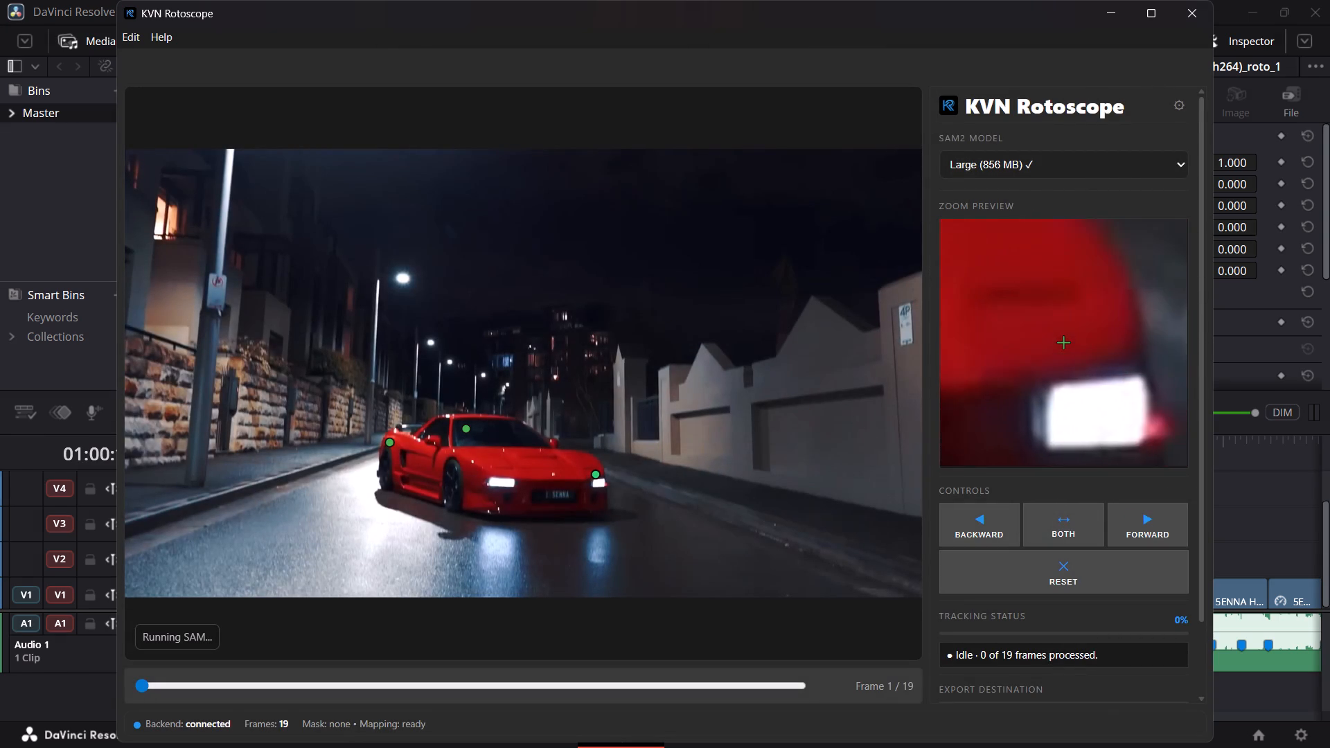
pyautogui.click(598, 472)
pyautogui.click(558, 485)
pyautogui.click(481, 485)
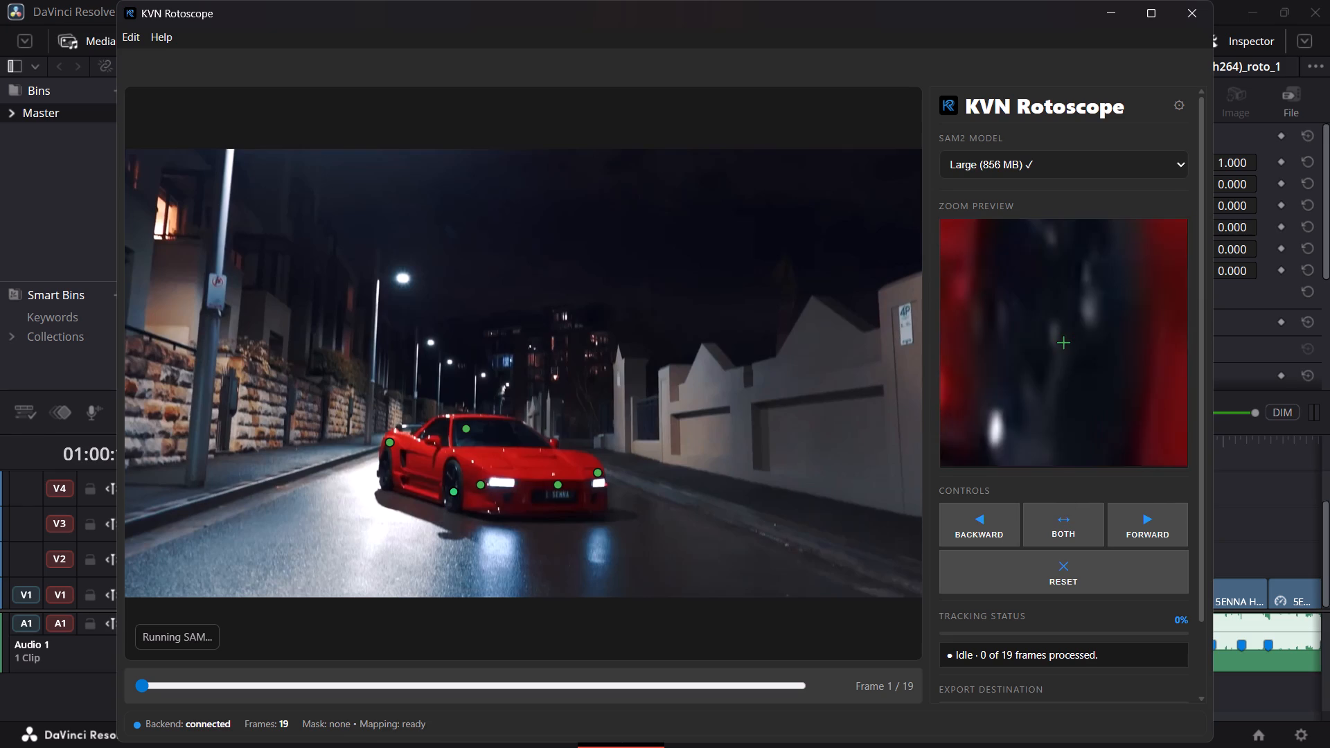
pyautogui.click(454, 492)
pyautogui.click(529, 440)
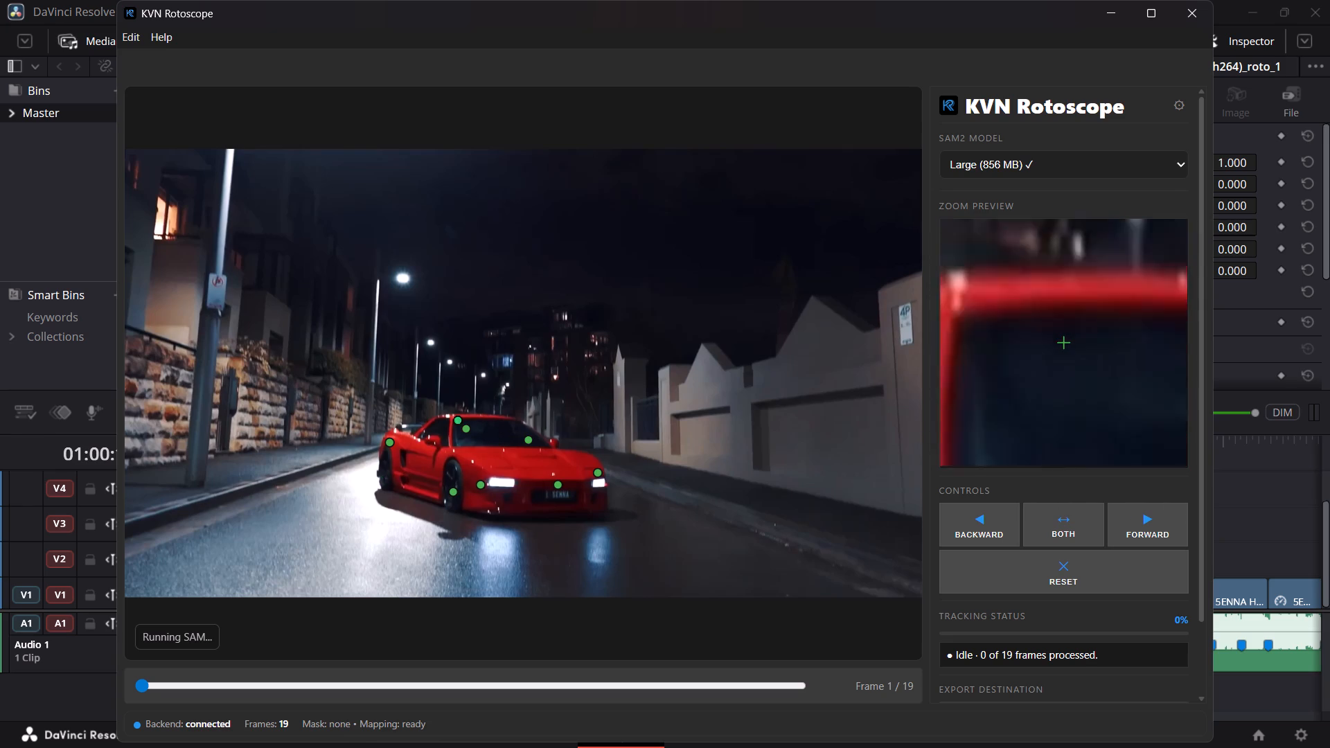
pyautogui.click(451, 418)
pyautogui.click(420, 483)
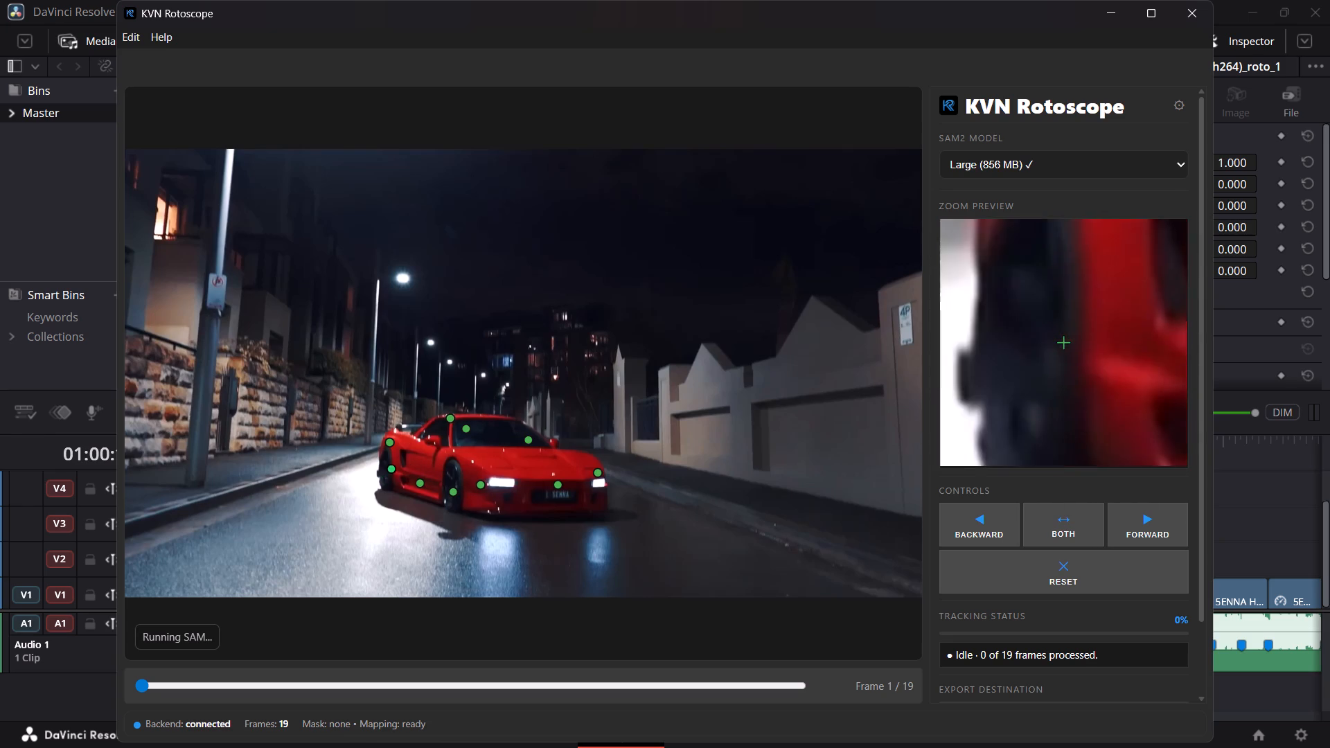
pyautogui.click(384, 478)
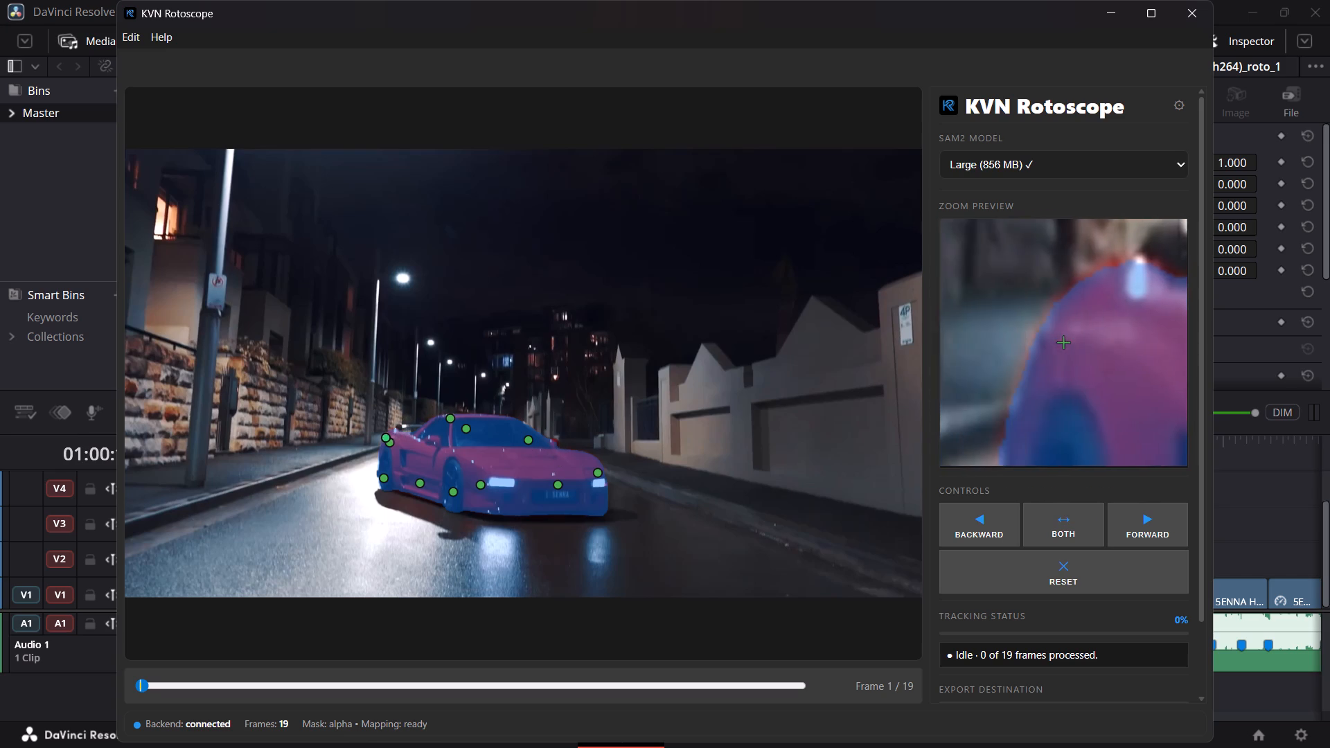
pyautogui.click(415, 426)
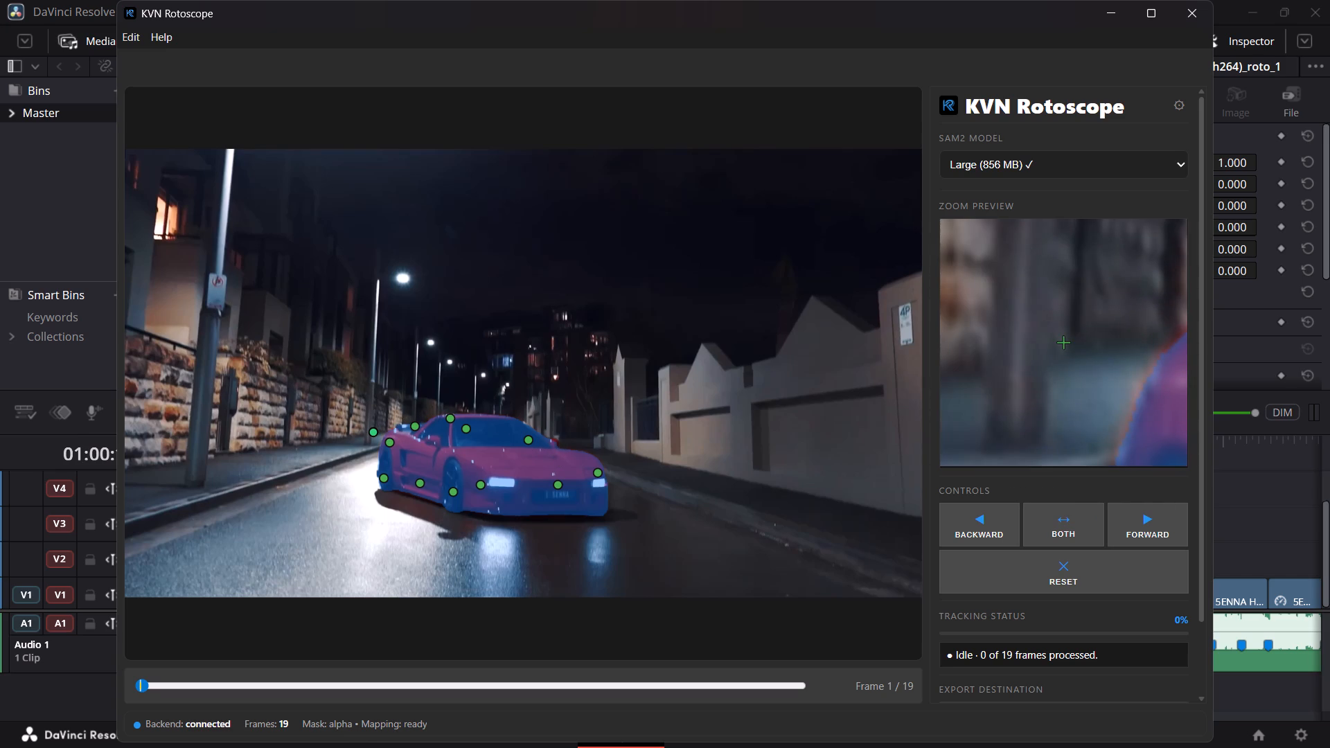
# Track the car mask through the clip in both directions.
pyautogui.click(1051, 526)
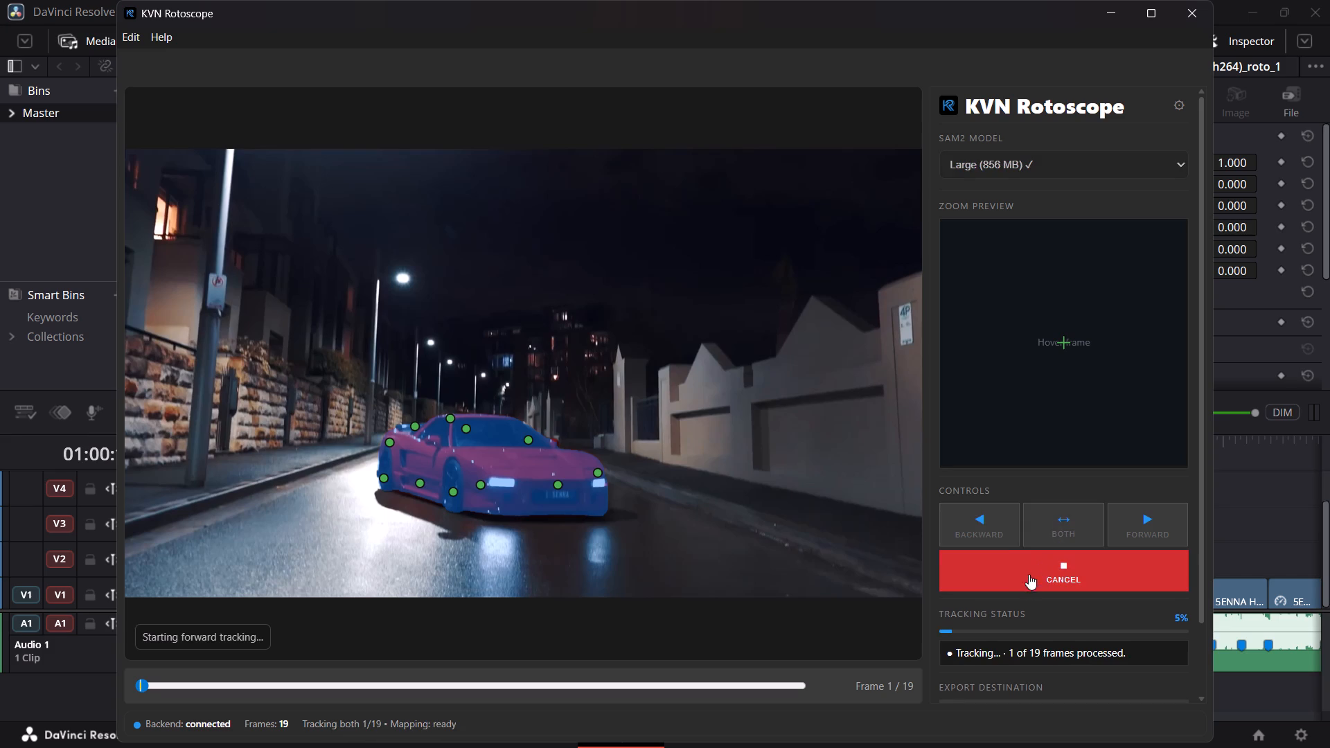
# Set the alpha matte export destination to 5ENNA_Honda_NSX__4K_-_THE-LOWDOWN_alpha.mov in Downloads, replacing the existing file.
pyautogui.scroll(-3, 1030, 585)
pyautogui.click(1028, 623)
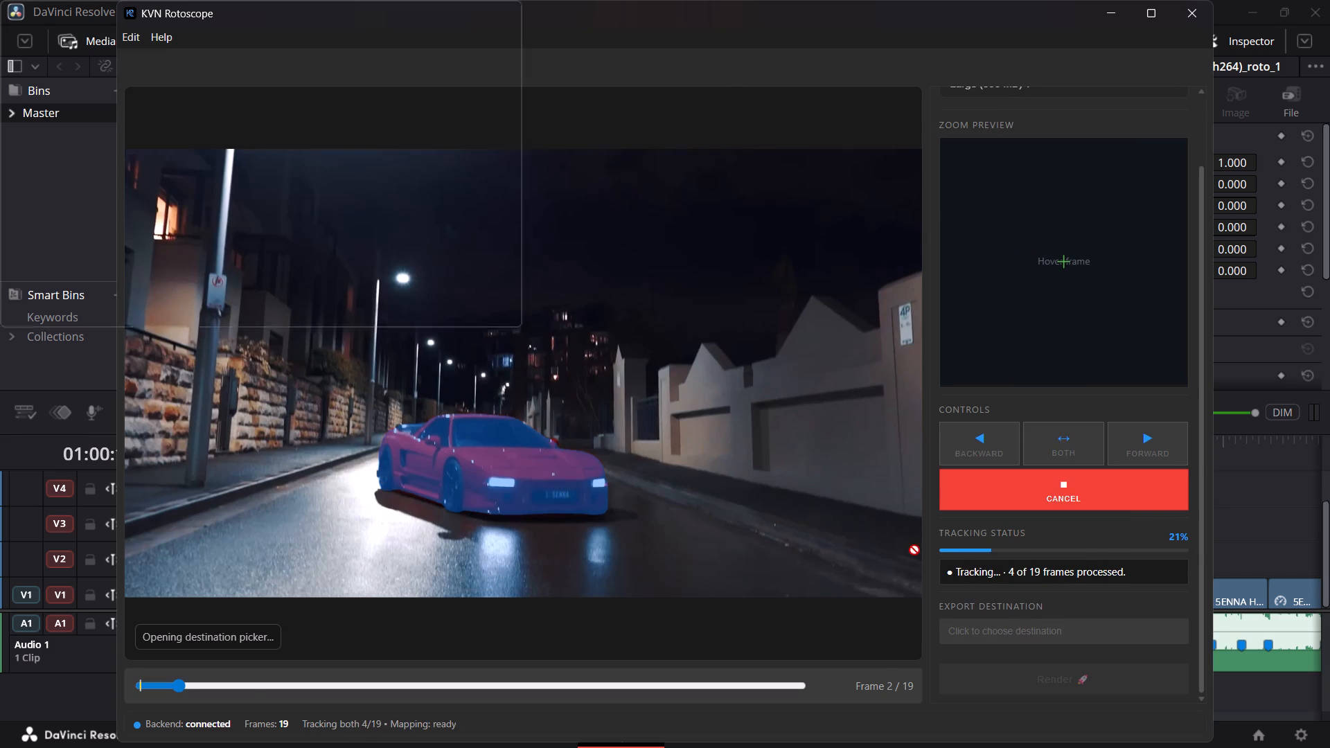
pyautogui.click(587, 470)
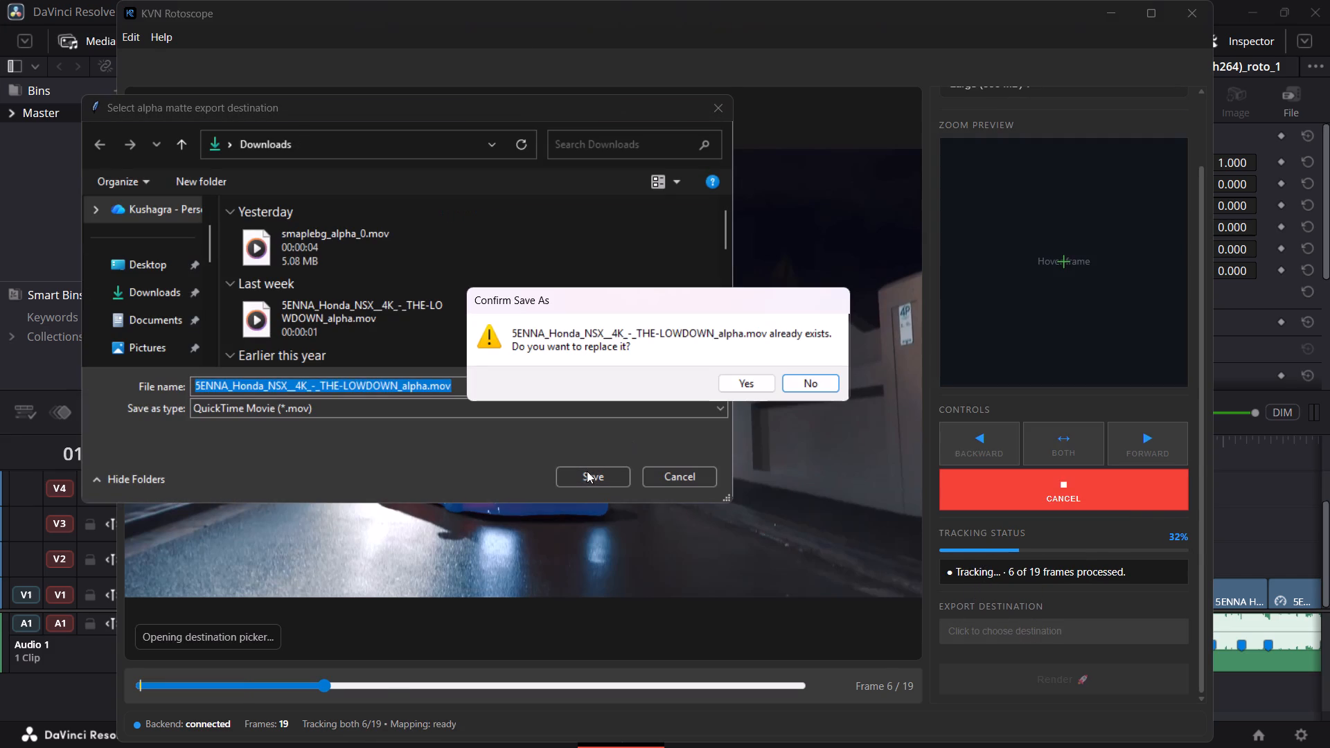
pyautogui.click(753, 380)
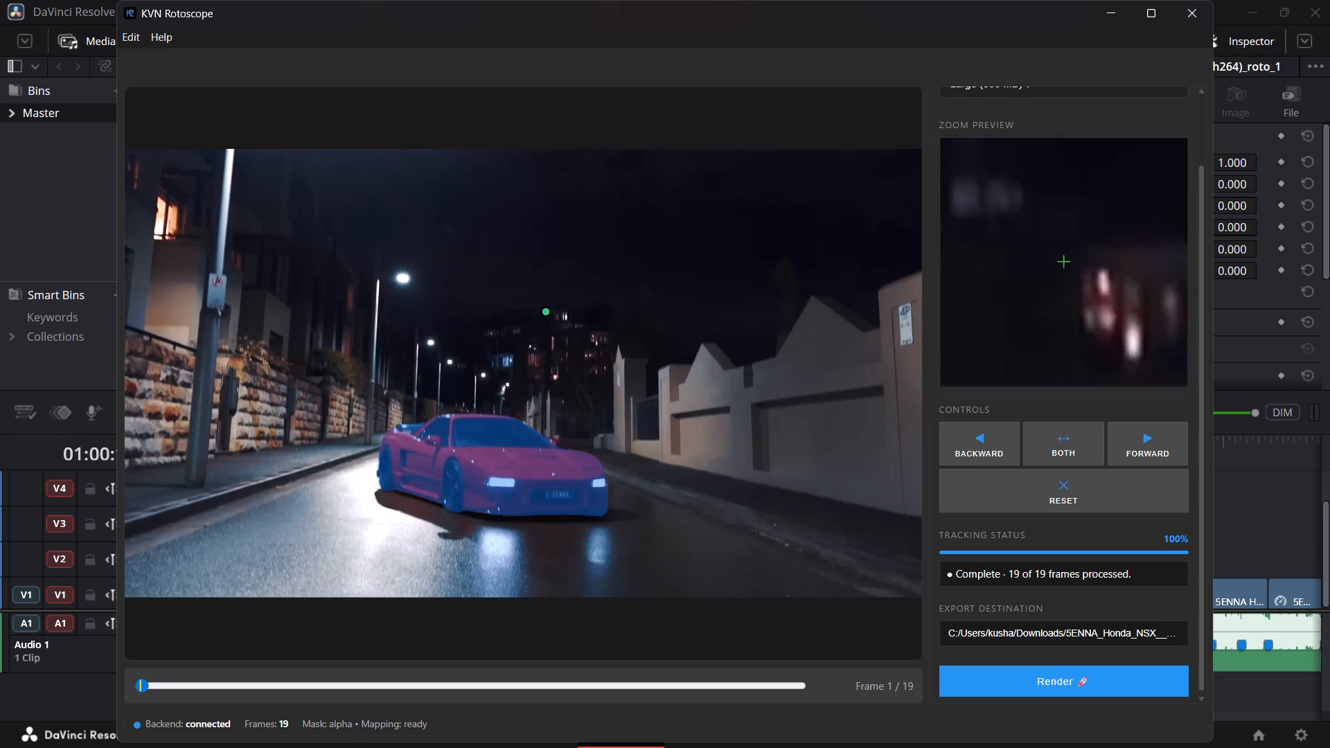
# Render the tracked car matte and return to DaVinci Resolve.
pyautogui.click(1088, 677)
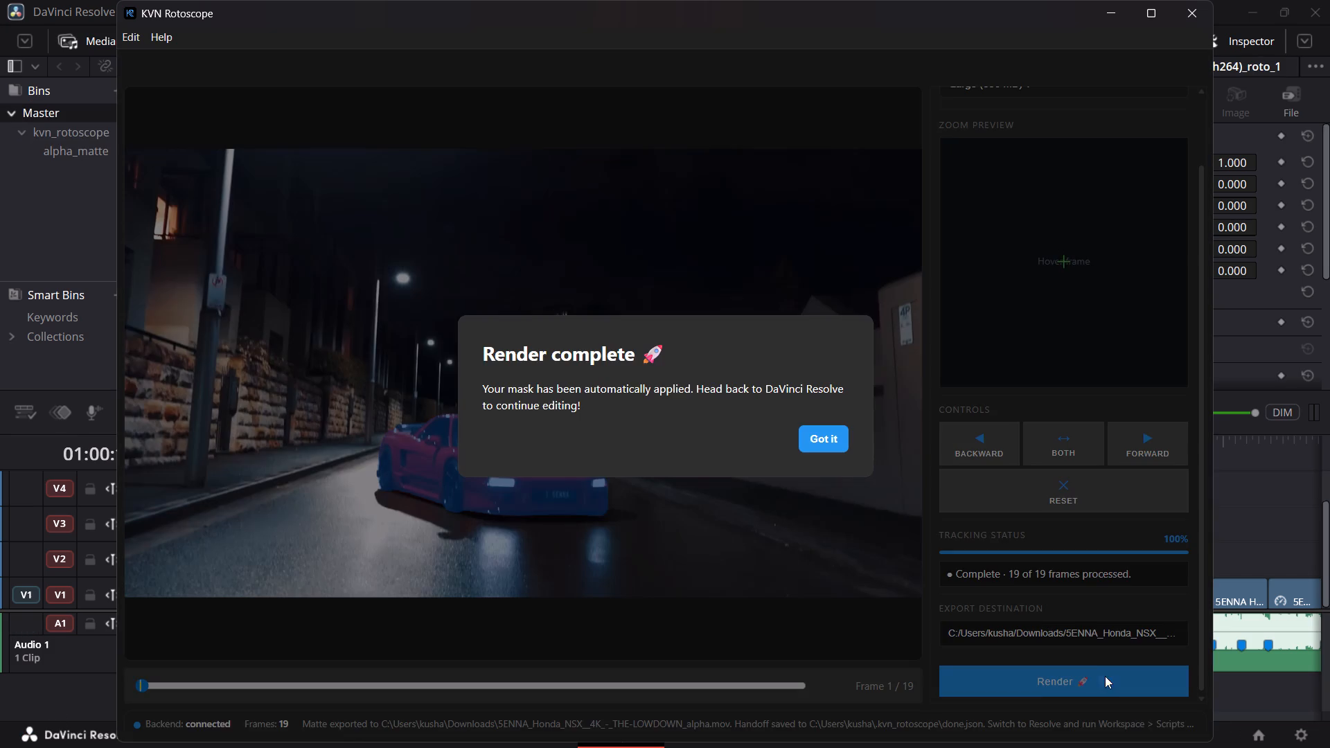
pyautogui.click(831, 436)
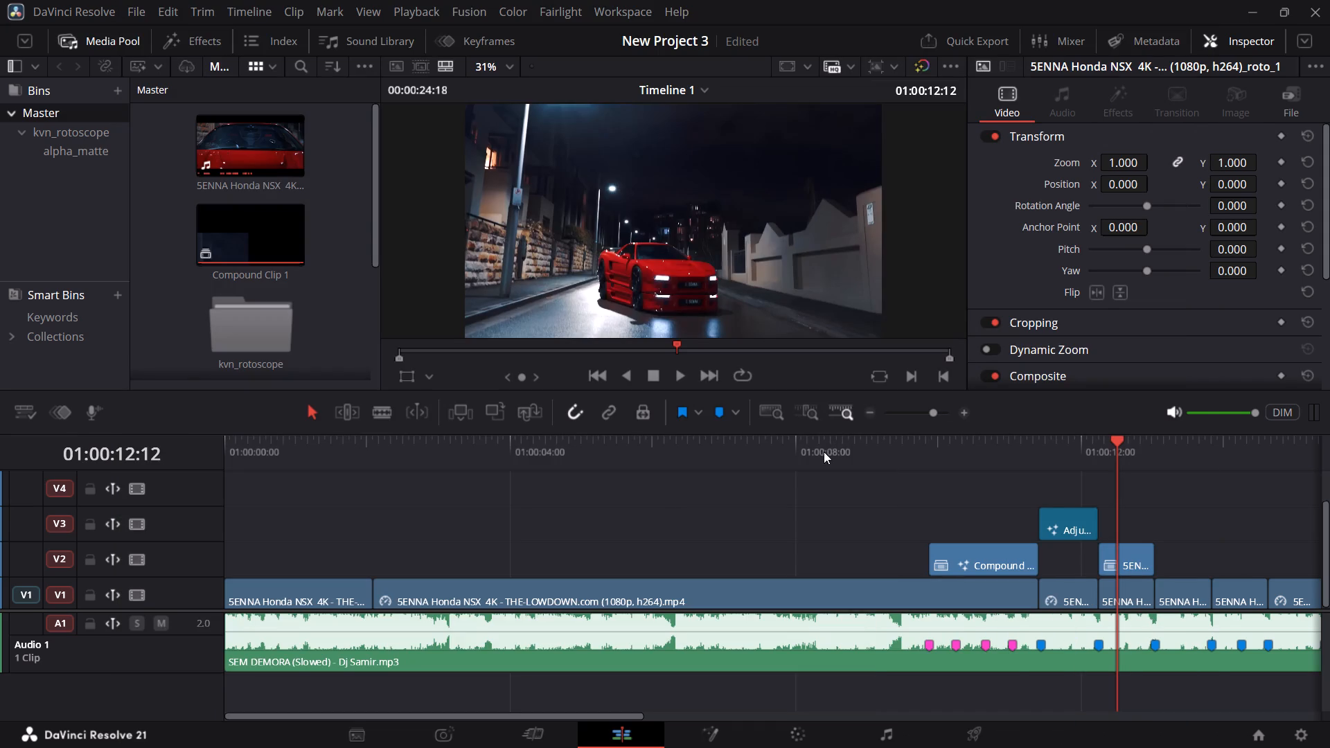
# Convert the rotoscoped V2 clip at 01:00:12:12 into a new compound clip, keeping the suggested name.
pyautogui.rightClick(1132, 558)
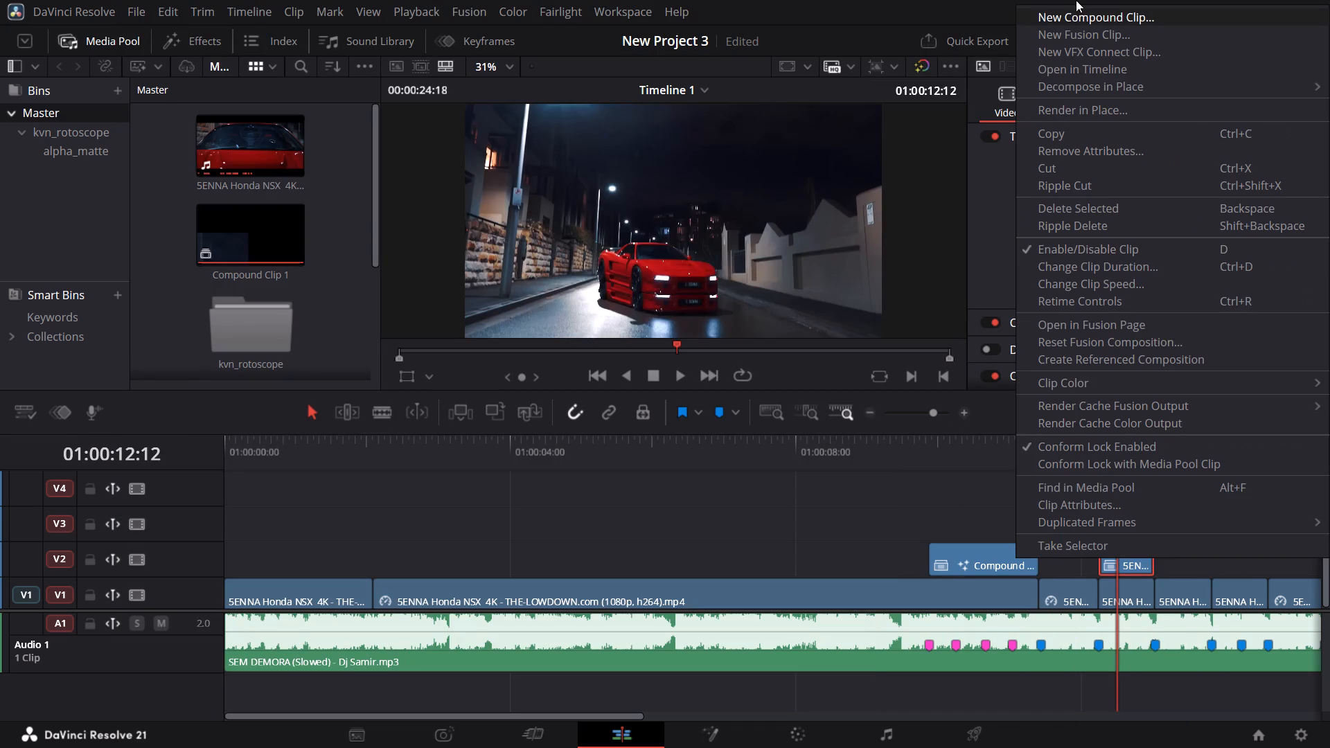
pyautogui.click(1090, 17)
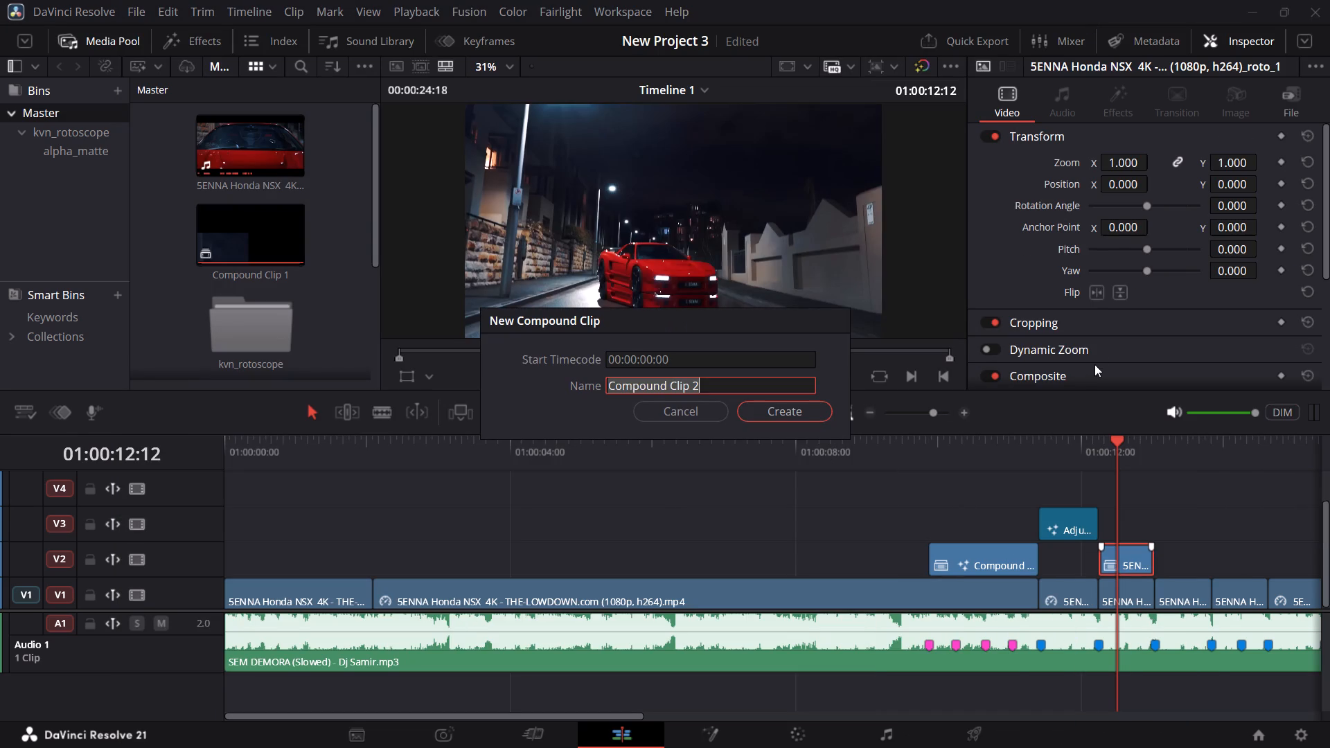
pyautogui.click(790, 413)
# Play back the section from the adjustment clip through Compound Clip 2 several times to check the cutout over the V1 footage.
pyautogui.keyDown('ctrl'); pyautogui.scroll(-3, 914, 427); pyautogui.keyUp('ctrl')
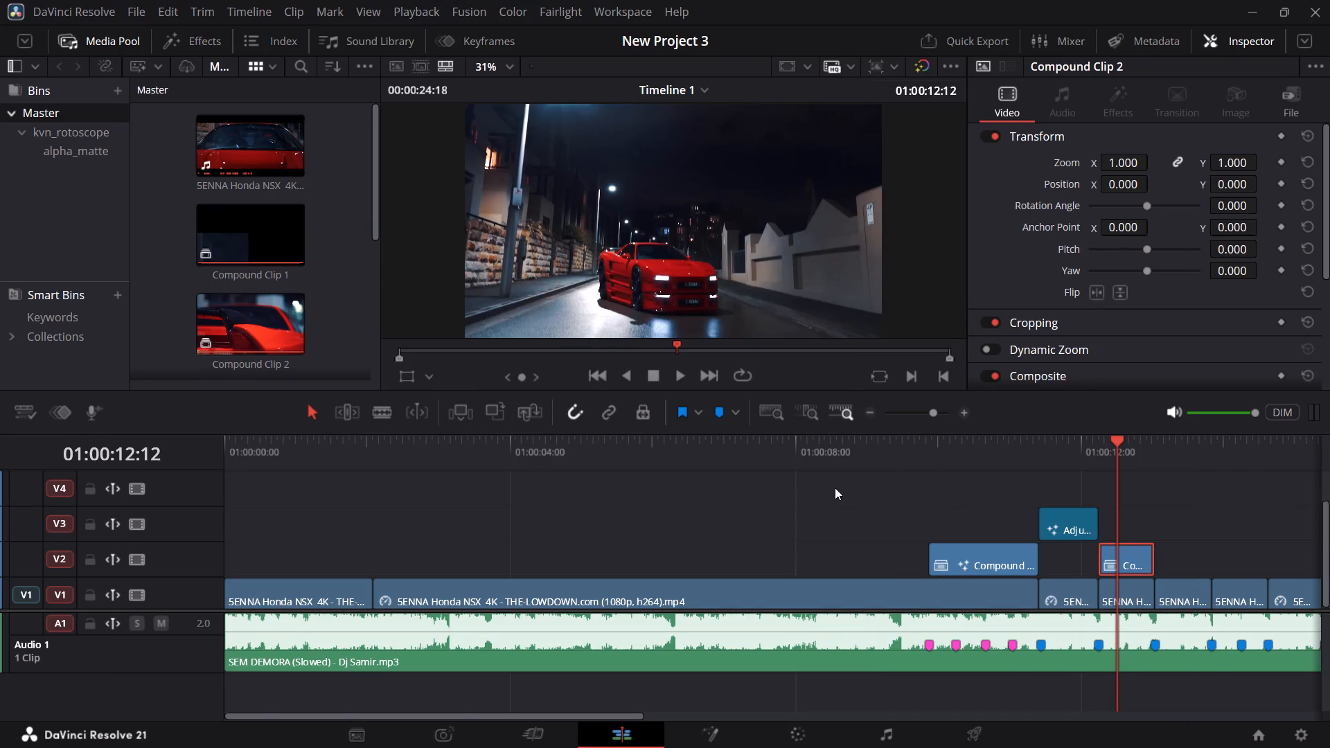
pyautogui.keyDown('ctrl'); pyautogui.scroll(-6, 835, 488); pyautogui.keyUp('ctrl')
pyautogui.click(414, 456)
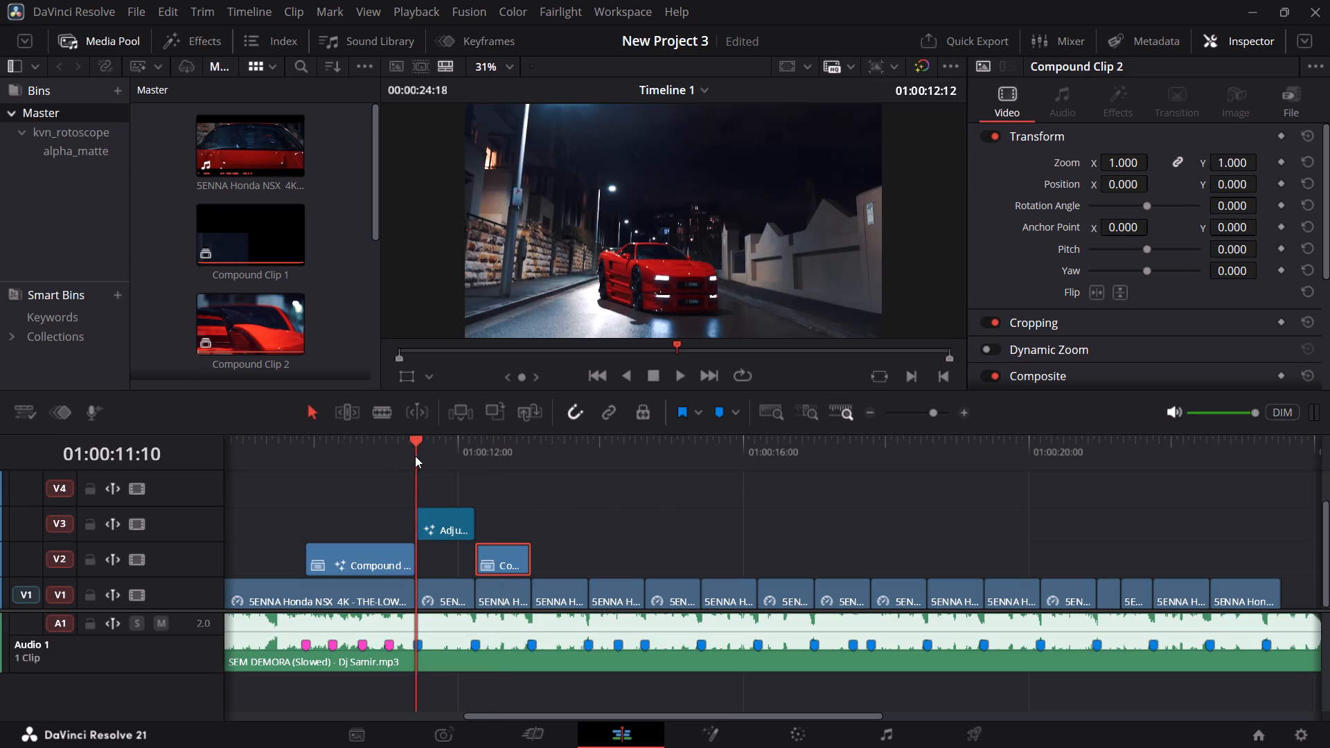
pyautogui.press('space')
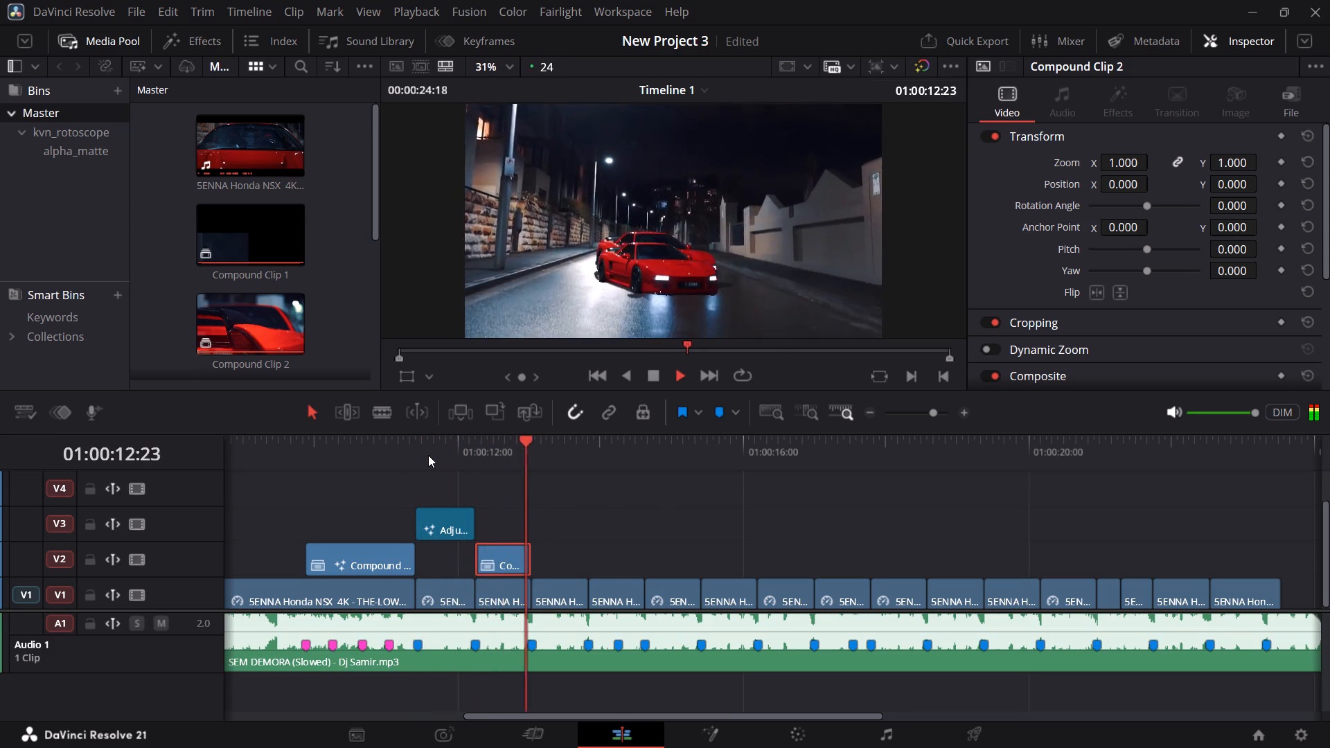
pyautogui.press('space')
pyautogui.click(445, 458)
pyautogui.press('space')
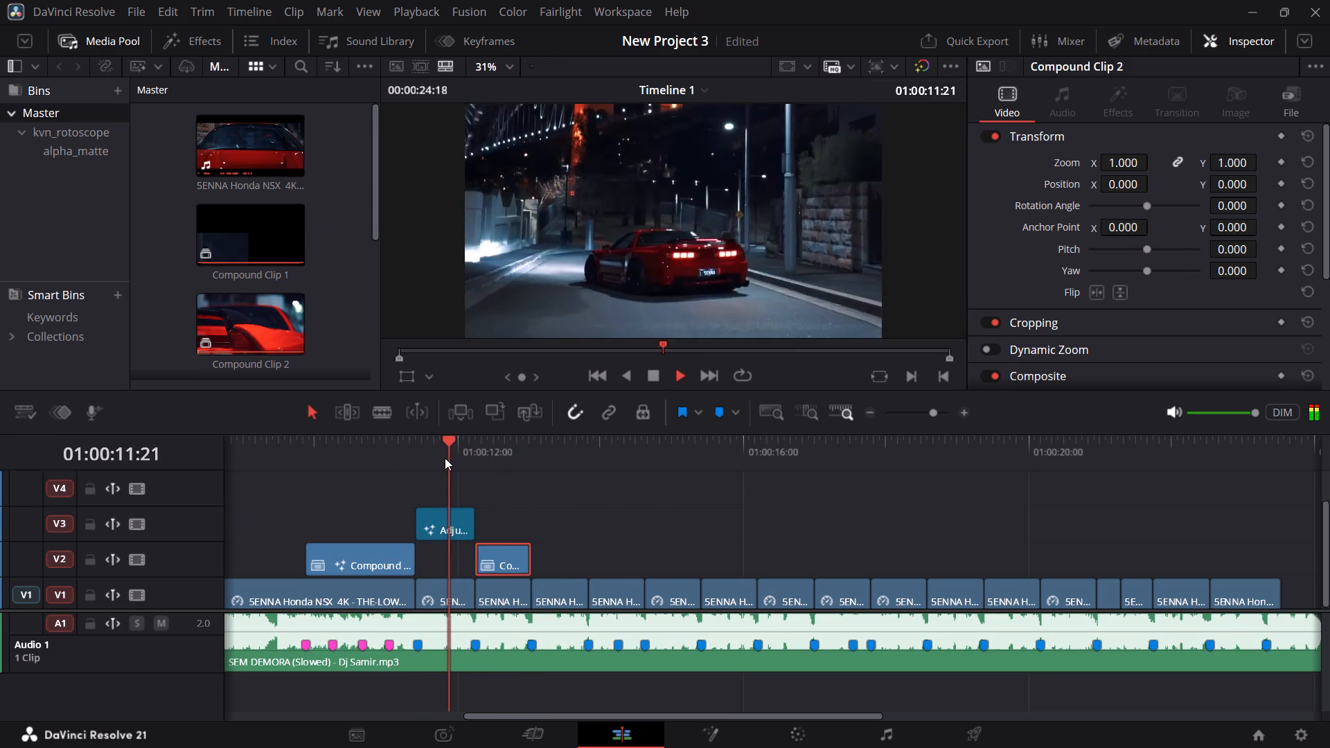
pyautogui.press('space')
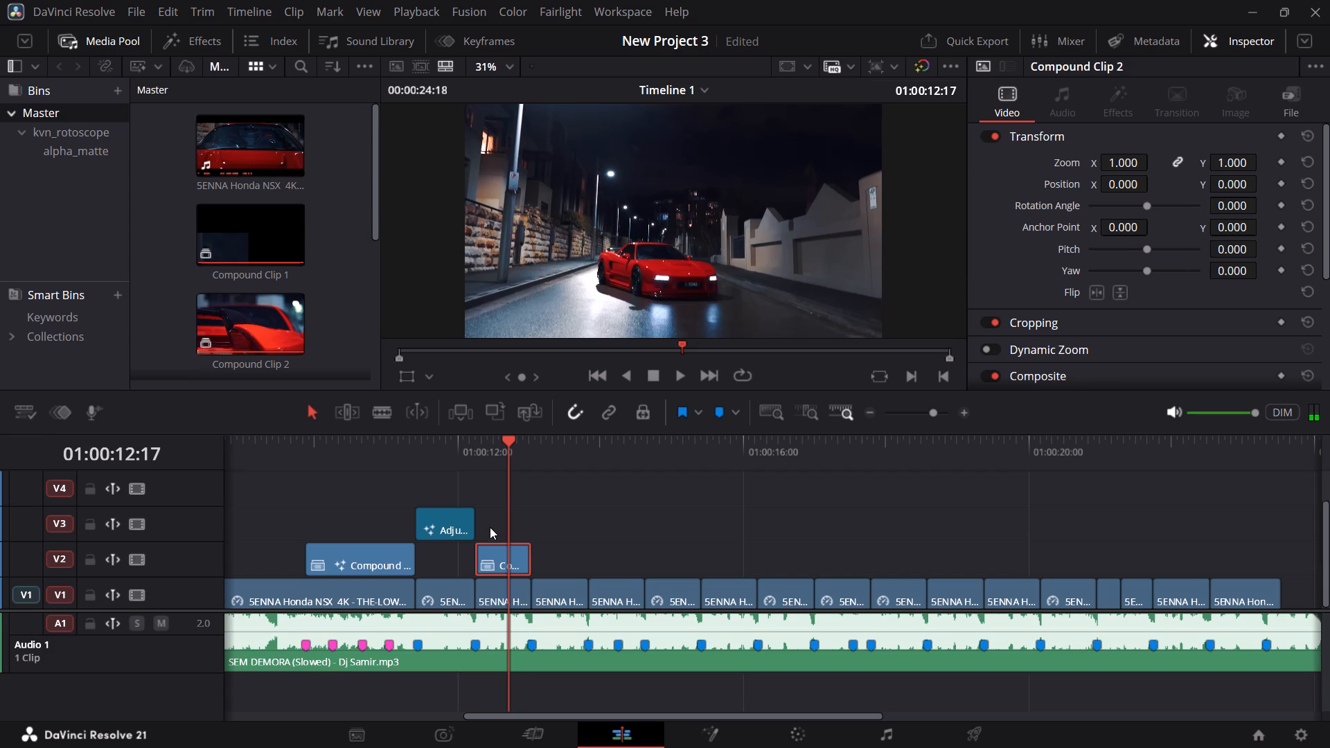
pyautogui.click(457, 465)
pyautogui.press('space')
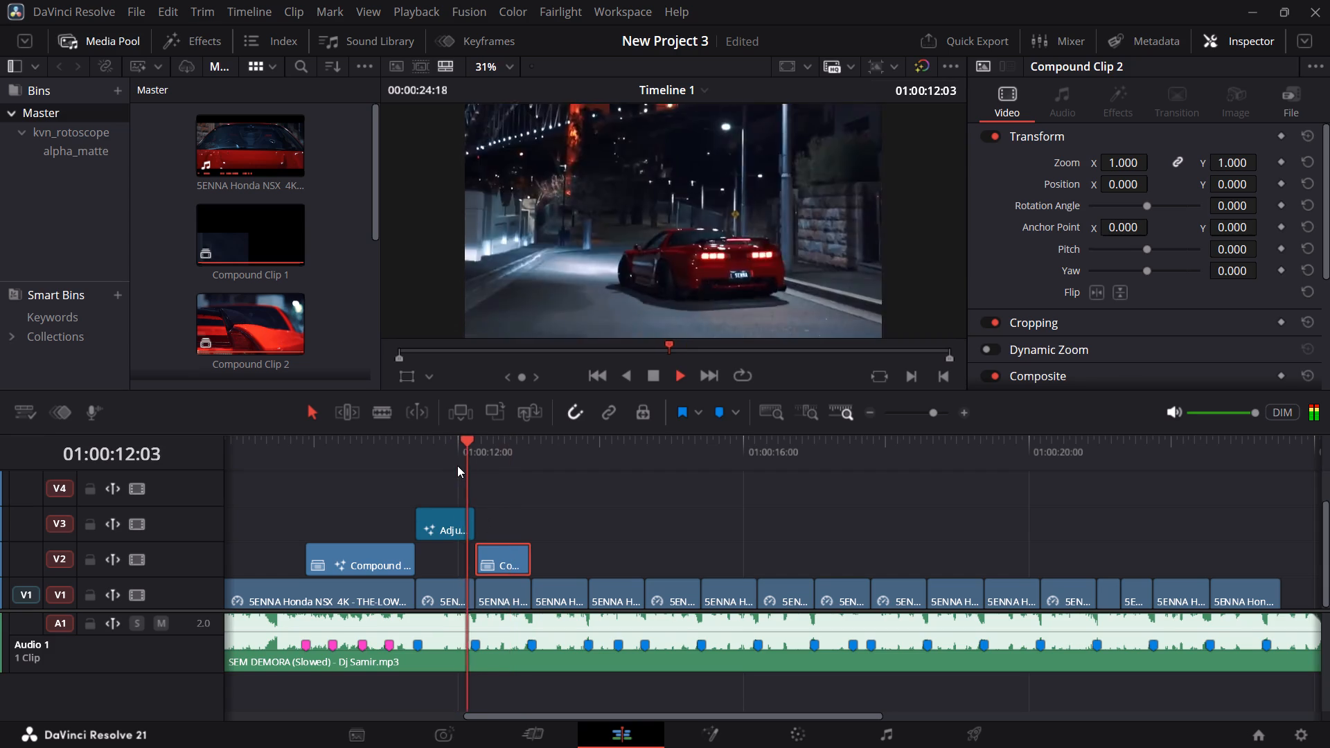
pyautogui.press('space')
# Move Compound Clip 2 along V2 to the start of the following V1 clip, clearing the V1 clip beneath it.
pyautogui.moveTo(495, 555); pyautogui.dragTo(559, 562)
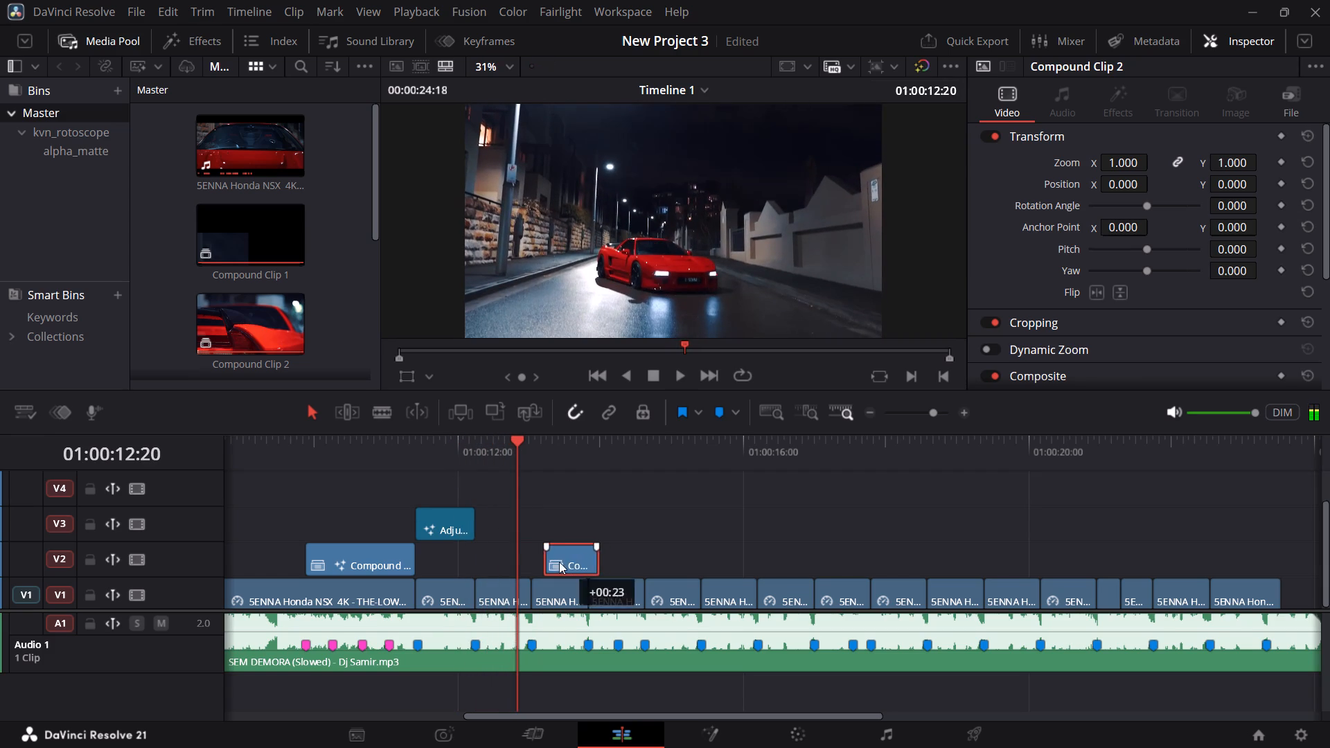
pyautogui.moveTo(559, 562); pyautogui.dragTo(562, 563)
# Find the frame where the car settles into view and mark the V1 clip there, at 01:00:12:11.
pyautogui.keyDown('alt'); pyautogui.scroll(6, 496, 465); pyautogui.keyUp('alt')
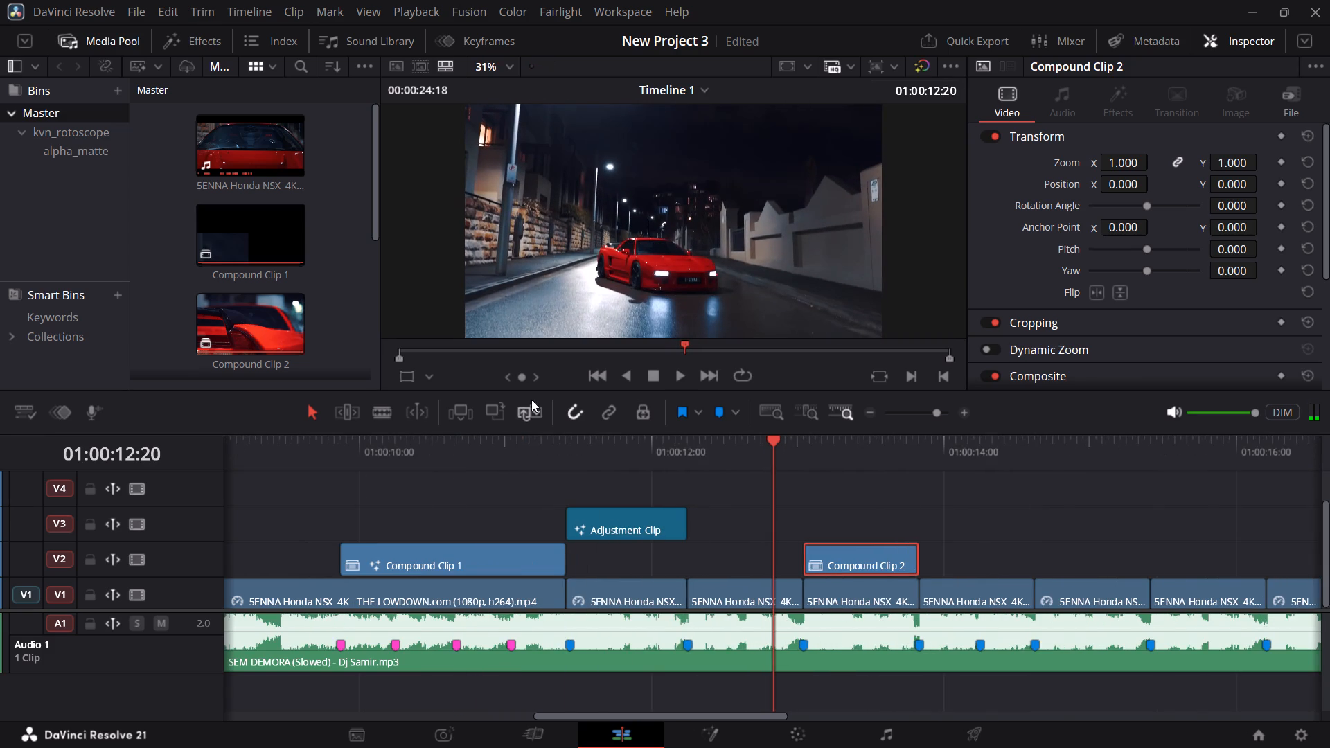
pyautogui.click(702, 456)
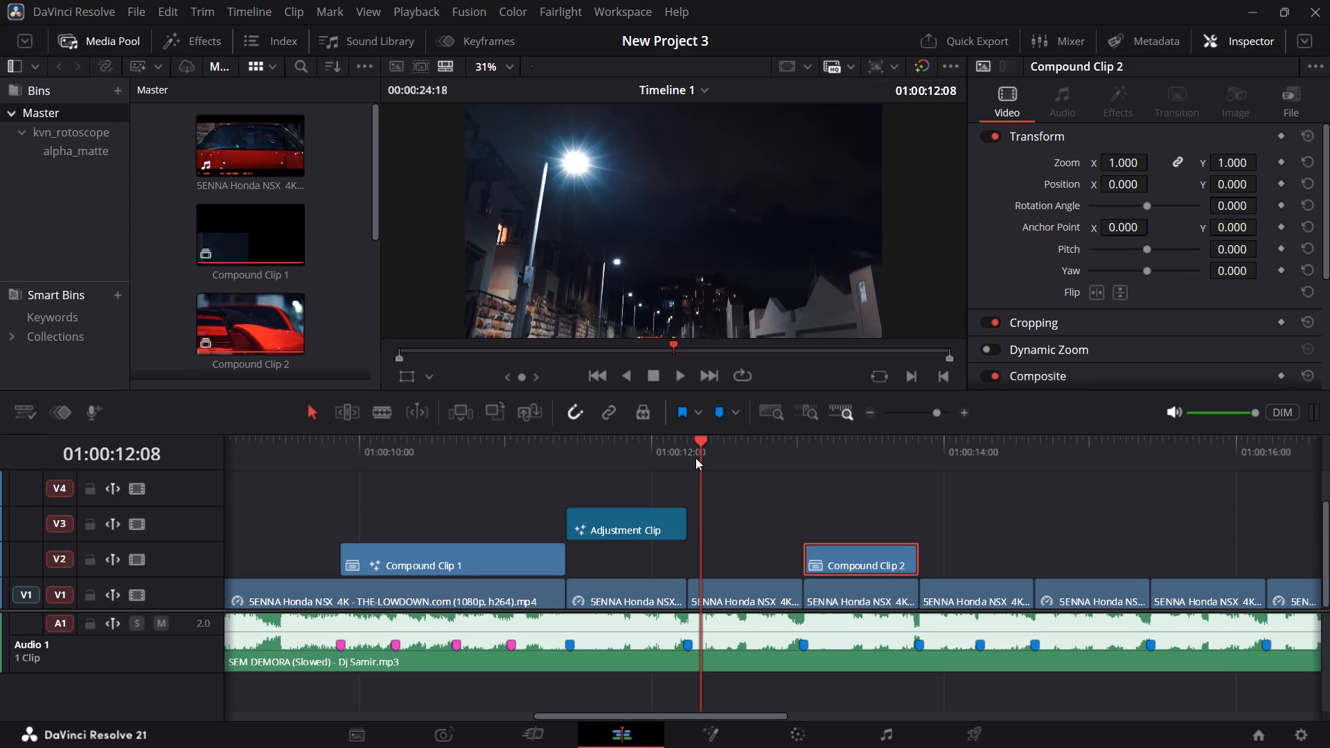
pyautogui.press('space')
pyautogui.press('space')
pyautogui.click(725, 455)
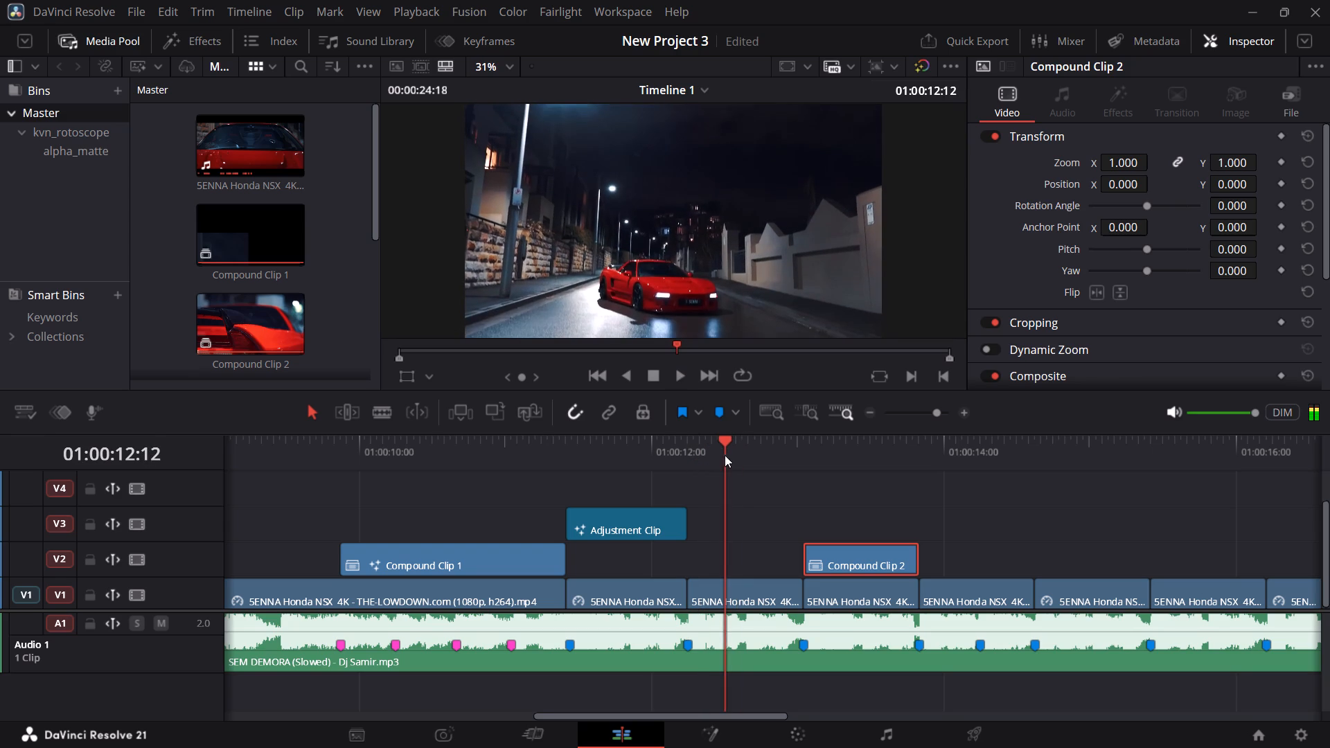
pyautogui.click(716, 458)
pyautogui.click(710, 458)
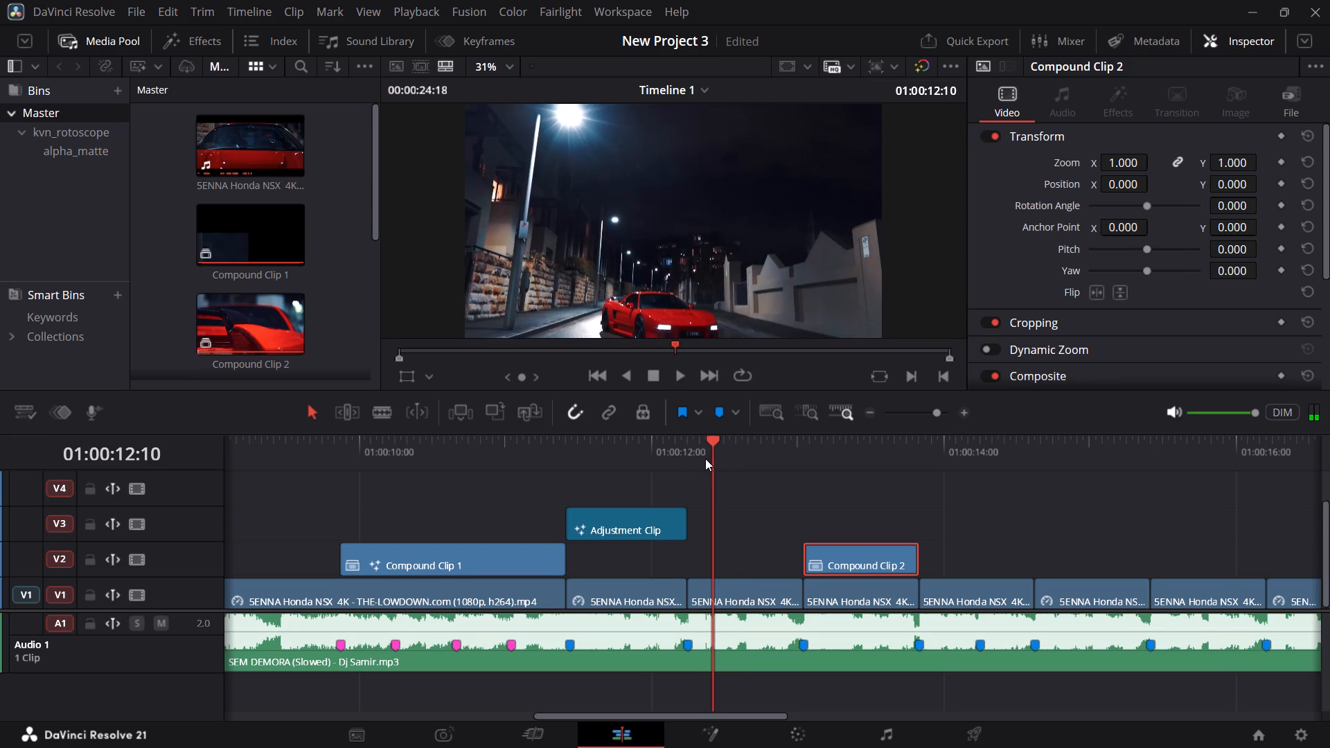
pyautogui.click(719, 458)
pyautogui.click(734, 593)
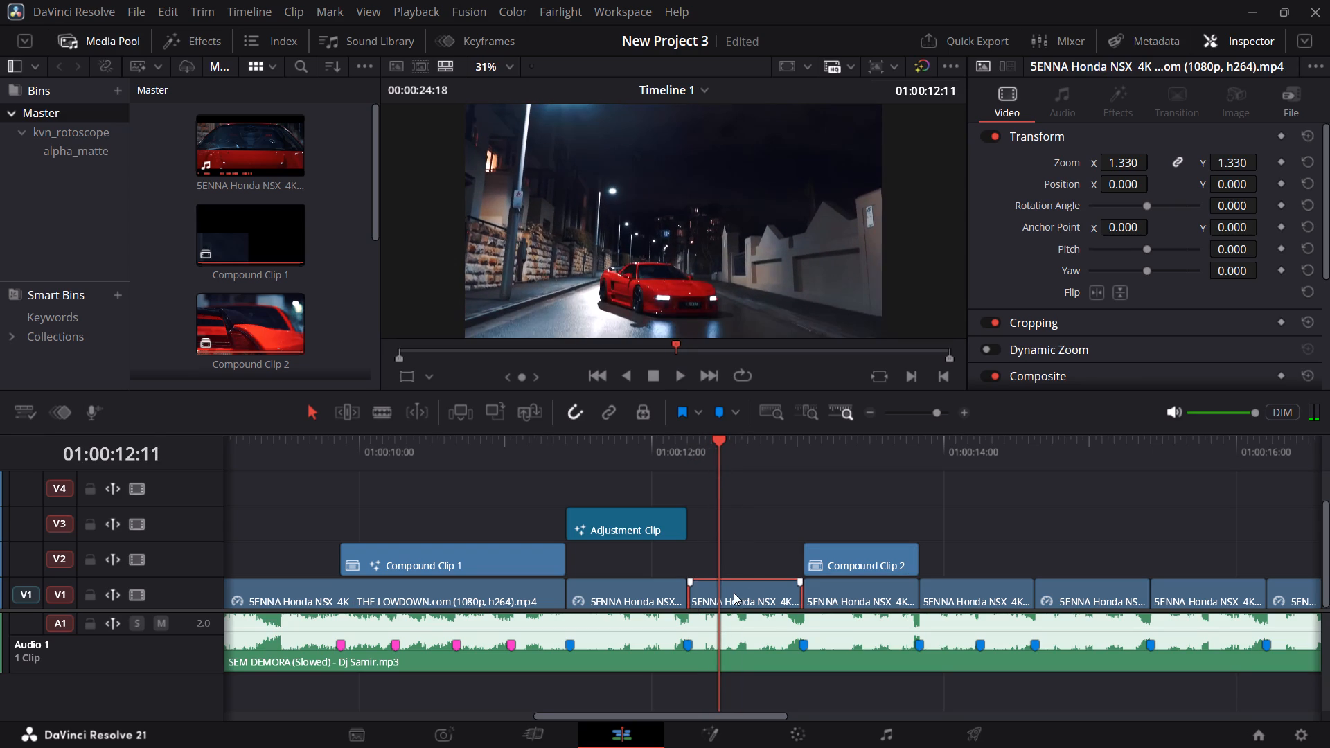
pyautogui.click(719, 413)
# Move Compound Clip 2 back along V2 so it starts with the marked V1 clip.
pyautogui.scroll(-4, 774, 521)
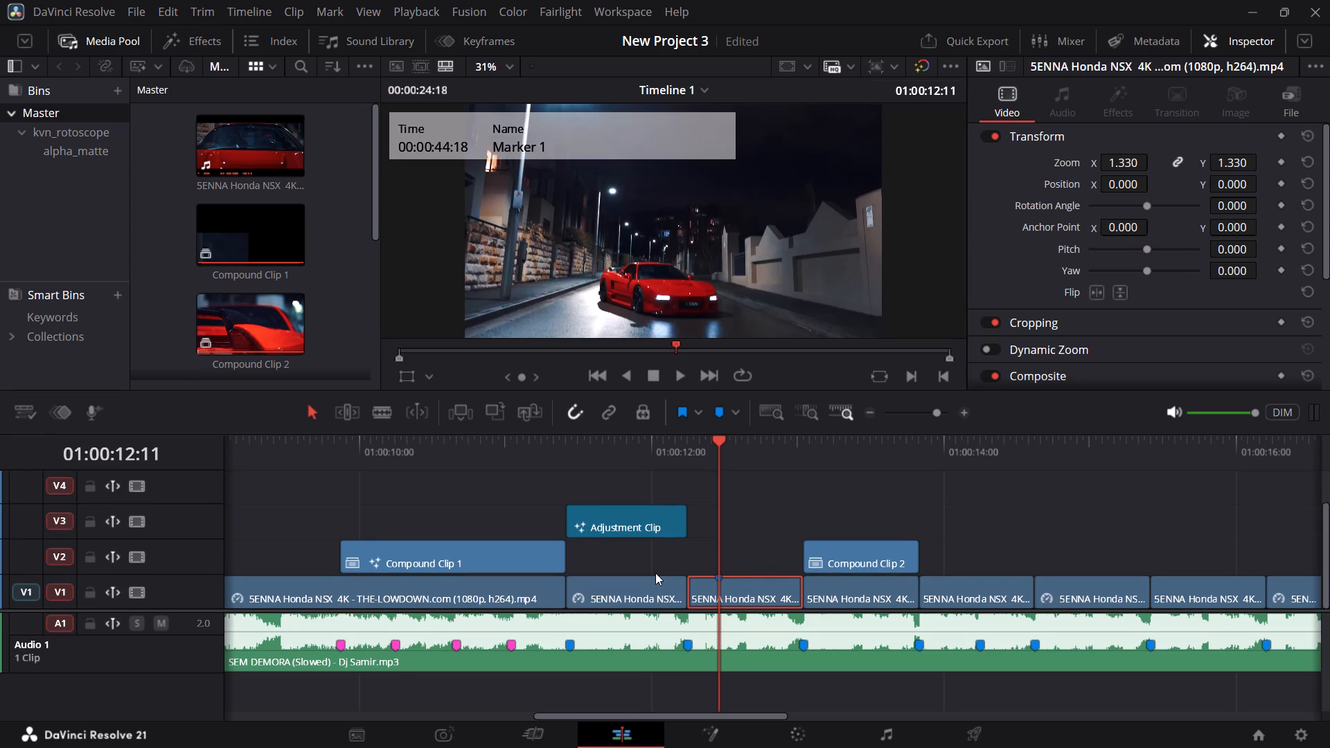
pyautogui.keyDown('shift'); pyautogui.scroll(6, 655, 573); pyautogui.keyUp('shift')
pyautogui.keyDown('shift'); pyautogui.scroll(-1, 655, 573); pyautogui.keyUp('shift')
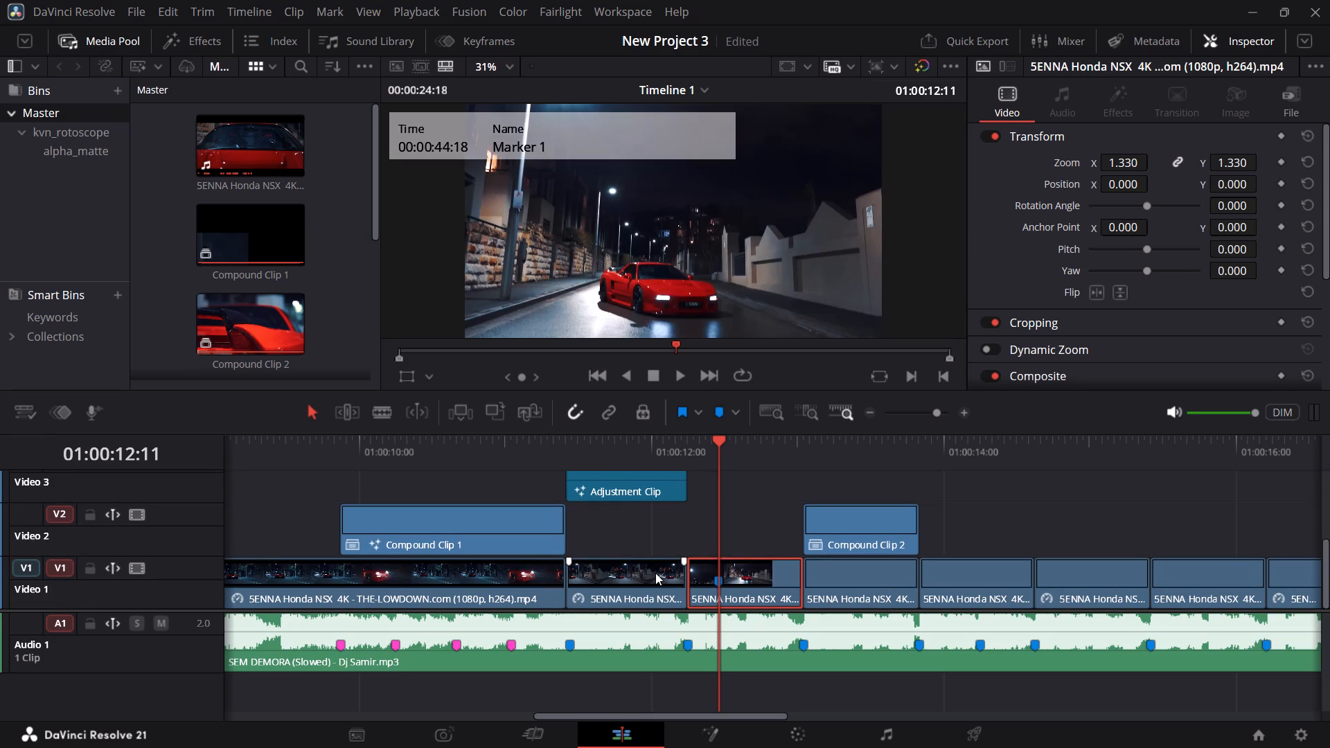
pyautogui.keyDown('shift'); pyautogui.scroll(-1, 655, 573); pyautogui.keyUp('shift')
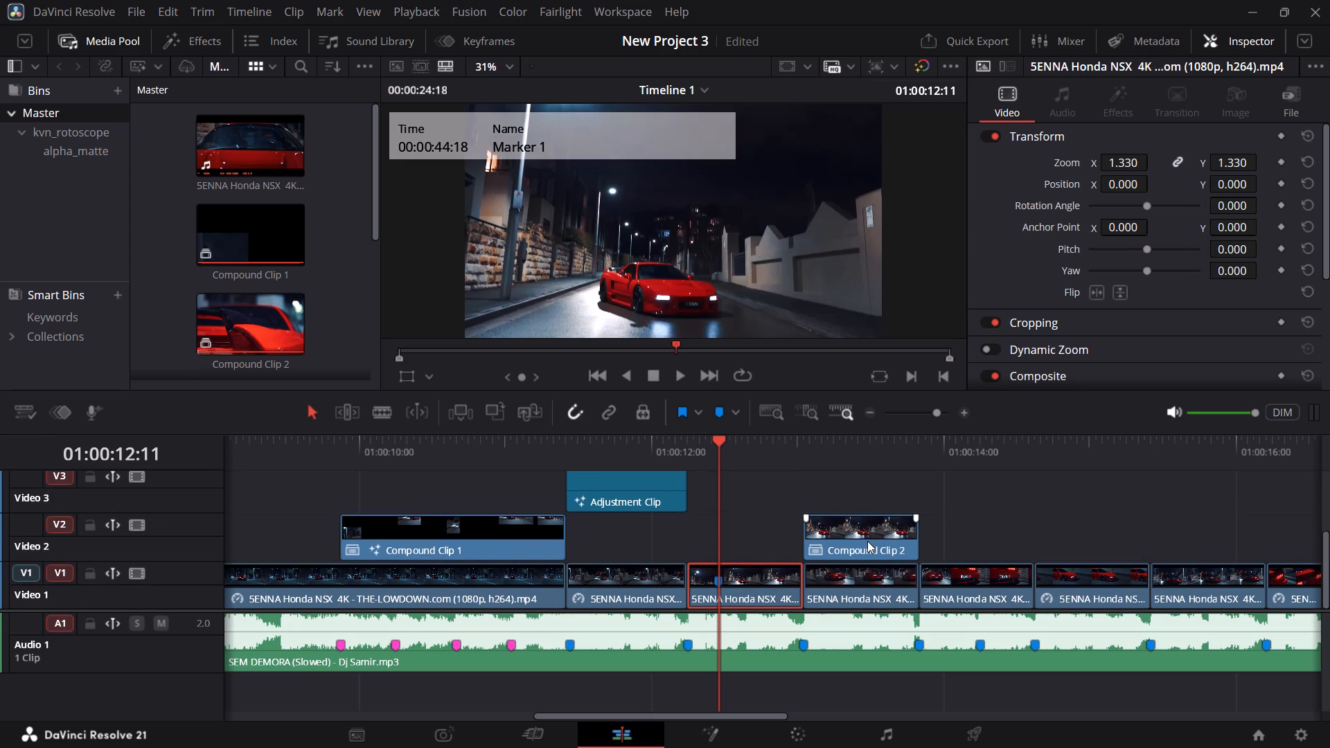
pyautogui.moveTo(868, 533); pyautogui.dragTo(744, 542)
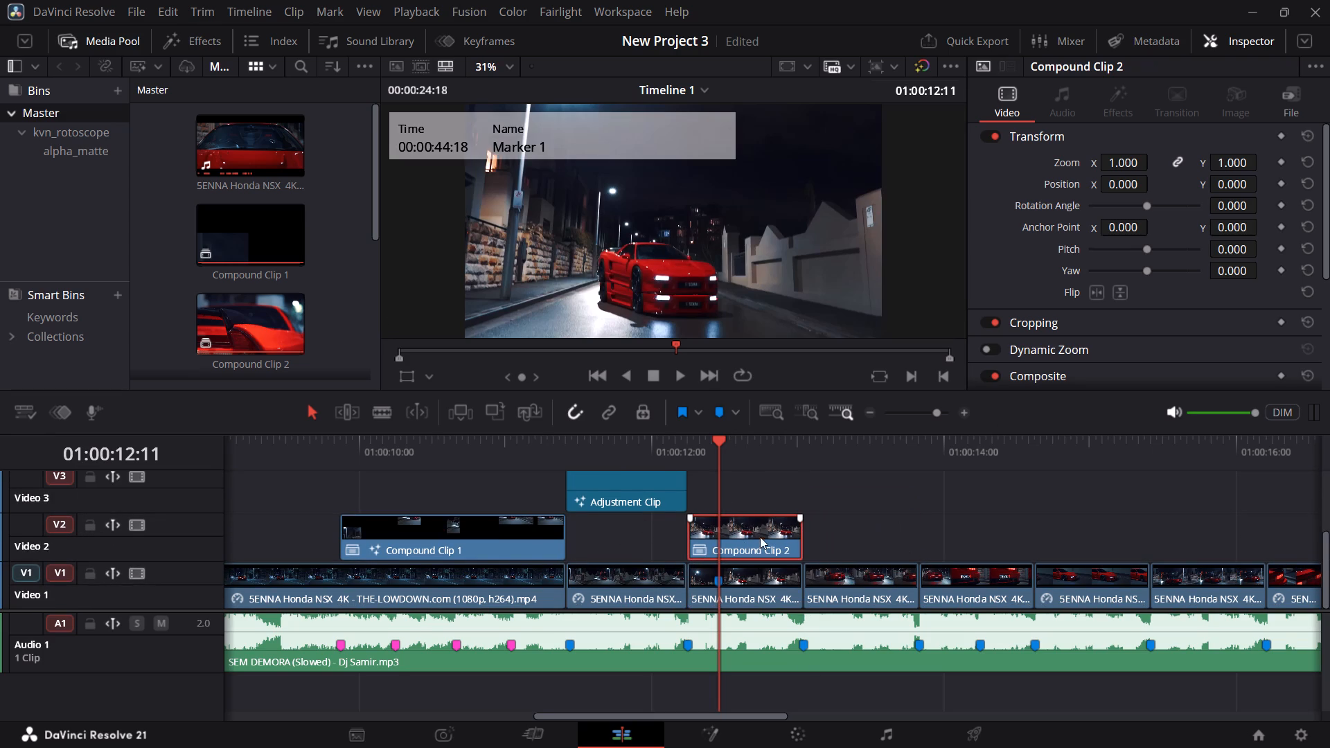
# Trim the end of Compound Clip 2 back to the V1 clip marker at 01:00:12:11.
pyautogui.moveTo(796, 537); pyautogui.dragTo(720, 537)
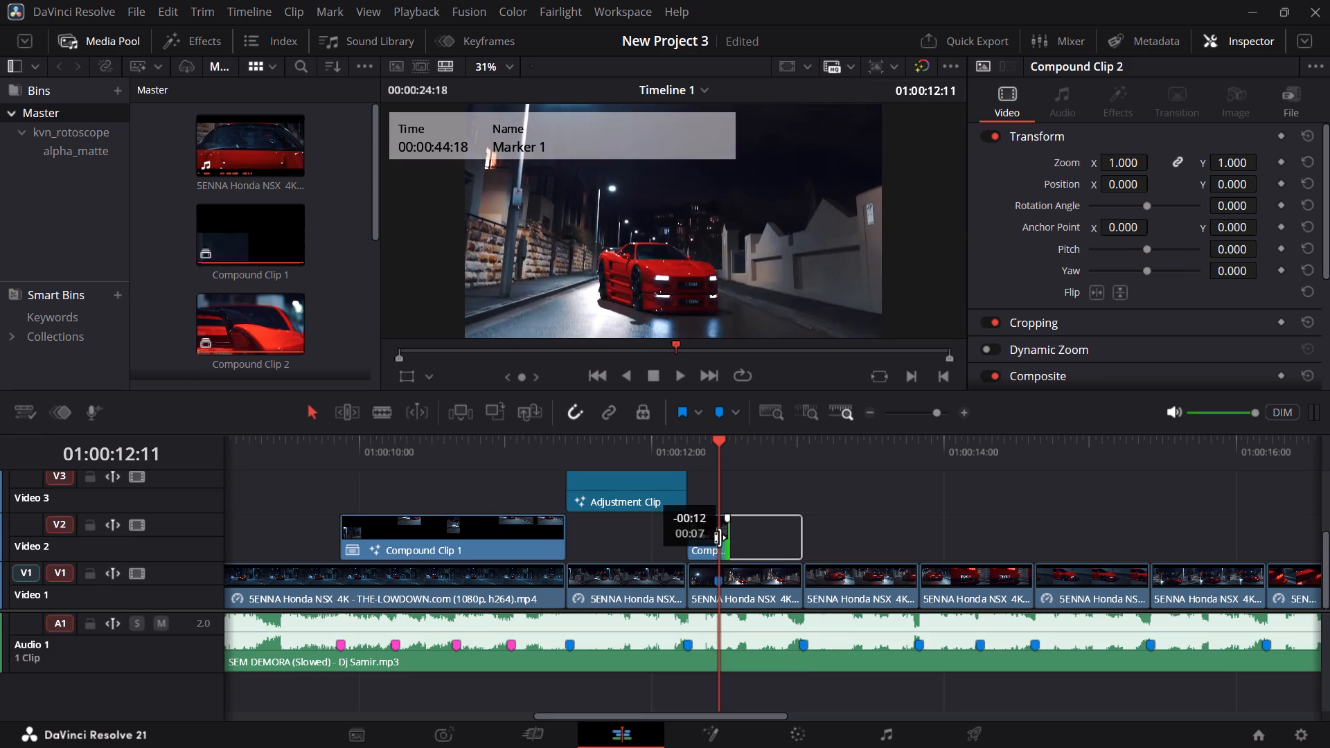
pyautogui.moveTo(720, 537); pyautogui.dragTo(713, 538)
# Play back the section around the trimmed Compound Clip 2 to check its timing against the V1 clip.
pyautogui.press('space')
pyautogui.press('space')
pyautogui.press('space')
pyautogui.press('space')
pyautogui.press('space')
pyautogui.press('space')
pyautogui.scroll(3, 720, 520)
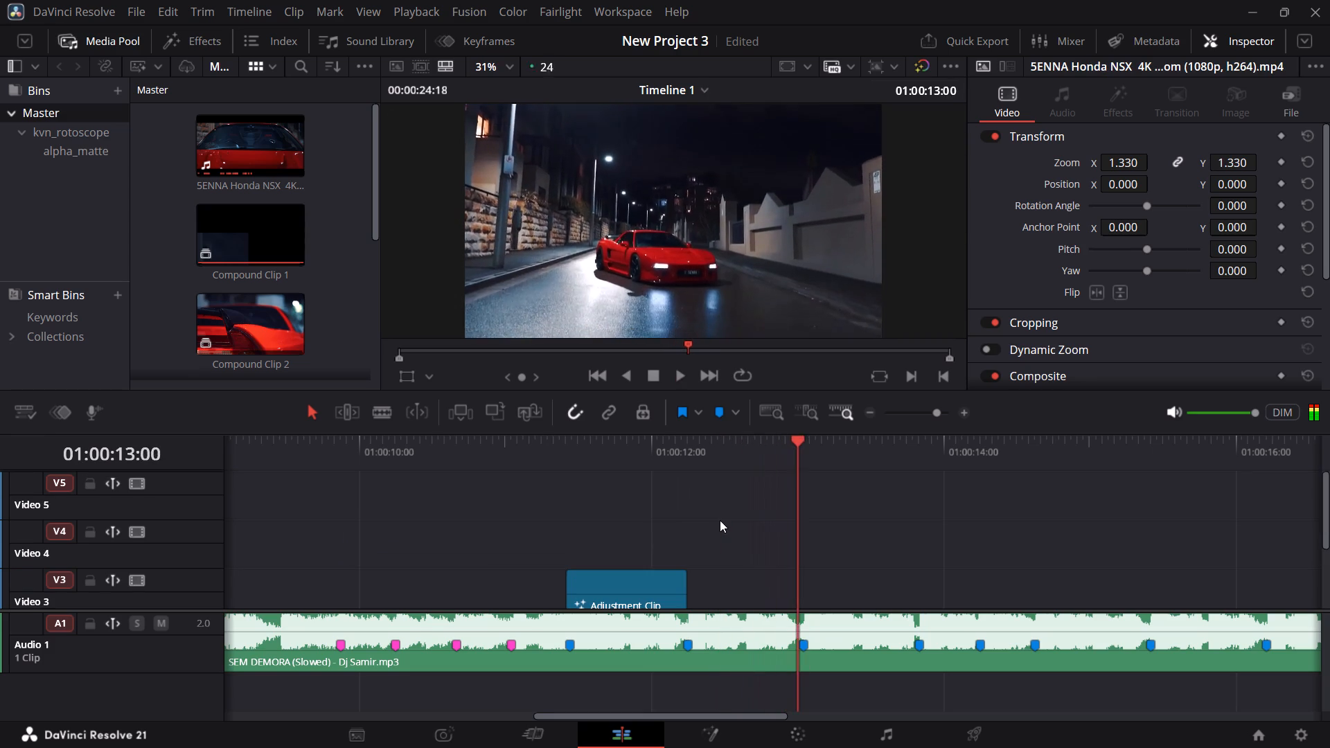
pyautogui.press('space')
pyautogui.keyDown('ctrl'); pyautogui.scroll(1, 719, 519); pyautogui.keyUp('ctrl')
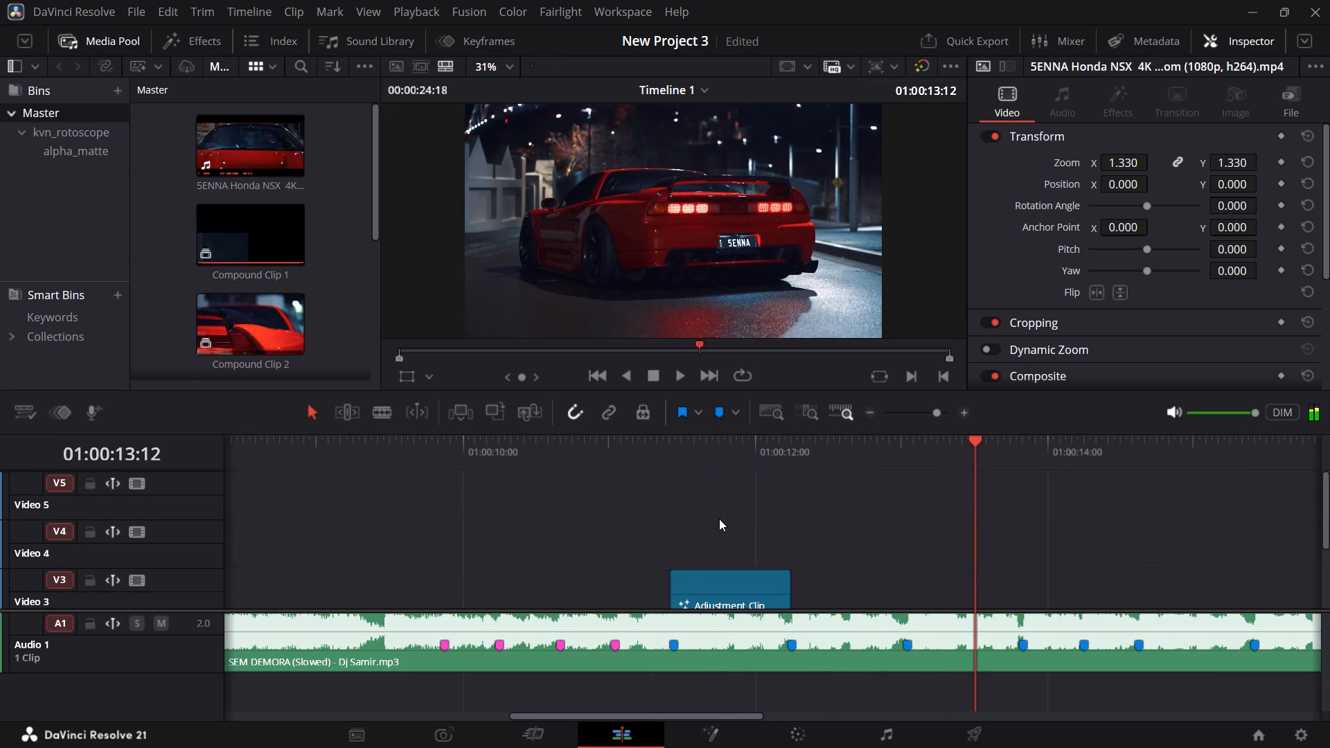
pyautogui.scroll(-5, 797, 513)
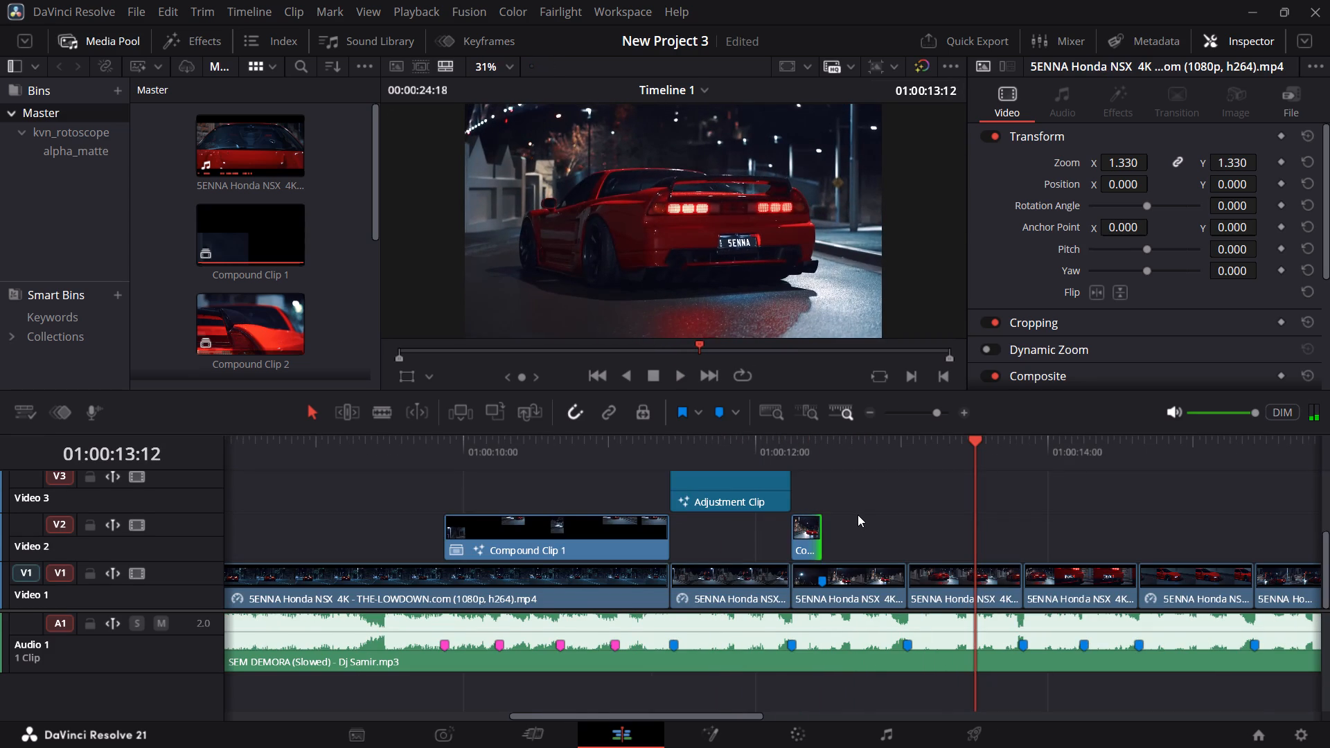
# Add a Position keyframe to Compound Clip 2 on V2 at its first frame, 01:00:12:06.
pyautogui.keyDown('alt'); pyautogui.scroll(3, 858, 515); pyautogui.keyUp('alt')
pyautogui.click(540, 452)
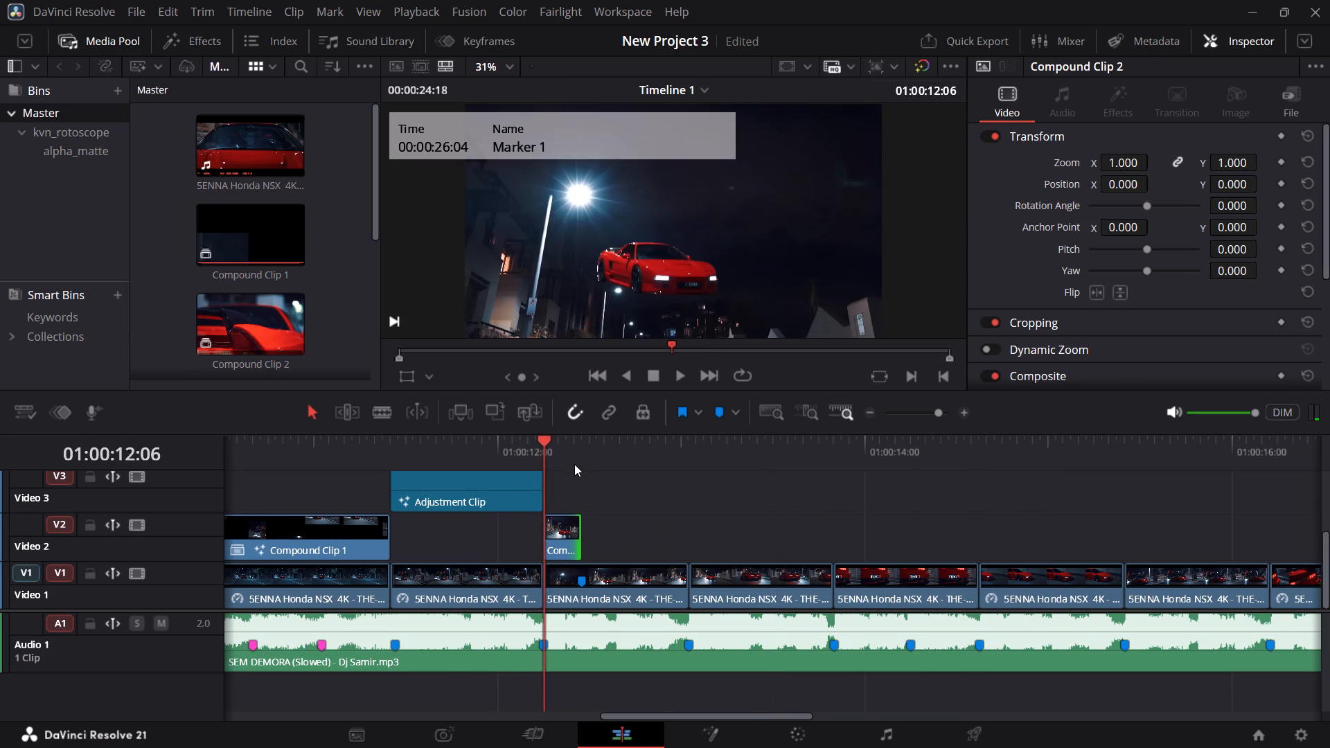
pyautogui.press('space')
pyautogui.press('space')
pyautogui.click(547, 455)
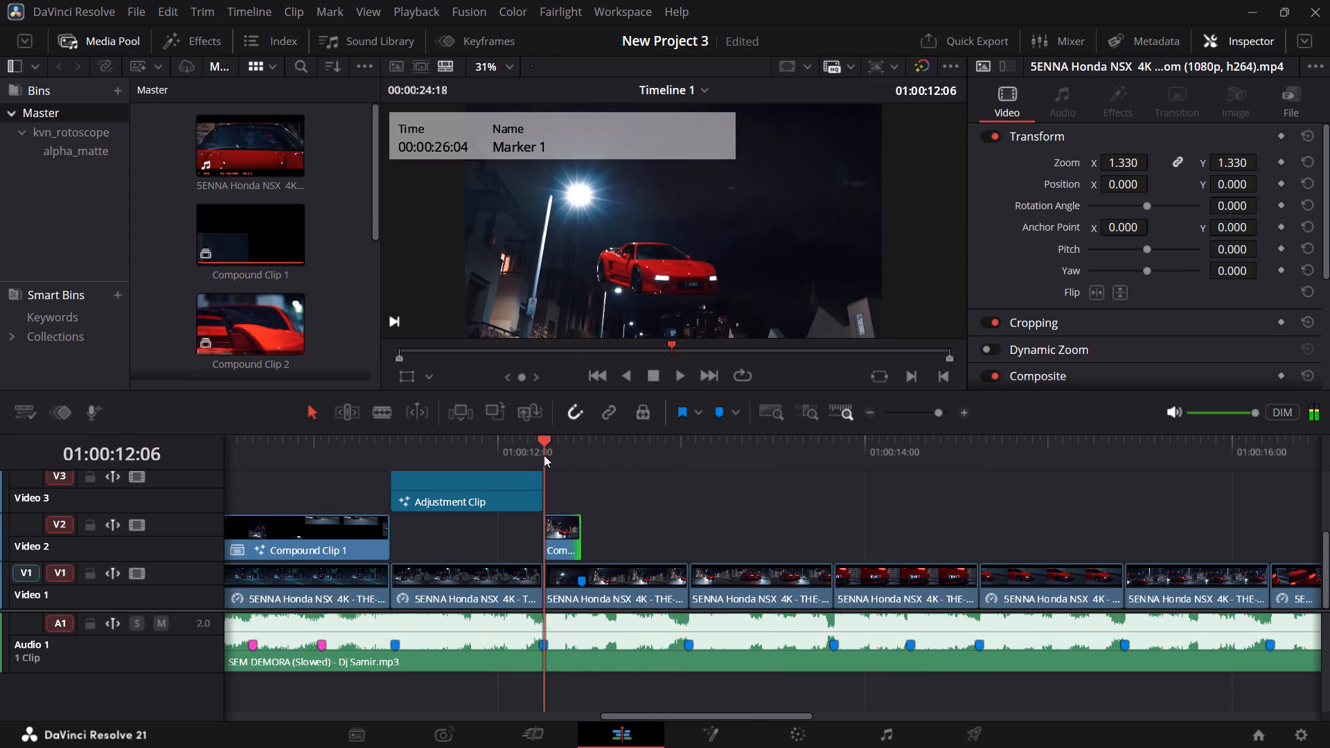
pyautogui.click(562, 535)
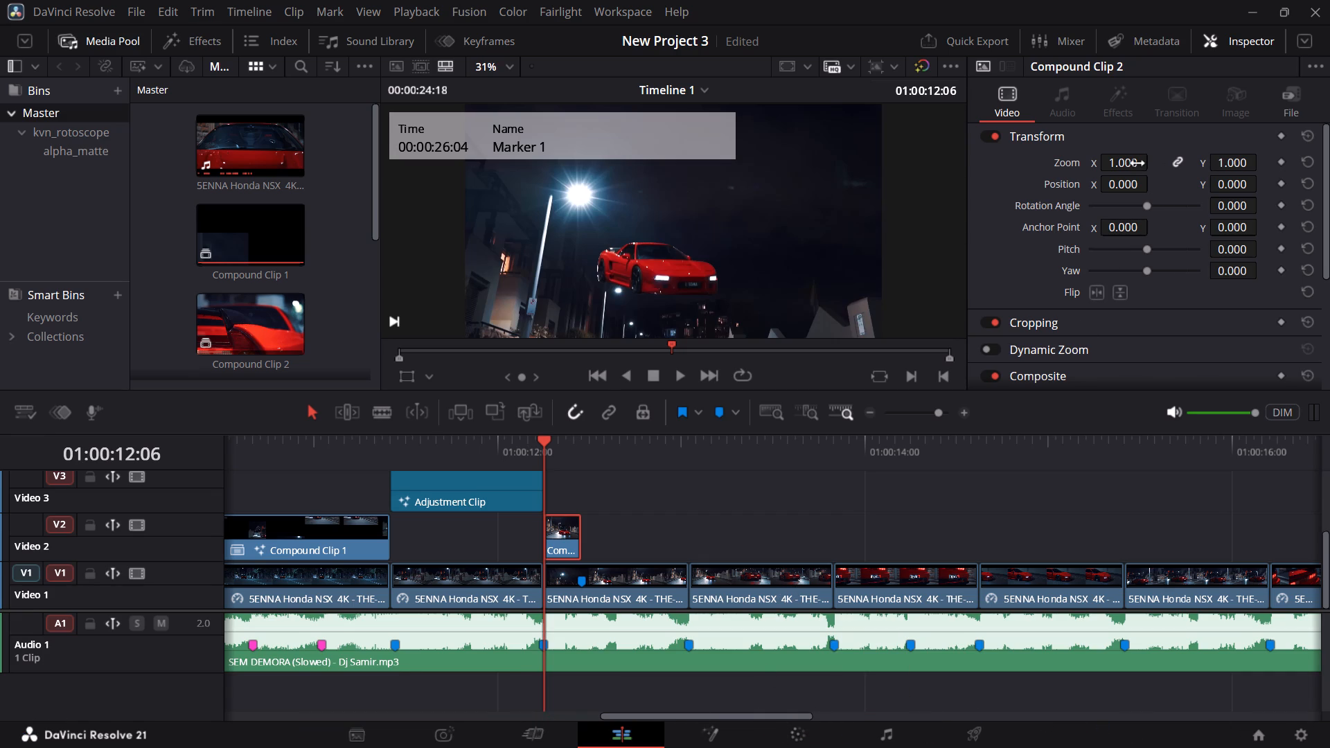
pyautogui.click(1284, 184)
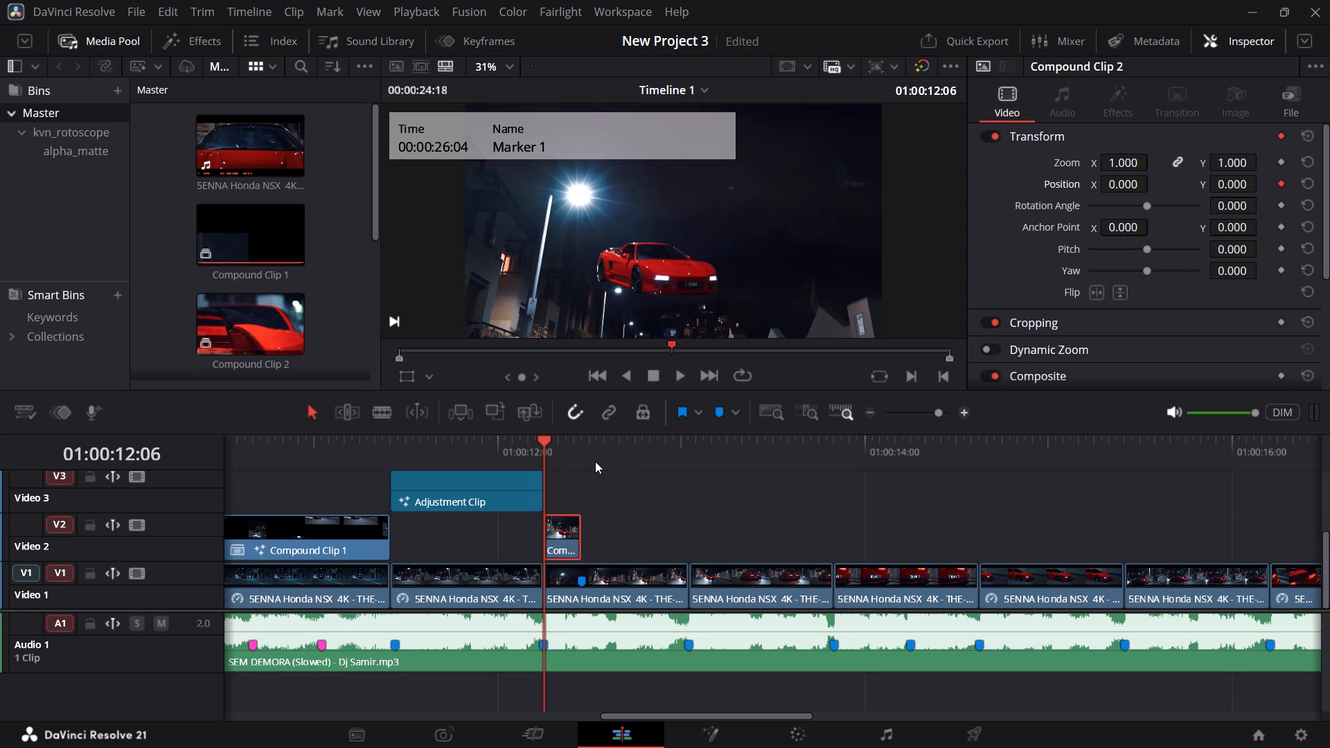
# Add a Zoom keyframe to the marked V1 clip at the end of Compound Clip 2, 01:00:12:11.
pyautogui.click(578, 445)
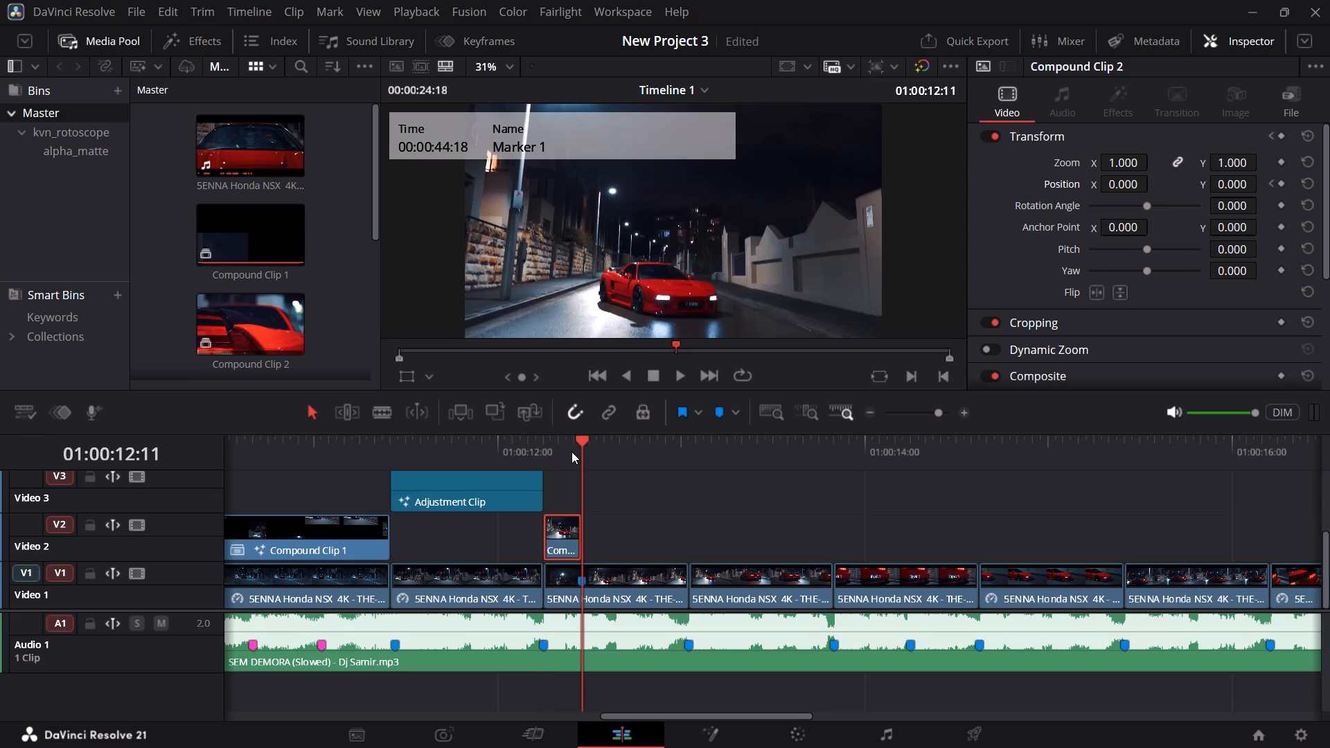
pyautogui.press('Left')
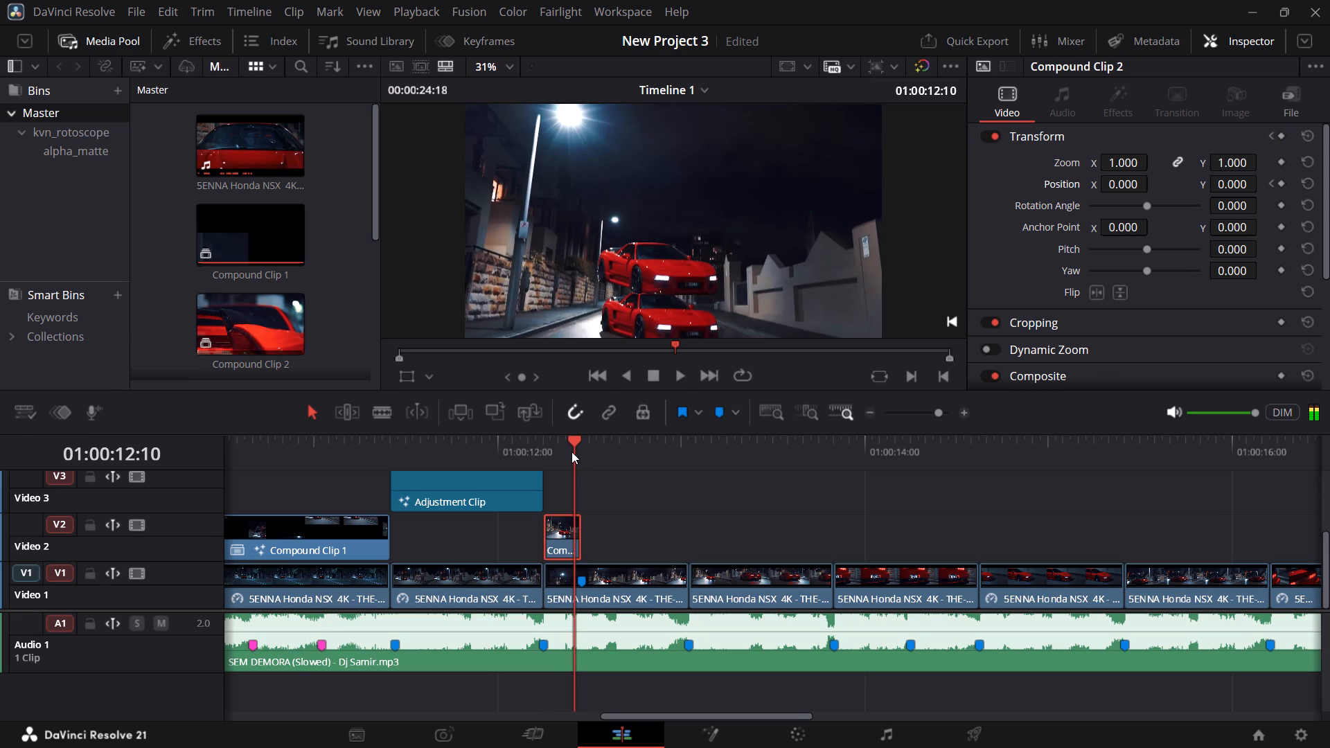
pyautogui.press('Right')
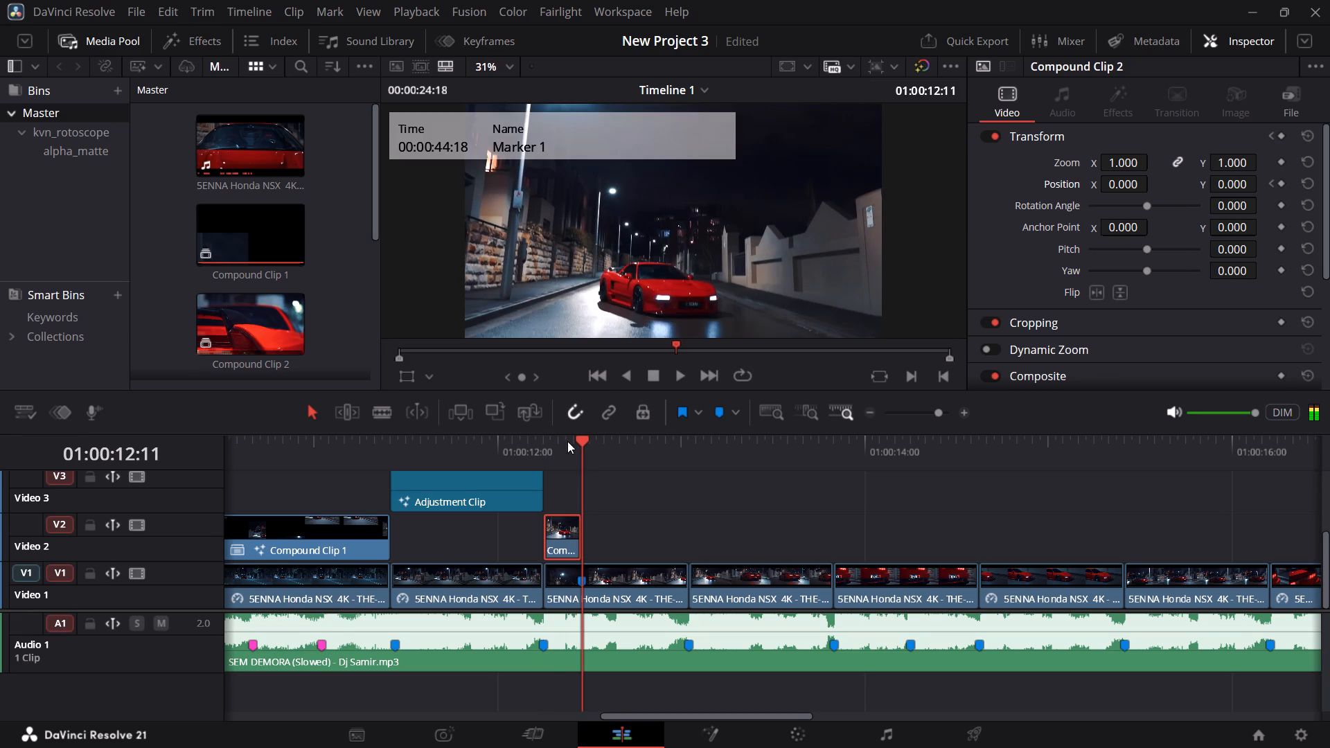
pyautogui.keyDown('alt'); pyautogui.scroll(6, 621, 420); pyautogui.keyUp('alt')
pyautogui.keyDown('alt'); pyautogui.scroll(8, 595, 503); pyautogui.keyUp('alt')
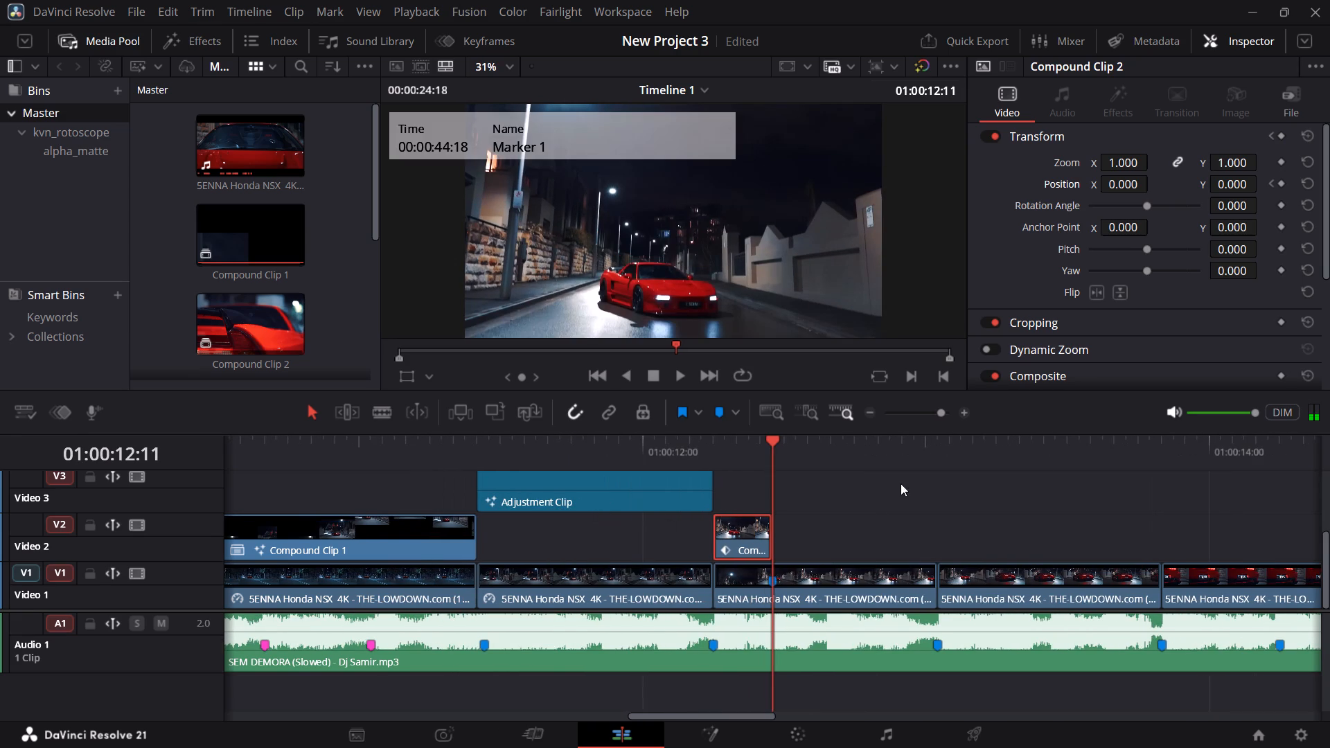
pyautogui.moveTo(761, 450); pyautogui.dragTo(763, 451)
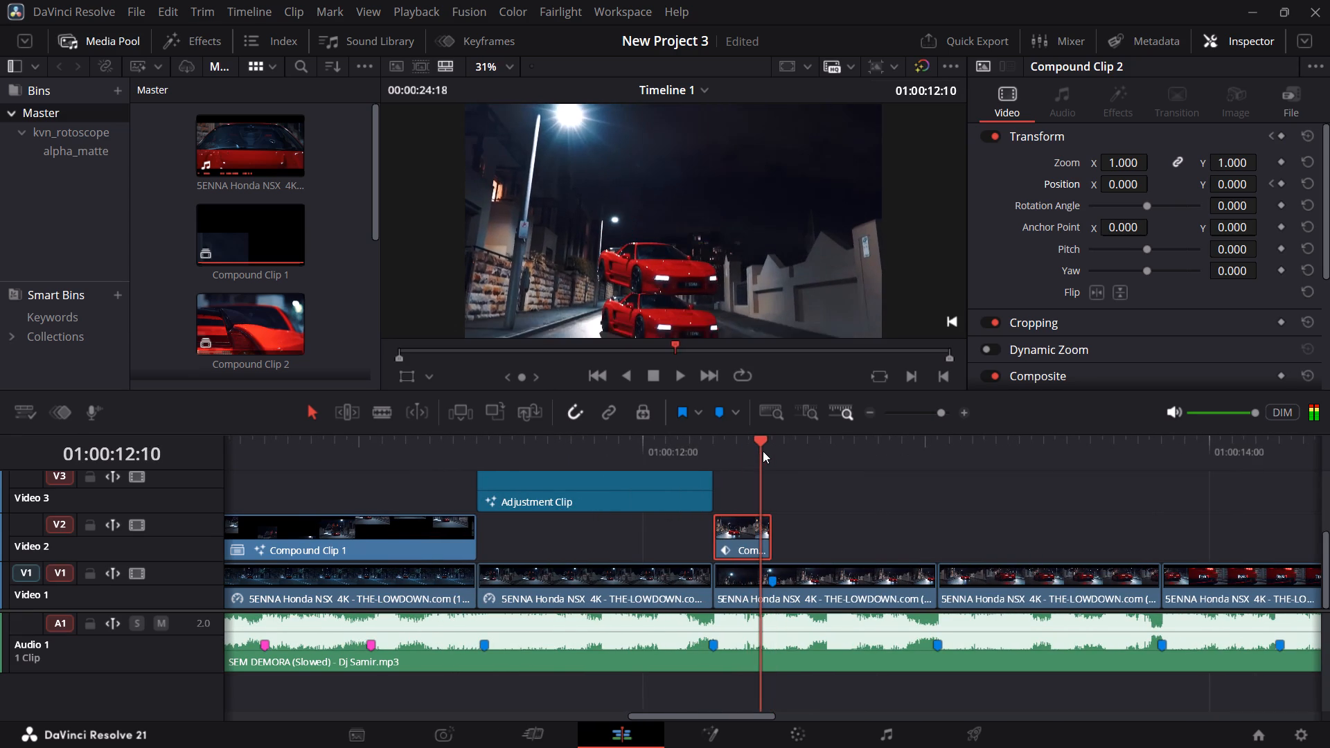
pyautogui.moveTo(763, 451); pyautogui.dragTo(772, 451)
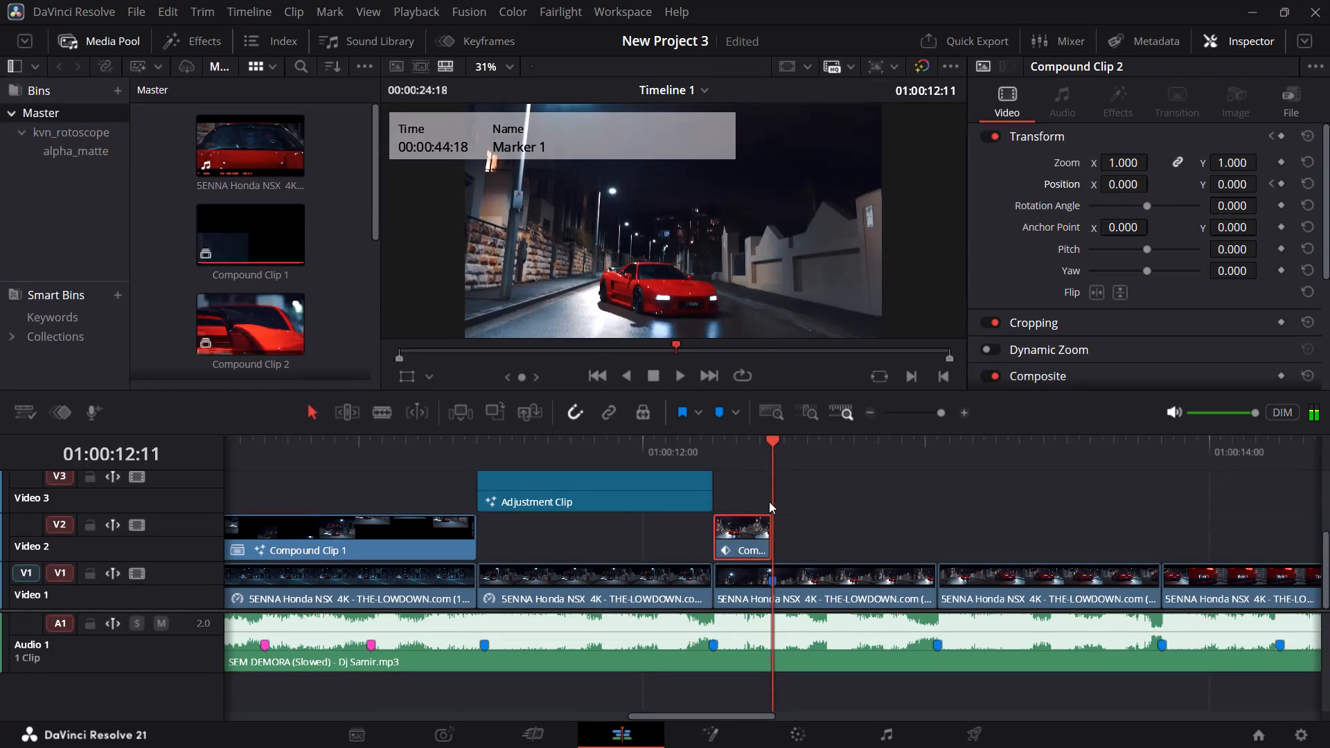
pyautogui.moveTo(766, 536); pyautogui.dragTo(772, 537)
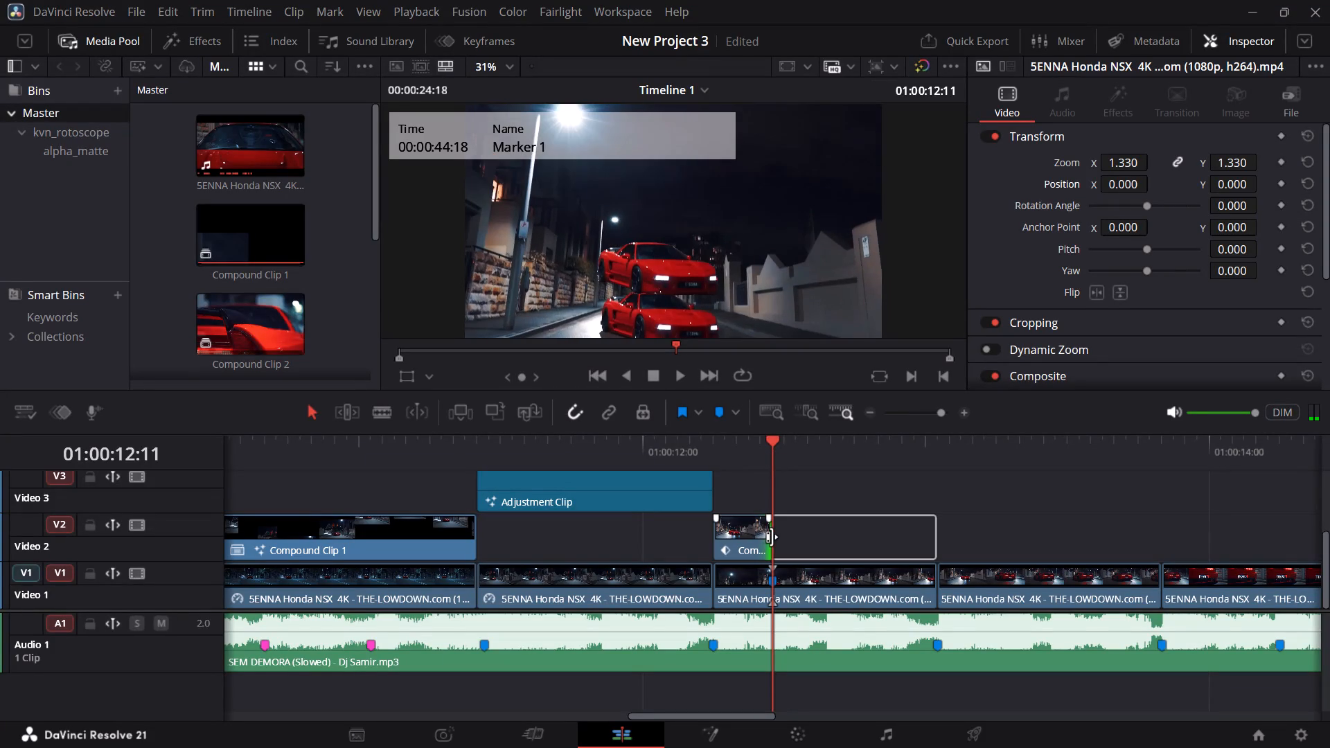
pyautogui.moveTo(772, 537); pyautogui.dragTo(774, 539)
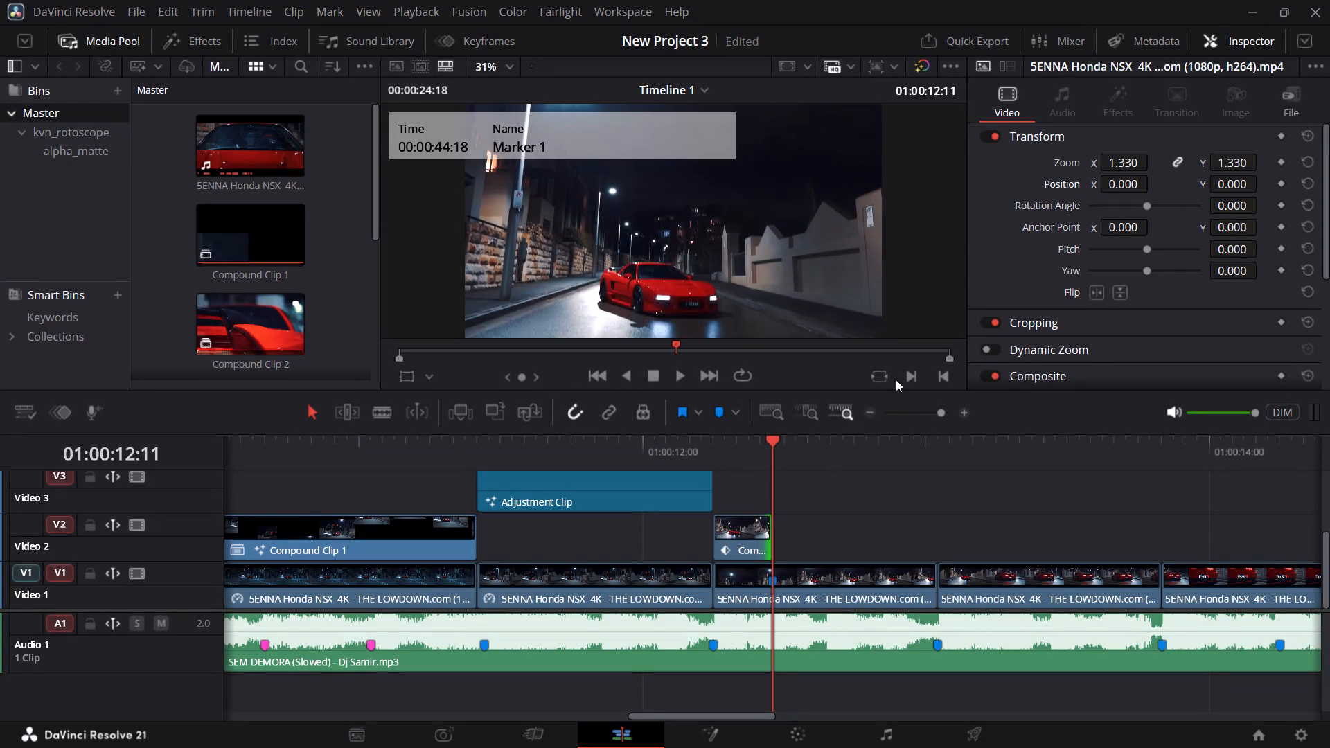
pyautogui.click(1279, 164)
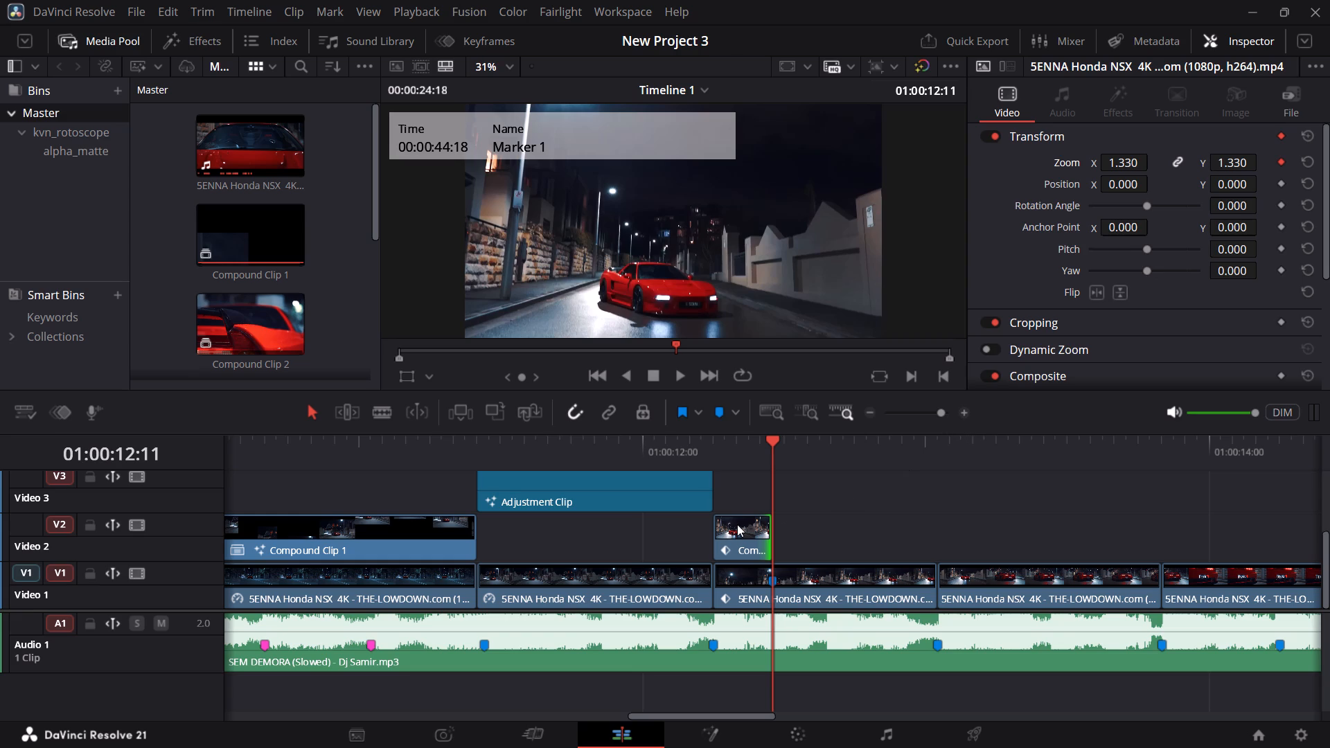
# Add a second Position keyframe to Compound Clip 2 at 01:00:12:11.
pyautogui.click(741, 543)
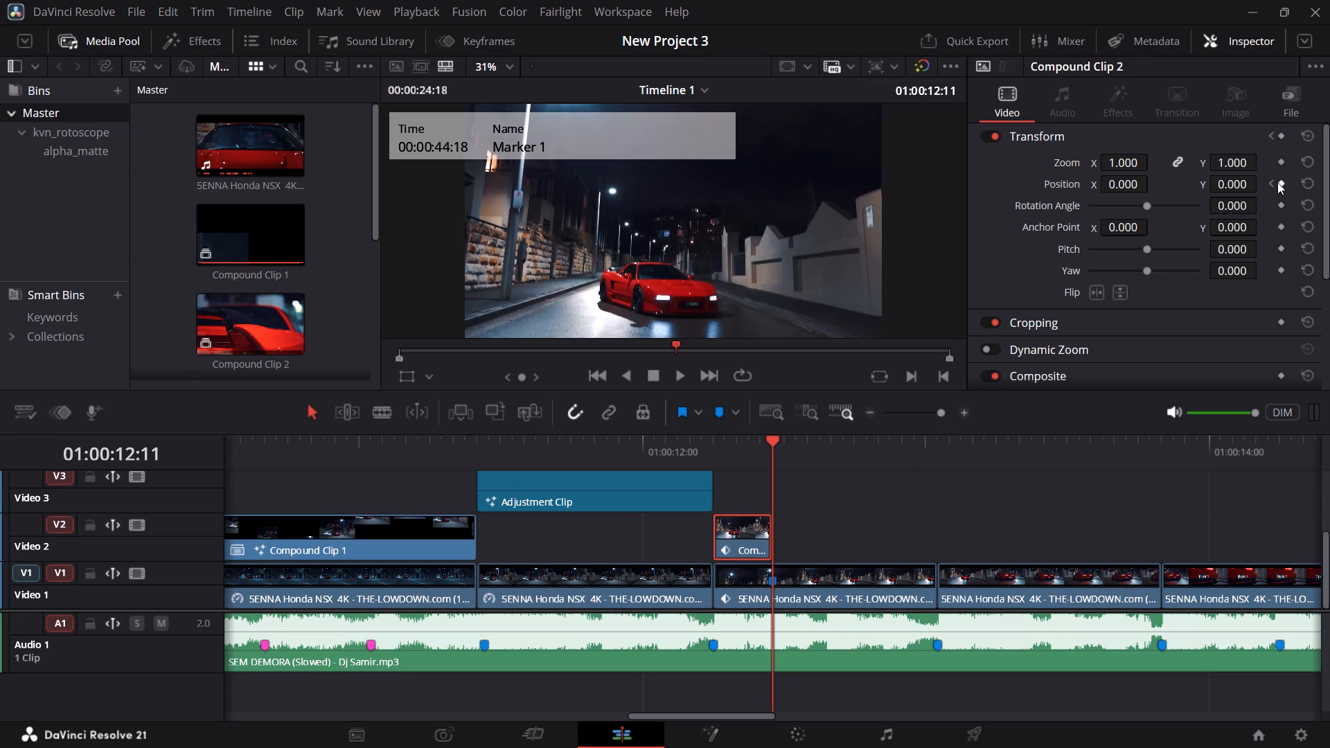
pyautogui.click(1279, 184)
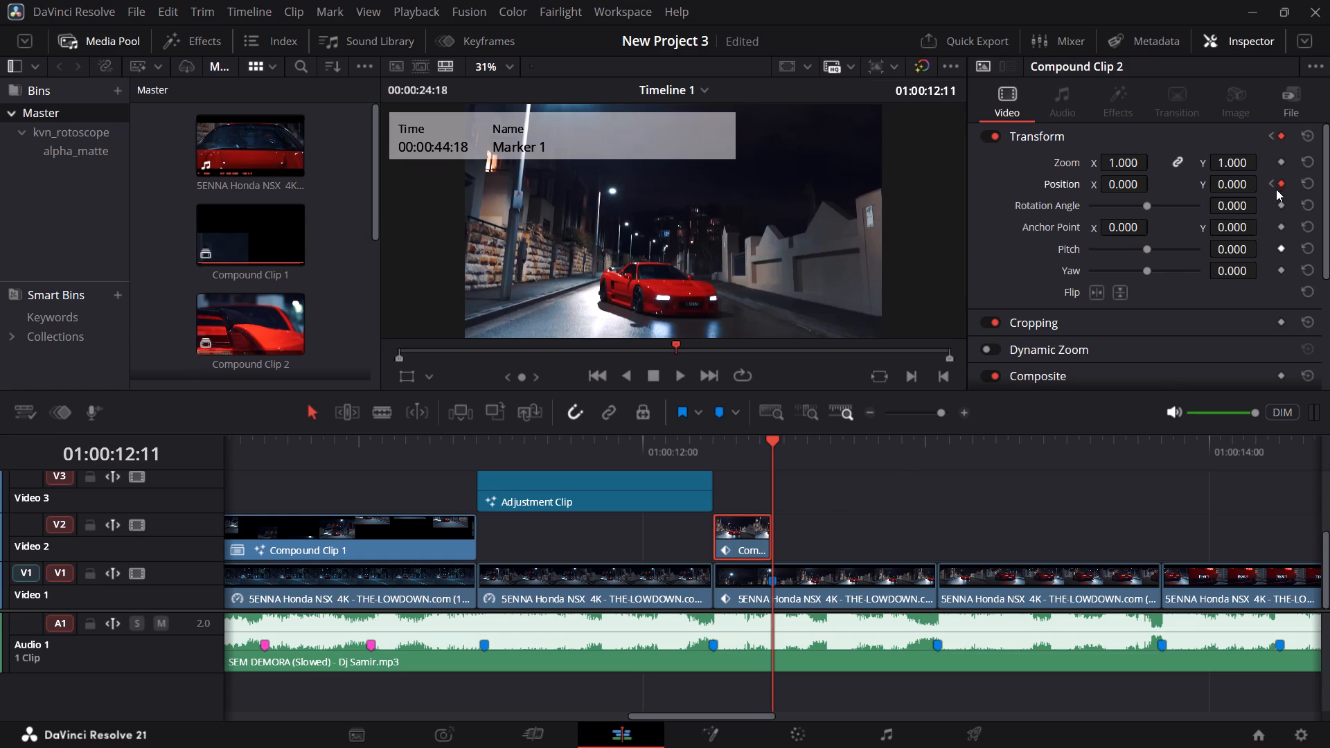
# Set Position Y to -658 at the first keyframe of Compound Clip 2 so the car cutout starts below the frame.
pyautogui.click(1275, 186)
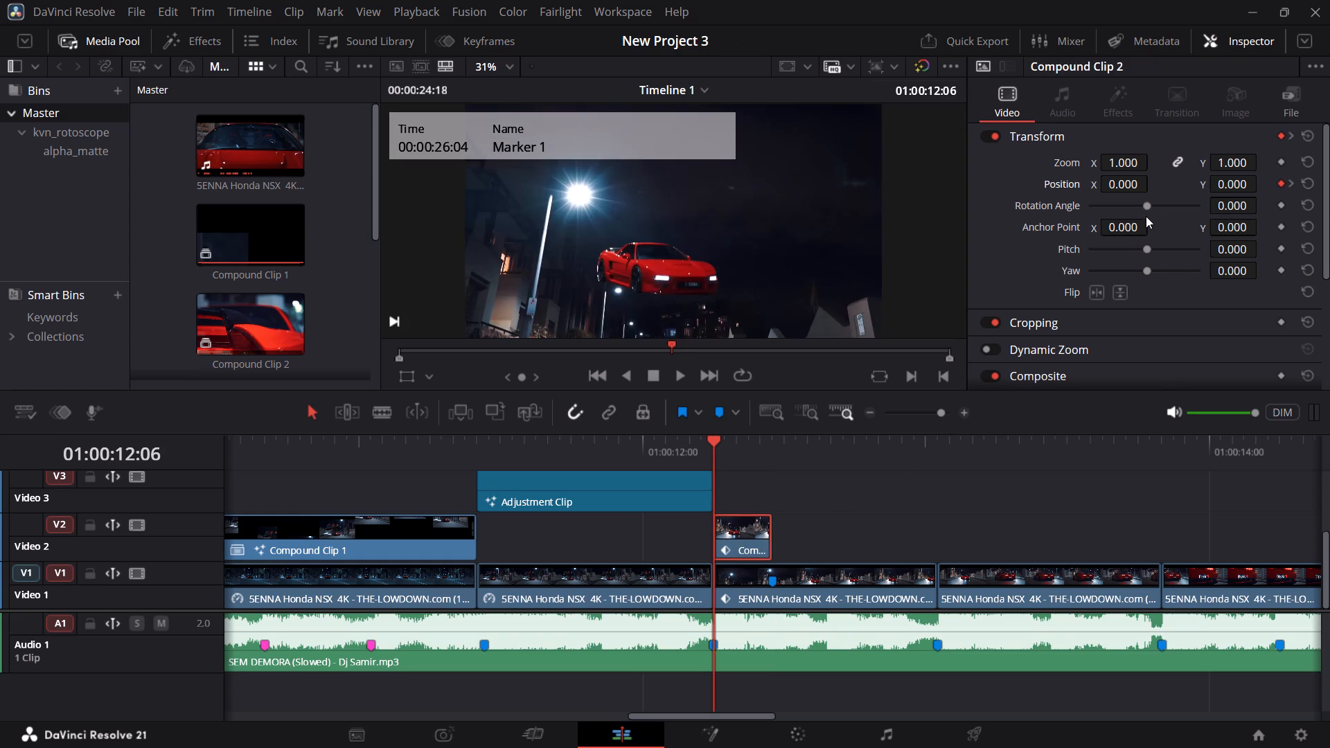
pyautogui.moveTo(1227, 185); pyautogui.dragTo(732, 377)
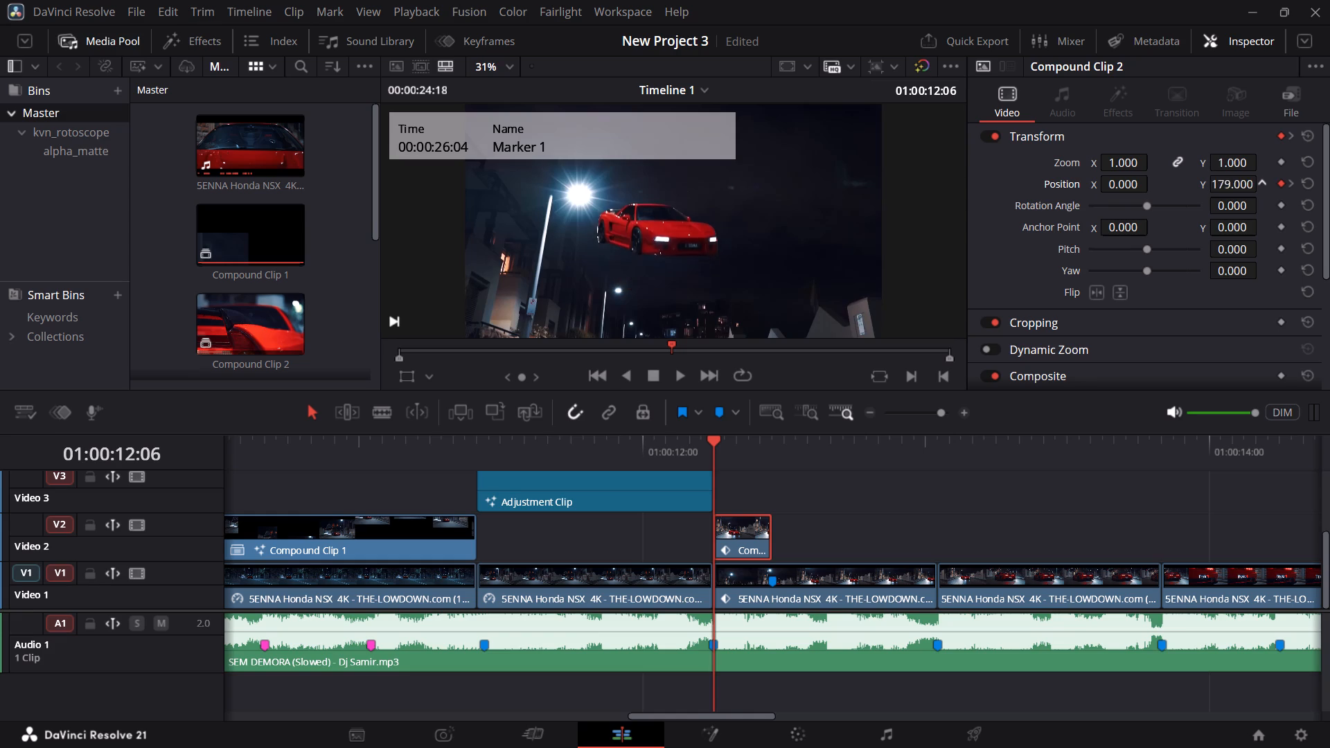
pyautogui.moveTo(732, 377); pyautogui.dragTo(657, 373)
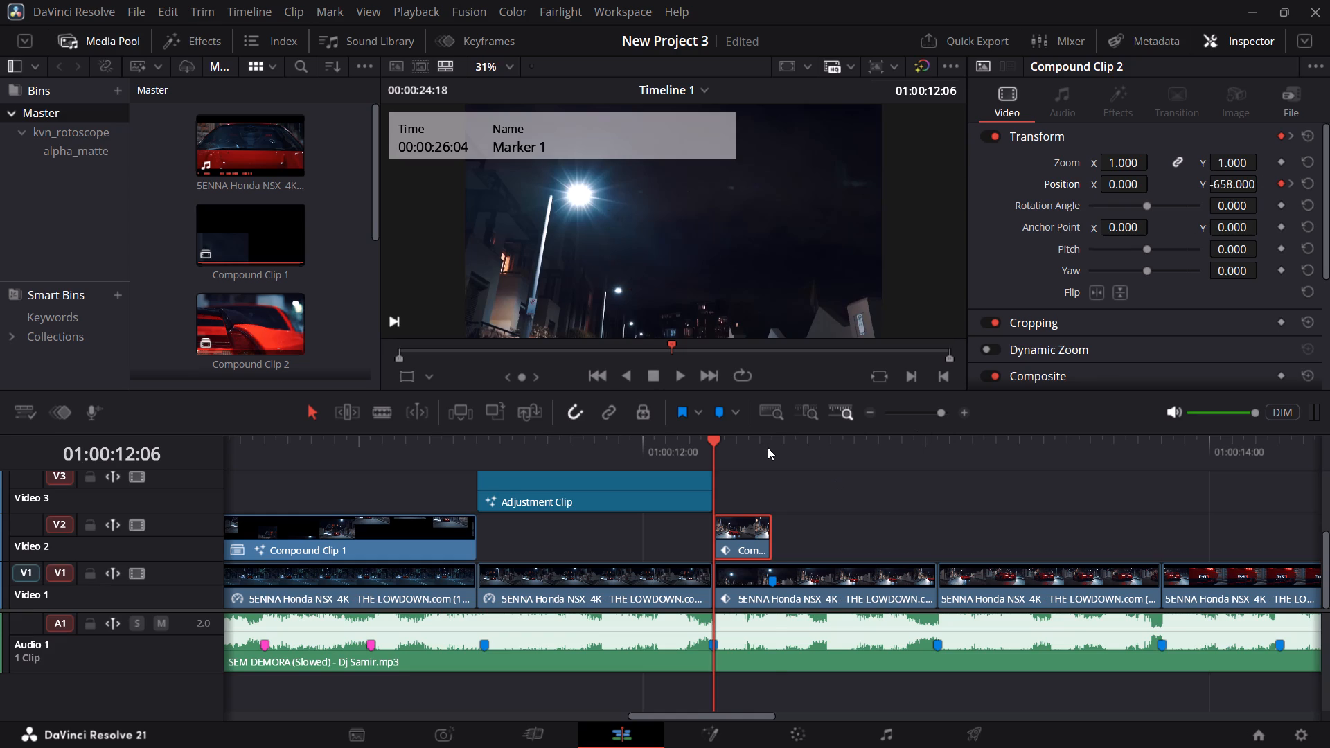
# Play back and scrub through Compound Clip 2 to check the car cutout's rise against the V1 footage.
pyautogui.click(768, 447)
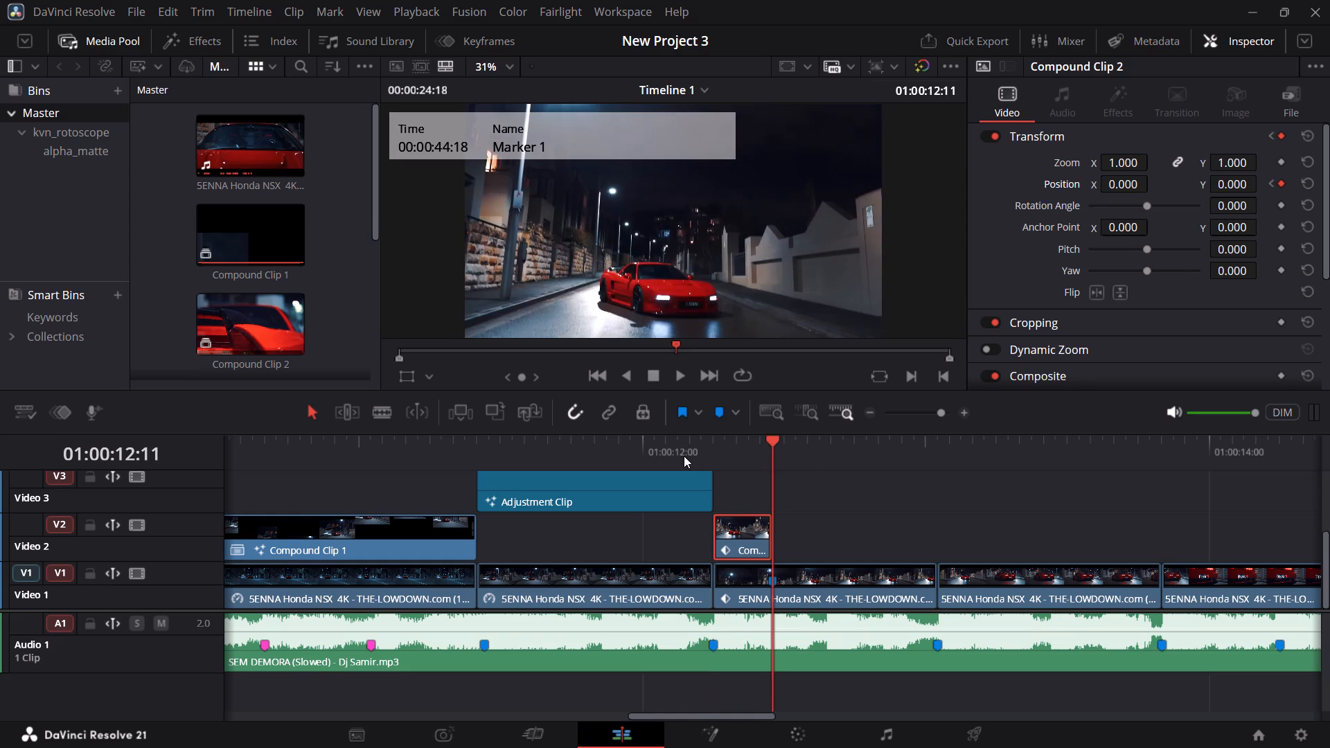
pyautogui.click(684, 456)
pyautogui.press('space')
pyautogui.press('space')
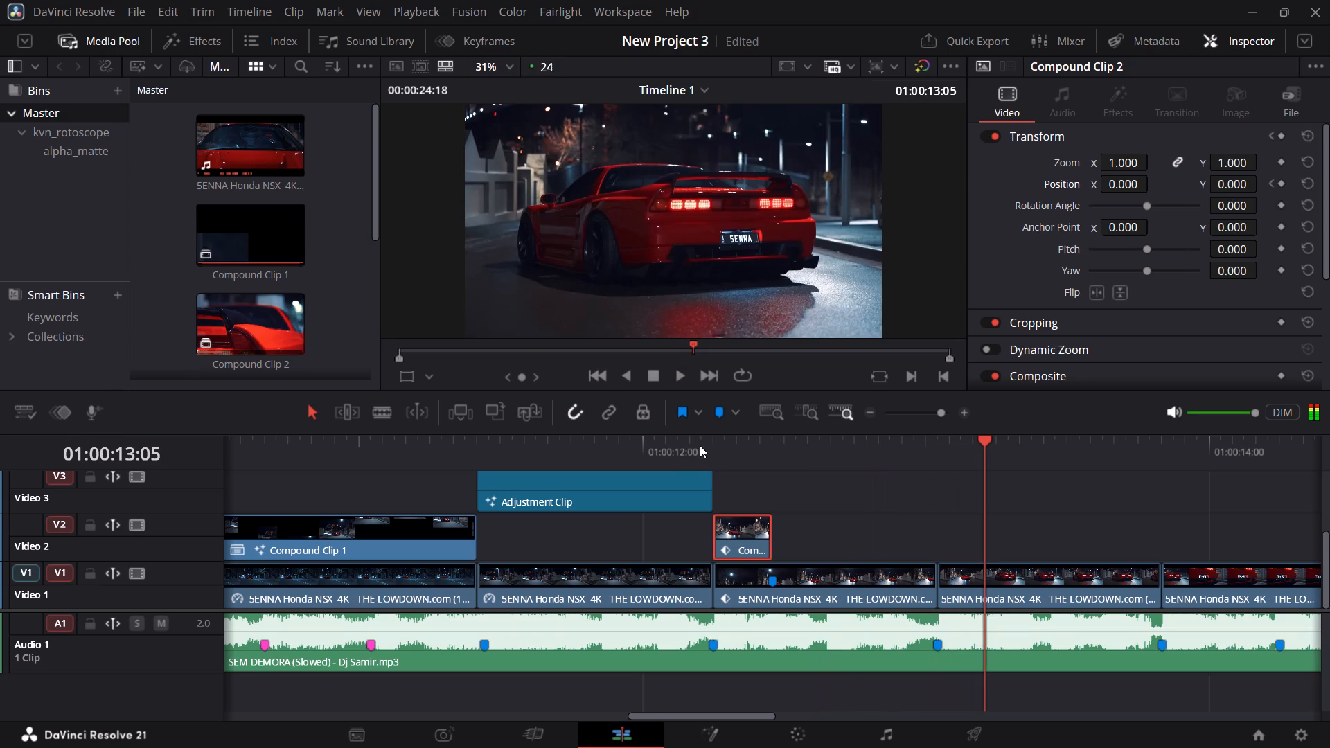
pyautogui.moveTo(700, 445); pyautogui.dragTo(724, 446)
pyautogui.click(770, 442)
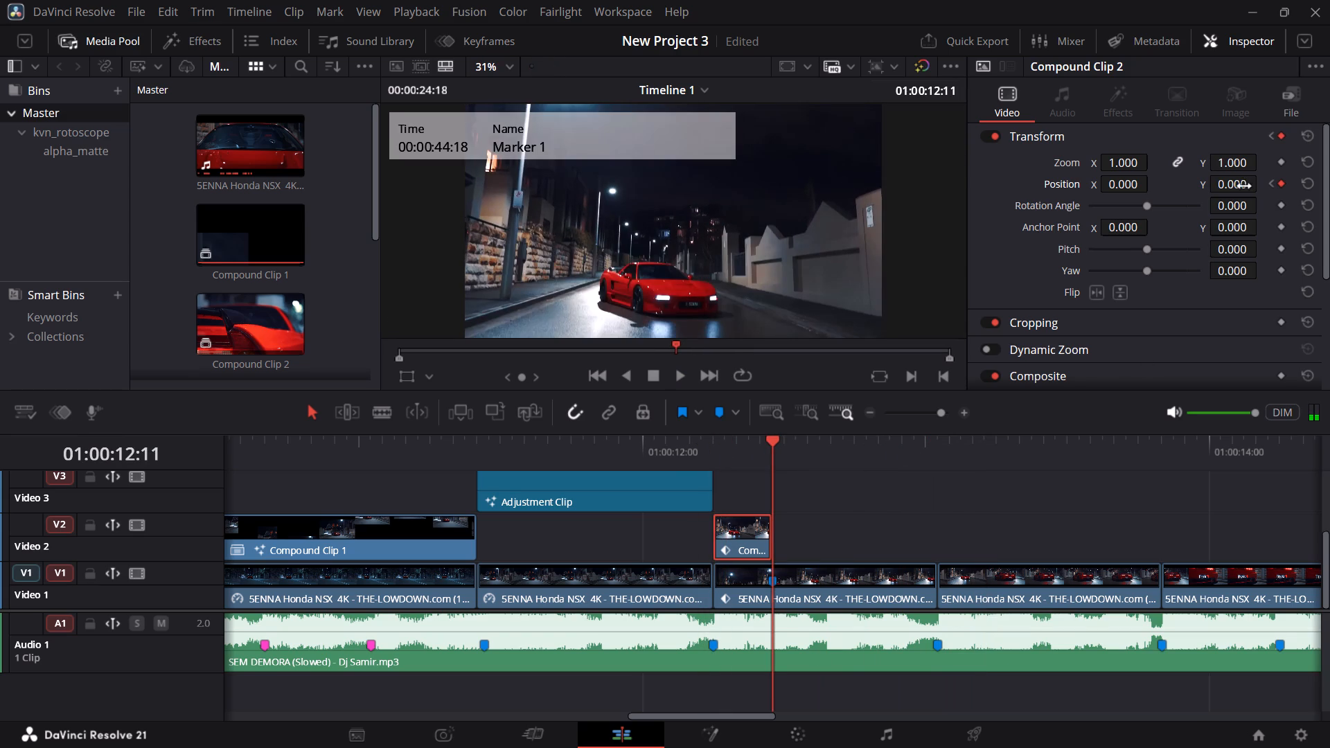
pyautogui.click(704, 453)
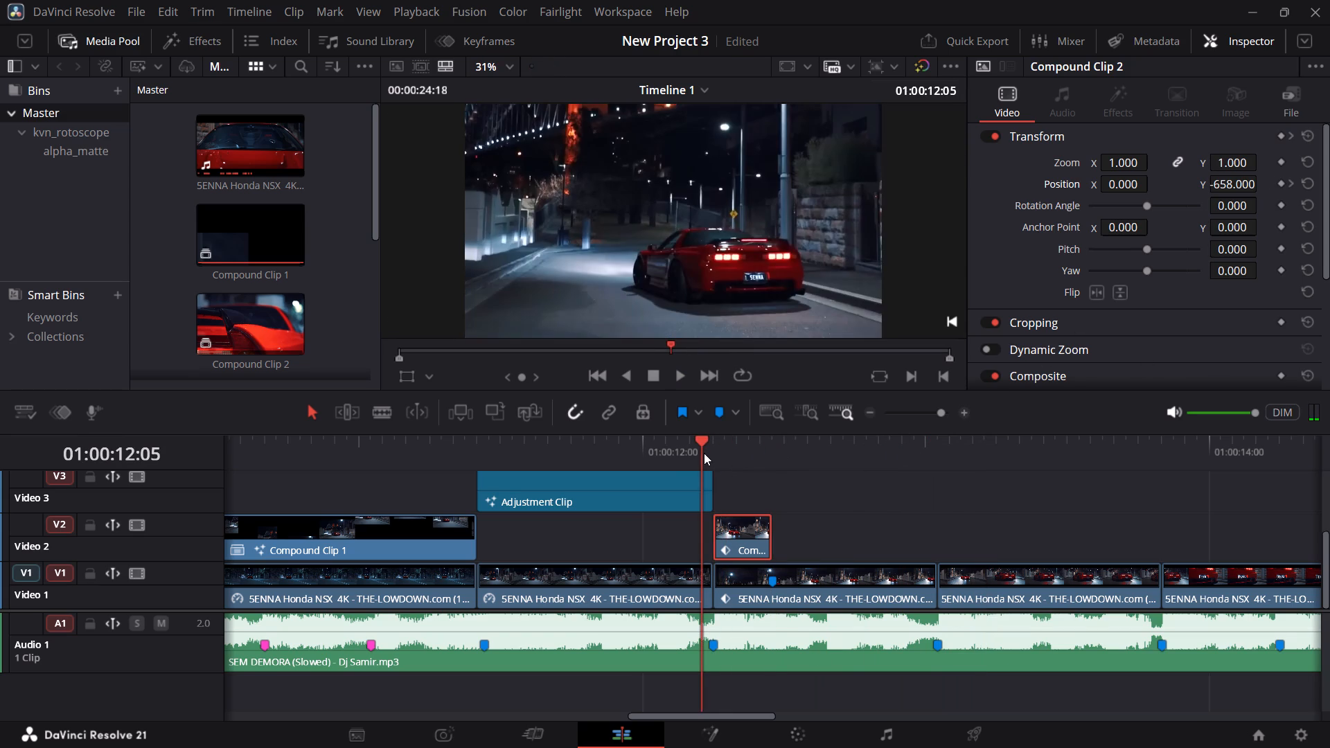
pyautogui.click(718, 452)
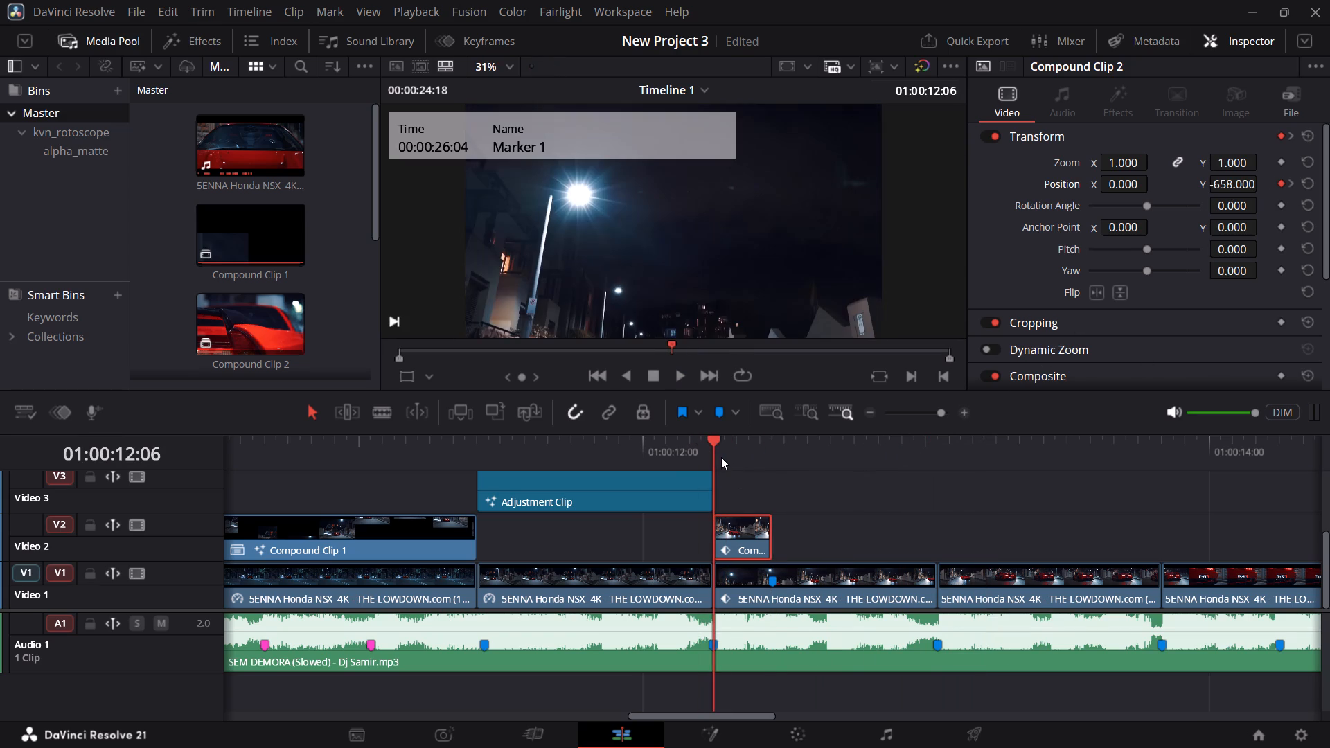
pyautogui.press('space')
pyautogui.press('space')
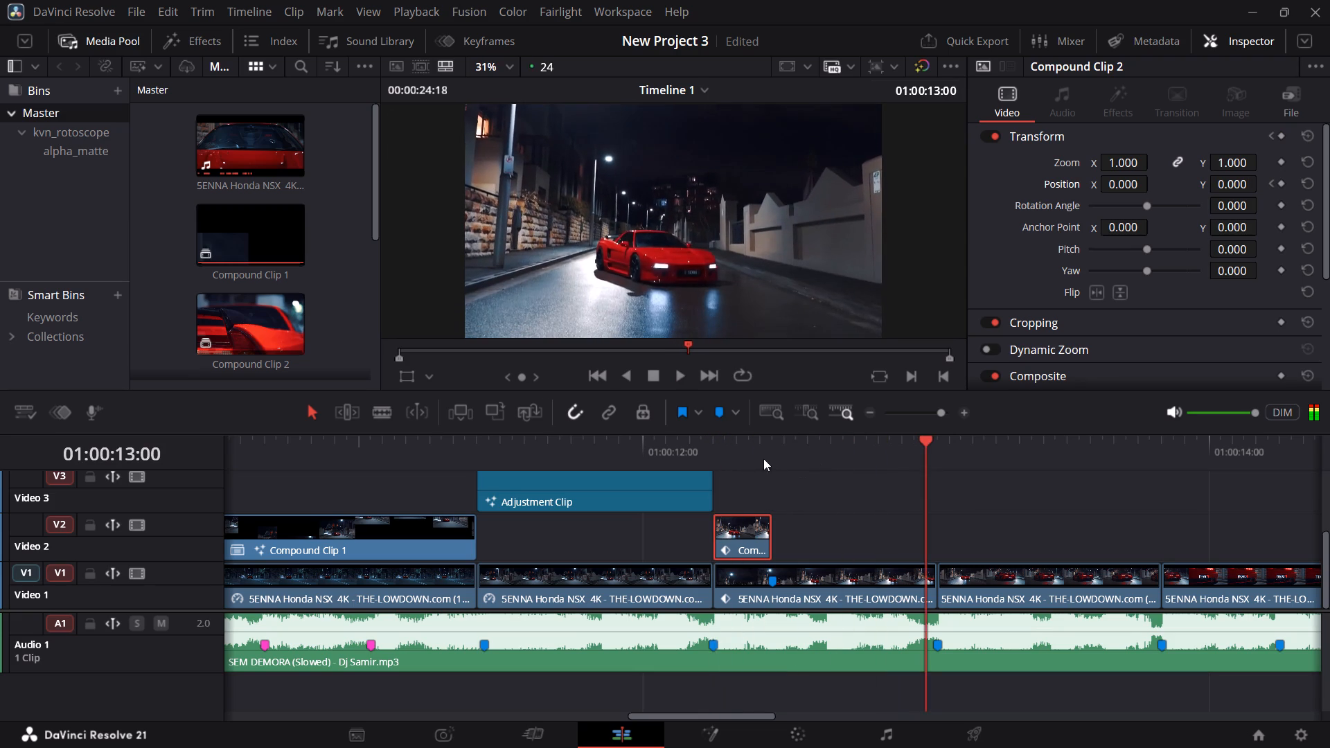
pyautogui.moveTo(744, 454); pyautogui.dragTo(750, 463)
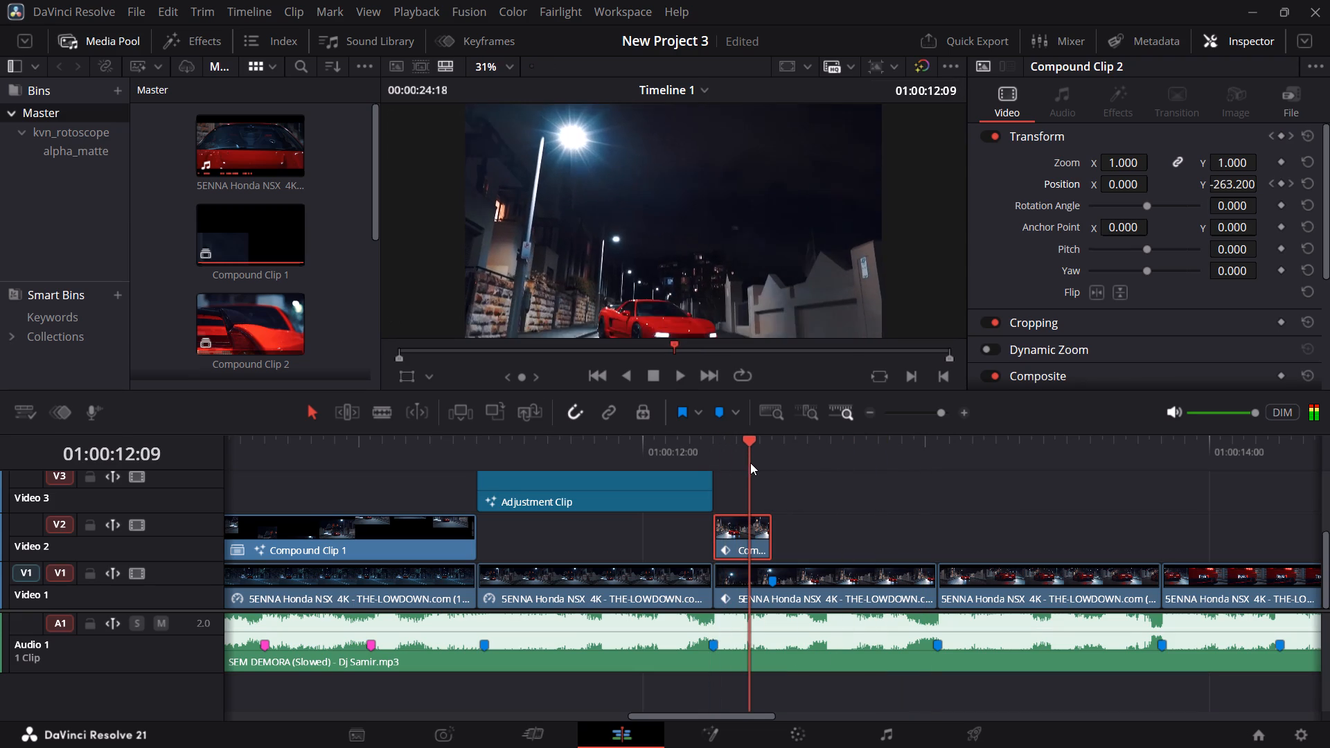
pyautogui.moveTo(750, 463); pyautogui.dragTo(745, 462)
pyautogui.moveTo(745, 462); pyautogui.dragTo(772, 464)
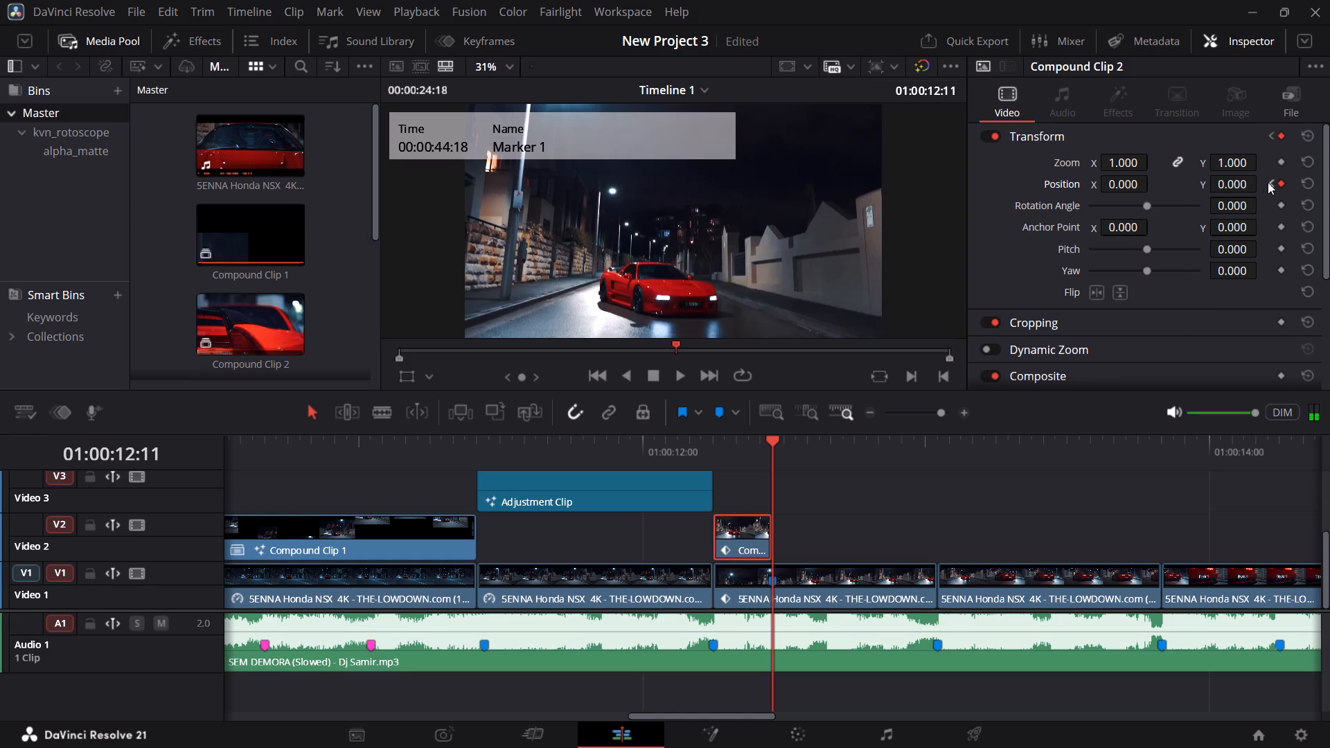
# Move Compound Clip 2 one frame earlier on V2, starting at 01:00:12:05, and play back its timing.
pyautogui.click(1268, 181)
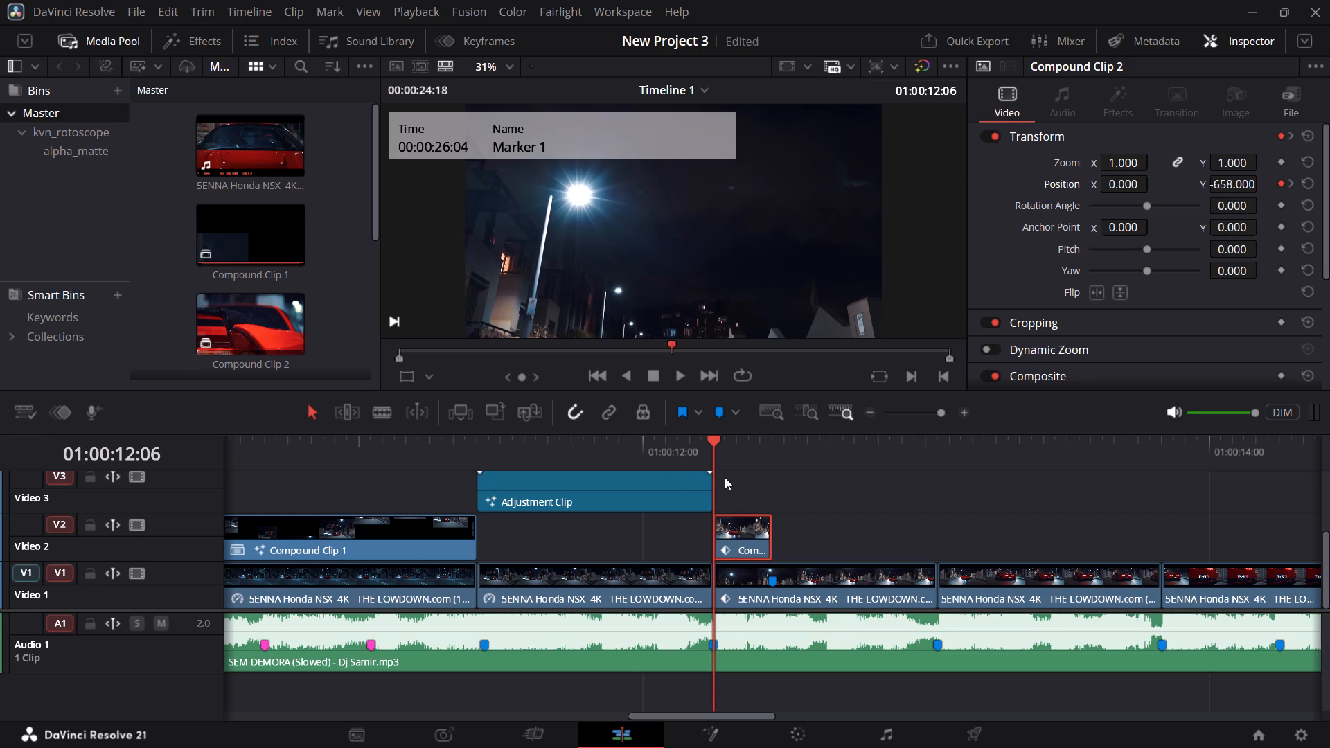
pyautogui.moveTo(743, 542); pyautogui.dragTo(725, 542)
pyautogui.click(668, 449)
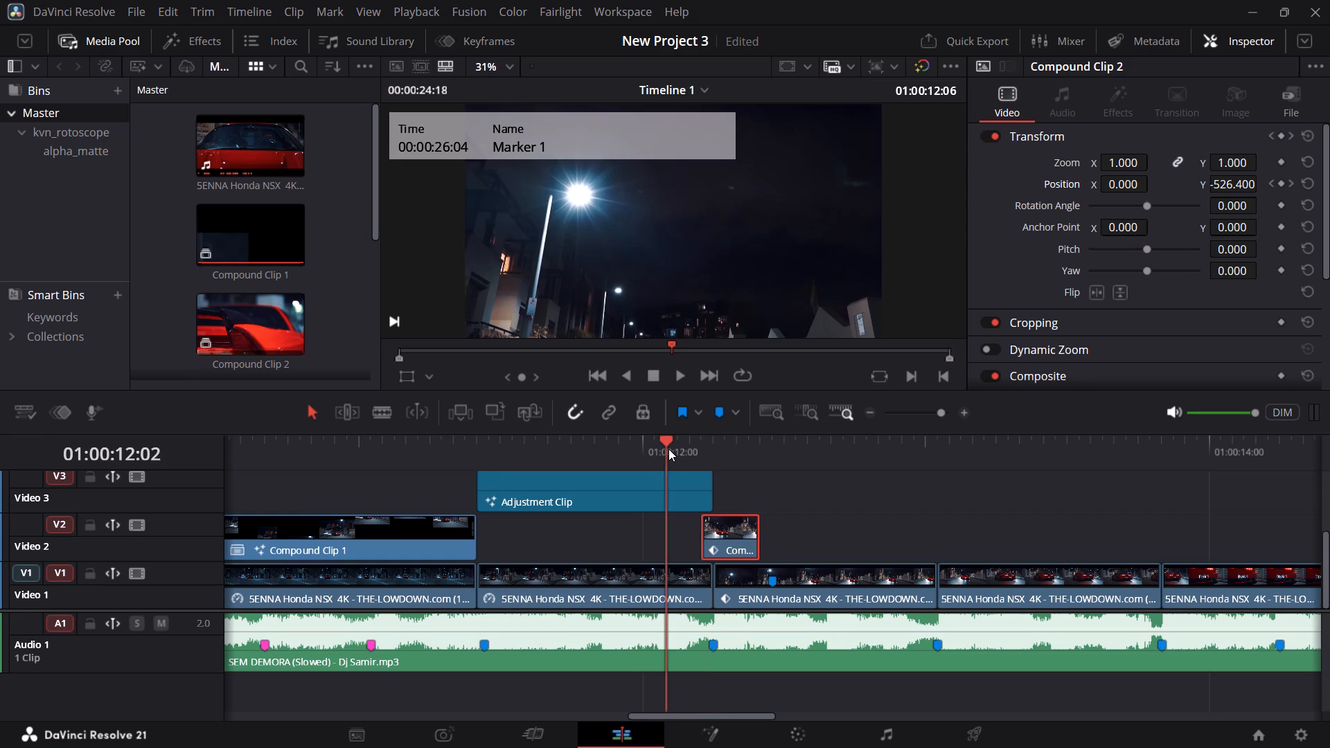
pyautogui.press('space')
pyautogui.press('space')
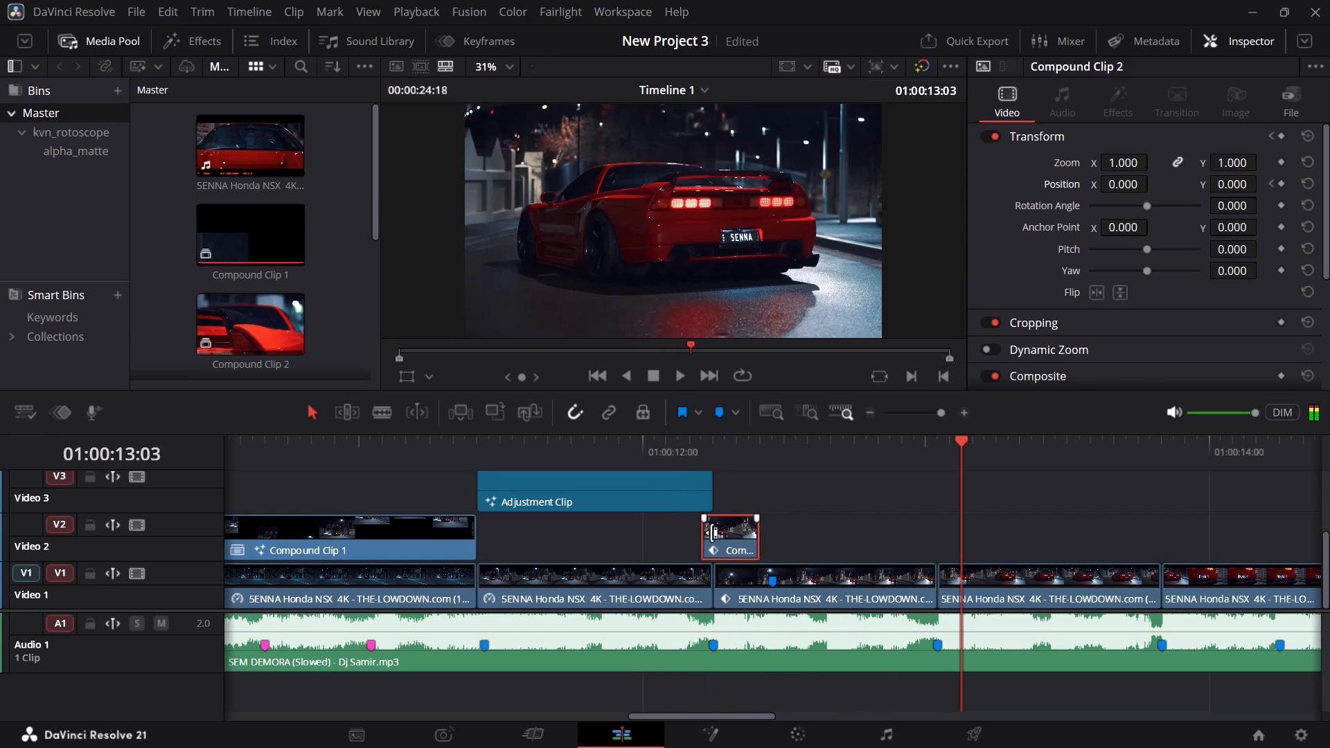
# Move Compound Clip 2 earlier on V2 to start at 01:00:11:23, over the preceding V1 clip, and review the overlap.
pyautogui.moveTo(734, 547); pyautogui.dragTo(657, 539)
pyautogui.click(610, 455)
pyautogui.press('space')
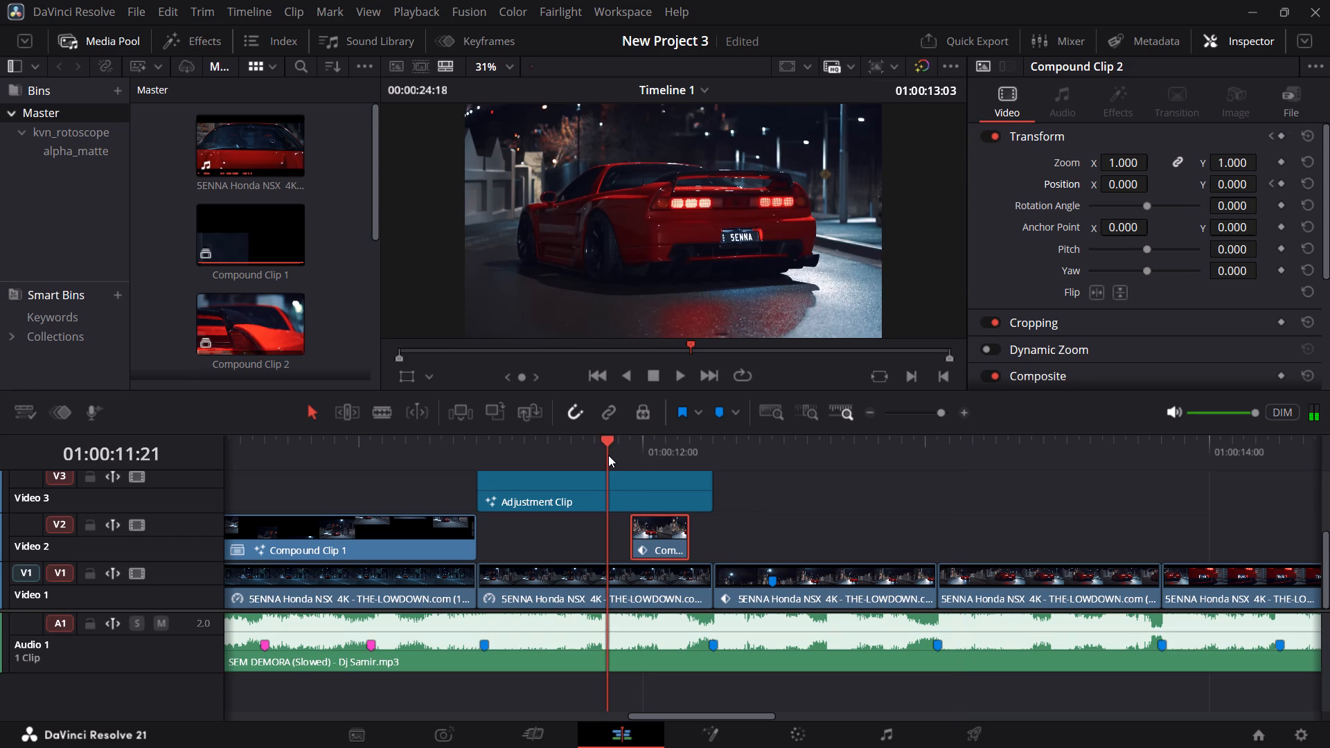
pyautogui.moveTo(632, 458); pyautogui.dragTo(626, 463)
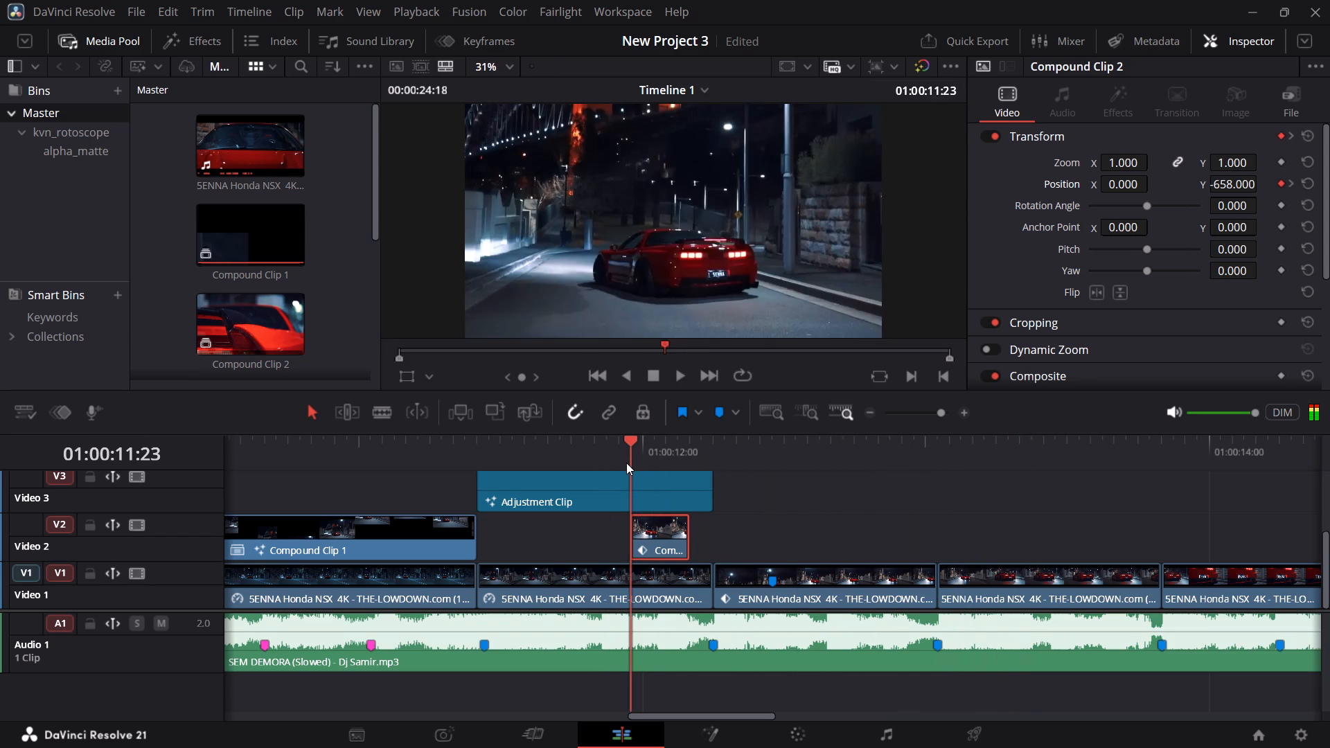
pyautogui.moveTo(626, 463); pyautogui.dragTo(673, 465)
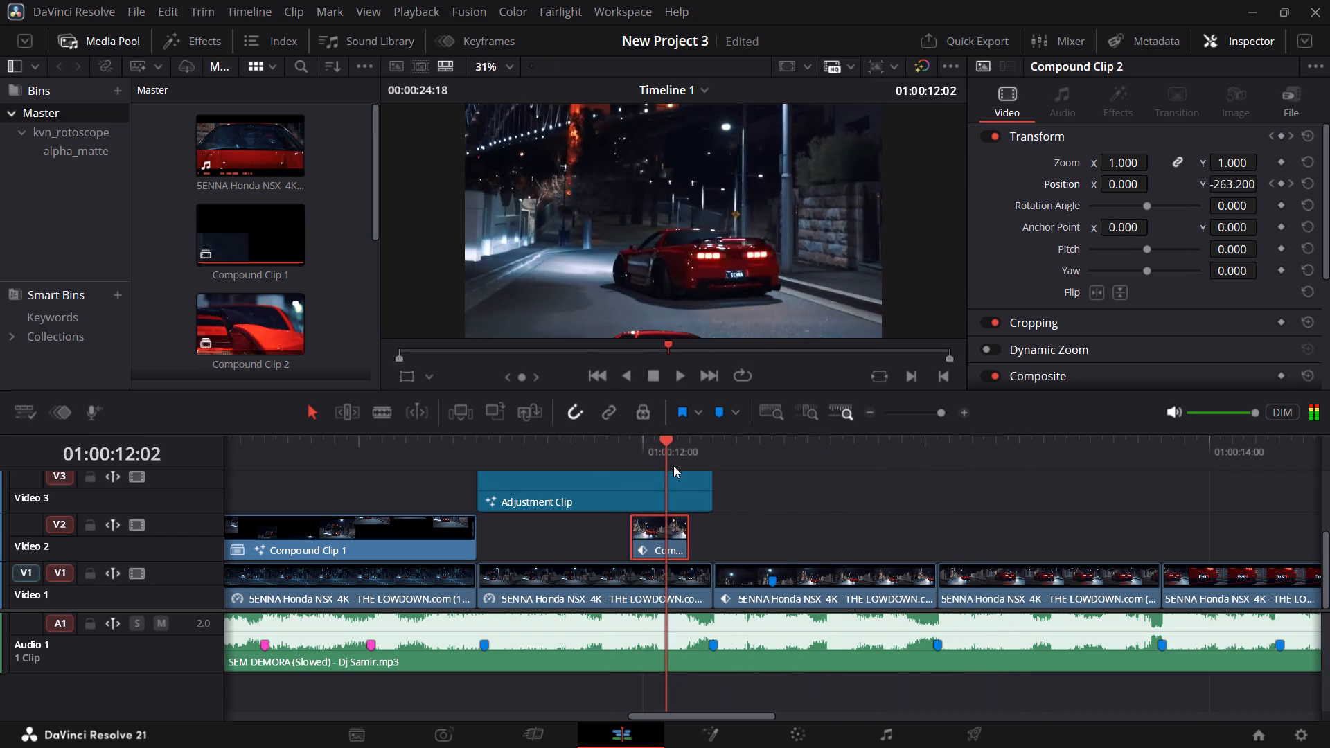
pyautogui.moveTo(673, 465); pyautogui.dragTo(684, 465)
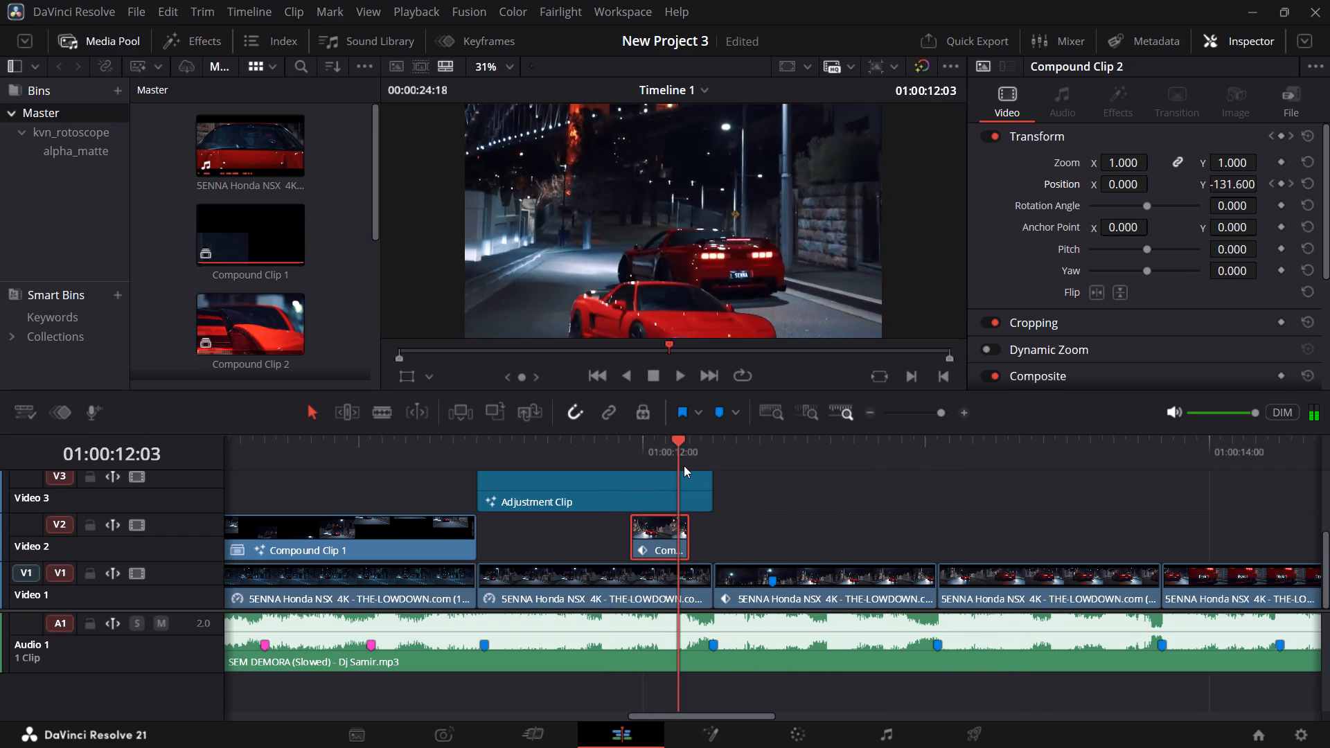
pyautogui.moveTo(684, 465); pyautogui.dragTo(686, 465)
# Move Compound Clip 2 on V2 to start at 01:00:12:06, aligned with the V1 cut and the end of the Adjustment Clip.
pyautogui.moveTo(666, 542); pyautogui.dragTo(684, 539)
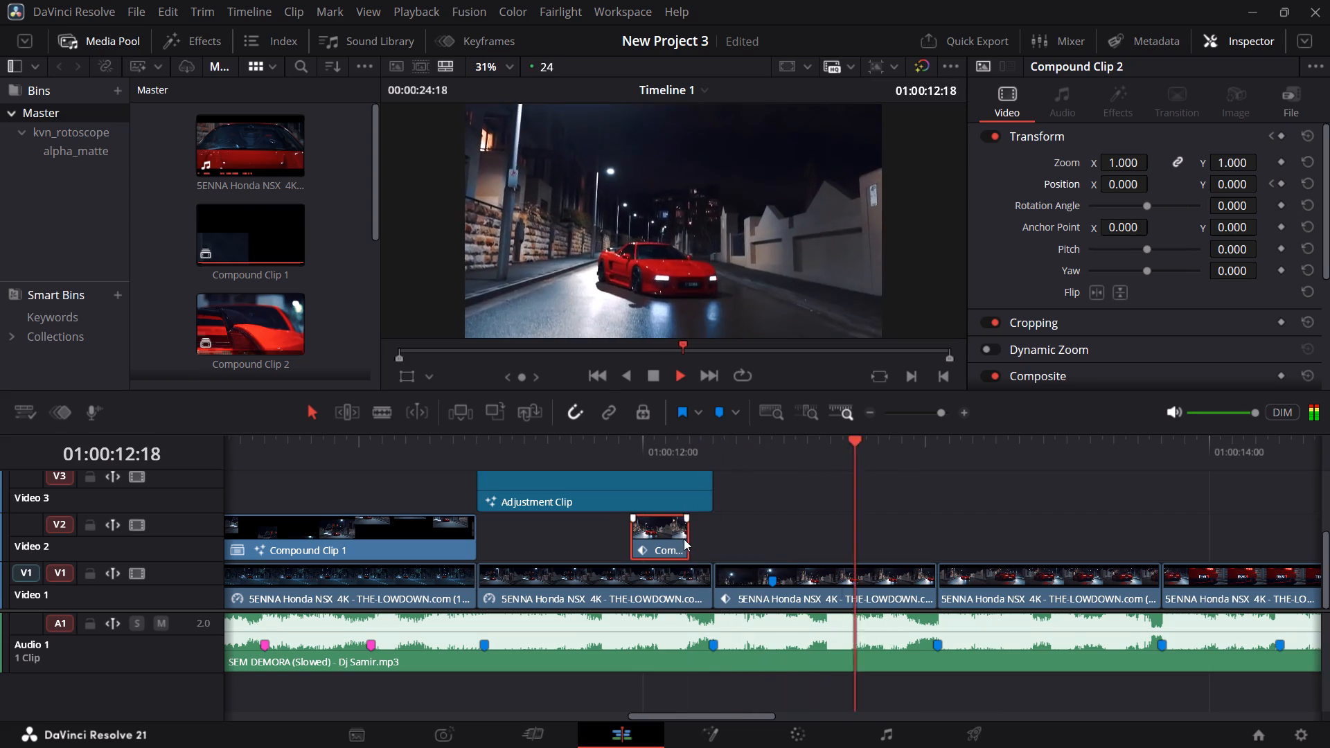
pyautogui.moveTo(684, 539); pyautogui.dragTo(722, 537)
pyautogui.press('space')
pyautogui.moveTo(716, 537); pyautogui.dragTo(756, 540)
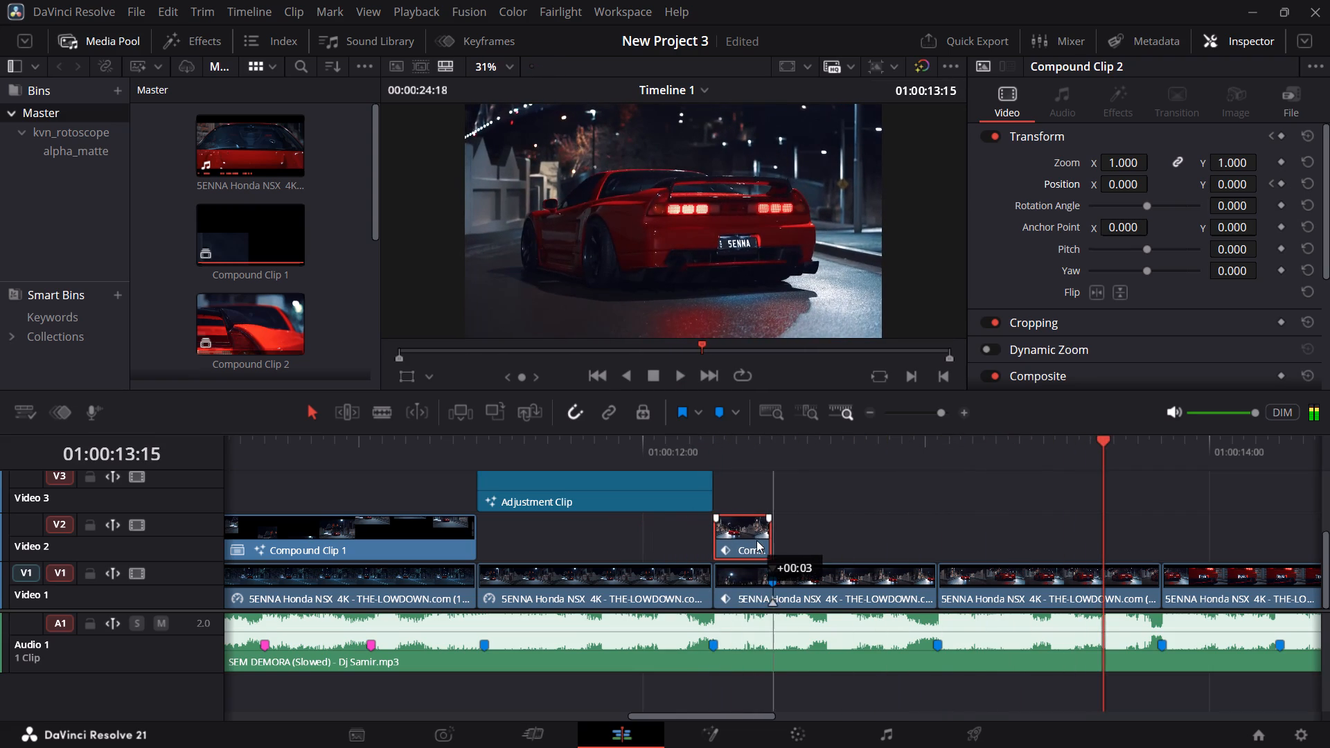
pyautogui.moveTo(756, 540); pyautogui.dragTo(757, 540)
# Check the car cutout's rise frame by frame and extend the end of Compound Clip 2 by one frame.
pyautogui.moveTo(742, 445); pyautogui.dragTo(718, 449)
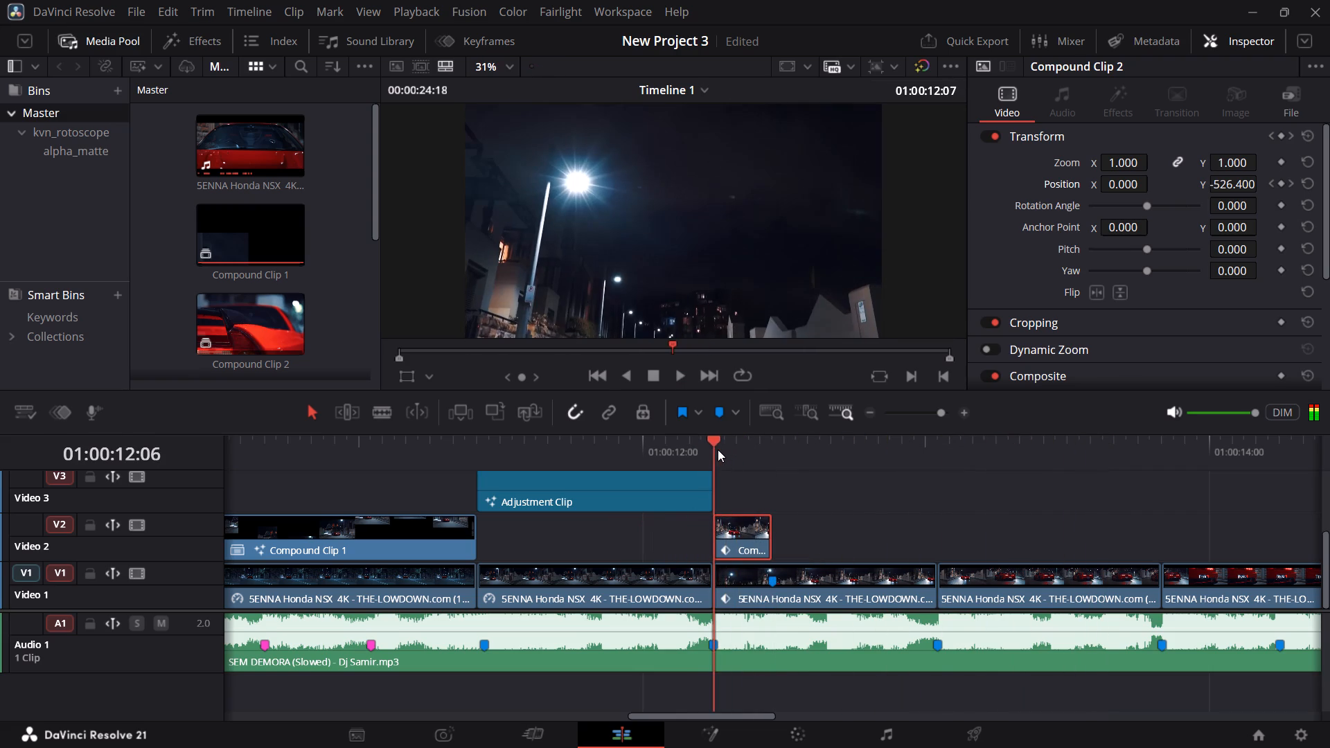
pyautogui.moveTo(718, 449); pyautogui.dragTo(744, 454)
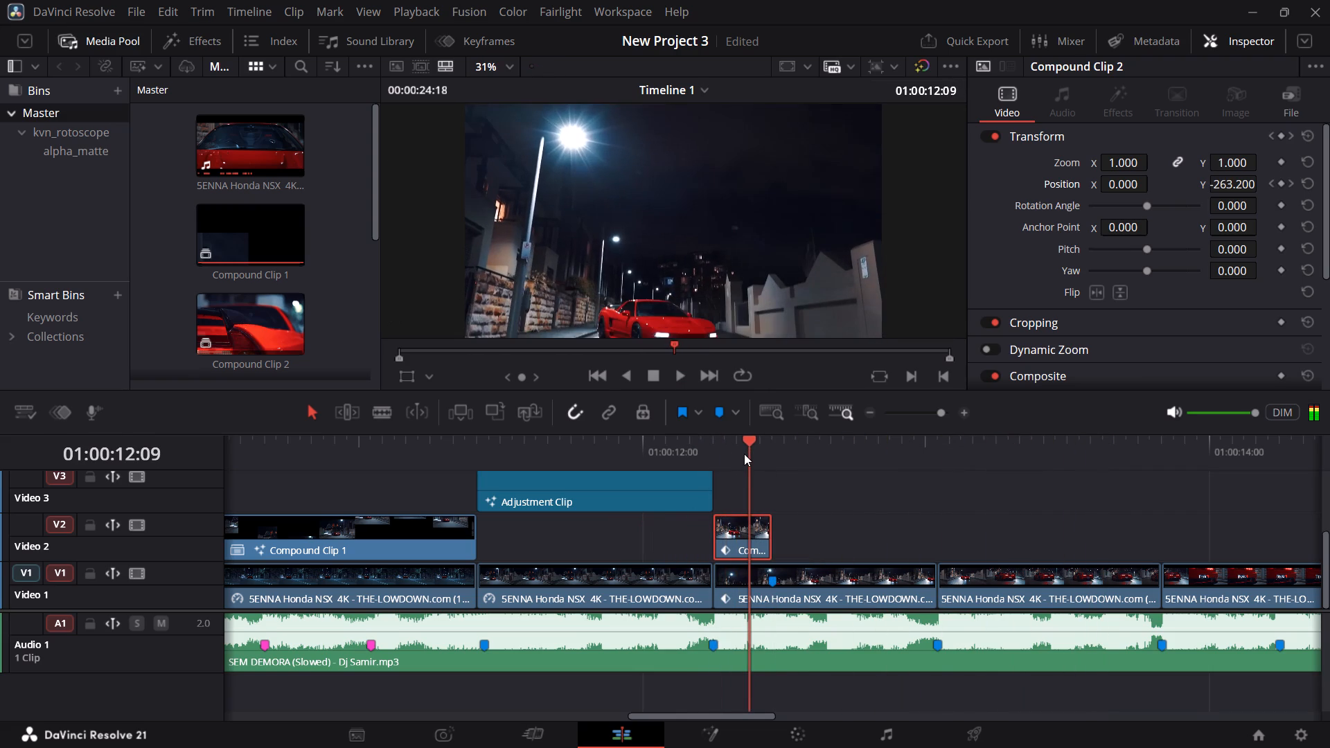
pyautogui.moveTo(744, 454); pyautogui.dragTo(751, 454)
pyautogui.moveTo(751, 454); pyautogui.dragTo(759, 454)
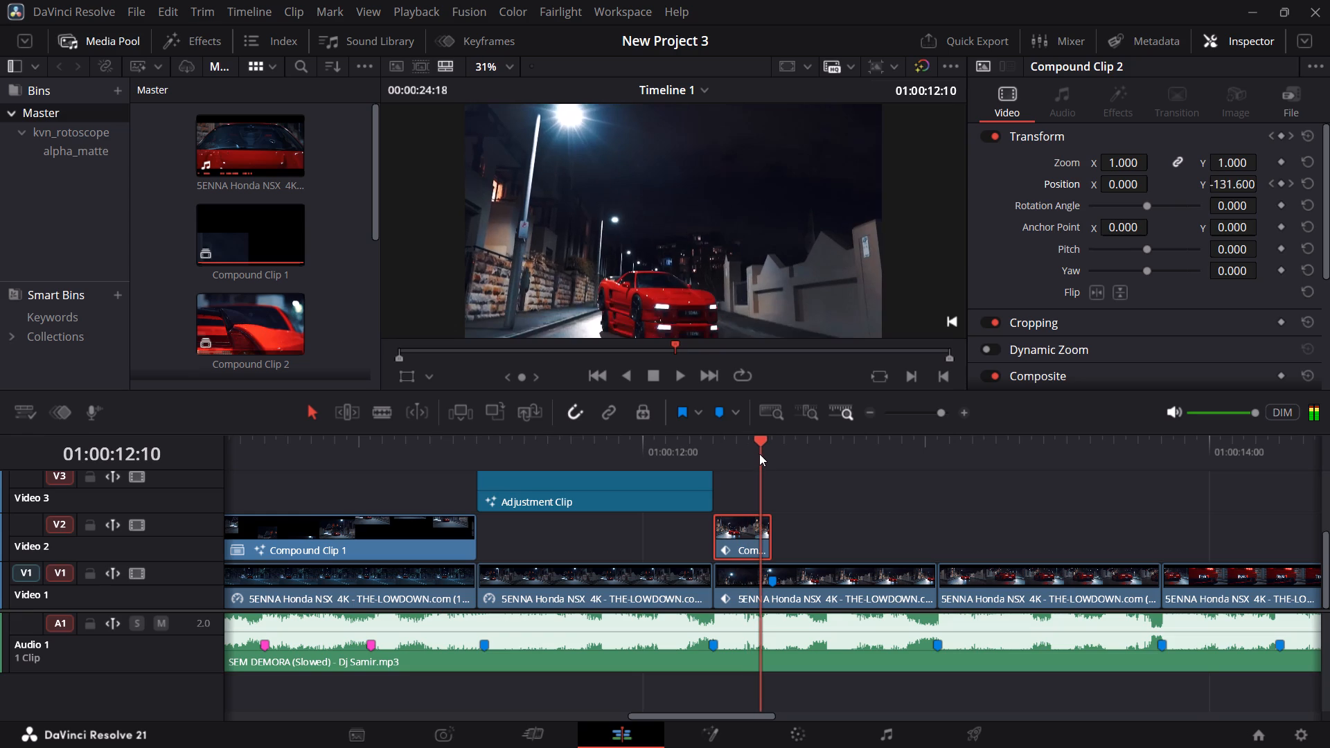
pyautogui.moveTo(759, 454); pyautogui.dragTo(768, 454)
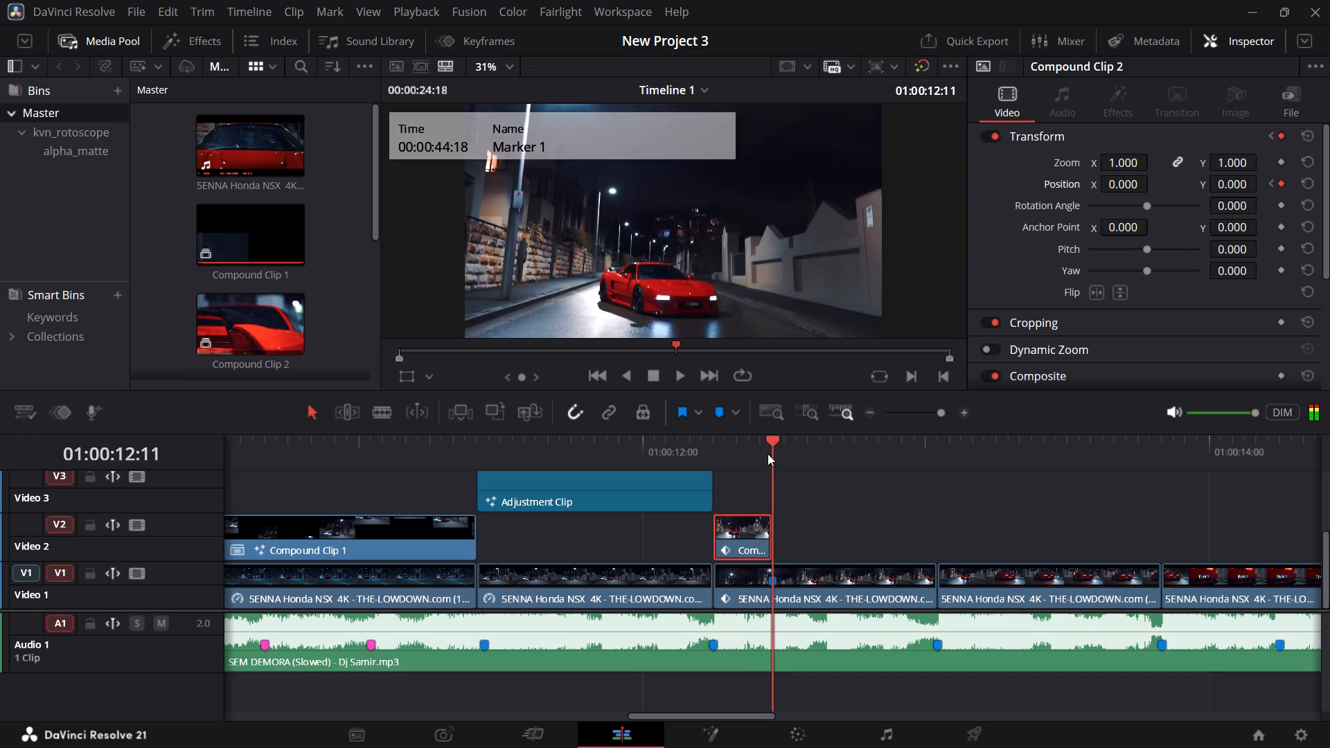
pyautogui.moveTo(768, 454); pyautogui.dragTo(765, 454)
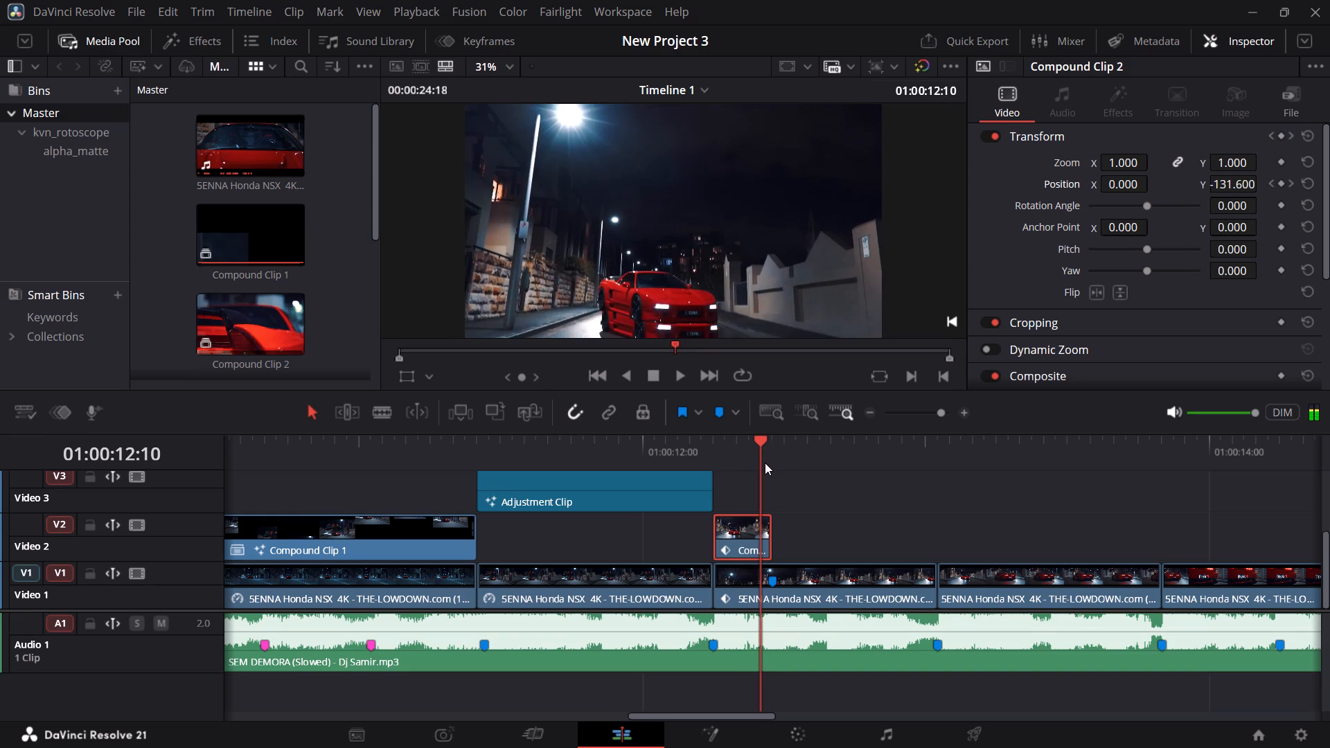
pyautogui.moveTo(769, 536); pyautogui.dragTo(772, 536)
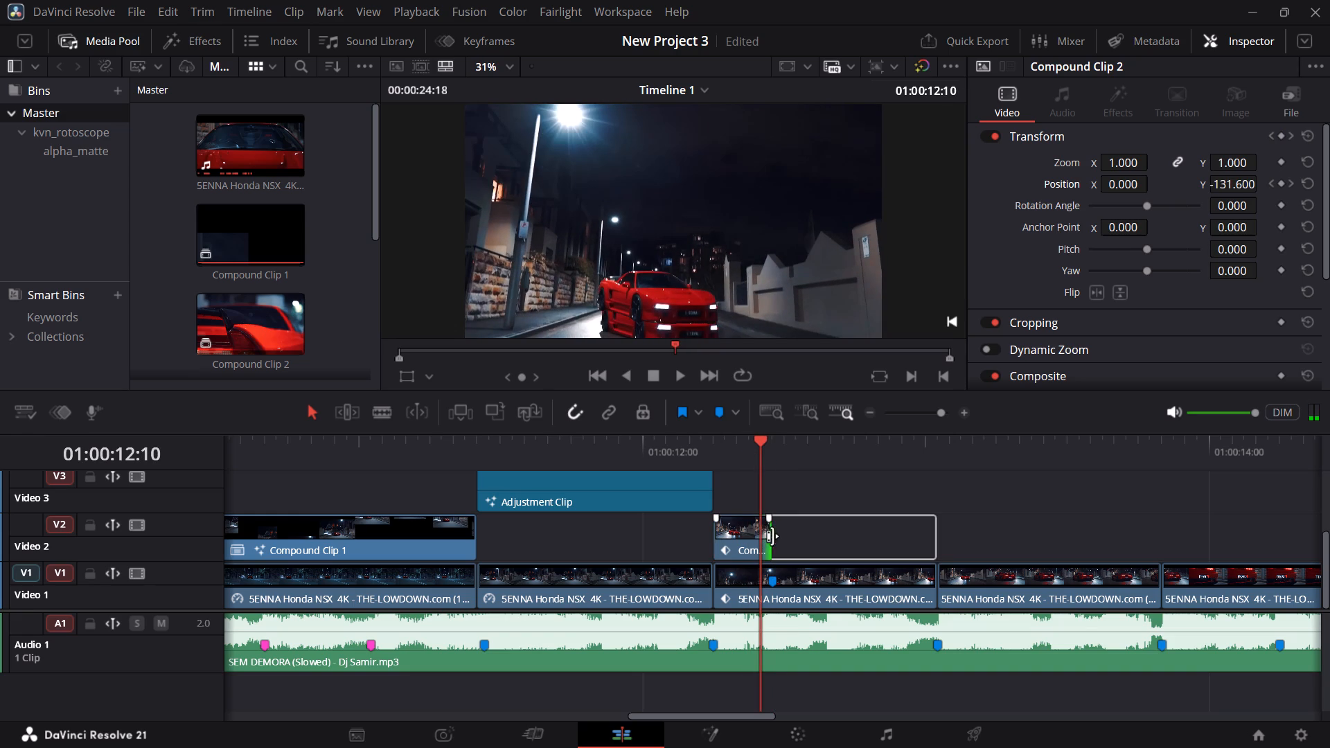
pyautogui.moveTo(772, 536); pyautogui.dragTo(782, 535)
# Set Position Y to -91 at Compound Clip 2's last keyframe, at 01:00:12:11.
pyautogui.click(770, 445)
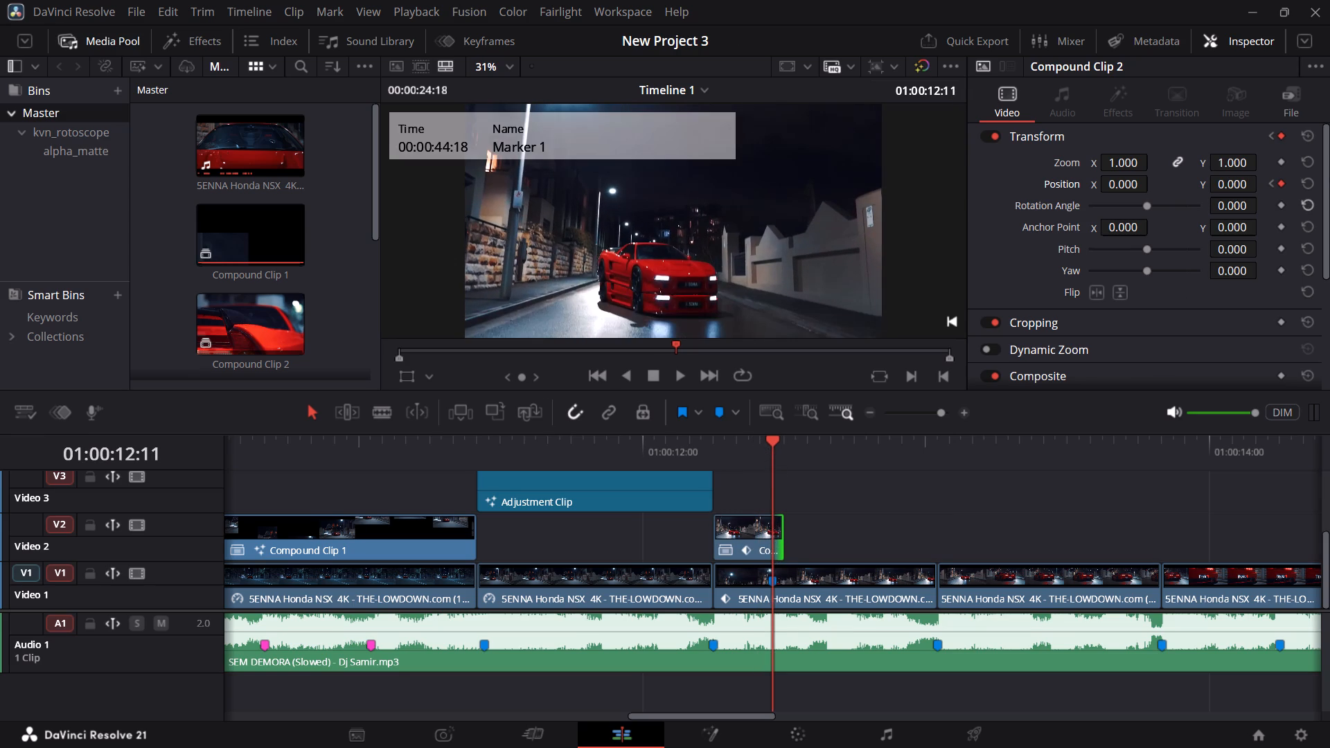
pyautogui.moveTo(1238, 186); pyautogui.dragTo(1199, 188)
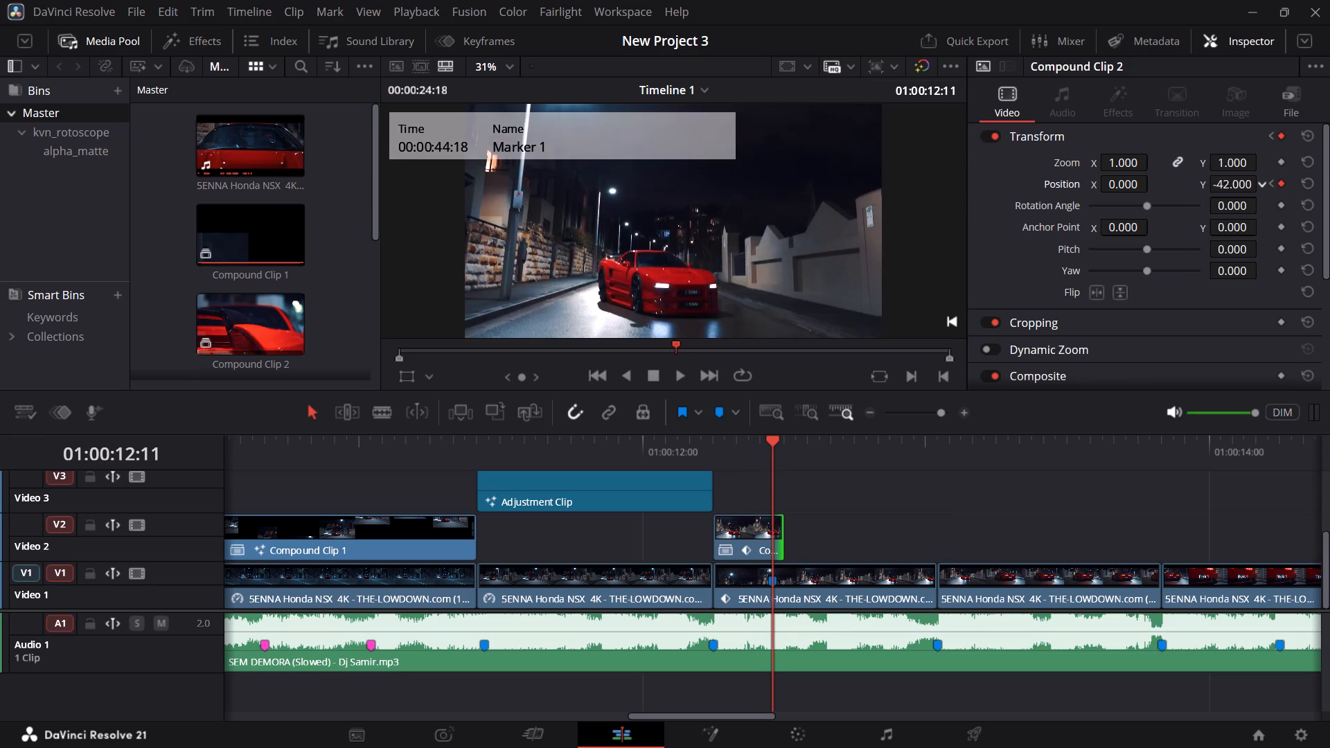
pyautogui.moveTo(1199, 188); pyautogui.dragTo(1160, 184)
# Play back the transition repeatedly from just before Compound Clip 2 to check the cutout's motion against the V1 footage.
pyautogui.click(704, 440)
pyautogui.press('space')
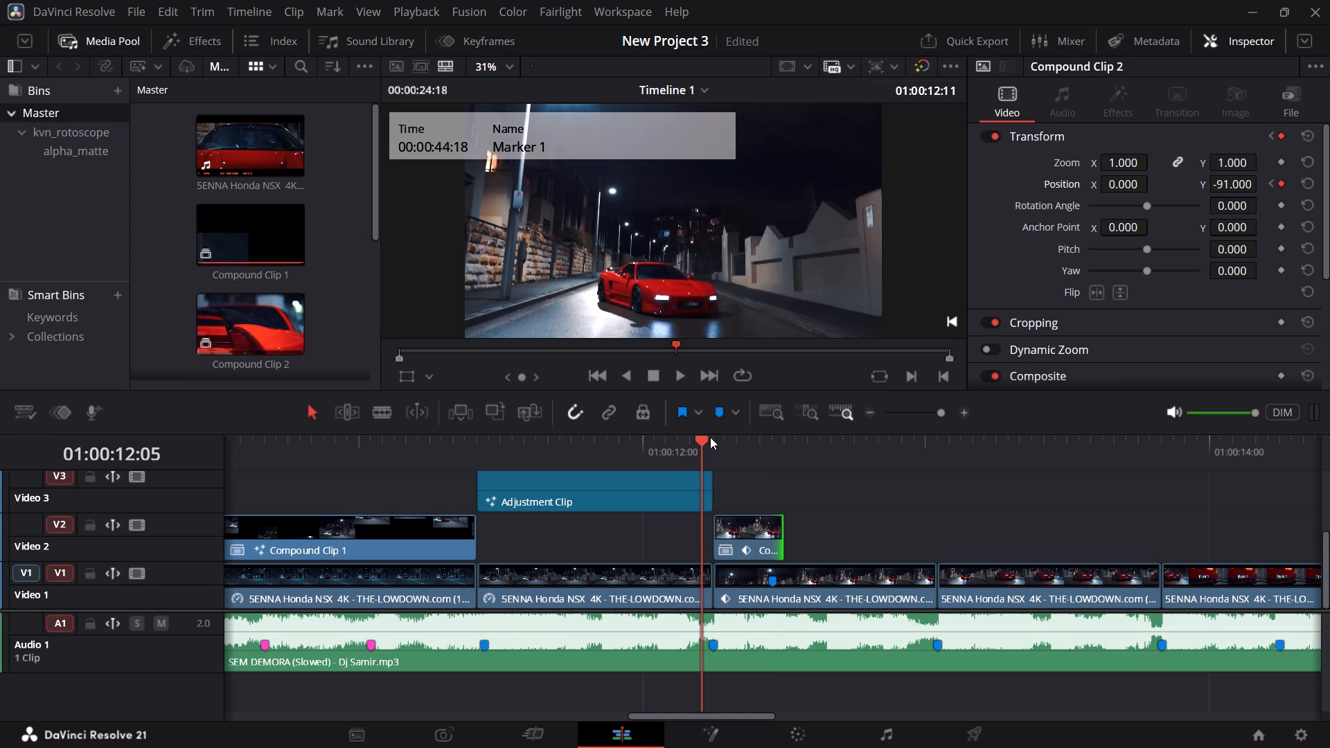
pyautogui.click(702, 440)
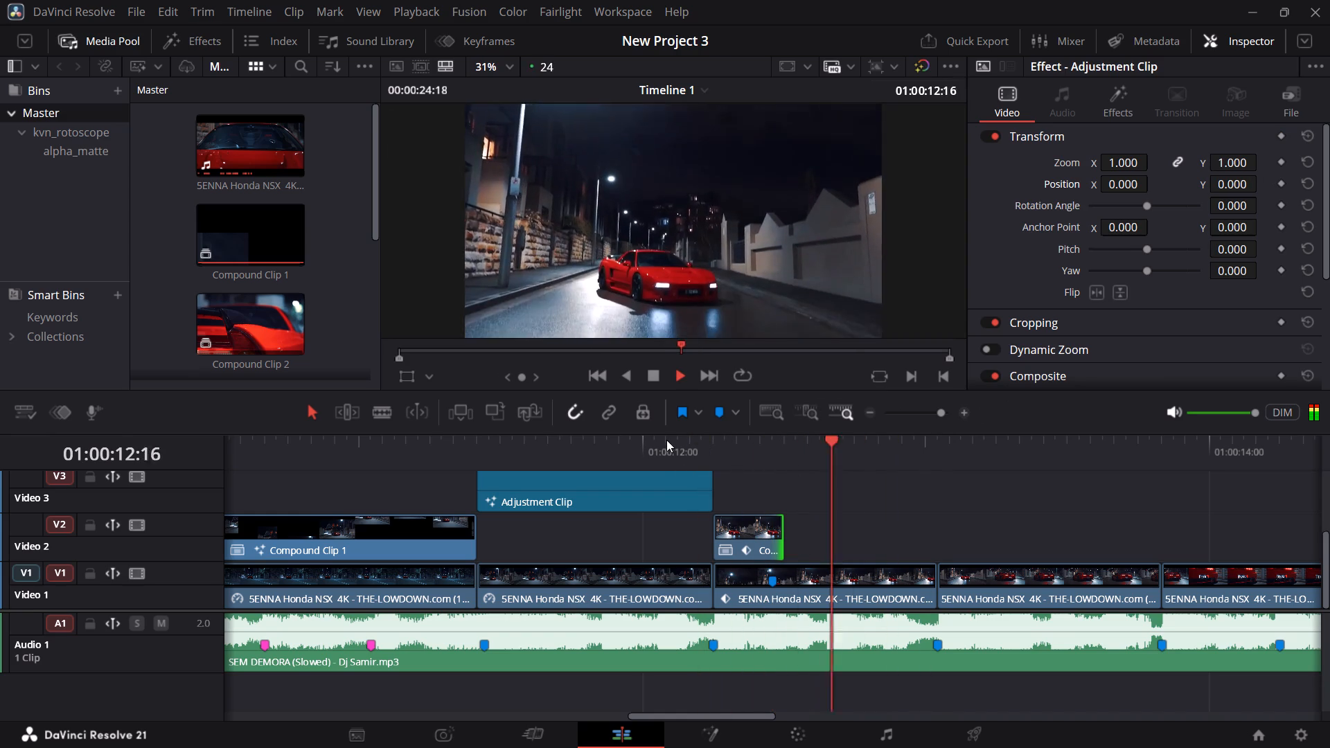
pyautogui.click(666, 440)
pyautogui.press('space')
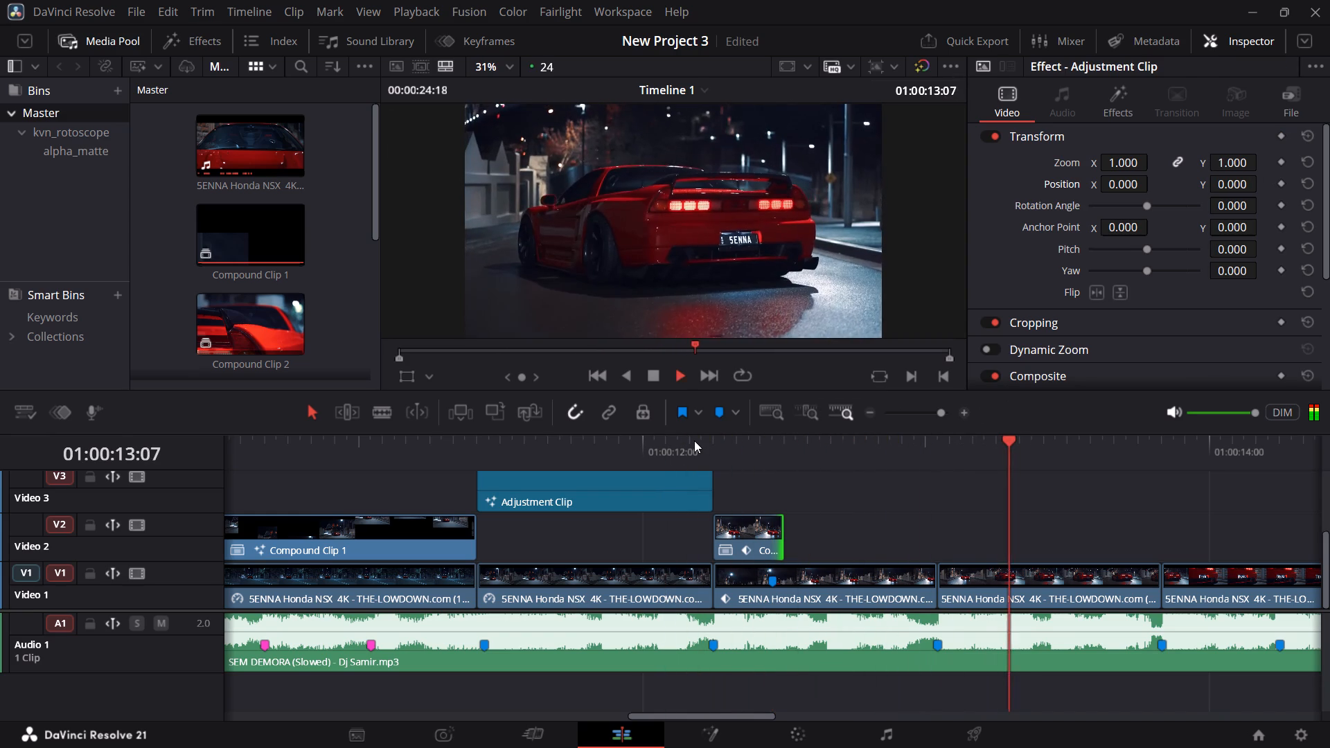
pyautogui.click(667, 443)
pyautogui.press('space')
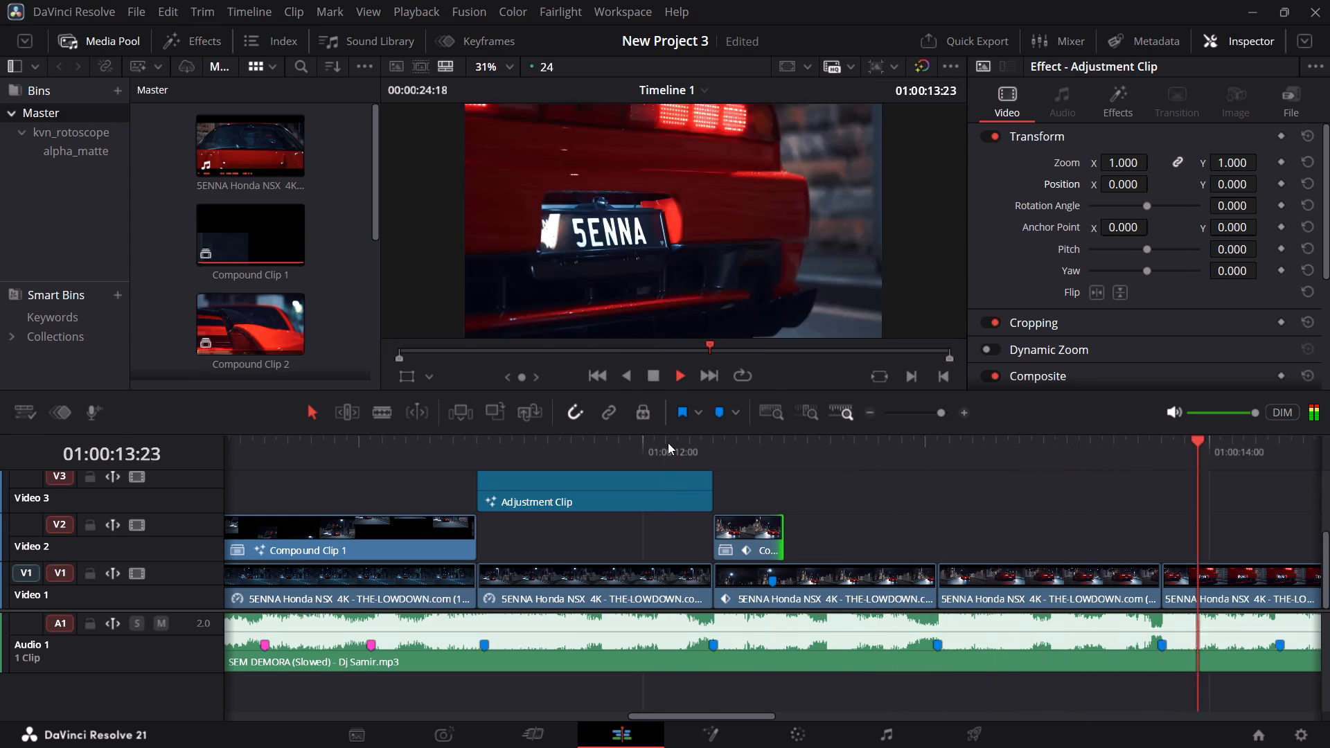
pyautogui.click(668, 443)
pyautogui.click(668, 443)
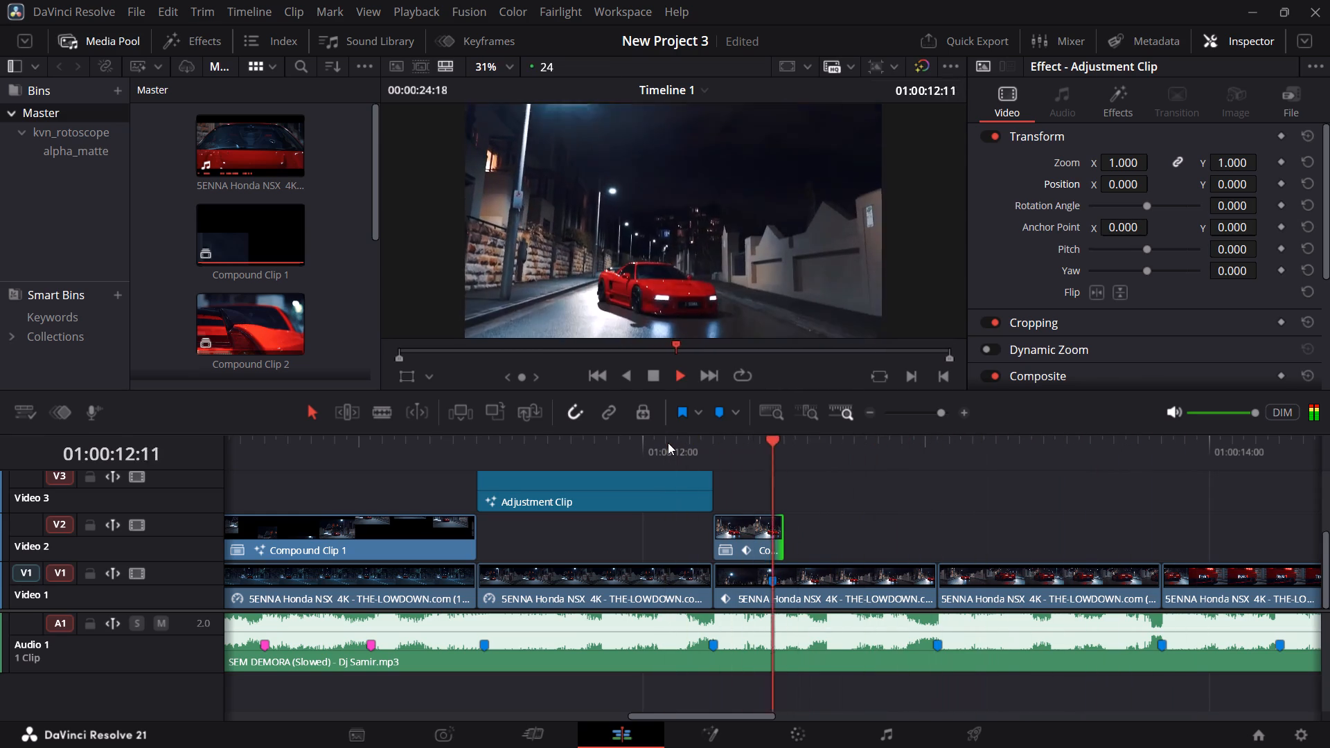
pyautogui.click(668, 443)
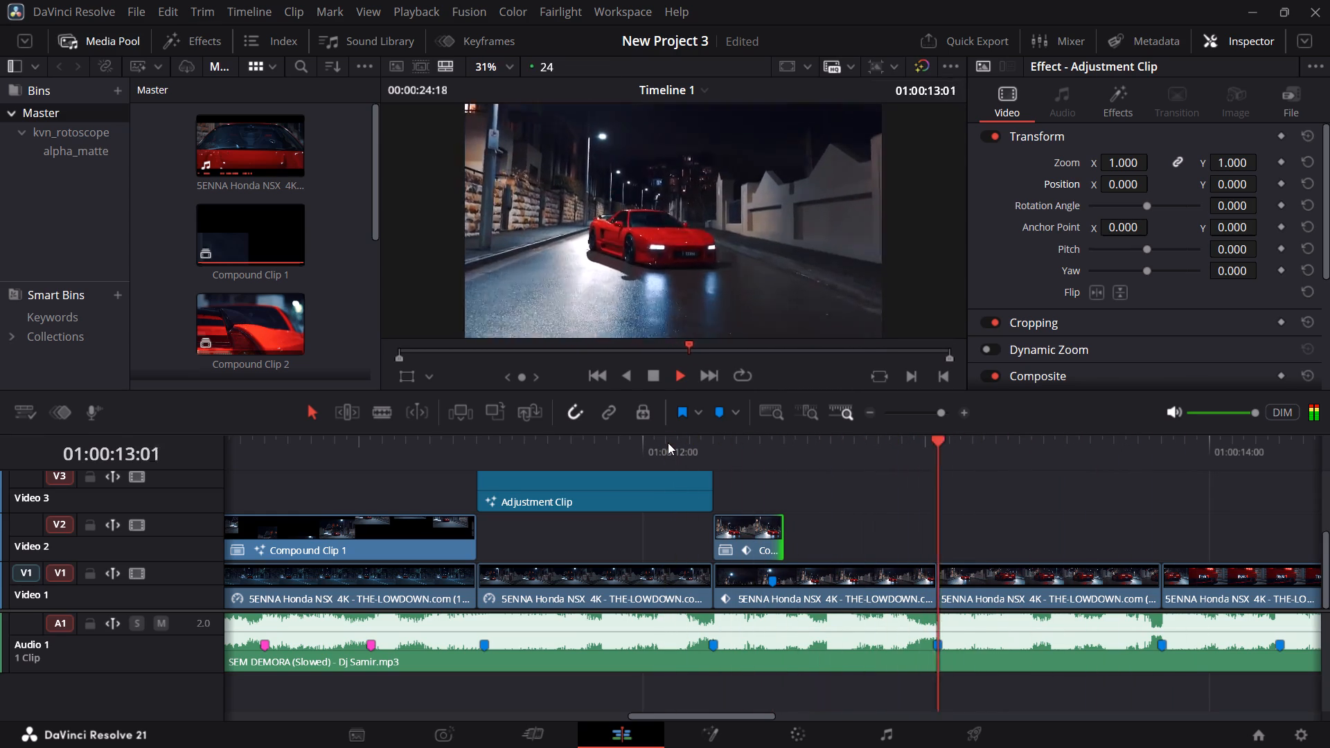
pyautogui.click(668, 443)
pyautogui.press('space')
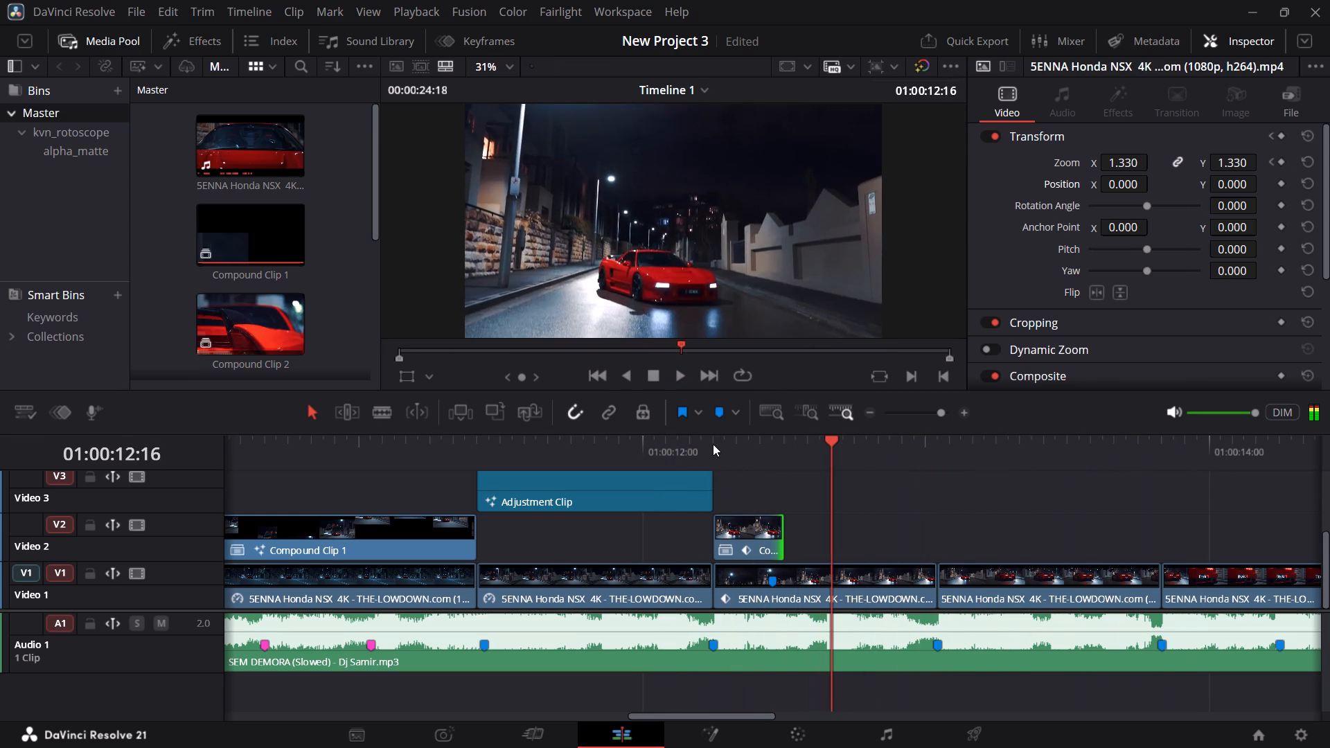
# Set Position Y to 1246 at Compound Clip 2's first keyframe, at 01:00:12:06, so the car cutout starts above the frame.
pyautogui.click(713, 444)
pyautogui.click(729, 531)
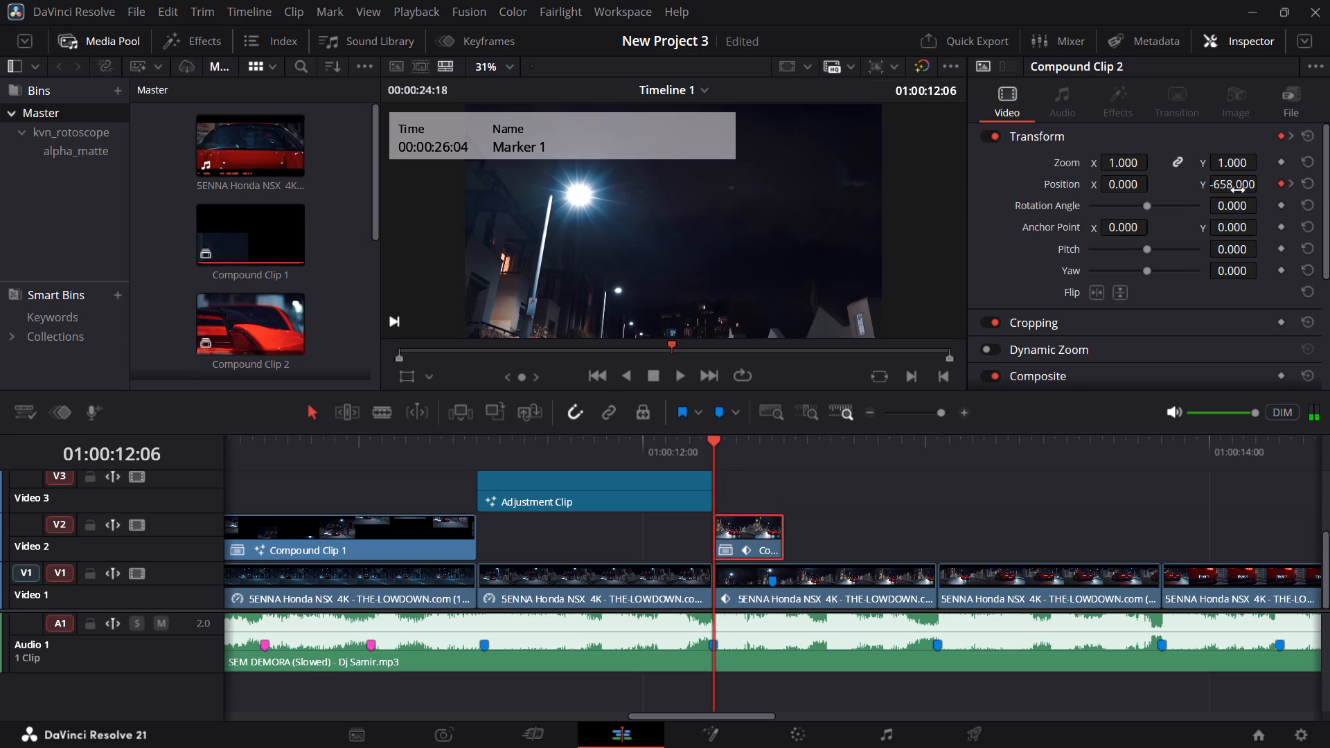
pyautogui.moveTo(1234, 186); pyautogui.dragTo(778, 400)
pyautogui.moveTo(778, 400); pyautogui.dragTo(900, 425)
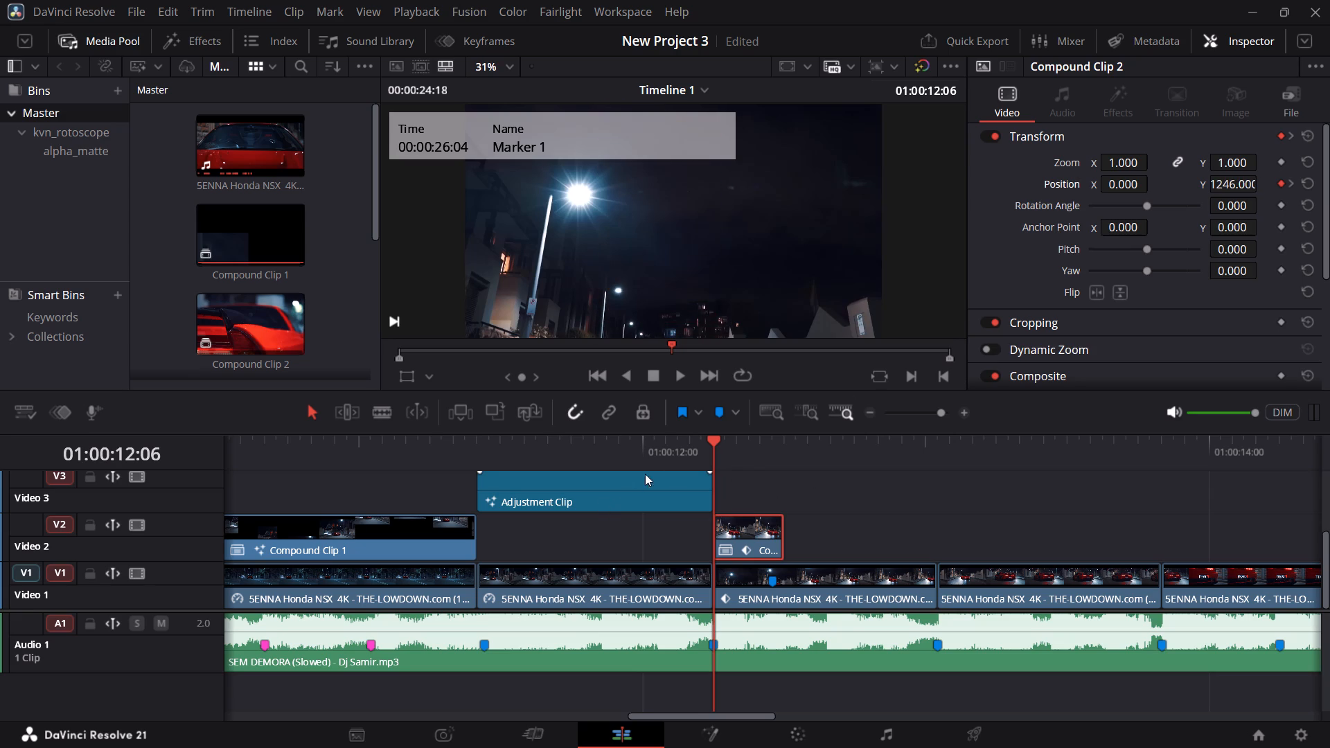
# Play back the transition repeatedly around Compound Clip 2 to review the car cutout dropping in from above.
pyautogui.click(674, 443)
pyautogui.press('space')
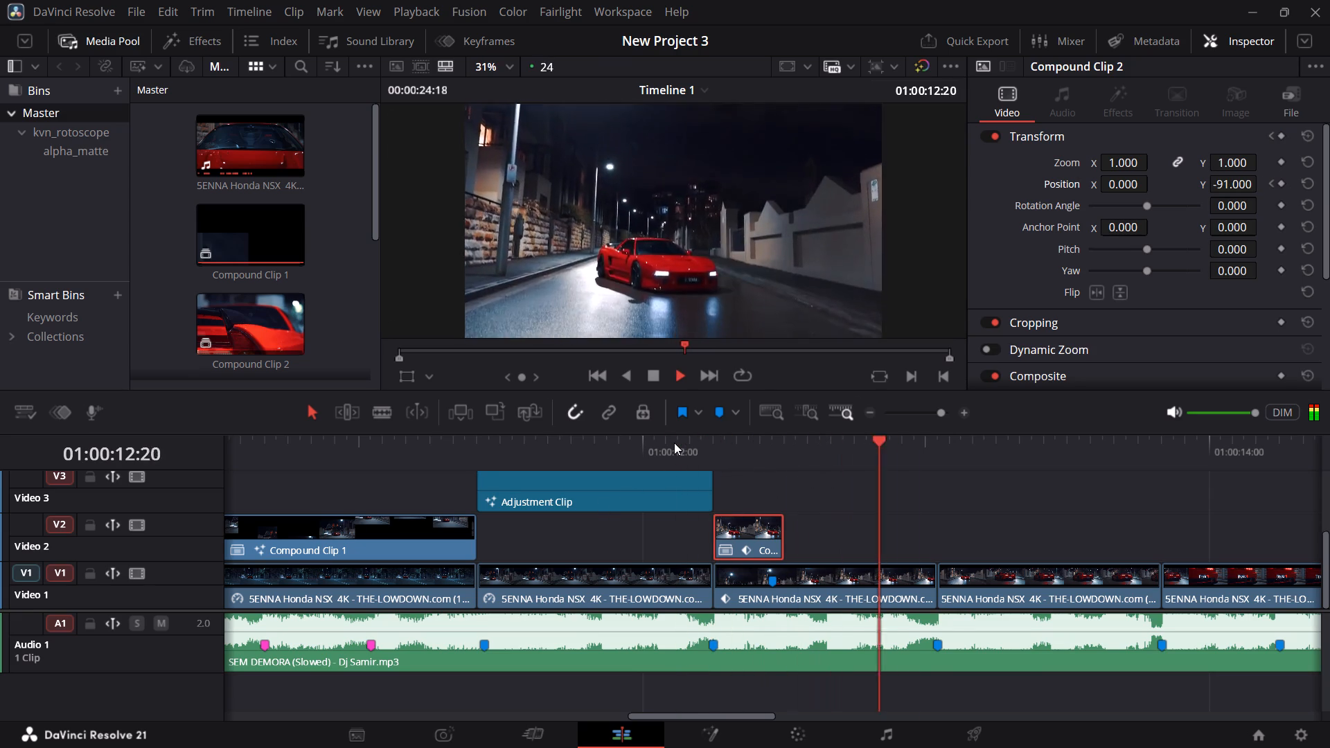
pyautogui.press('space')
pyautogui.click(685, 443)
pyautogui.press('space')
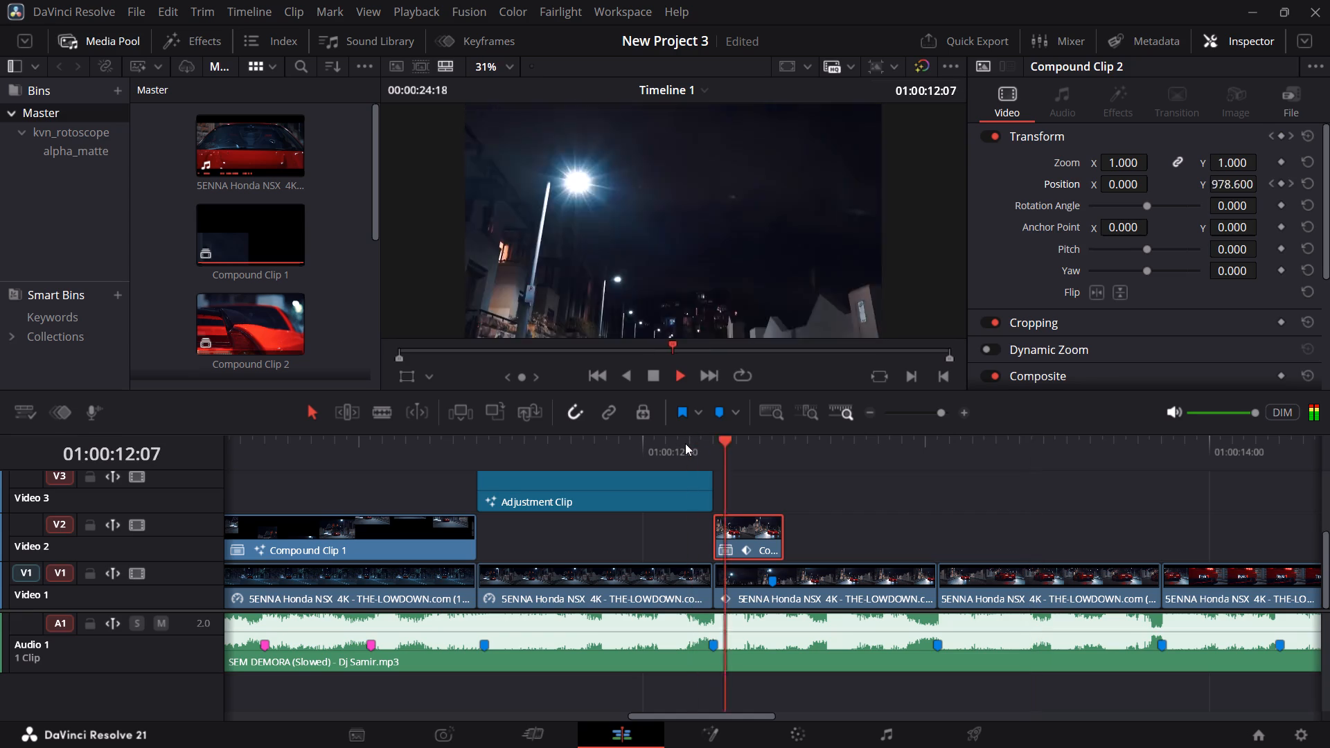
pyautogui.click(685, 439)
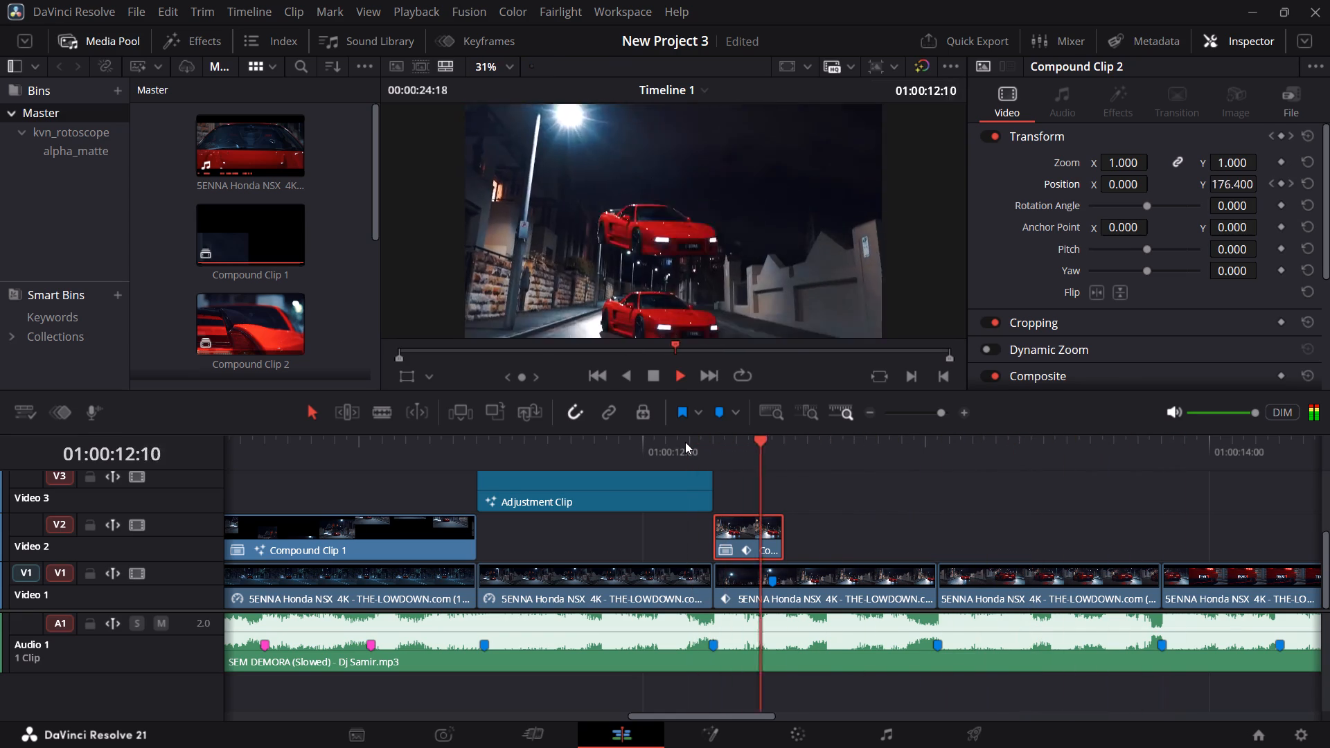
pyautogui.press('space')
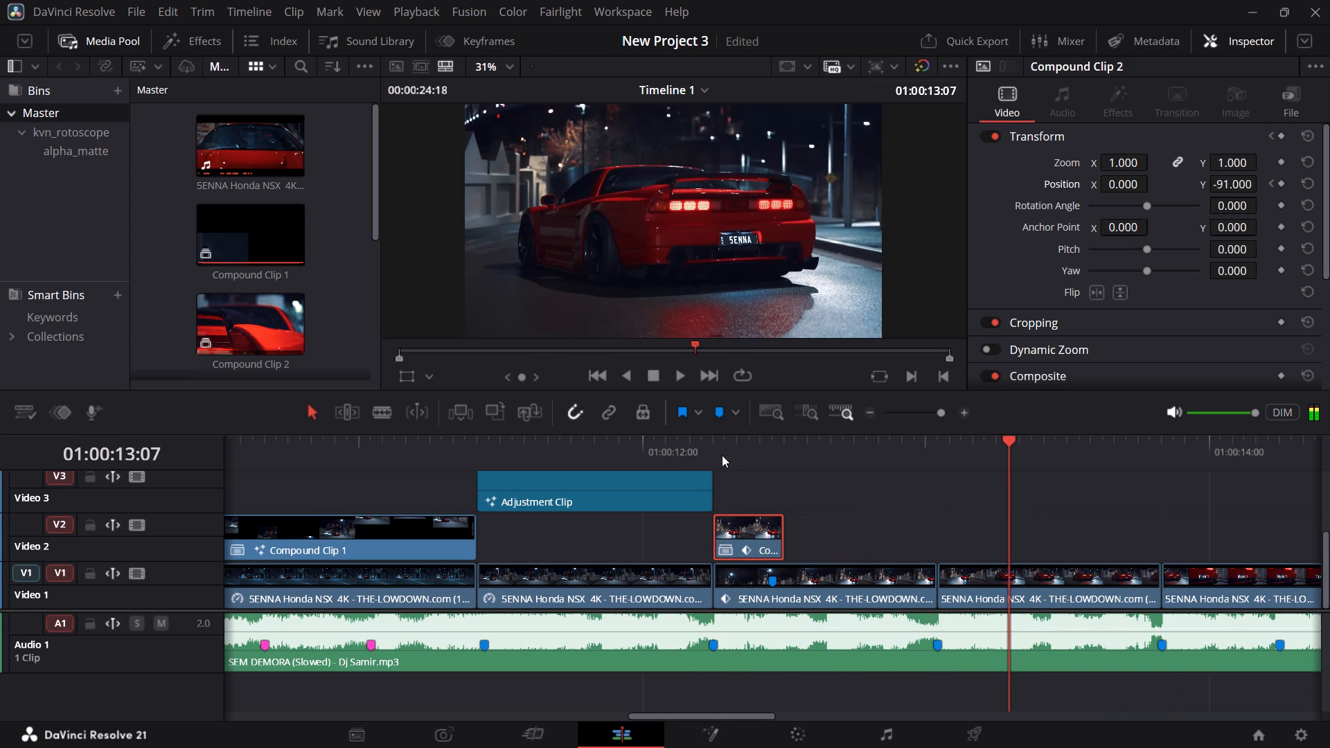
pyautogui.click(718, 451)
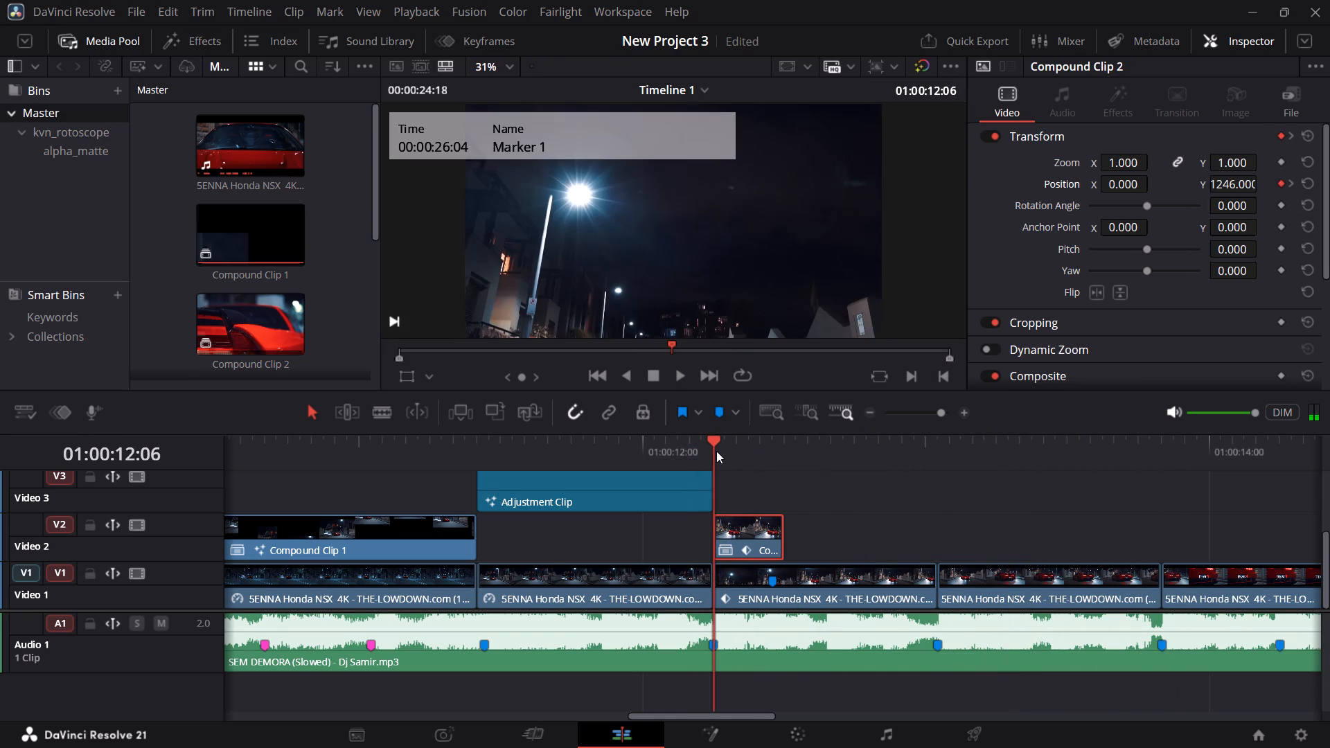
pyautogui.click(716, 451)
pyautogui.press('space')
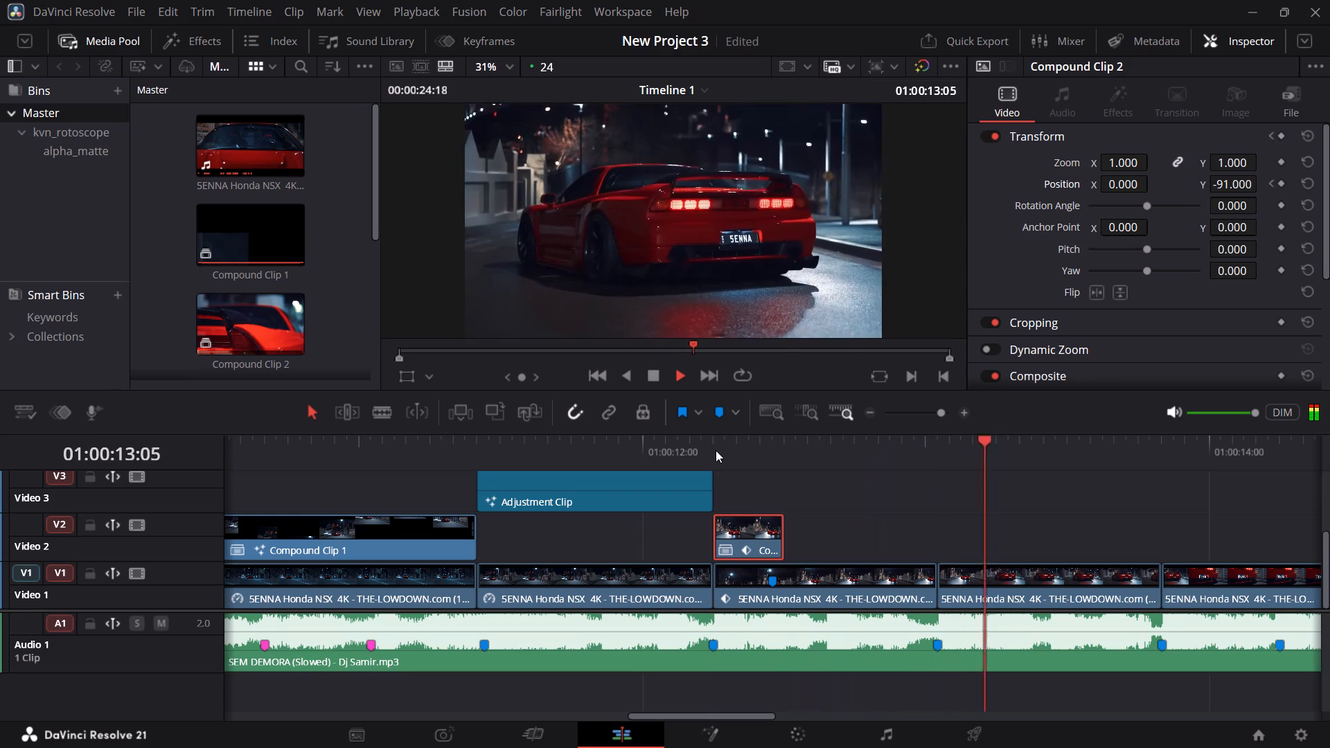
pyautogui.press('space')
pyautogui.click(700, 448)
pyautogui.press('space')
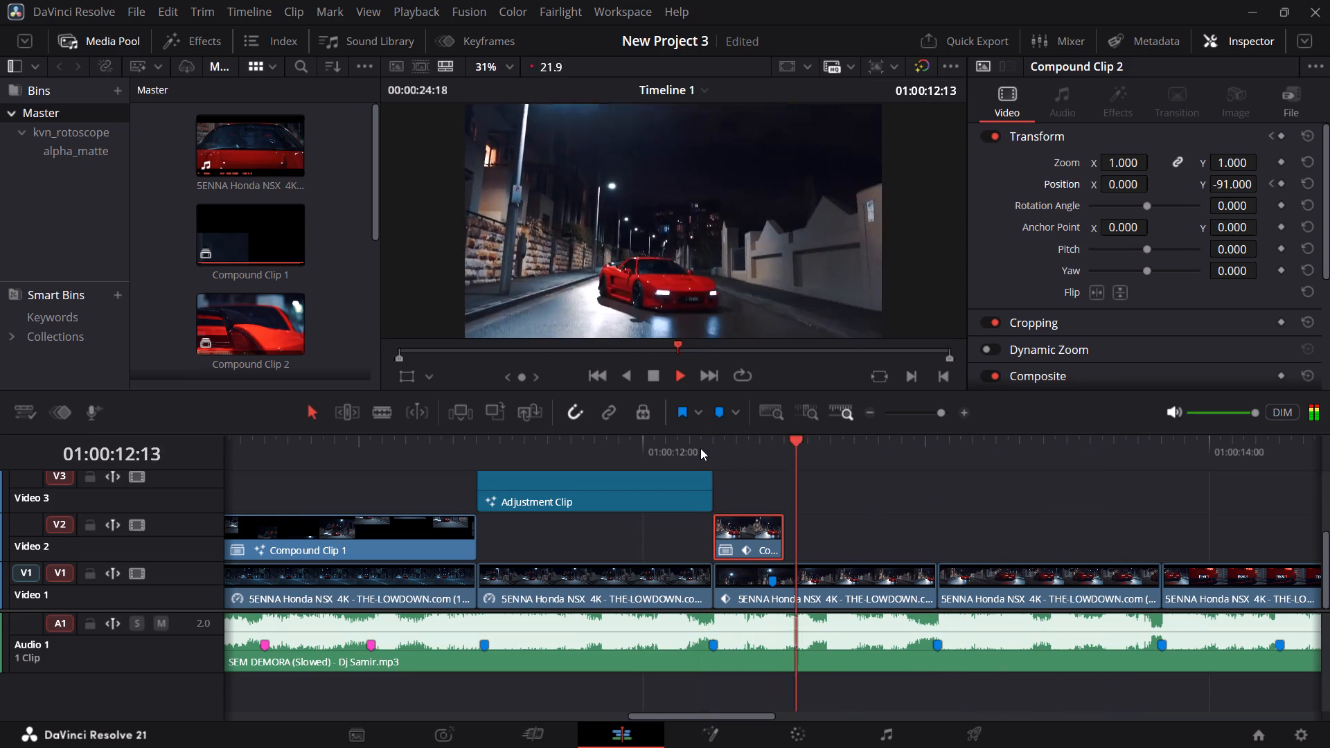
pyautogui.click(700, 448)
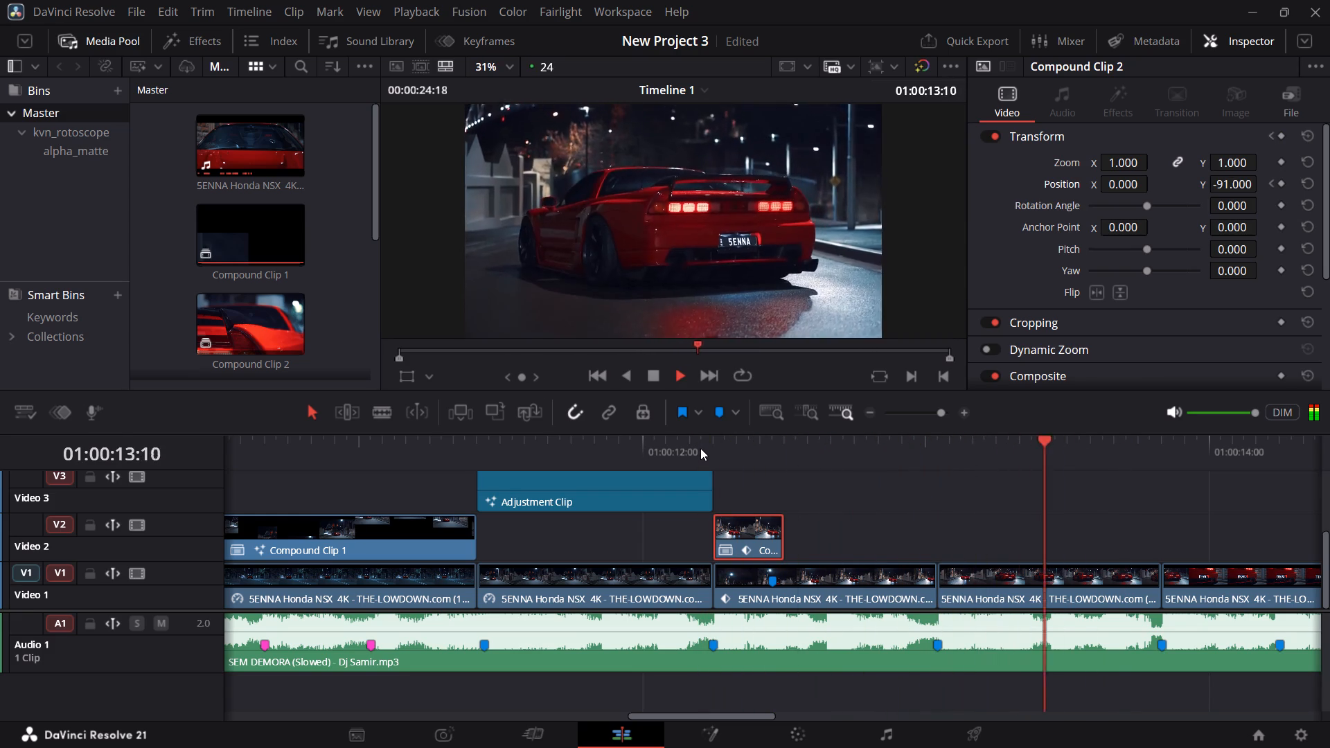
pyautogui.click(700, 448)
pyautogui.click(700, 448)
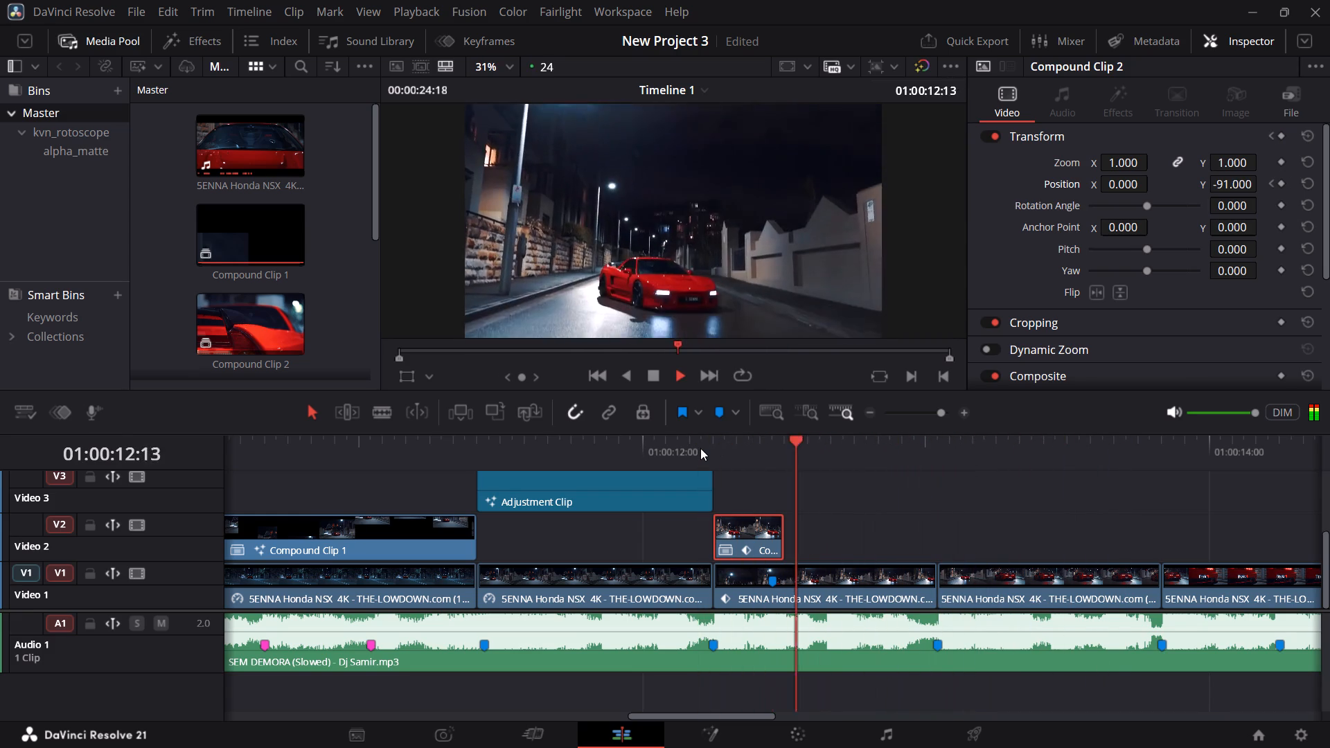
pyautogui.click(715, 448)
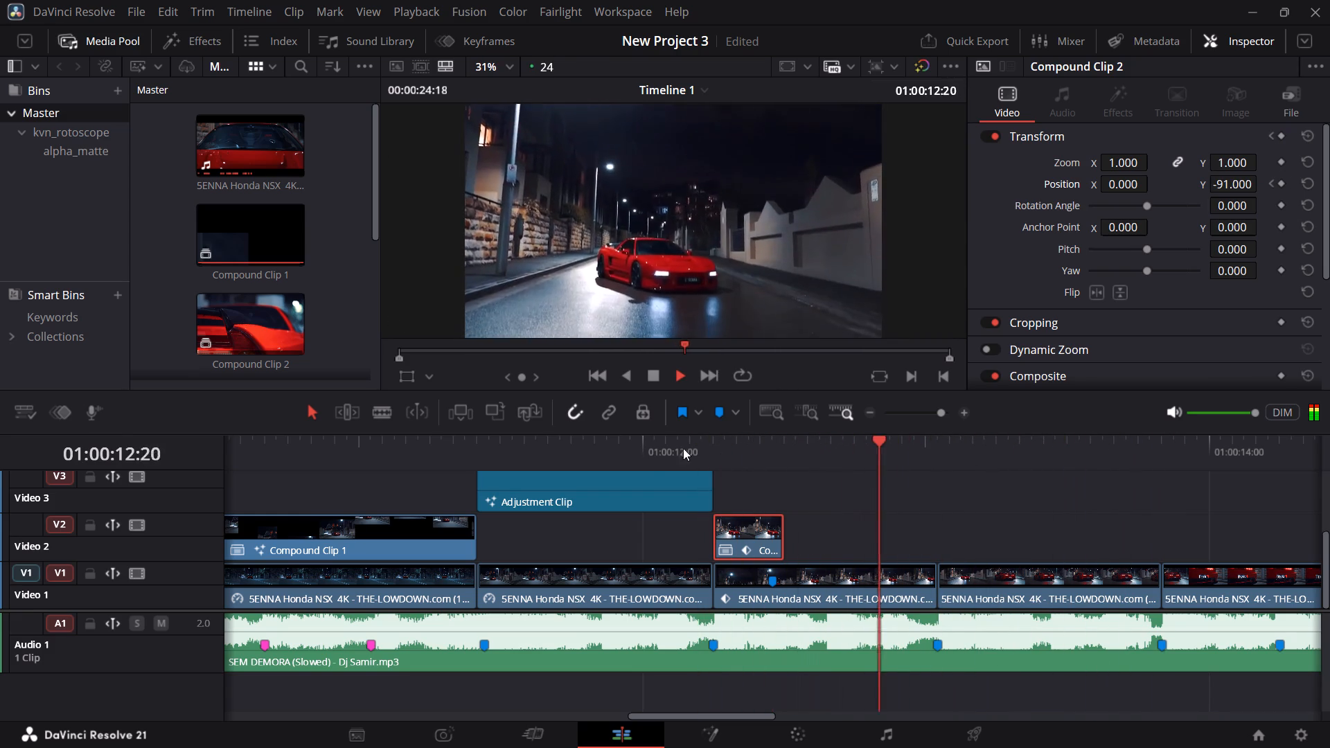
pyautogui.click(653, 445)
pyautogui.press('space')
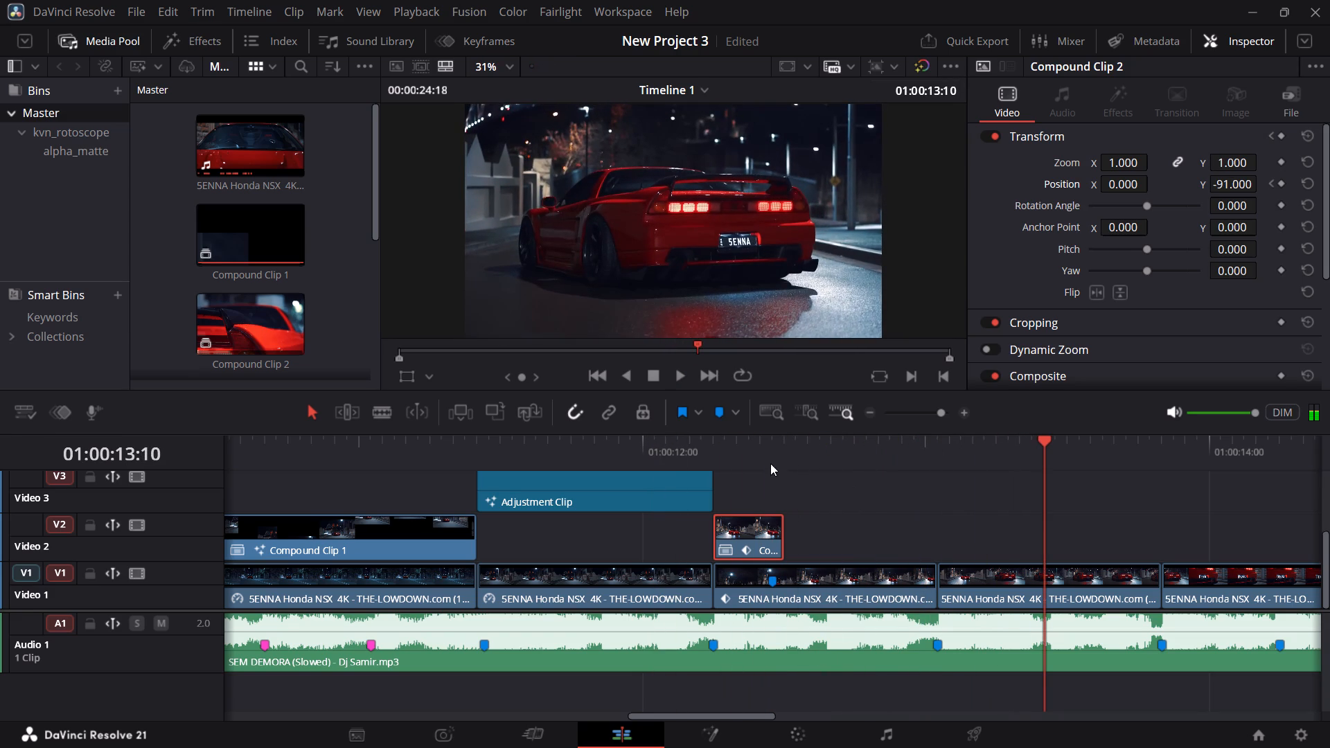
# Open Compound Clip 2 in the Fusion page and scrub its frames back to frame 0 to examine the car cutout.
pyautogui.click(750, 443)
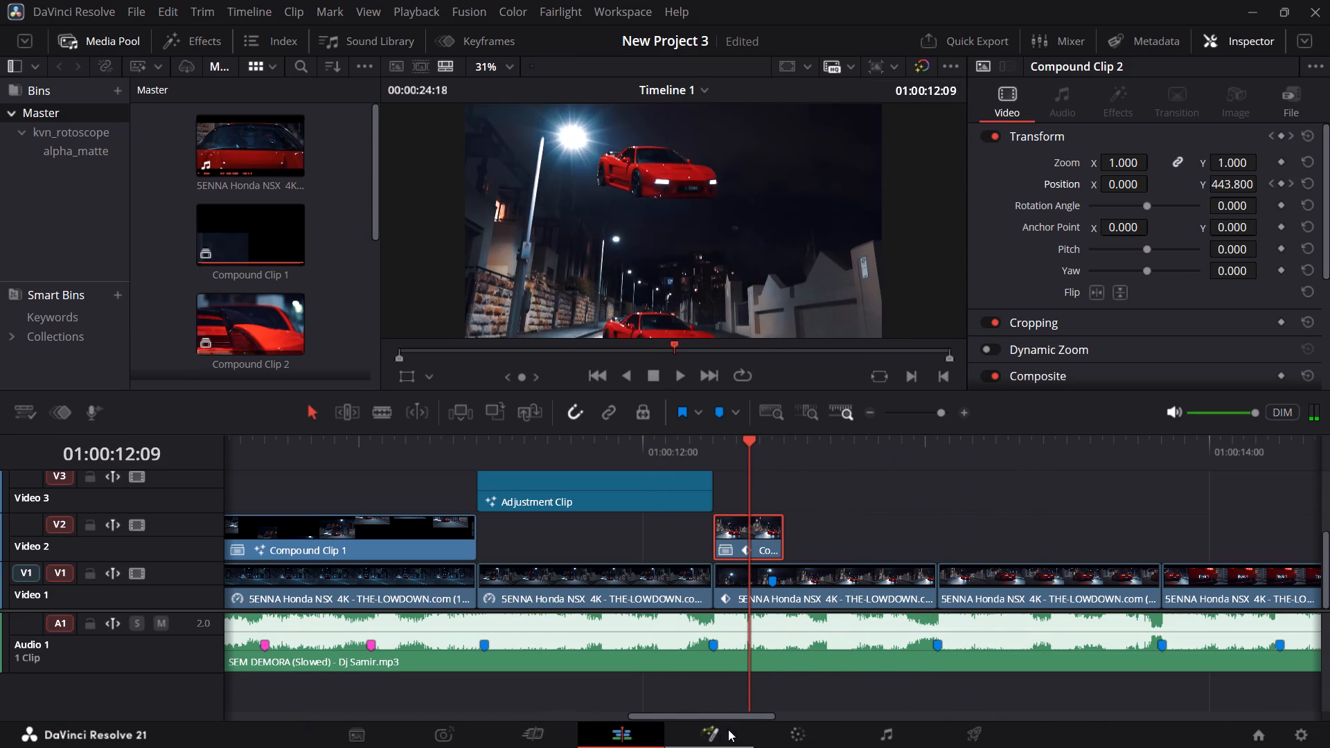
pyautogui.click(720, 732)
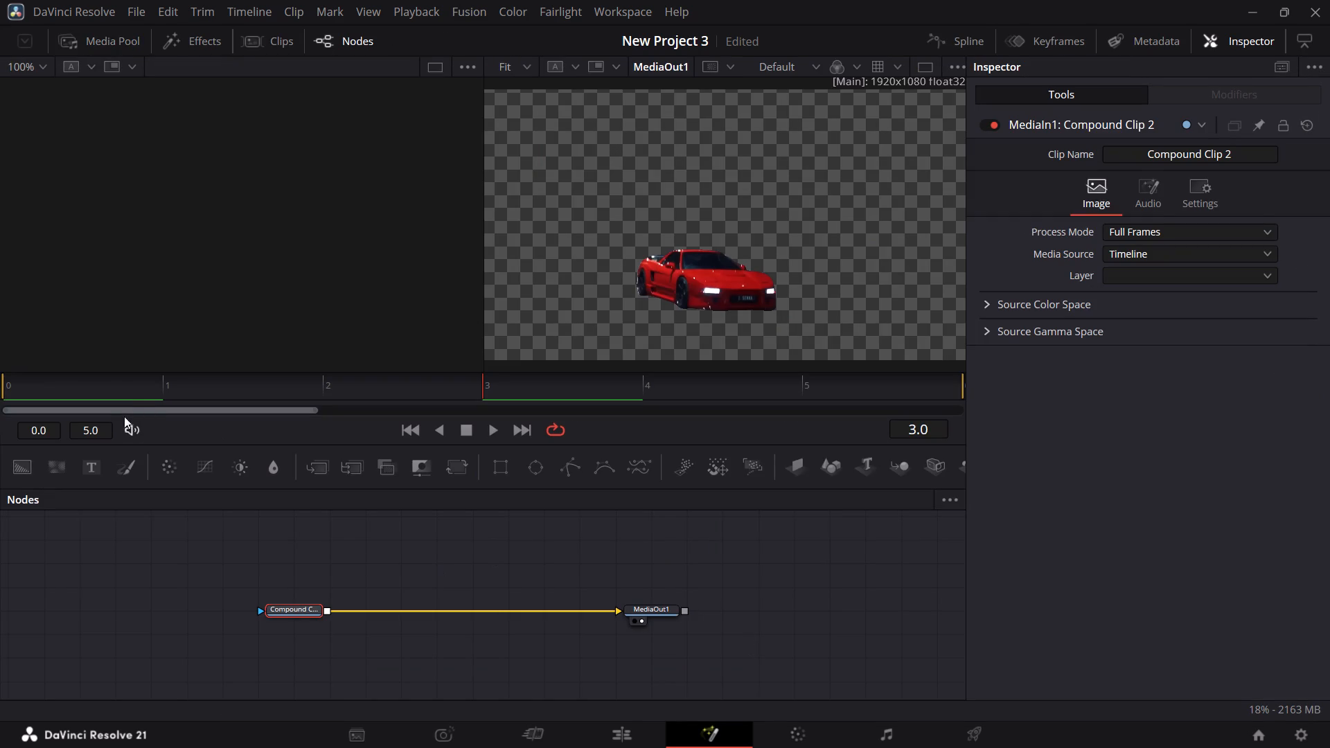
pyautogui.moveTo(130, 392); pyautogui.dragTo(0, 385)
pyautogui.moveTo(27, 382); pyautogui.dragTo(517, 400)
pyautogui.moveTo(517, 400); pyautogui.dragTo(47, 445)
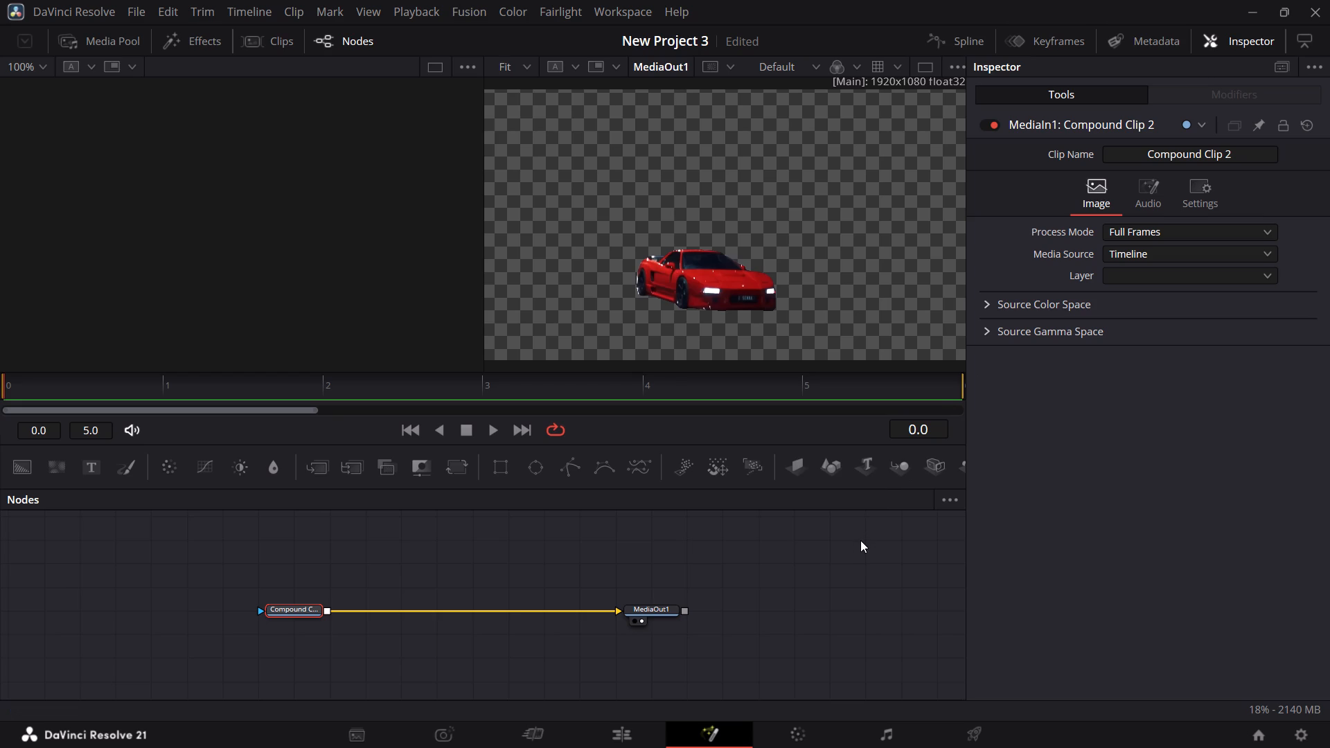
pyautogui.click(619, 742)
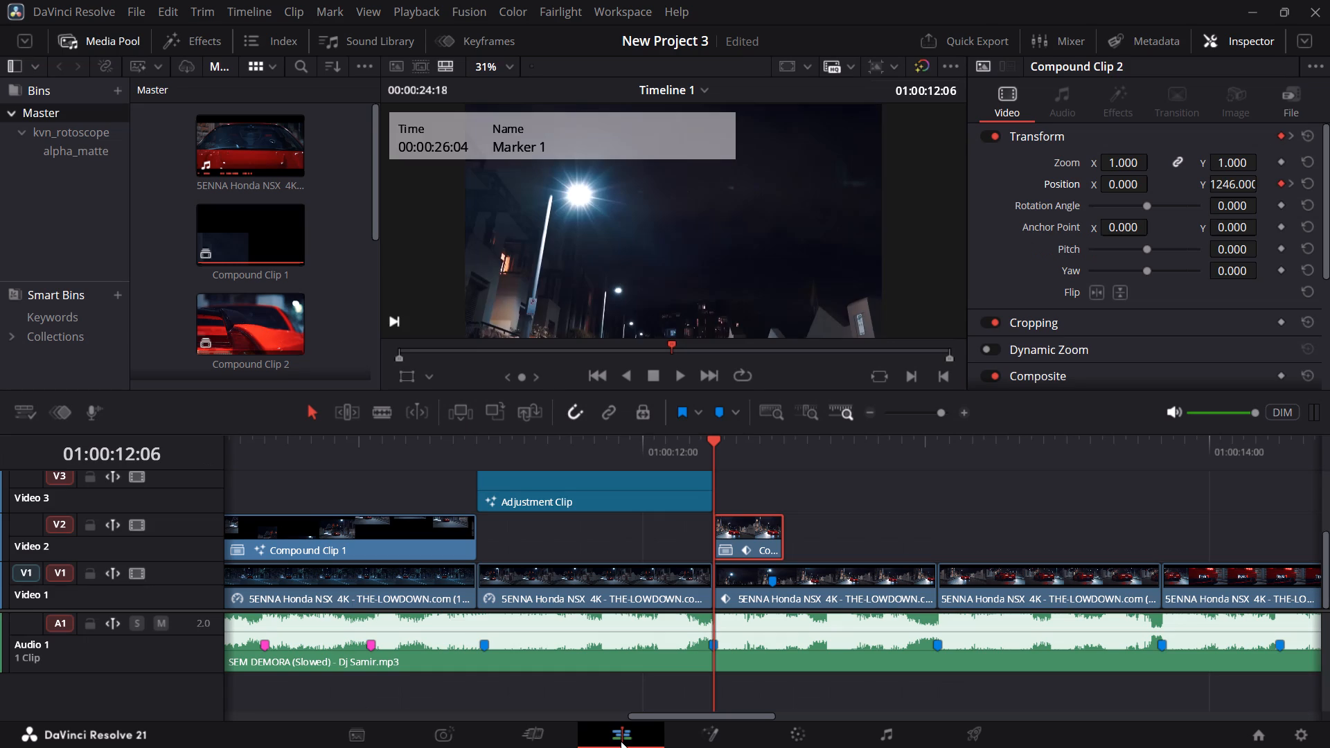
# Play back the sequence repeatedly from Compound Clip 1 through Compound Clip 2 to review the drop-in transition in context.
pyautogui.click(659, 460)
pyautogui.press('space')
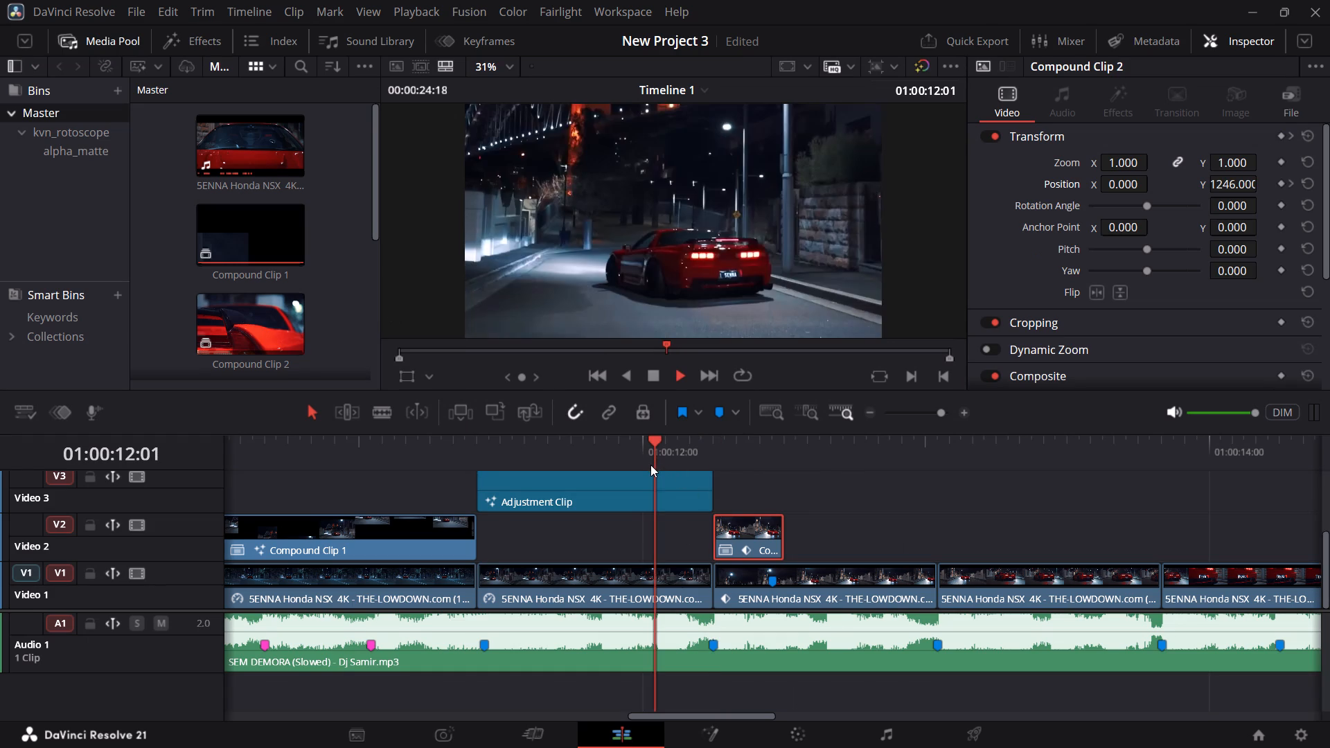
pyautogui.click(650, 465)
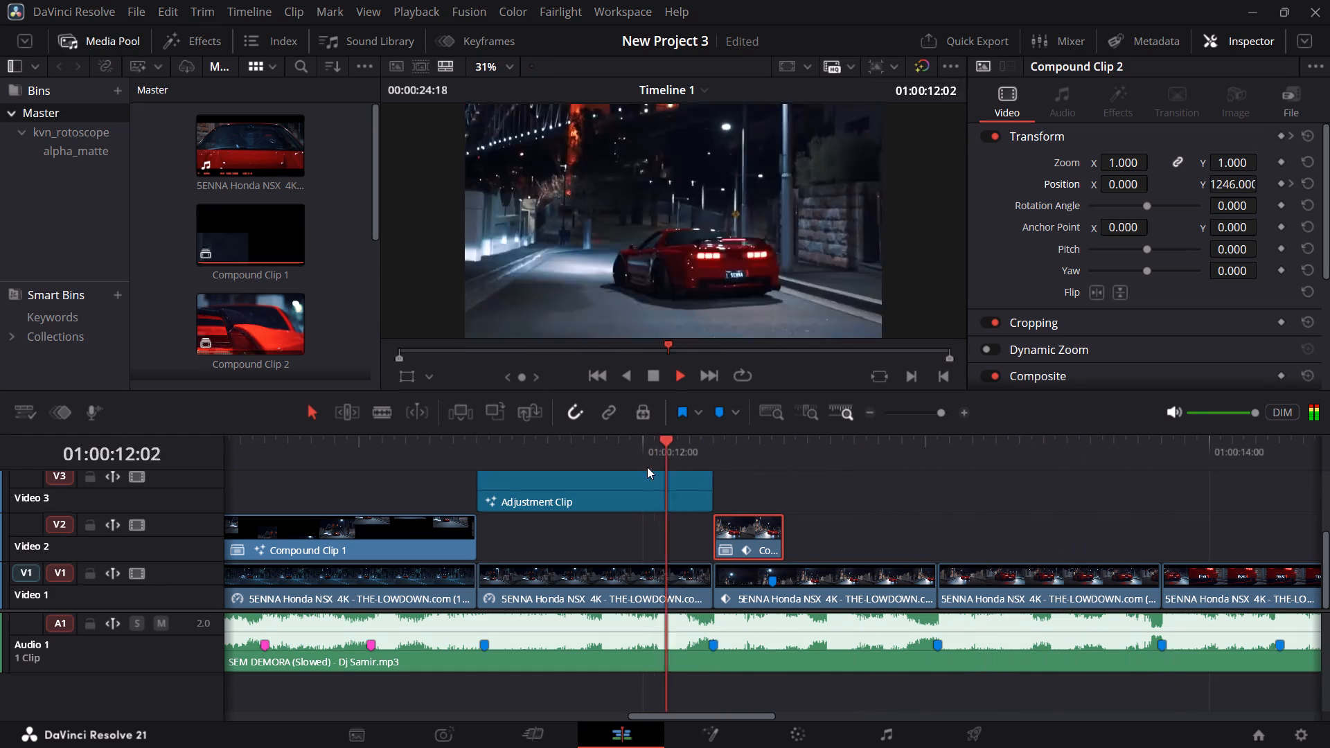
pyautogui.press('space')
pyautogui.click(358, 440)
pyautogui.press('space')
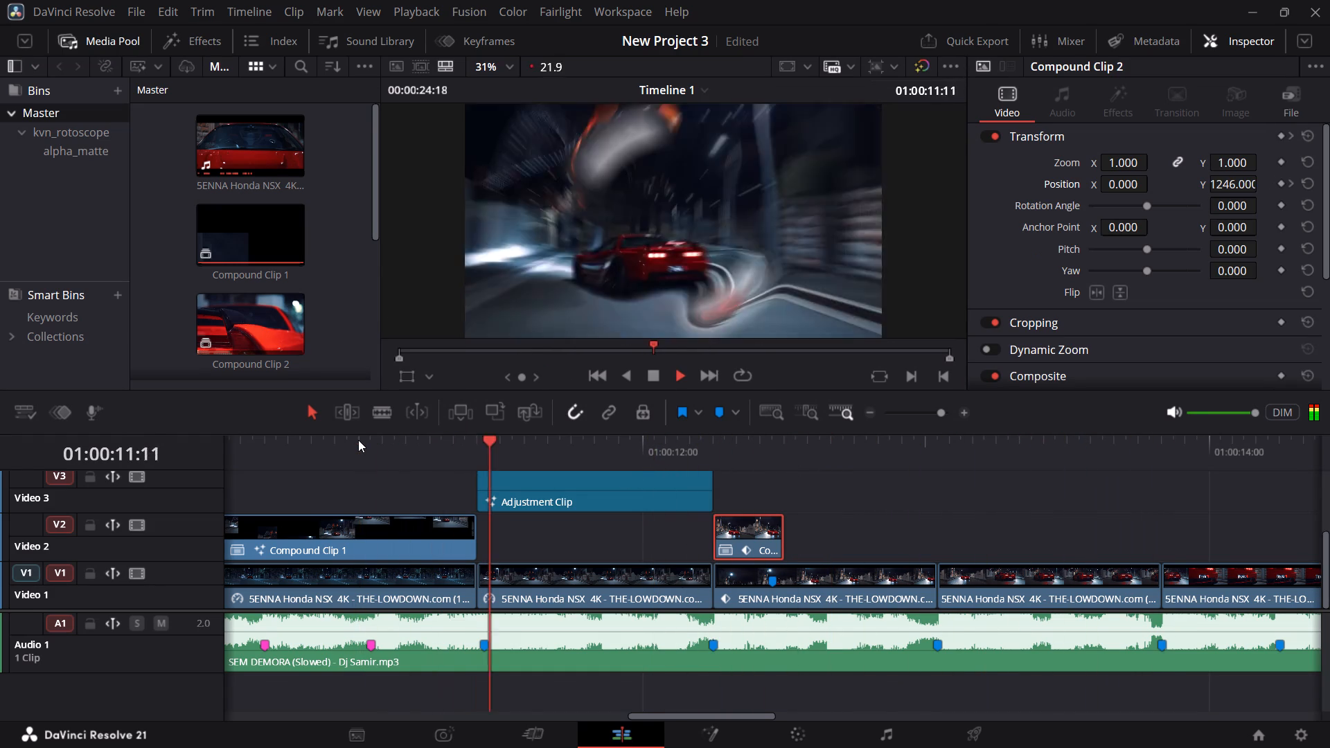
pyautogui.press('space')
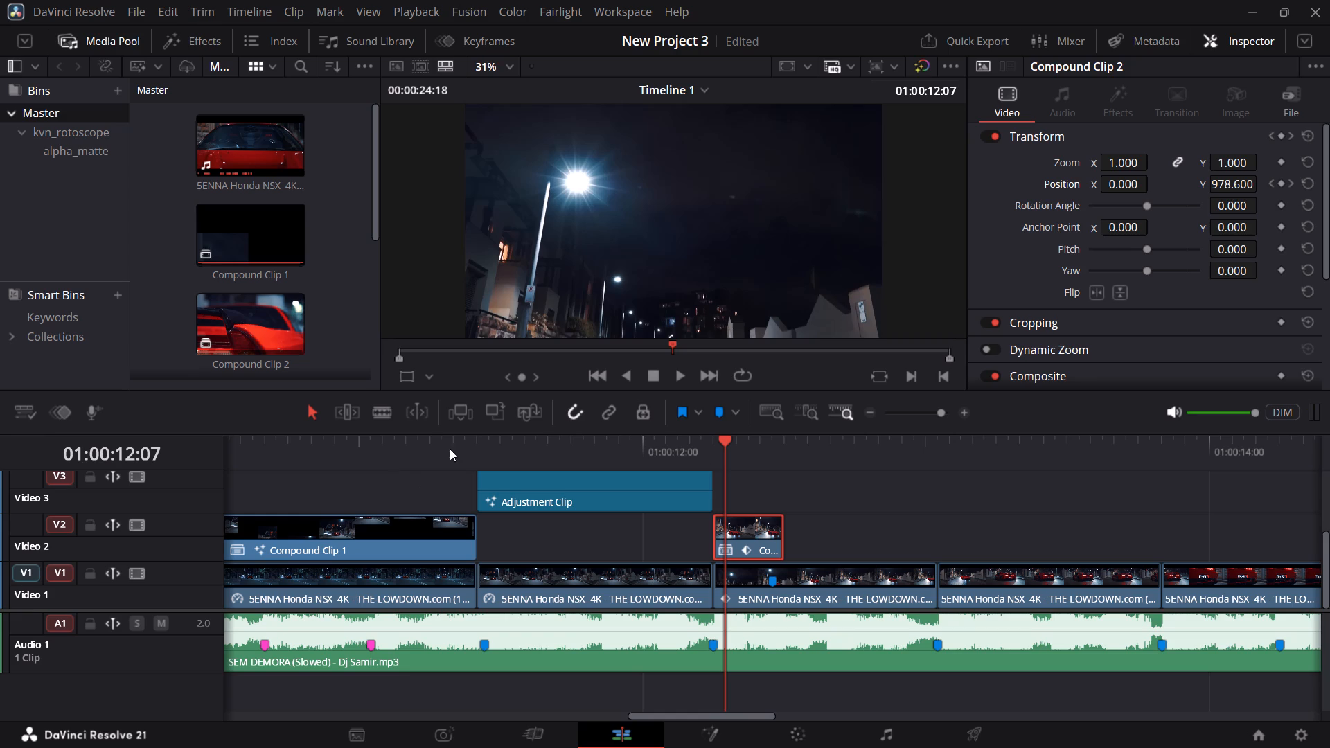
pyautogui.click(277, 444)
pyautogui.press('space')
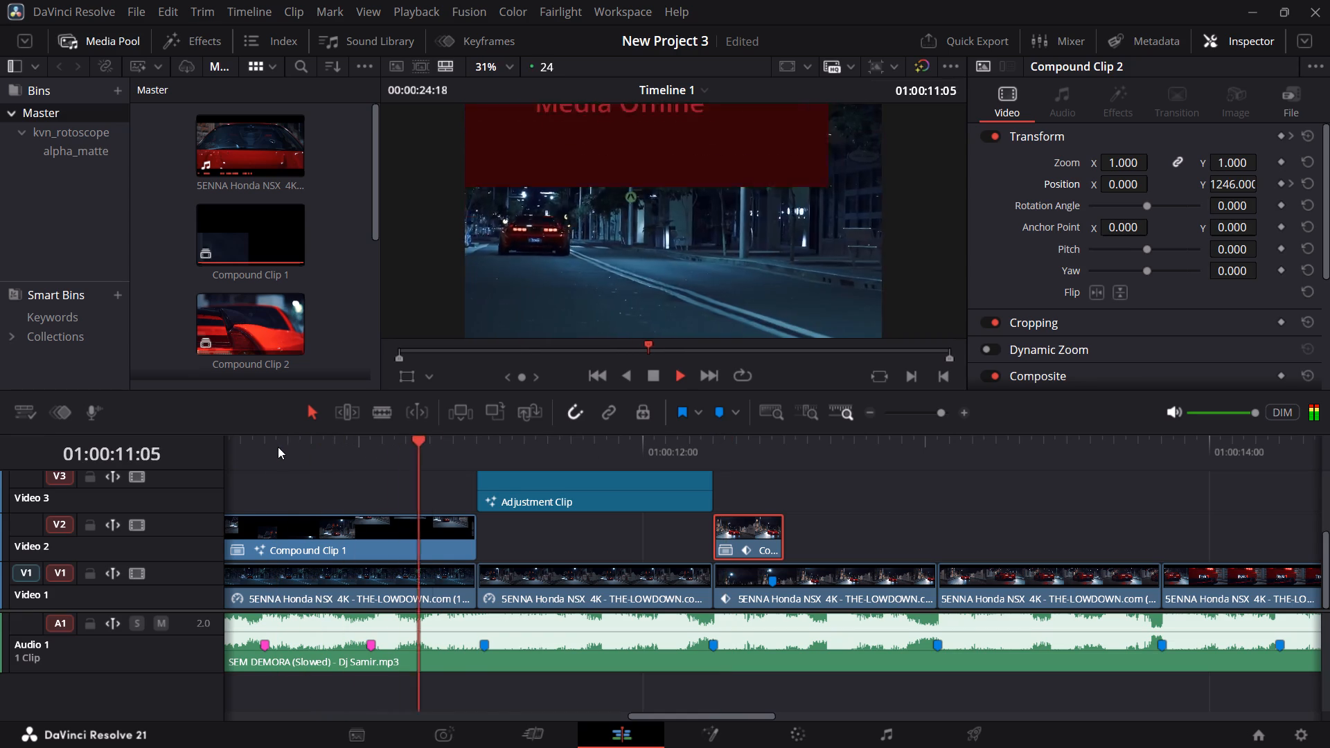
pyautogui.press('space')
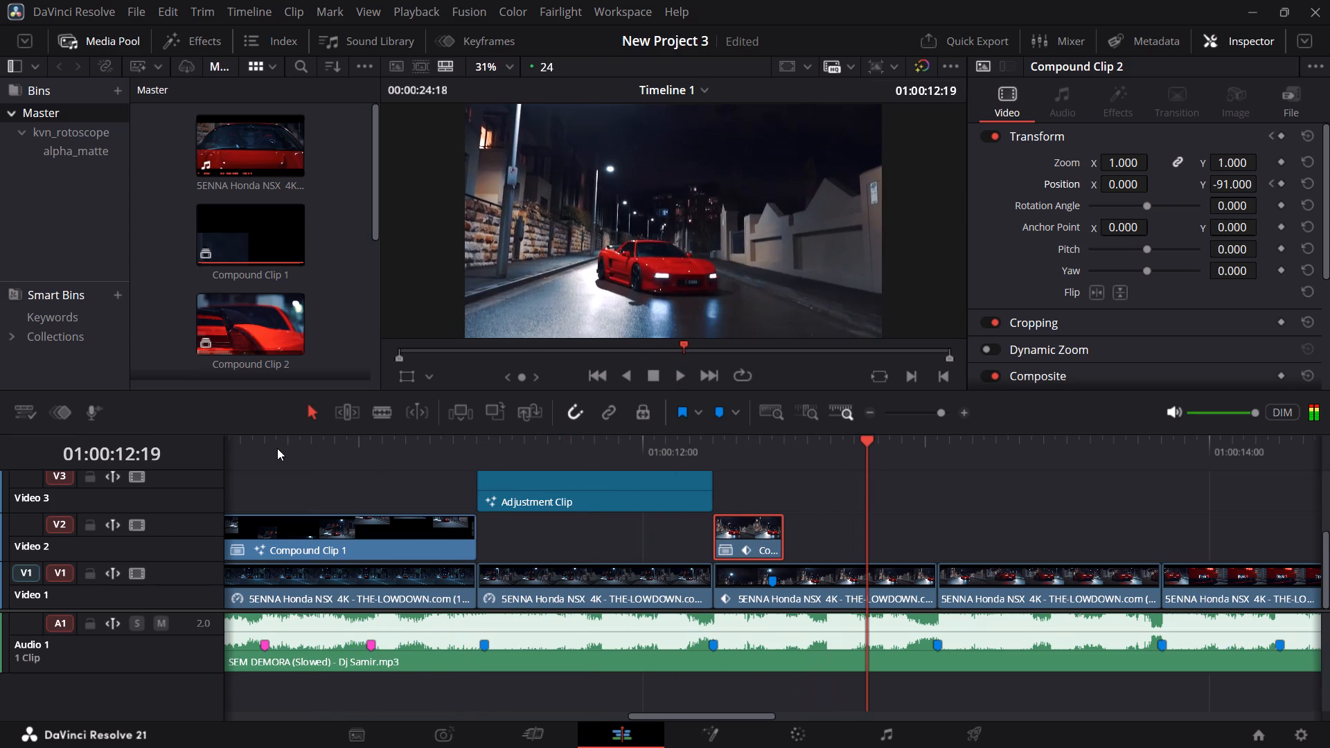
pyautogui.keyDown('ctrl'); pyautogui.scroll(5, 438, 477); pyautogui.keyUp('ctrl')
pyautogui.click(384, 456)
pyautogui.press('space')
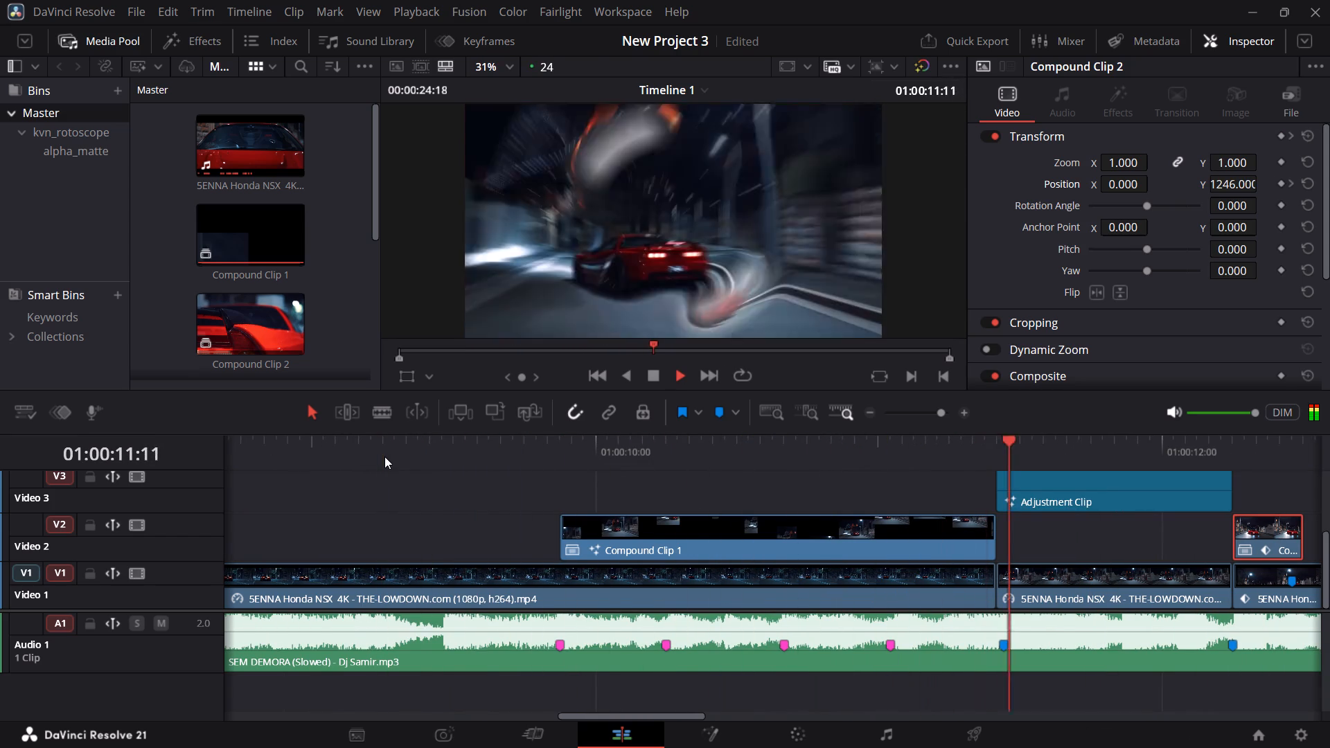
pyautogui.press('space')
pyautogui.click(425, 437)
pyautogui.press('space')
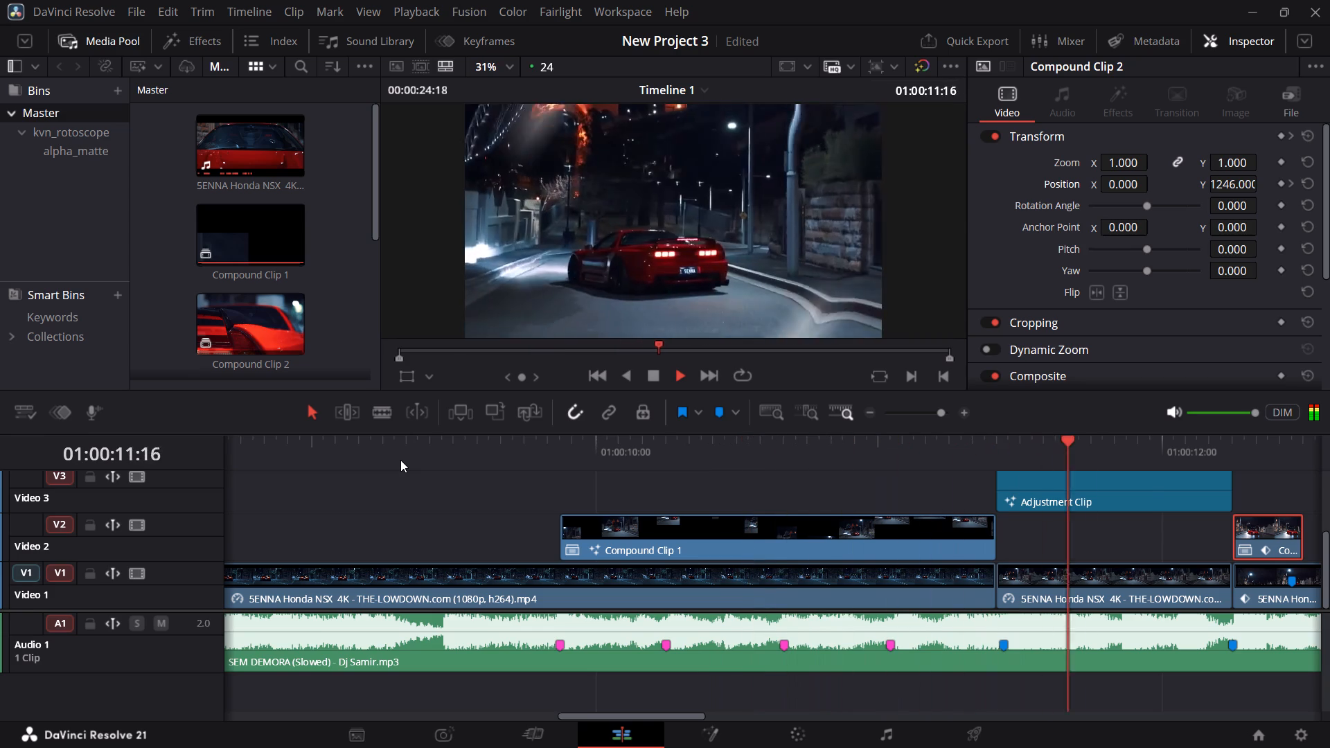
pyautogui.press('space')
# Undo Compound Clip 2's Position keyframes, trimming and placement at 01:00:12:06, along with the keyframing on the V1 clip below.
pyautogui.hotkey('ctrl', 'z')
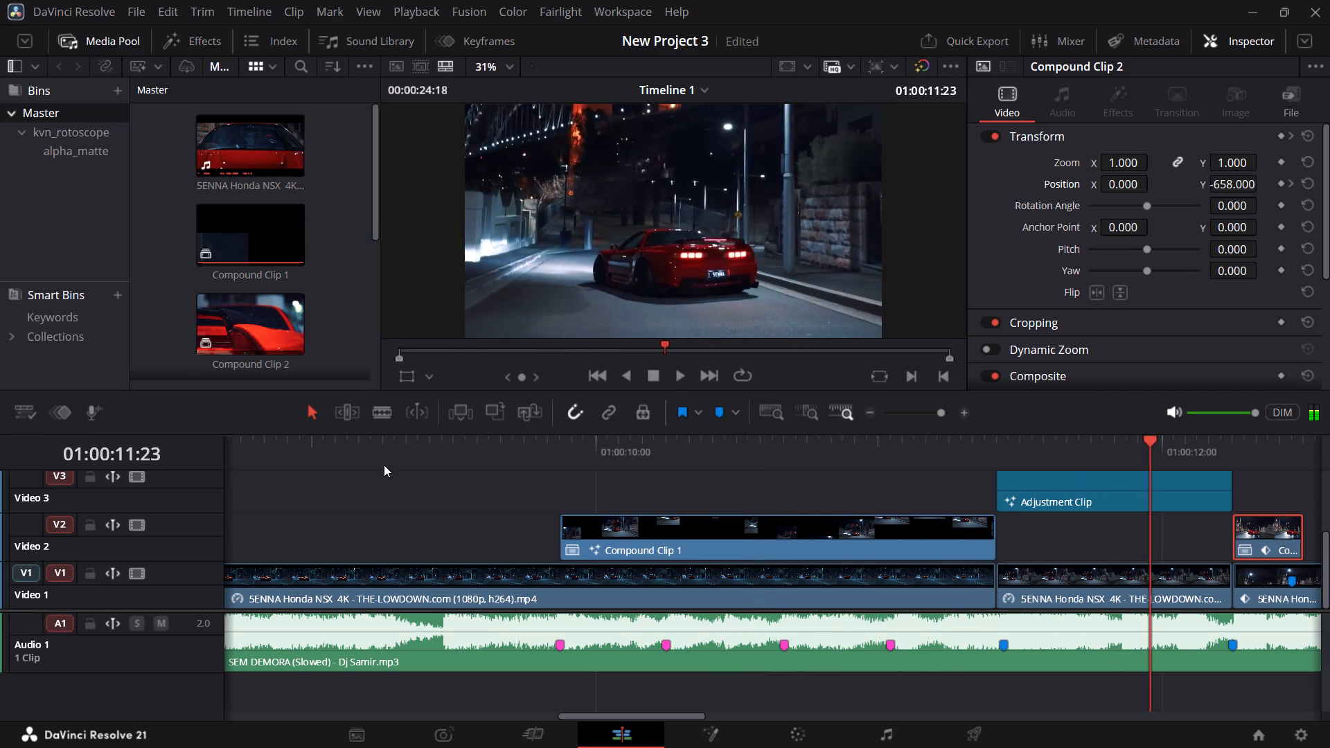
pyautogui.hotkey('ctrl', 'z')
pyautogui.hotkey('ctrl', 'z')
pyautogui.hotkey('ctrl', 'z')
pyautogui.hotkey('ctrl', 'z')
pyautogui.hotkey('ctrl', 'z')
pyautogui.hotkey('ctrl', 'z')
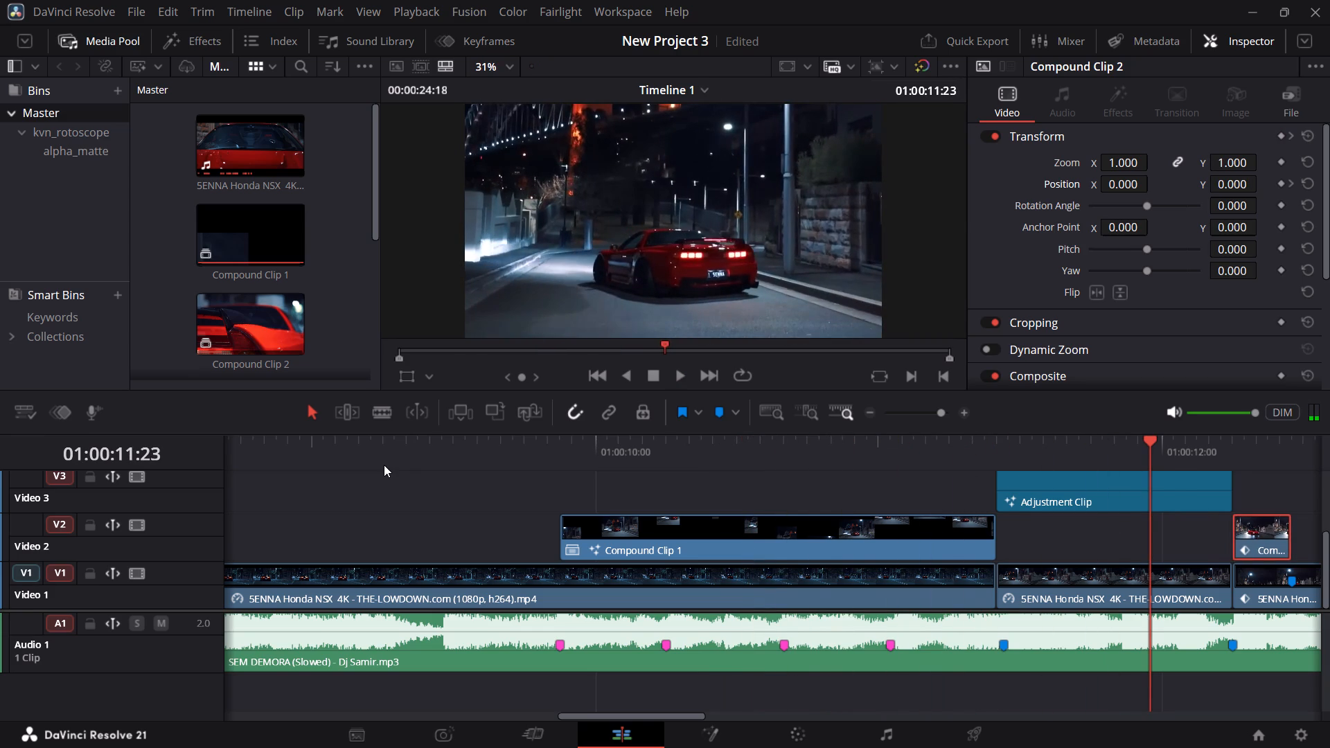
pyautogui.hotkey('ctrl', 'z')
pyautogui.hotkey('ctrl', 'z')
pyautogui.hotkey('ctrl', 'z')
pyautogui.hotkey('ctrl', 'z')
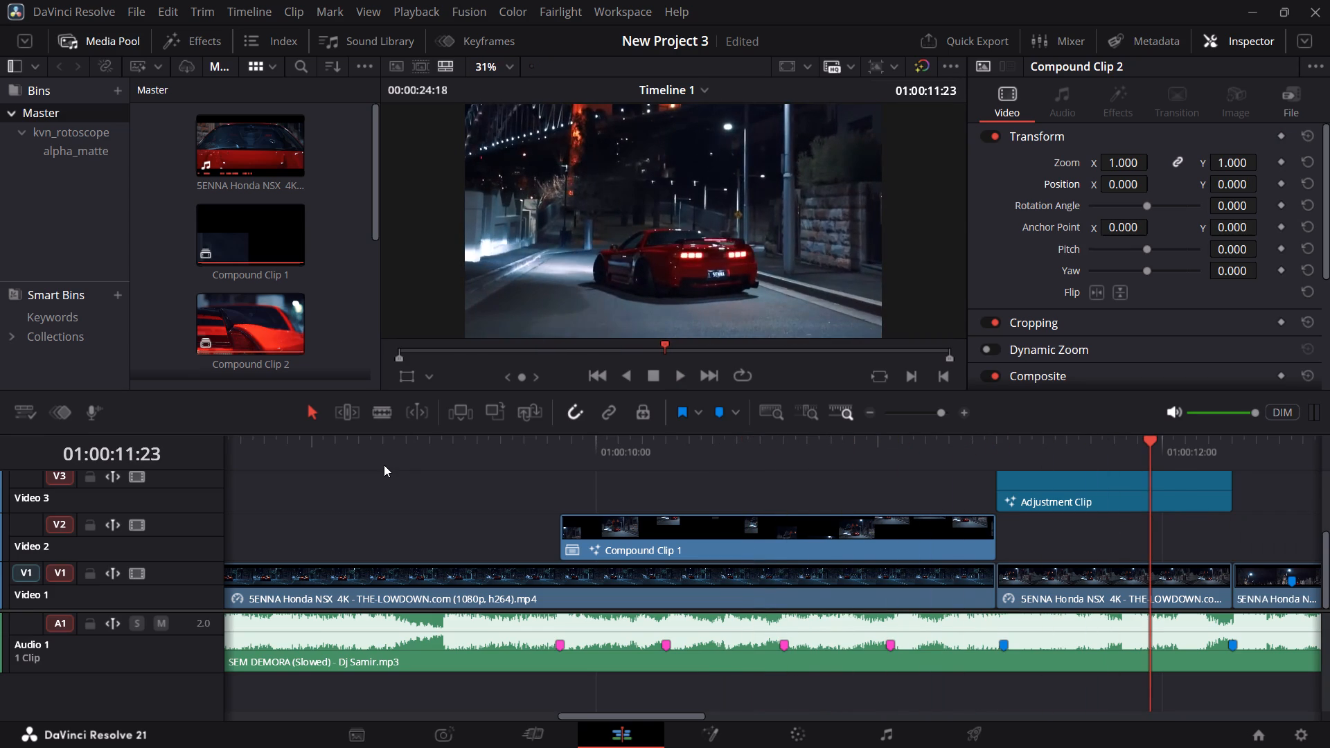
# Undo the V1 clip's marker and the creation of Compound Clip 2, back to the rotoscoped Honda NSX clip on V2.
pyautogui.scroll(-2, 420, 466)
pyautogui.keyDown('ctrl'); pyautogui.scroll(-5, 420, 466); pyautogui.keyUp('ctrl')
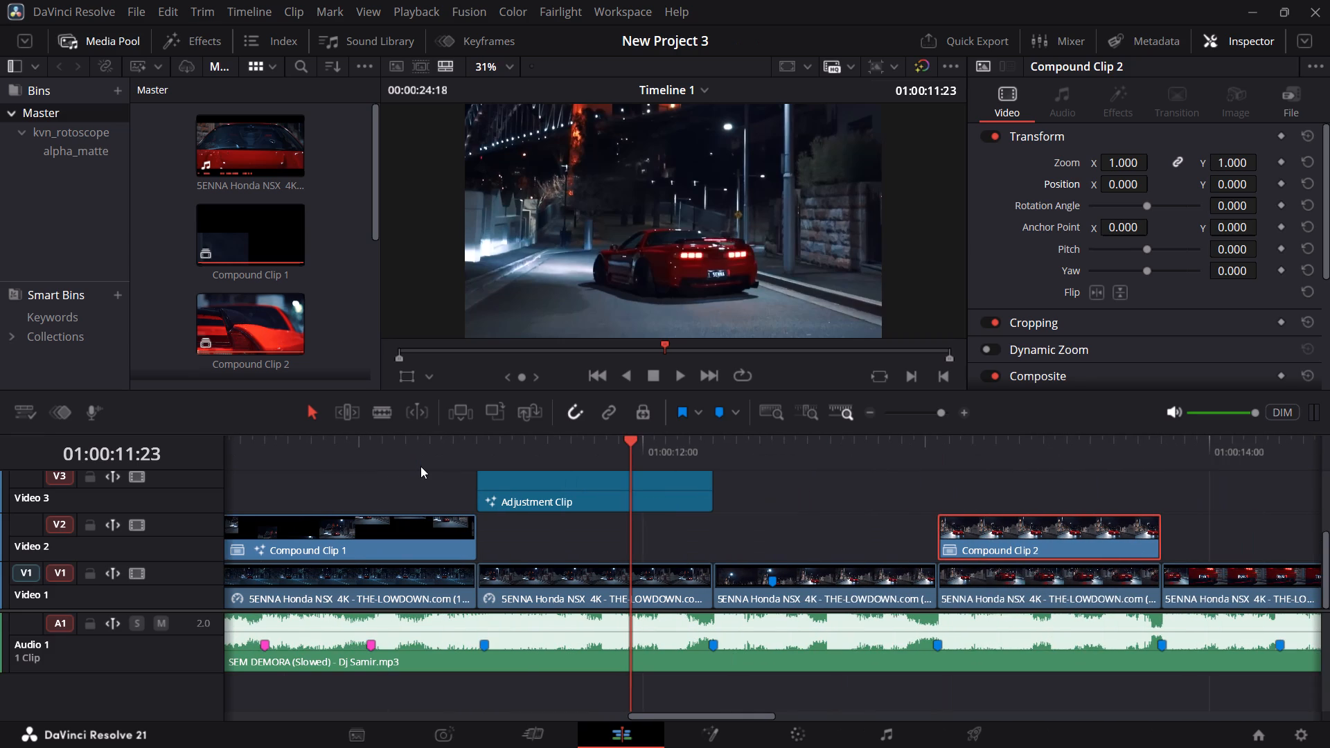
pyautogui.hotkey('ctrl', 'z')
pyautogui.hotkey('ctrl', 'z')
pyautogui.hotkey('ctrl', 'z')
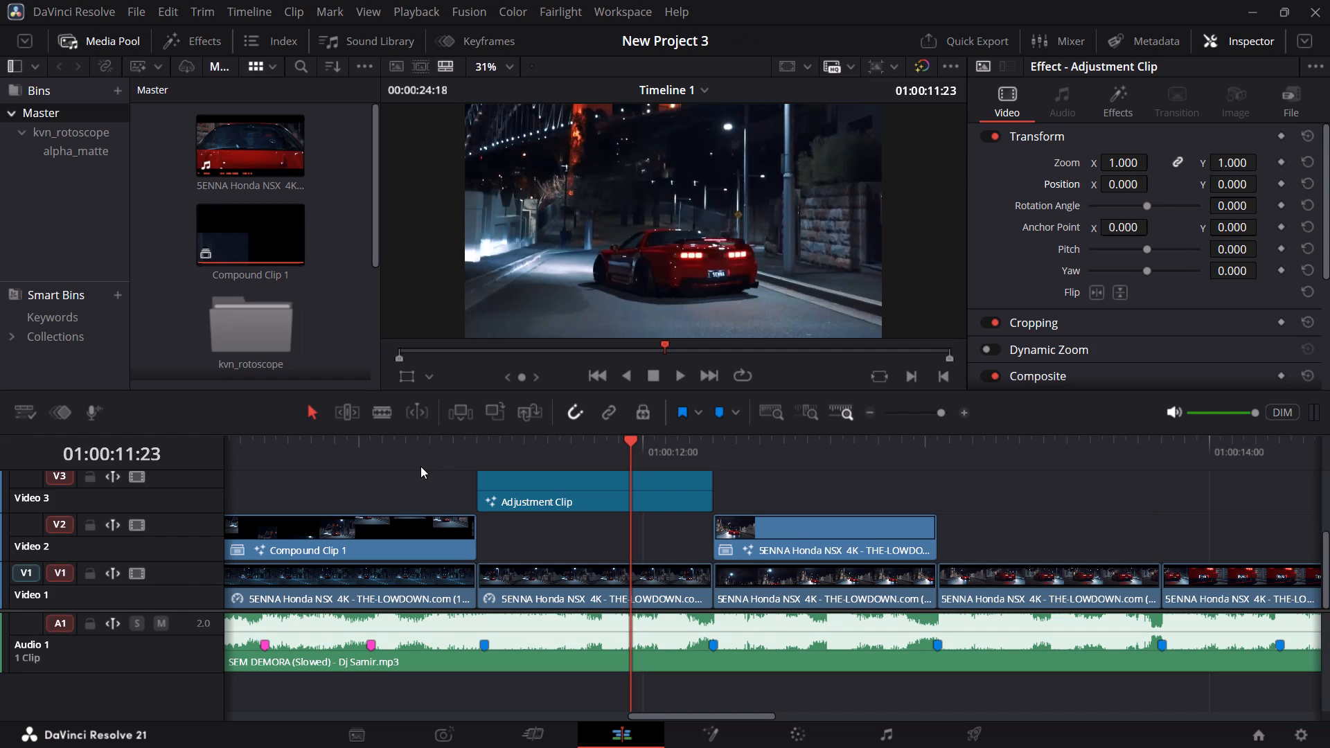
pyautogui.hotkey('ctrl', 'z')
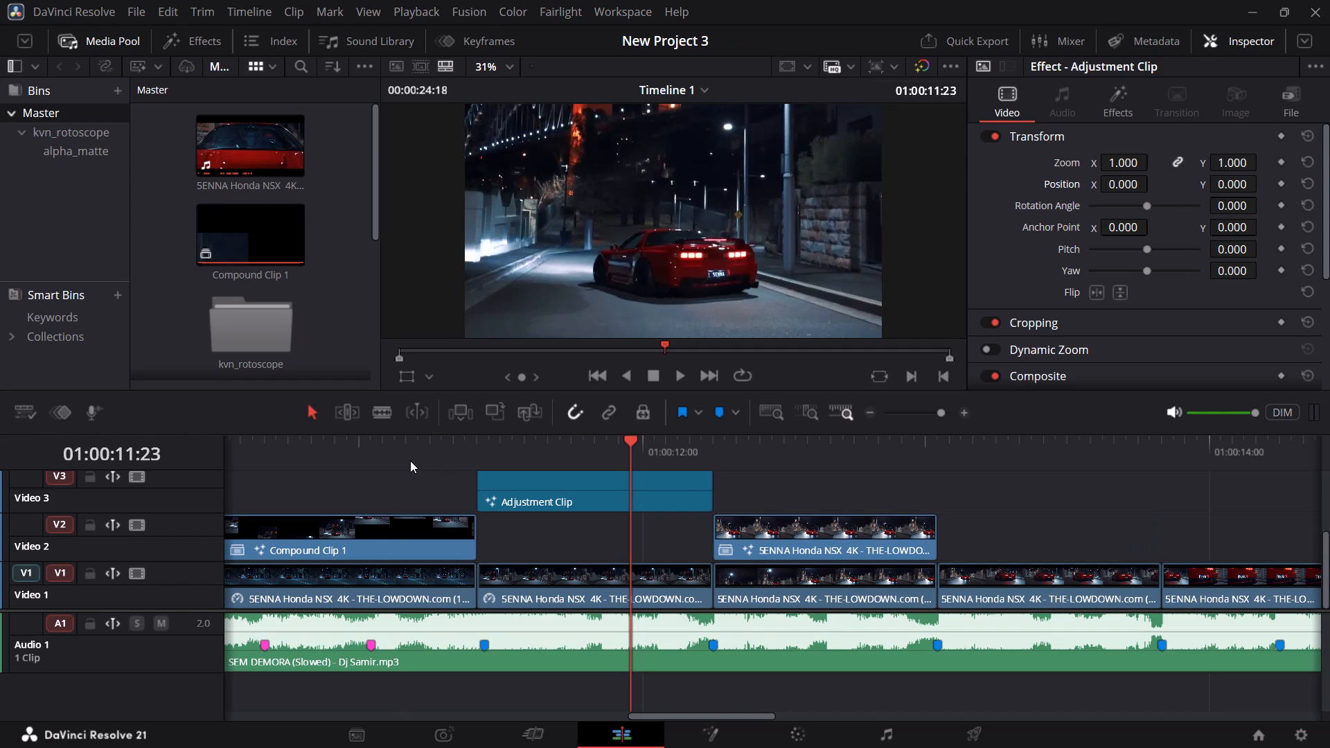
# Undo the recent Adjustment Clip edits and the enabling of track V3, replaying the transition from around 01:00:10 between undos.
pyautogui.moveTo(410, 461); pyautogui.dragTo(238, 481)
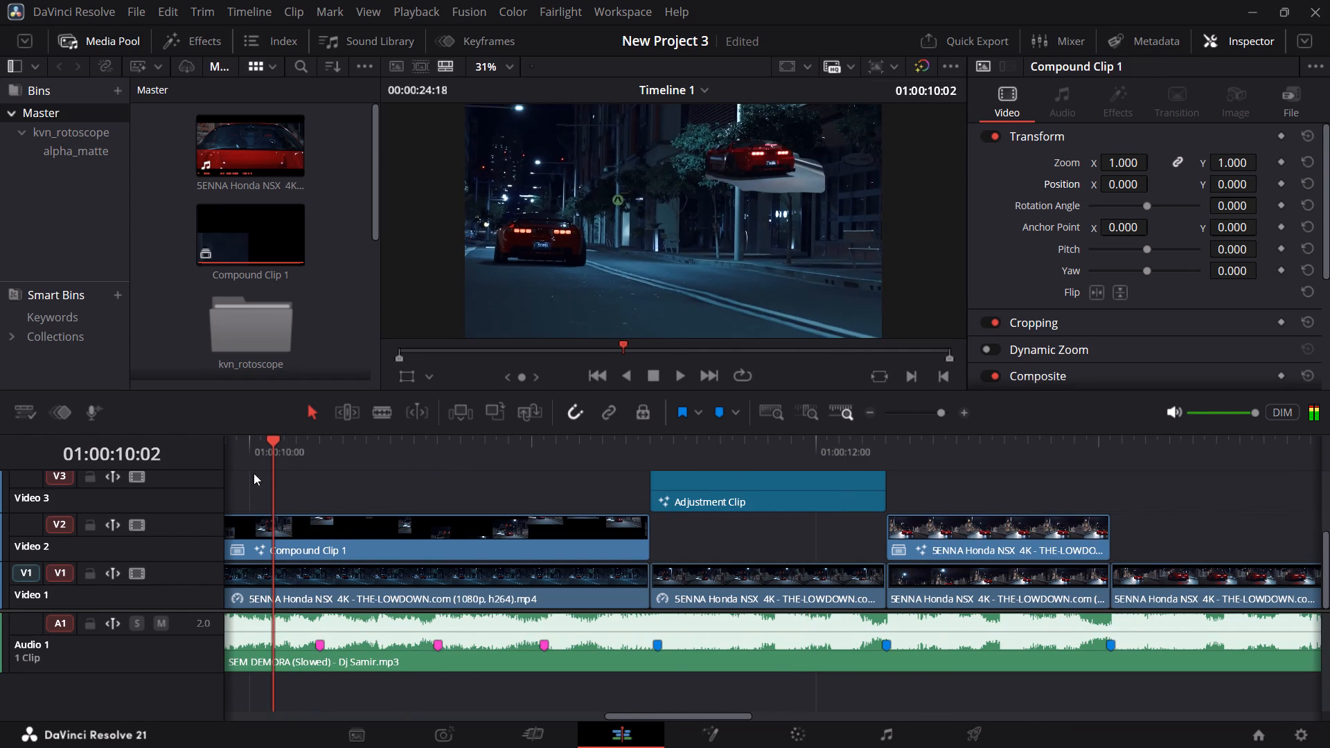
pyautogui.press('space')
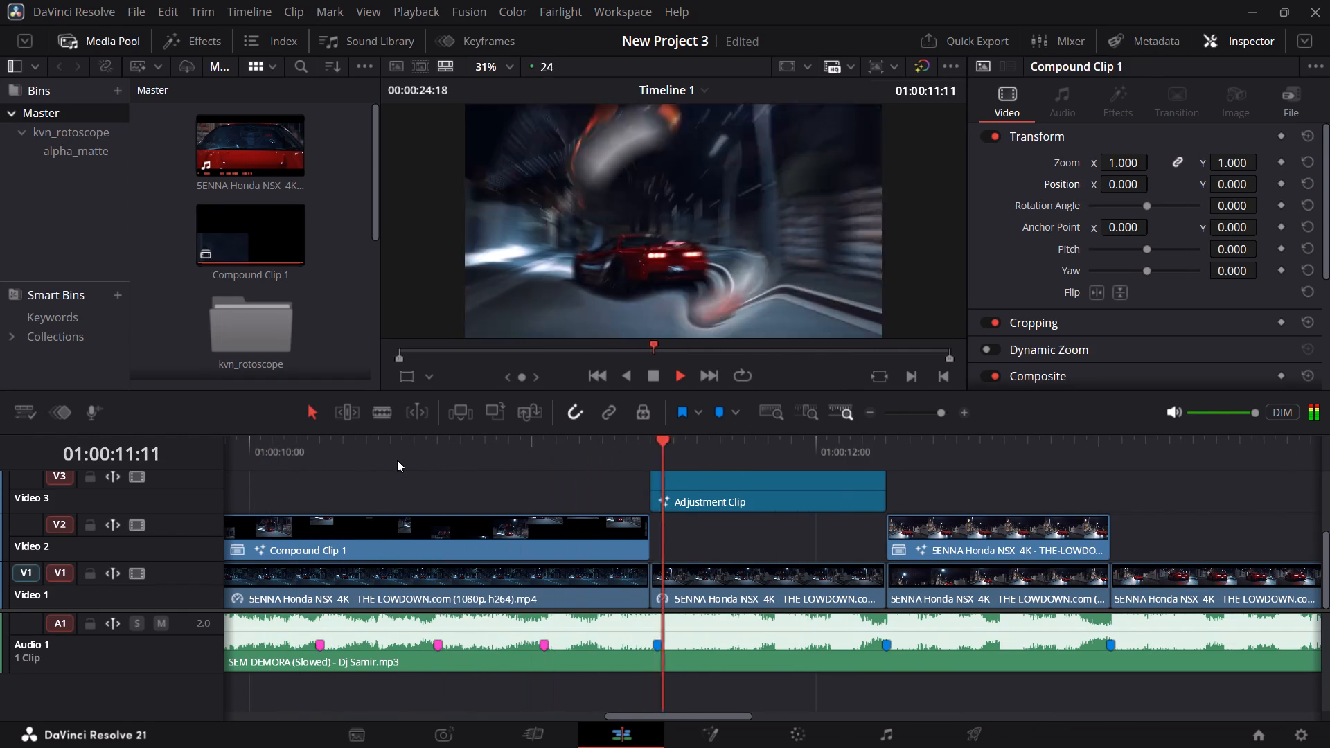
pyautogui.press('space')
pyautogui.hotkey('ctrl', 'z')
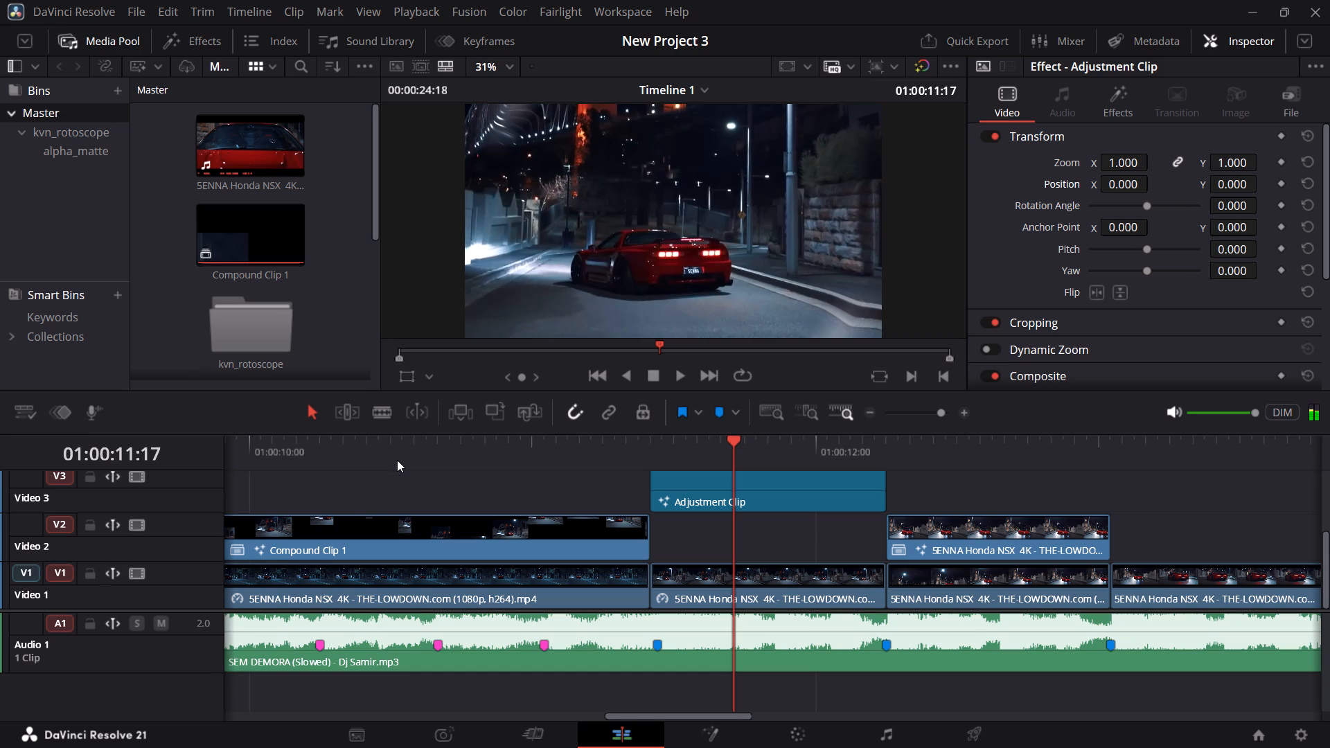
pyautogui.hotkey('ctrl', 'z')
pyautogui.click(397, 460)
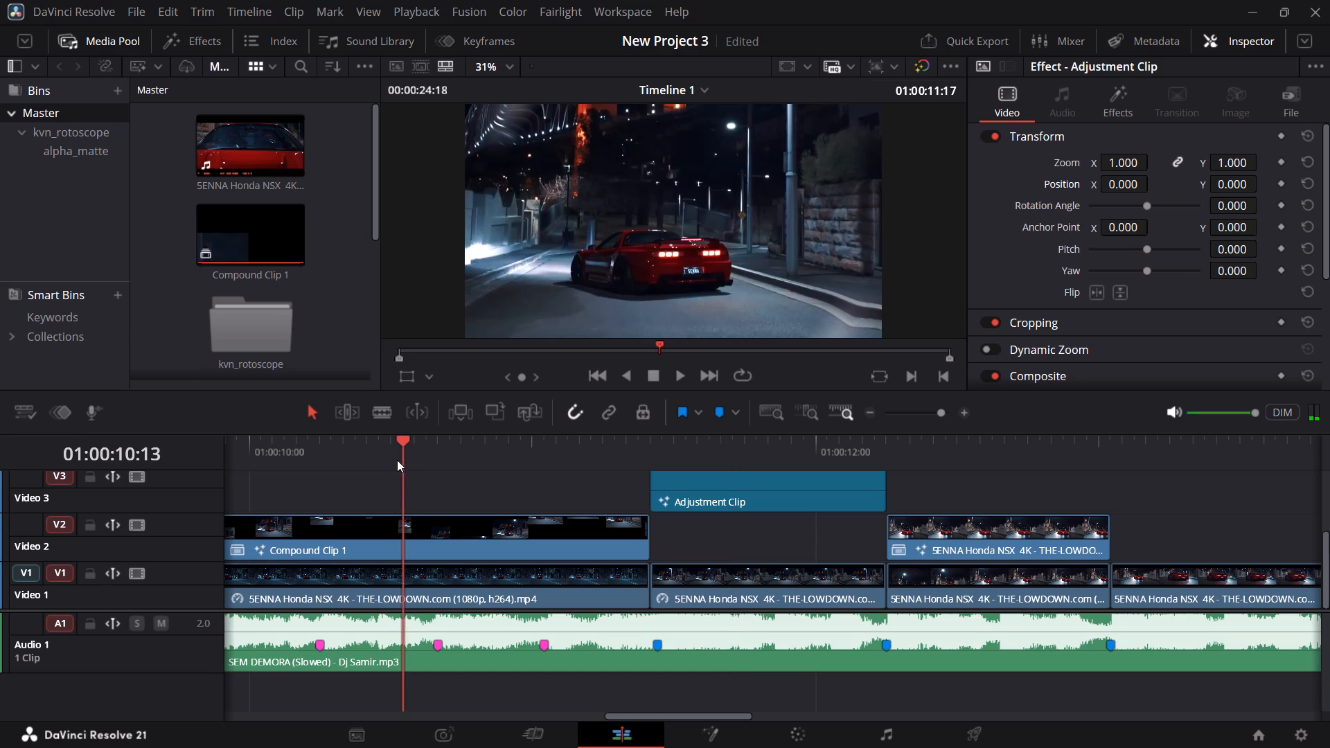
pyautogui.press('space')
pyautogui.press('space')
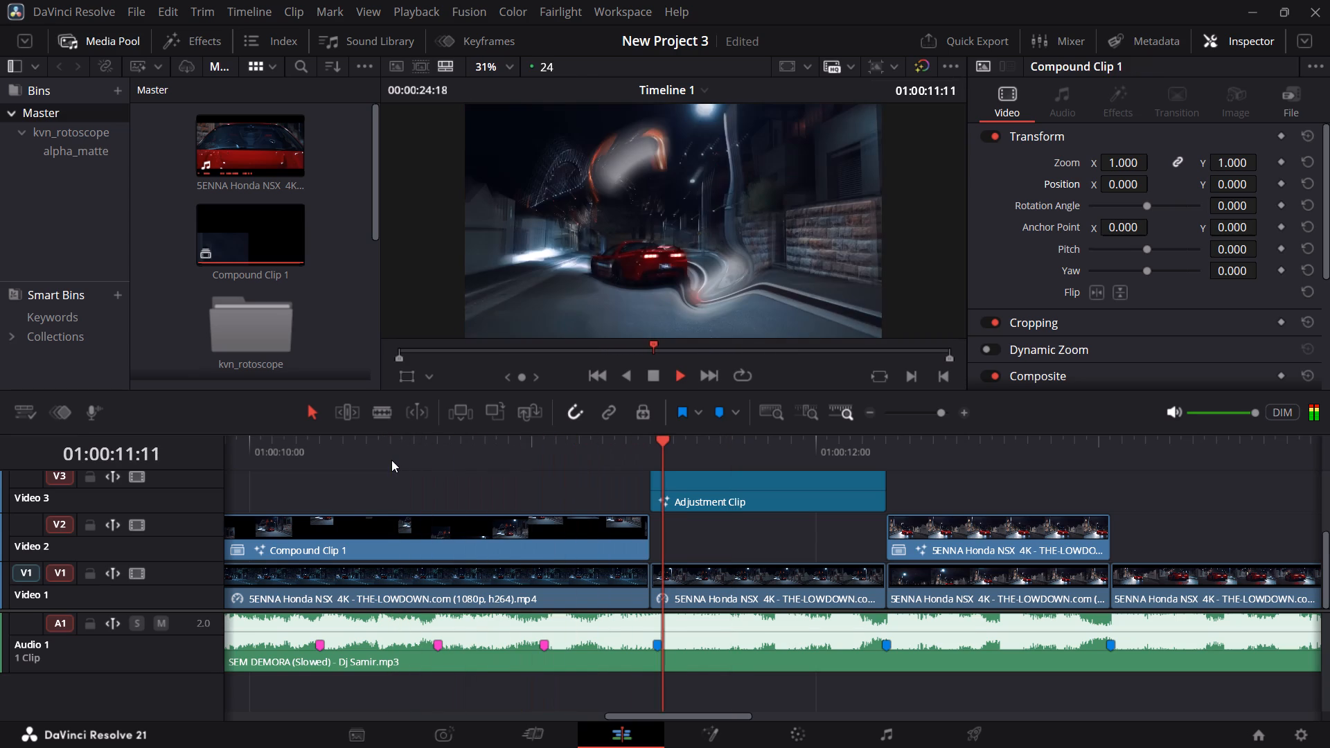
pyautogui.hotkey('ctrl', 'z')
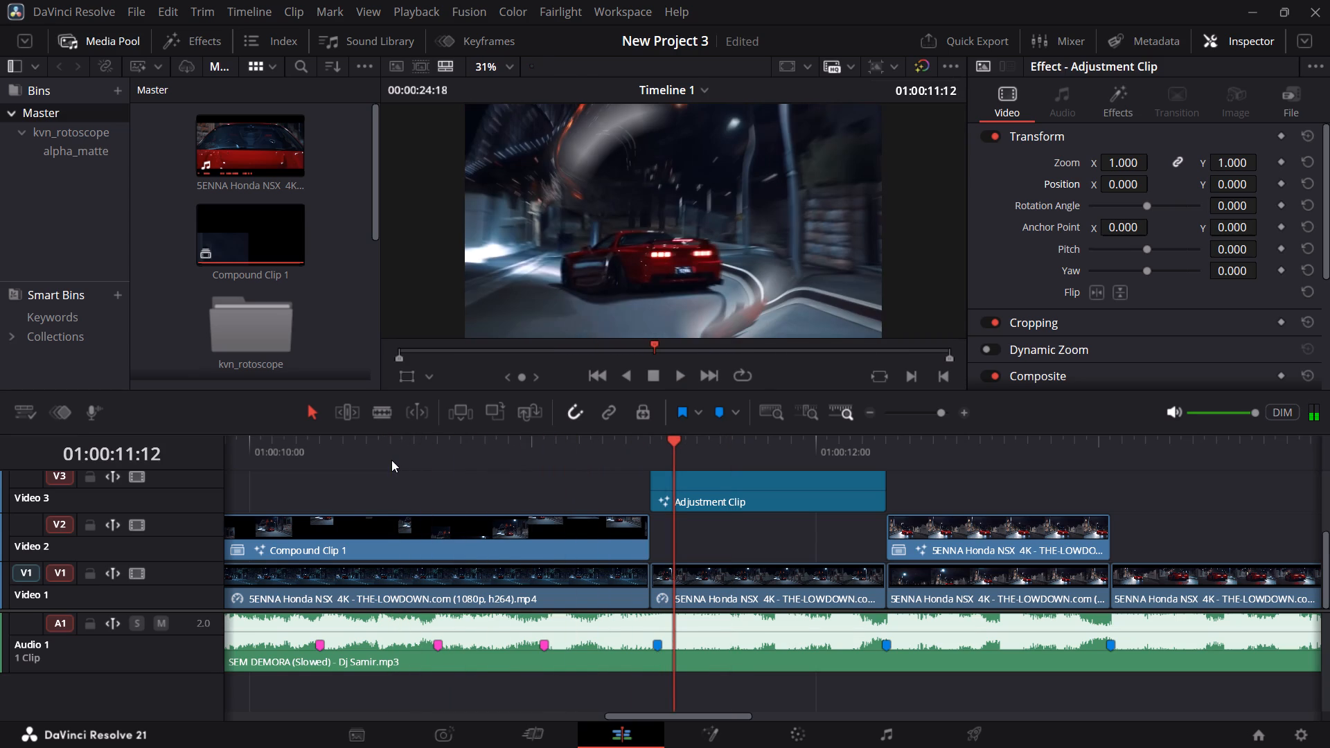
pyautogui.hotkey('ctrl', 'z')
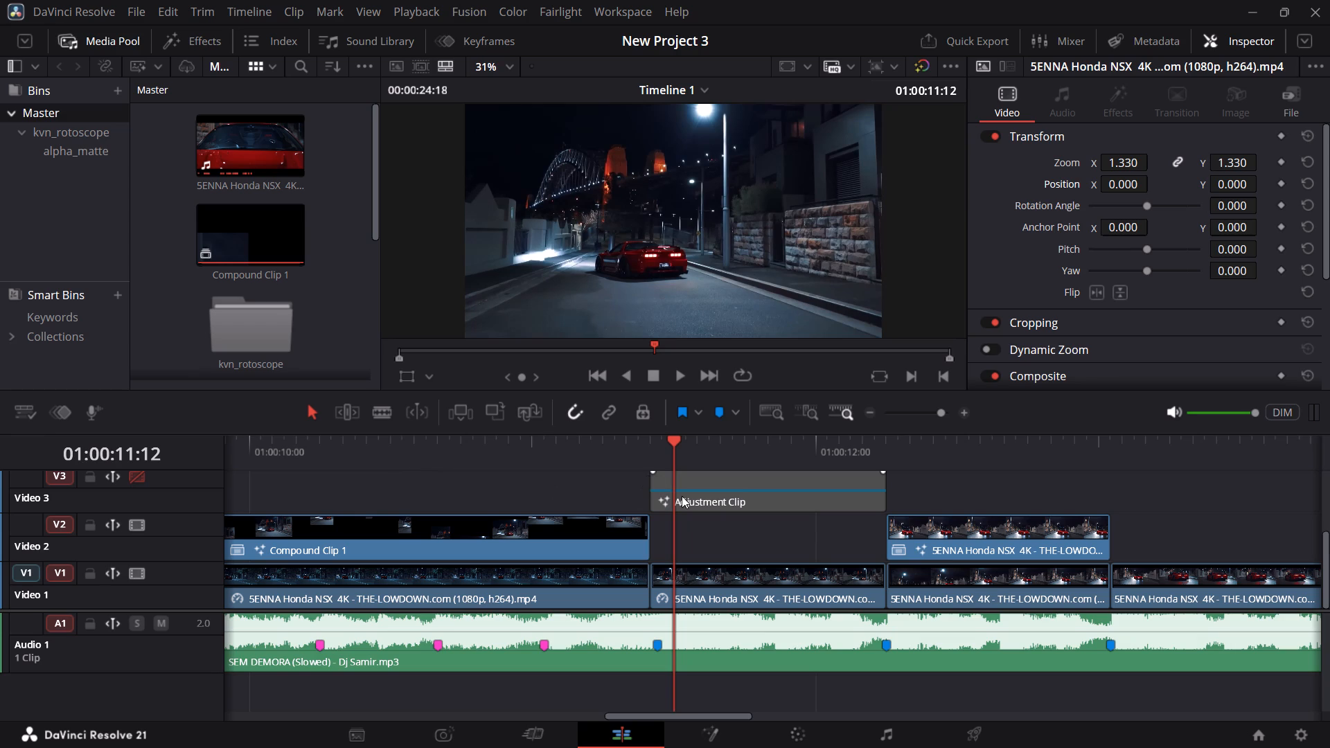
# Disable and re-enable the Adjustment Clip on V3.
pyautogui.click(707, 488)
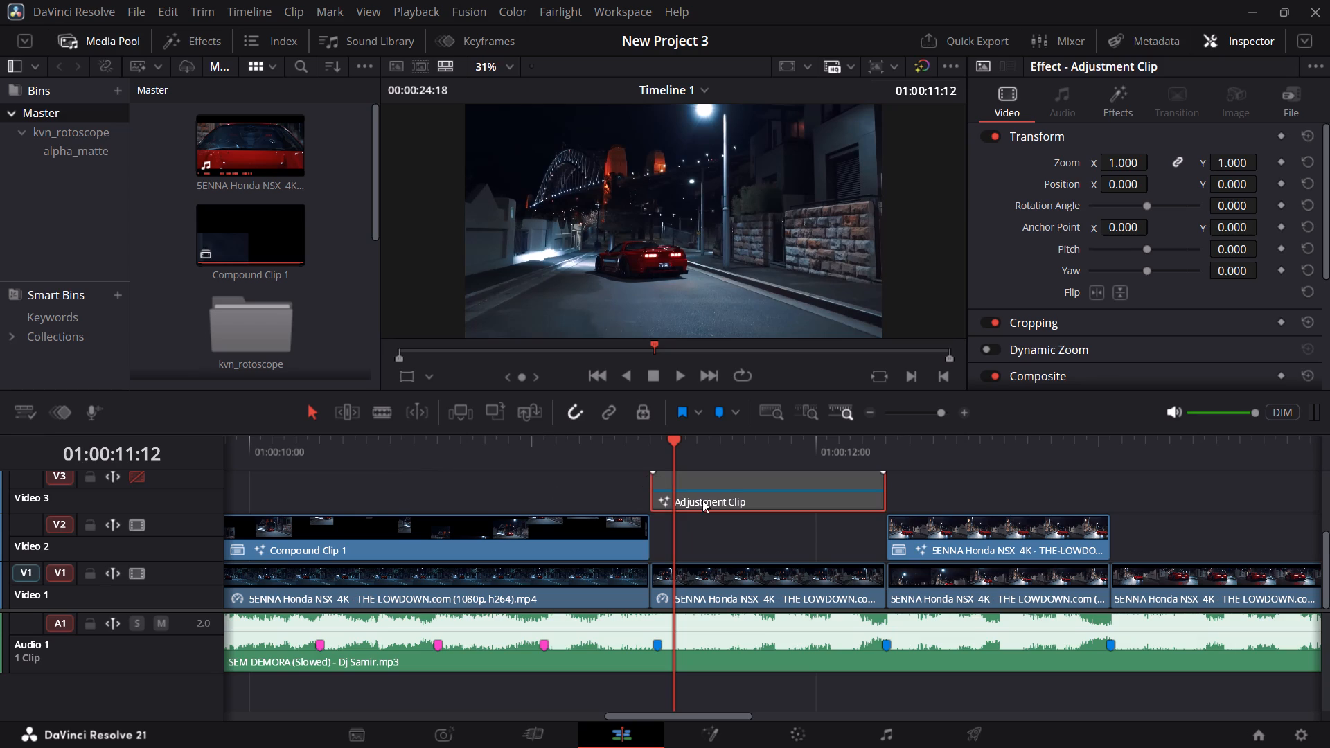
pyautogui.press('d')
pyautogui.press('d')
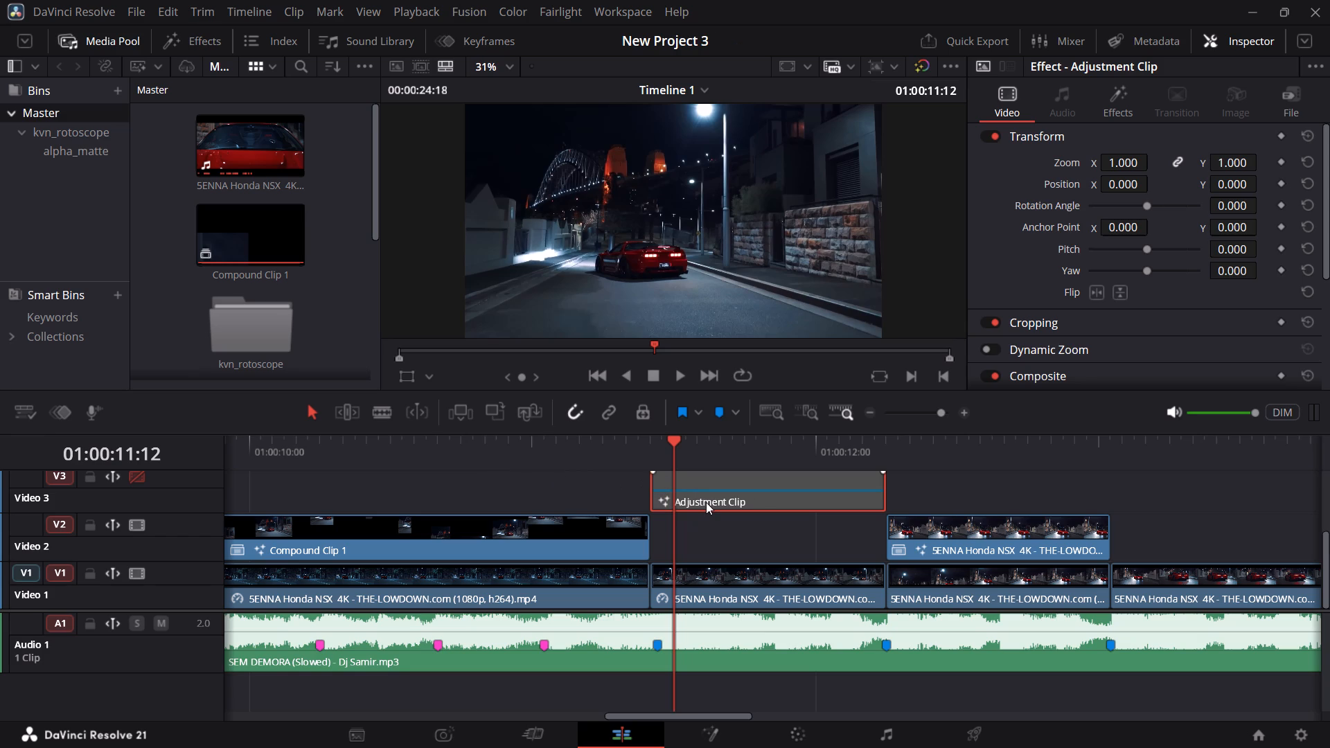
# Play back from before the Adjustment Clip to 01:00:12:09 to check the footage and the rotoscoped V2 clip.
pyautogui.click(533, 465)
pyautogui.press('space')
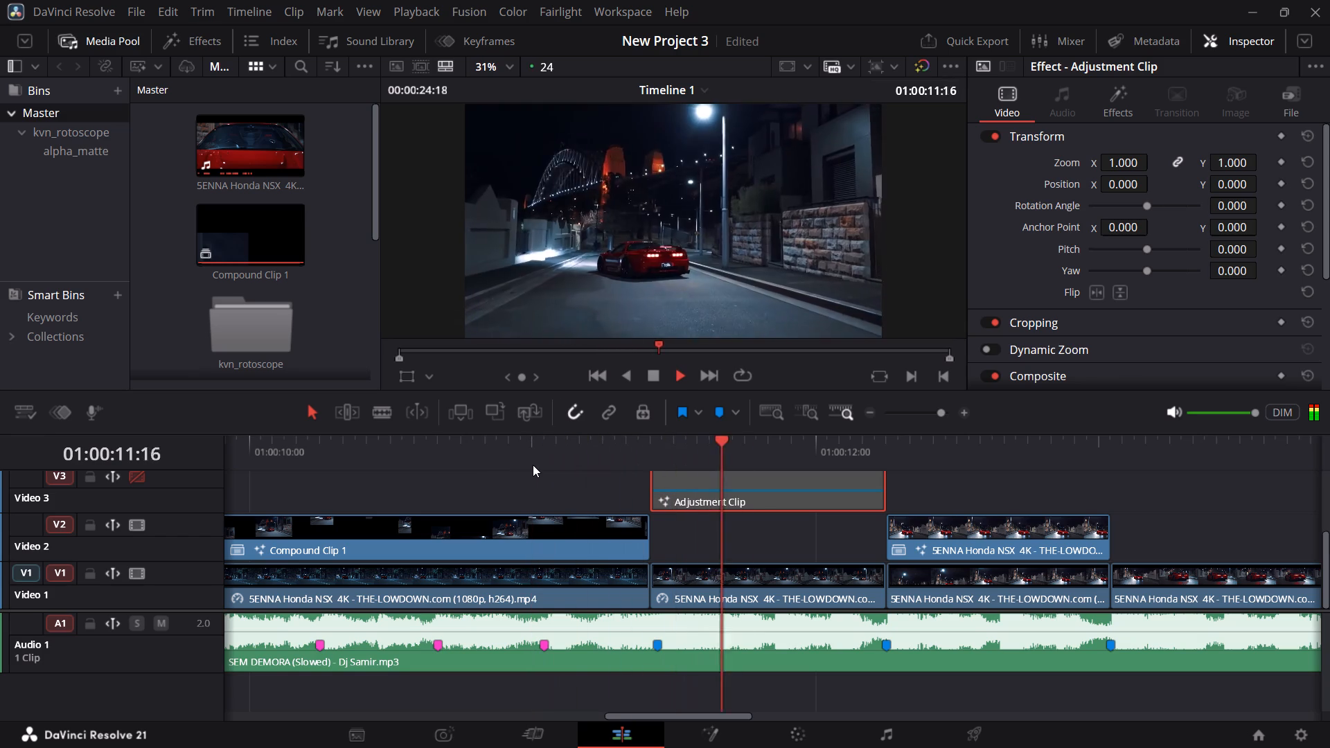
pyautogui.press('space')
pyautogui.keyDown('ctrl'); pyautogui.scroll(-4, 857, 503); pyautogui.keyUp('ctrl')
pyautogui.keyDown('ctrl'); pyautogui.scroll(2, 858, 504); pyautogui.keyUp('ctrl')
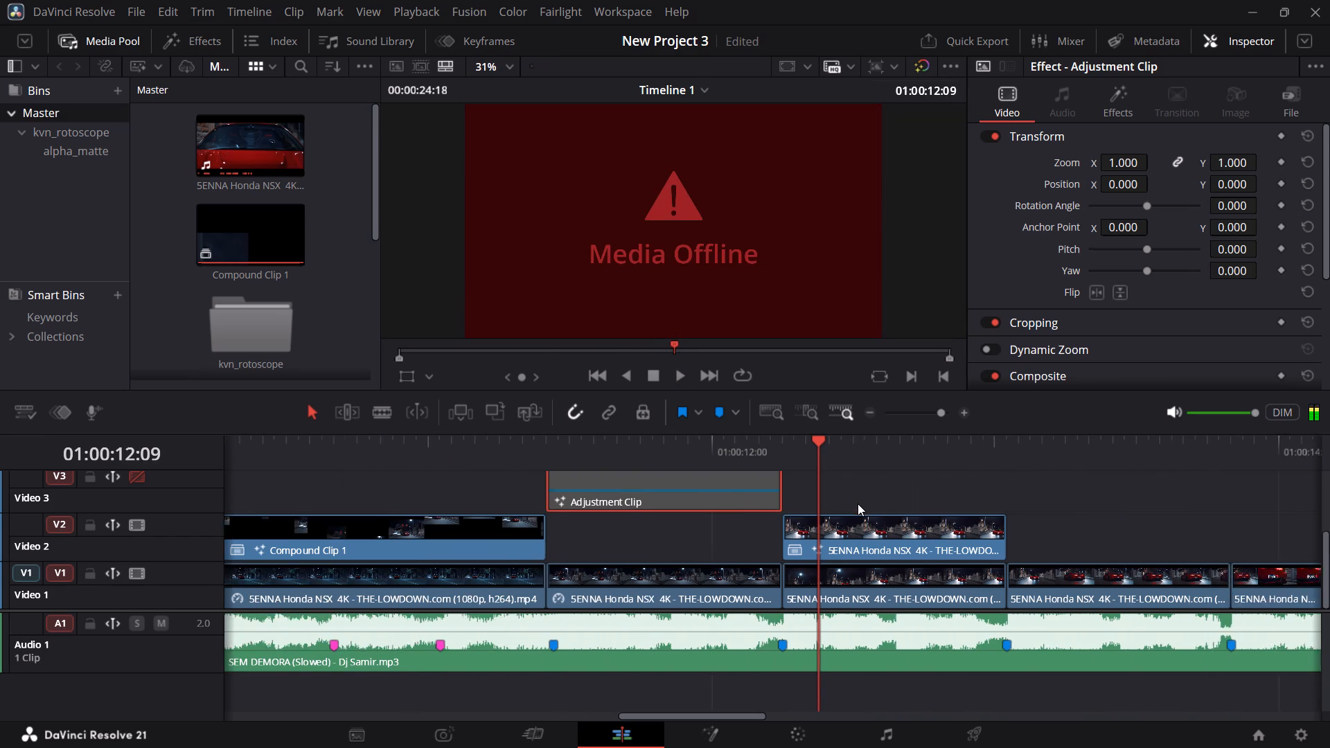
pyautogui.keyDown('ctrl'); pyautogui.scroll(2, 858, 504); pyautogui.keyUp('ctrl')
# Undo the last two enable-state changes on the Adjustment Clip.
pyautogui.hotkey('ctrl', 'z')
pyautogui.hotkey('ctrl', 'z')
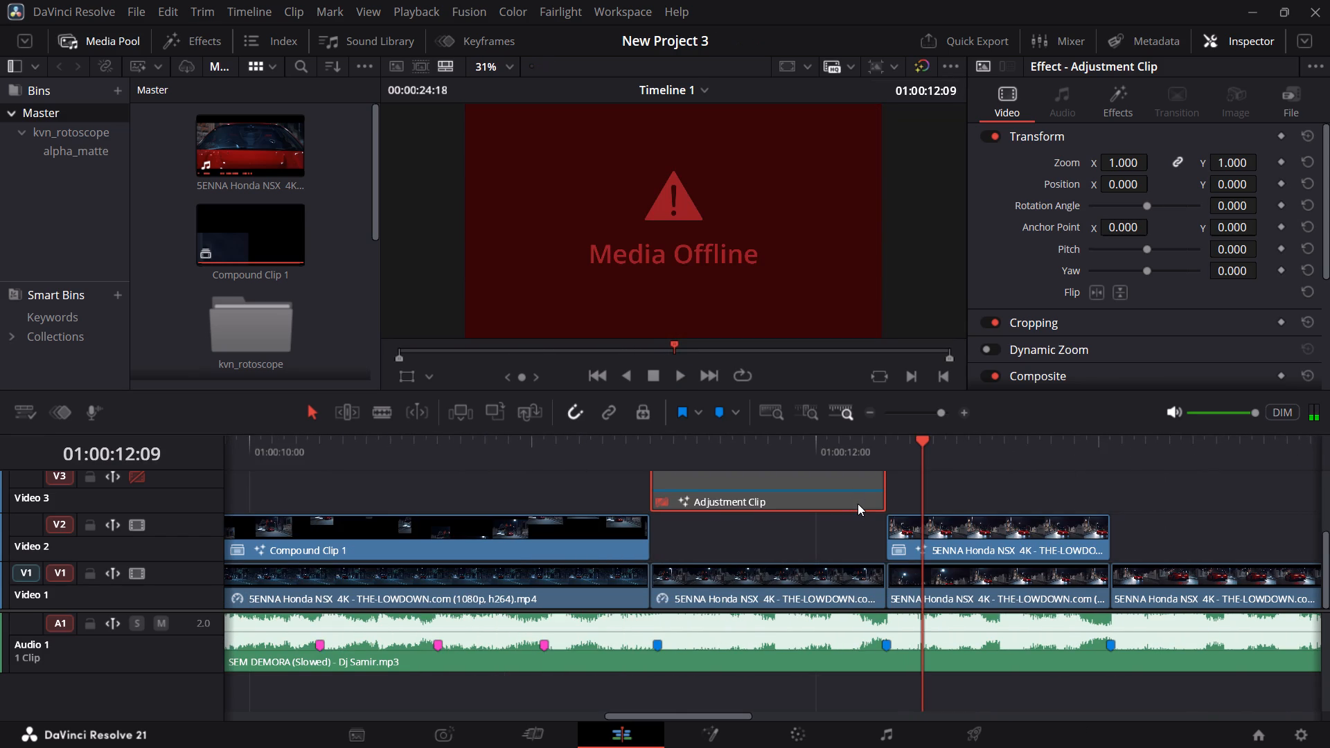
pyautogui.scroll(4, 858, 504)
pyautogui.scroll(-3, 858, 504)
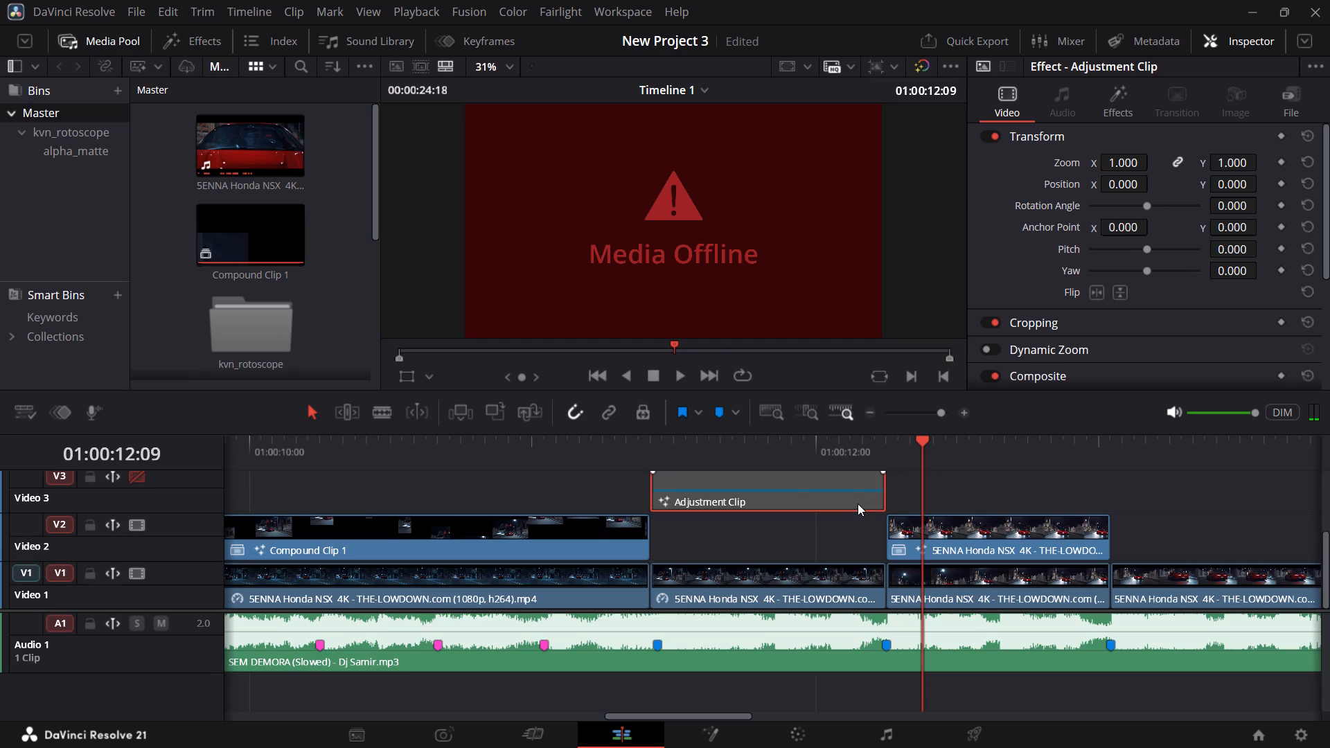
# Enable video track V3 and play back the Adjustment Clip section from 01:00:11:00.
pyautogui.moveTo(773, 482); pyautogui.dragTo(779, 490)
pyautogui.click(135, 477)
pyautogui.click(527, 452)
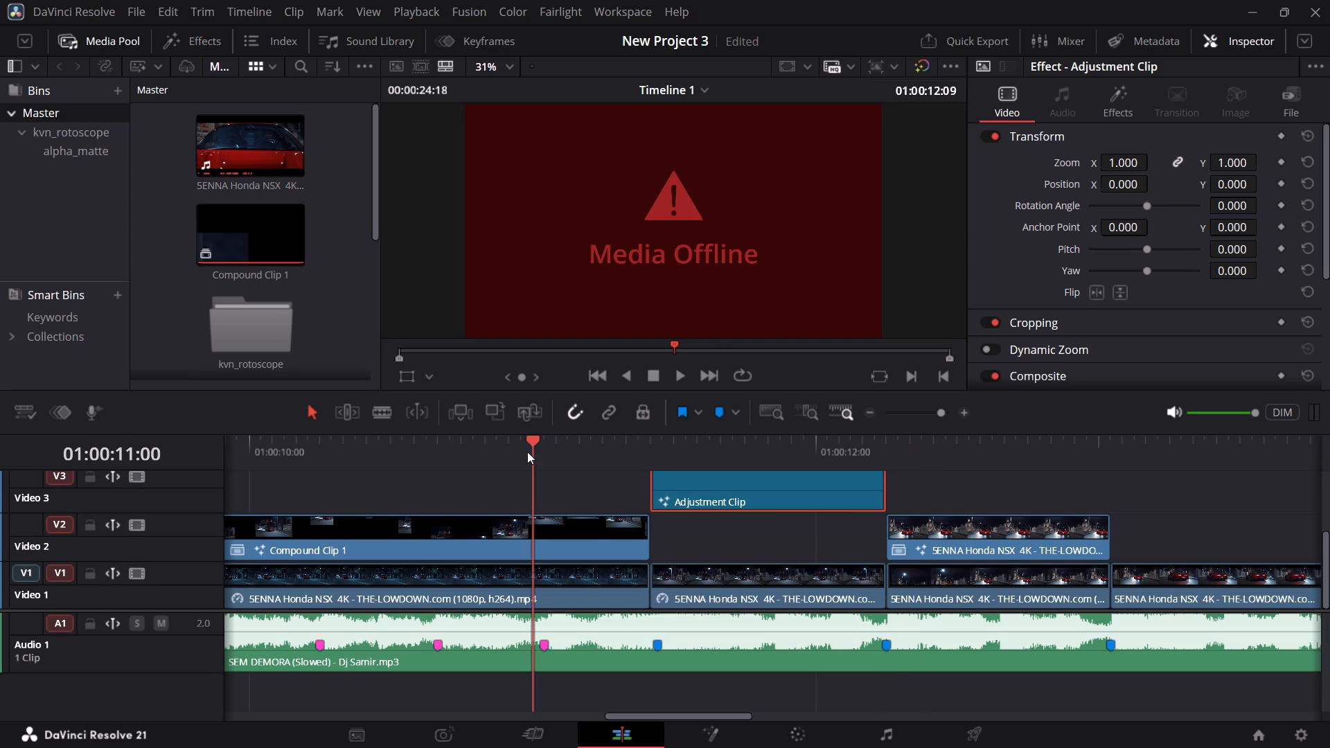
pyautogui.press('space')
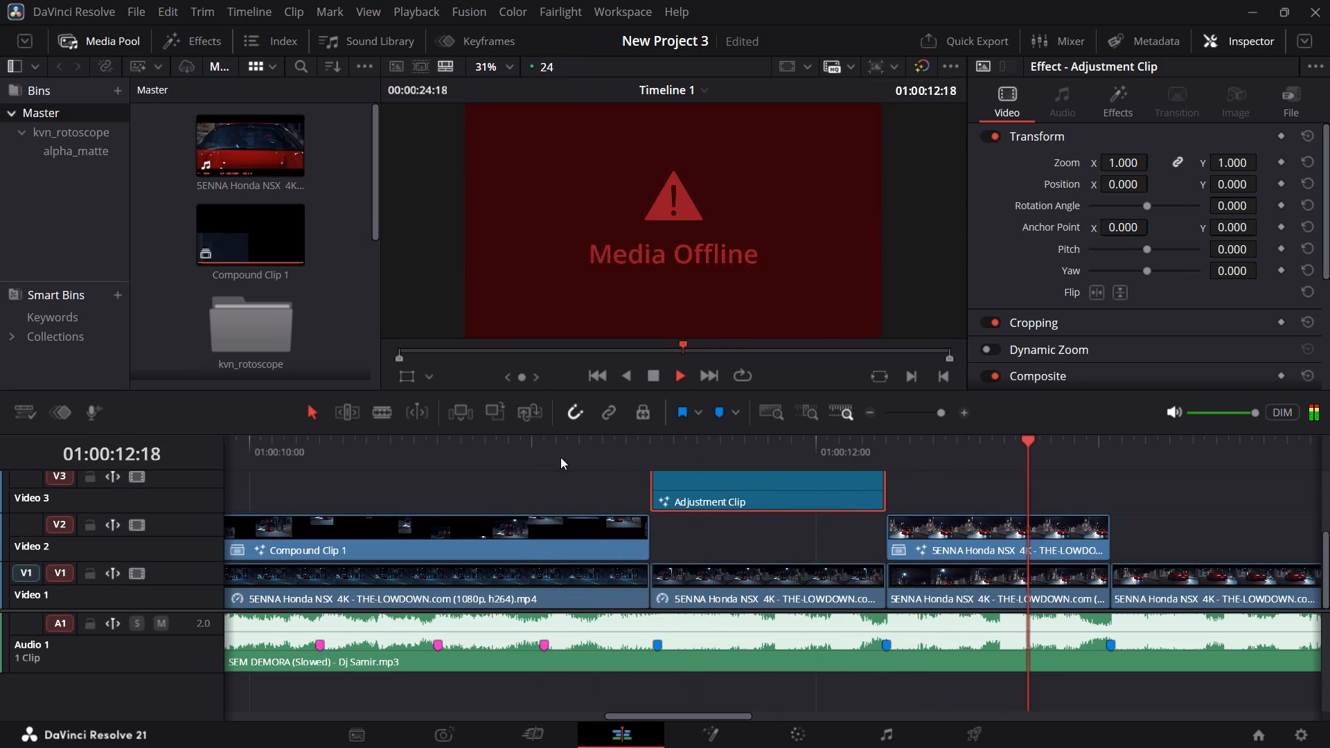
pyautogui.click(521, 446)
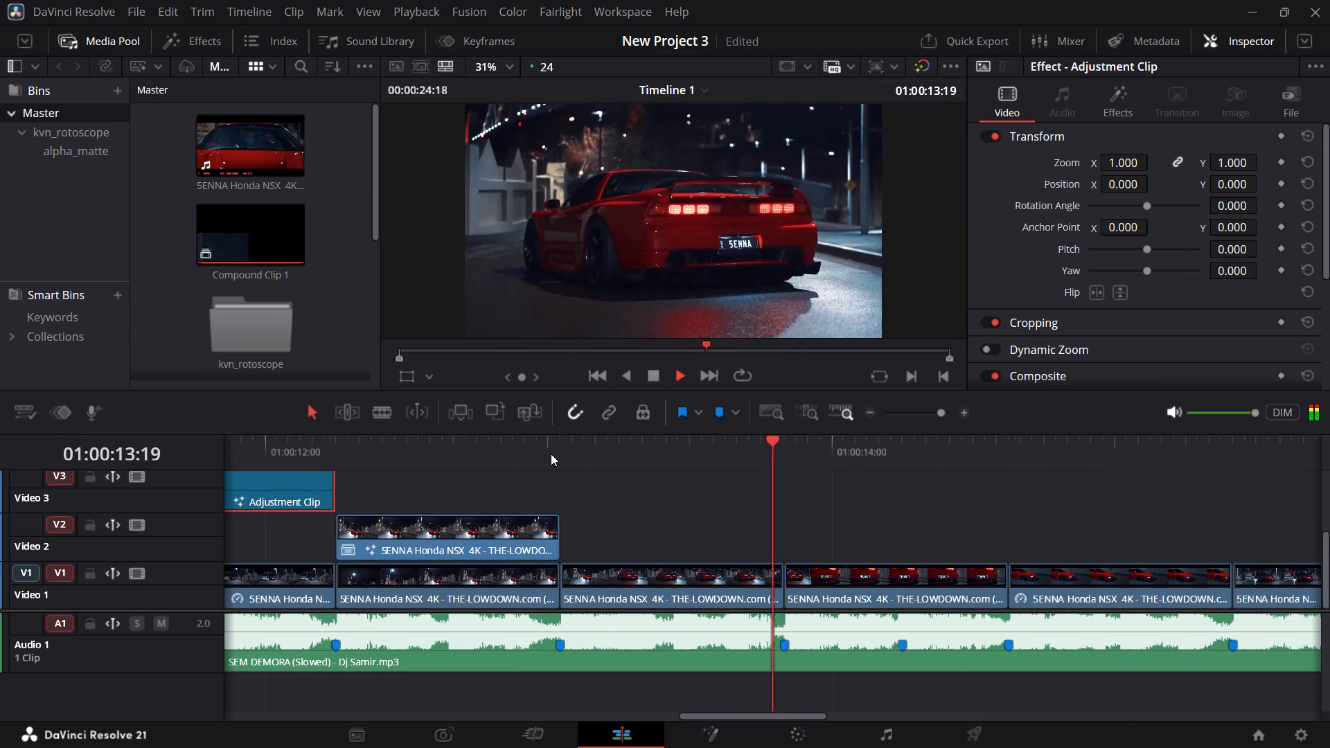
pyautogui.press('space')
# Delete the rotoscoped clip on V2 following the Adjustment Clip, and replay the transitions from before Compound Clip 1.
pyautogui.click(490, 542)
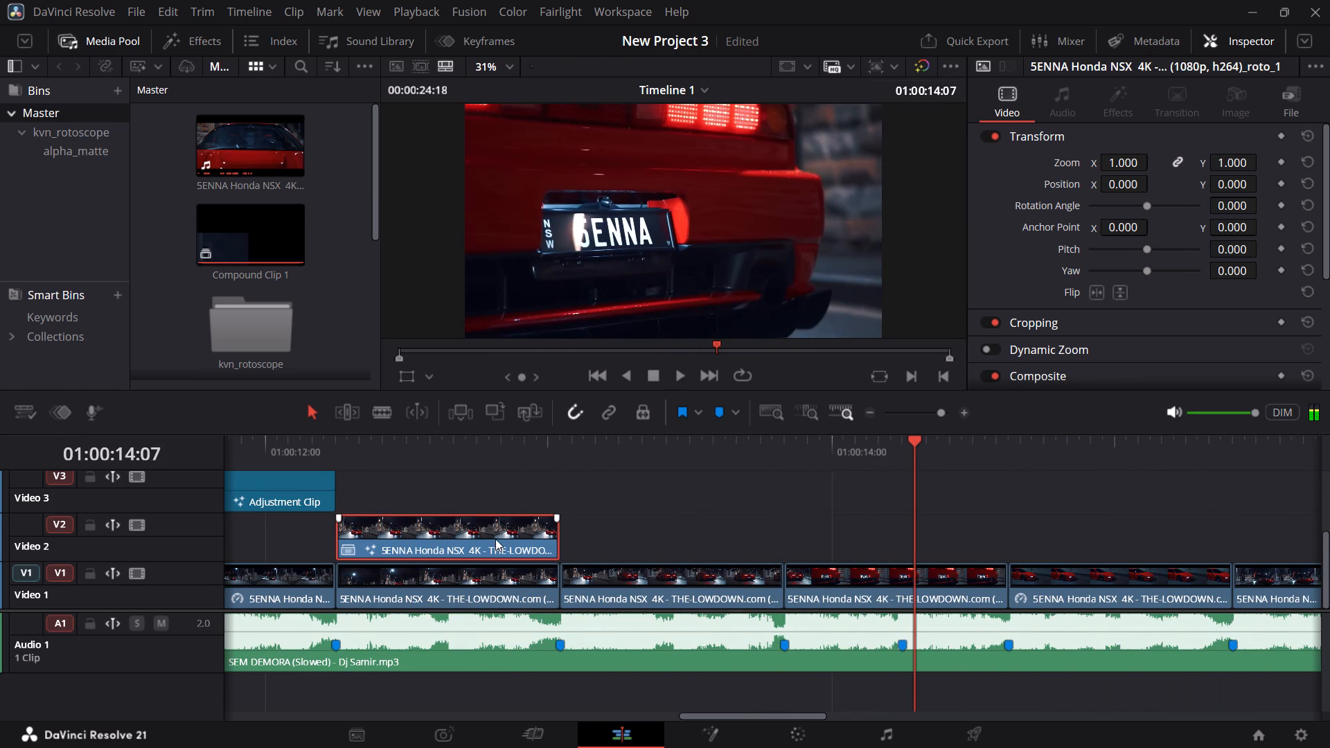
pyautogui.press('BackSpace')
pyautogui.keyDown('ctrl'); pyautogui.scroll(8, 533, 522); pyautogui.keyUp('ctrl')
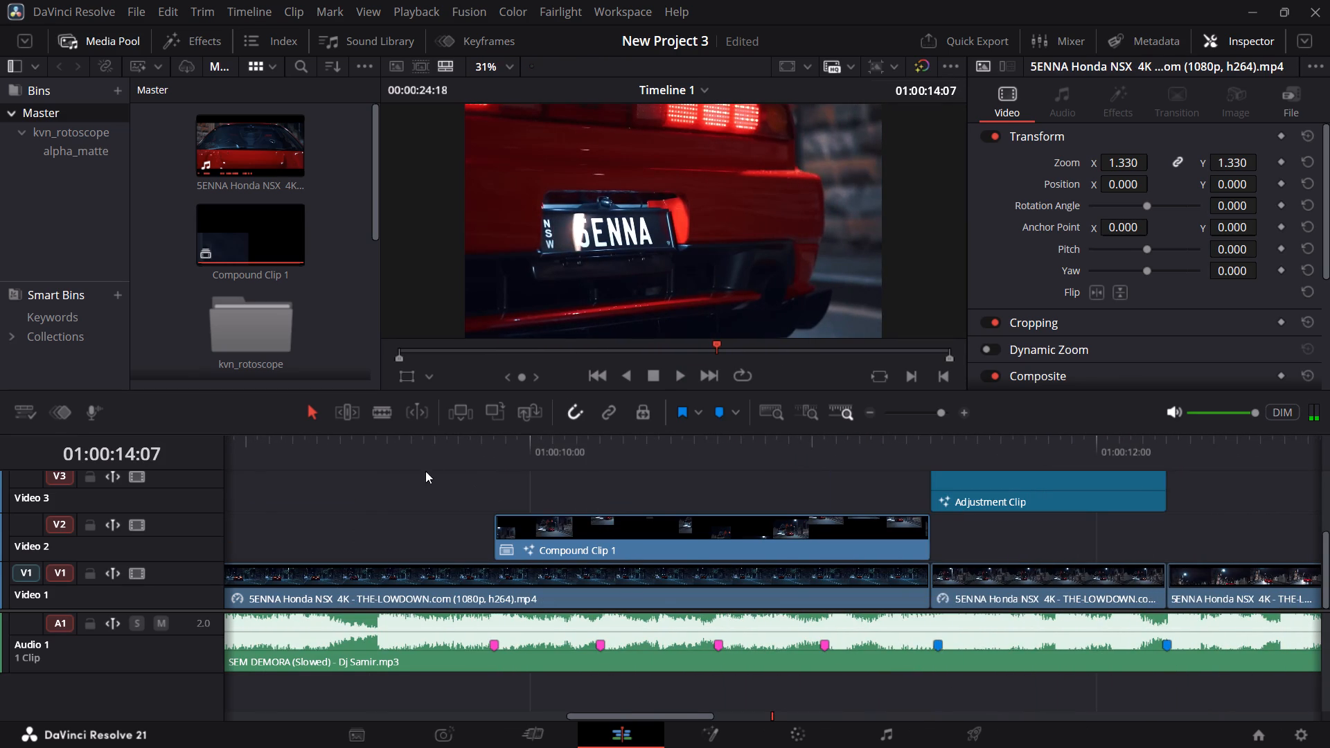
pyautogui.click(450, 456)
pyautogui.press('space')
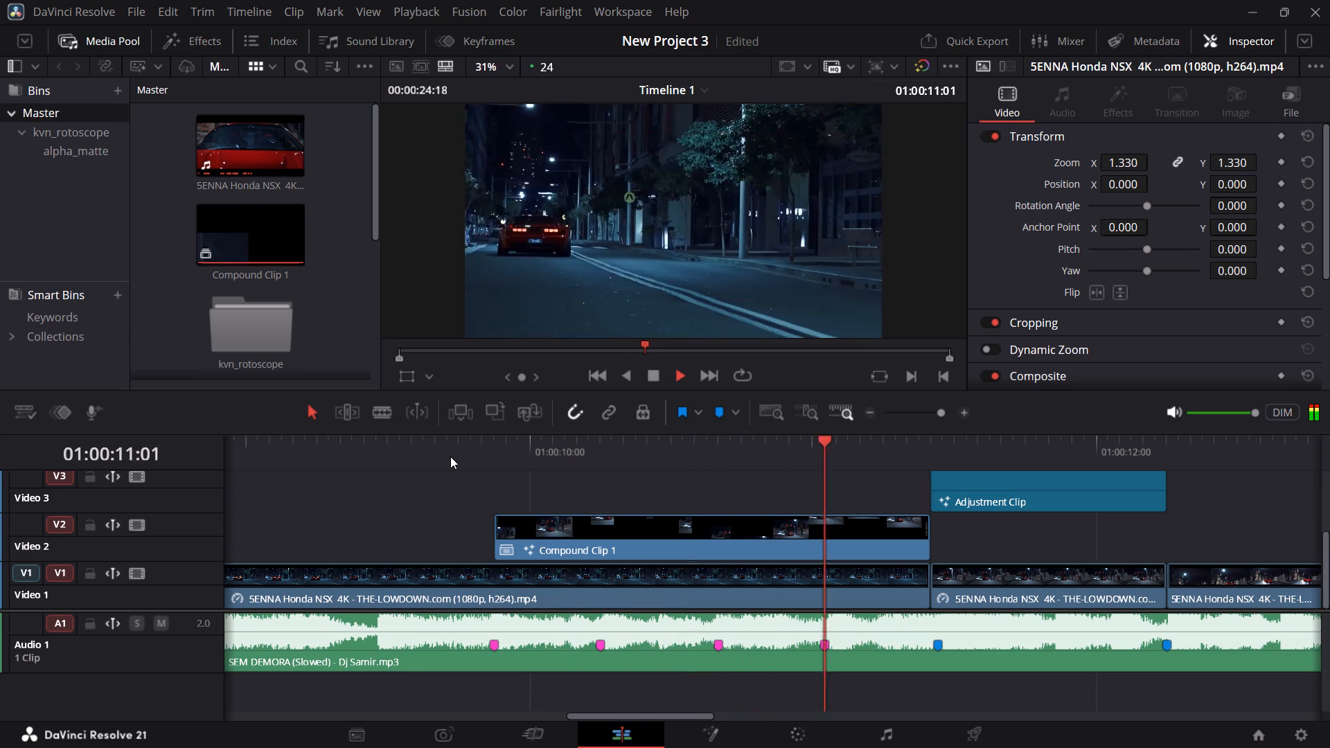
pyautogui.press('space')
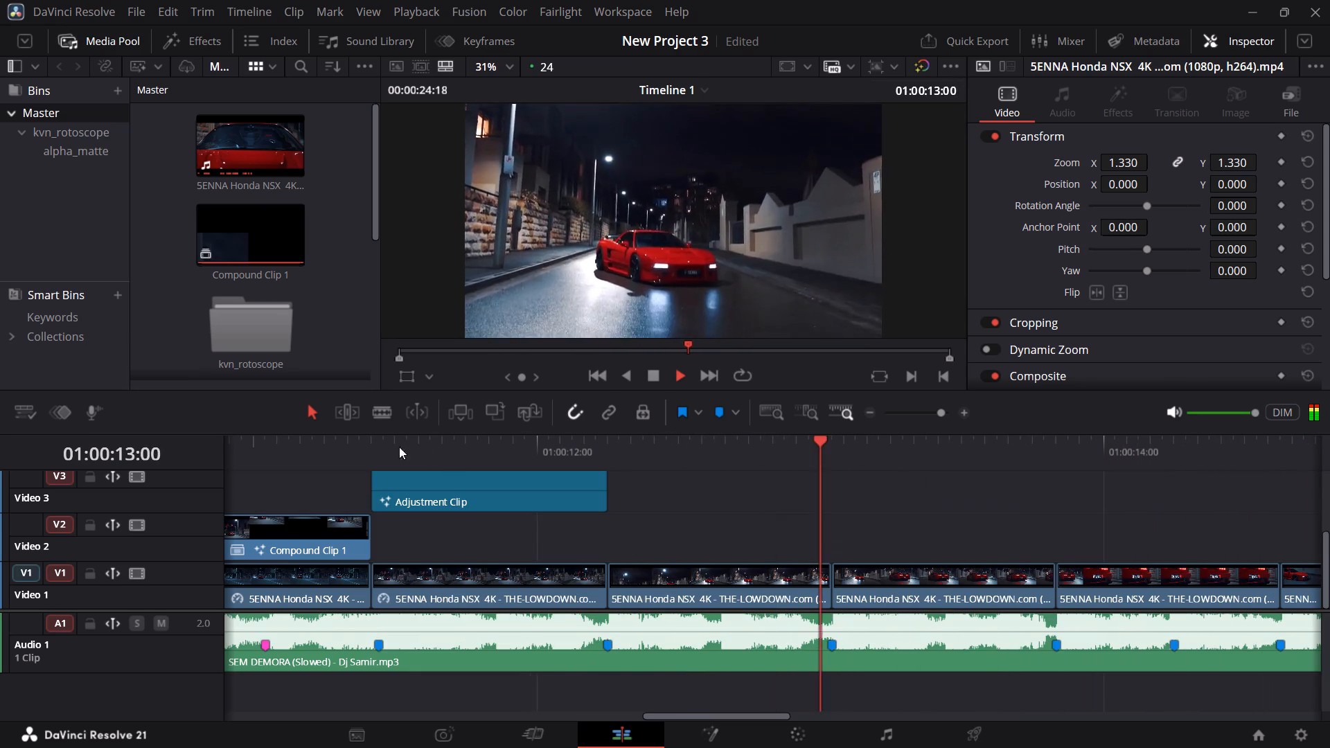
pyautogui.keyDown('ctrl'); pyautogui.scroll(2, 484, 468); pyautogui.keyUp('ctrl')
pyautogui.click(495, 461)
pyautogui.press('space')
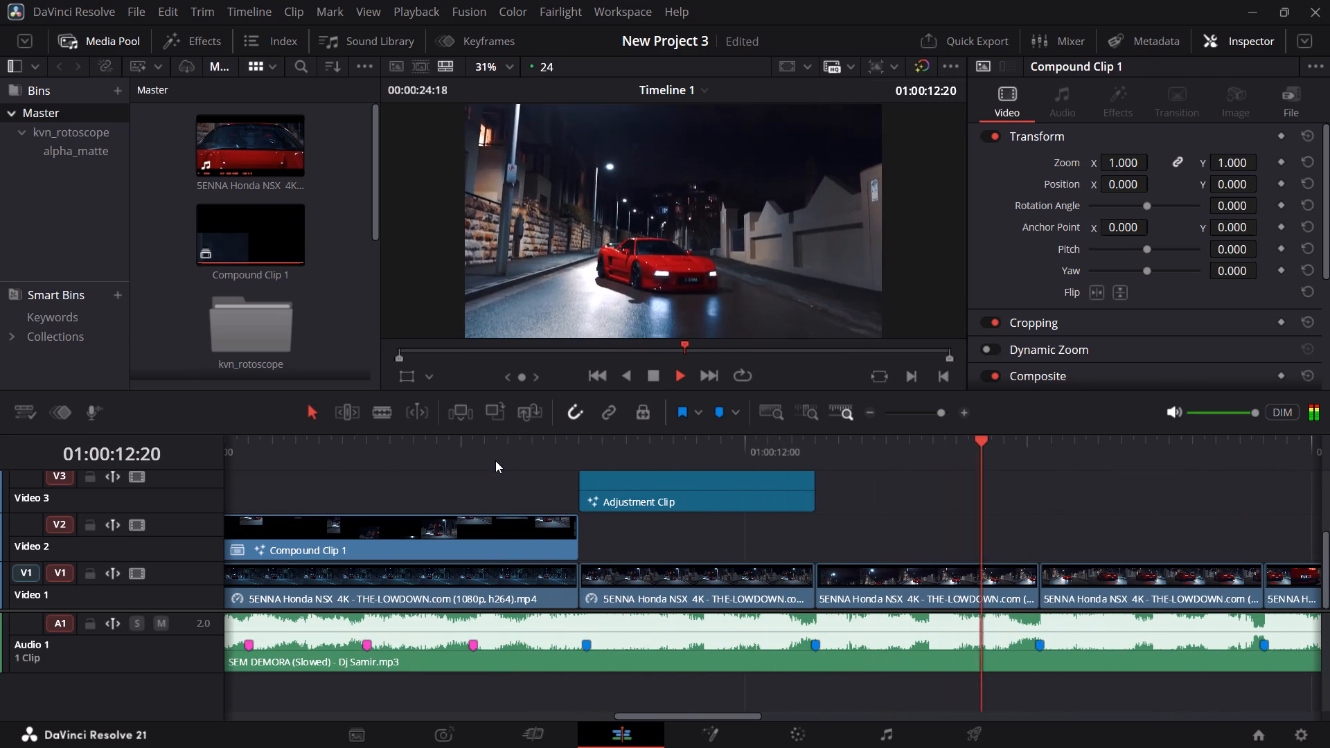
pyautogui.press('space')
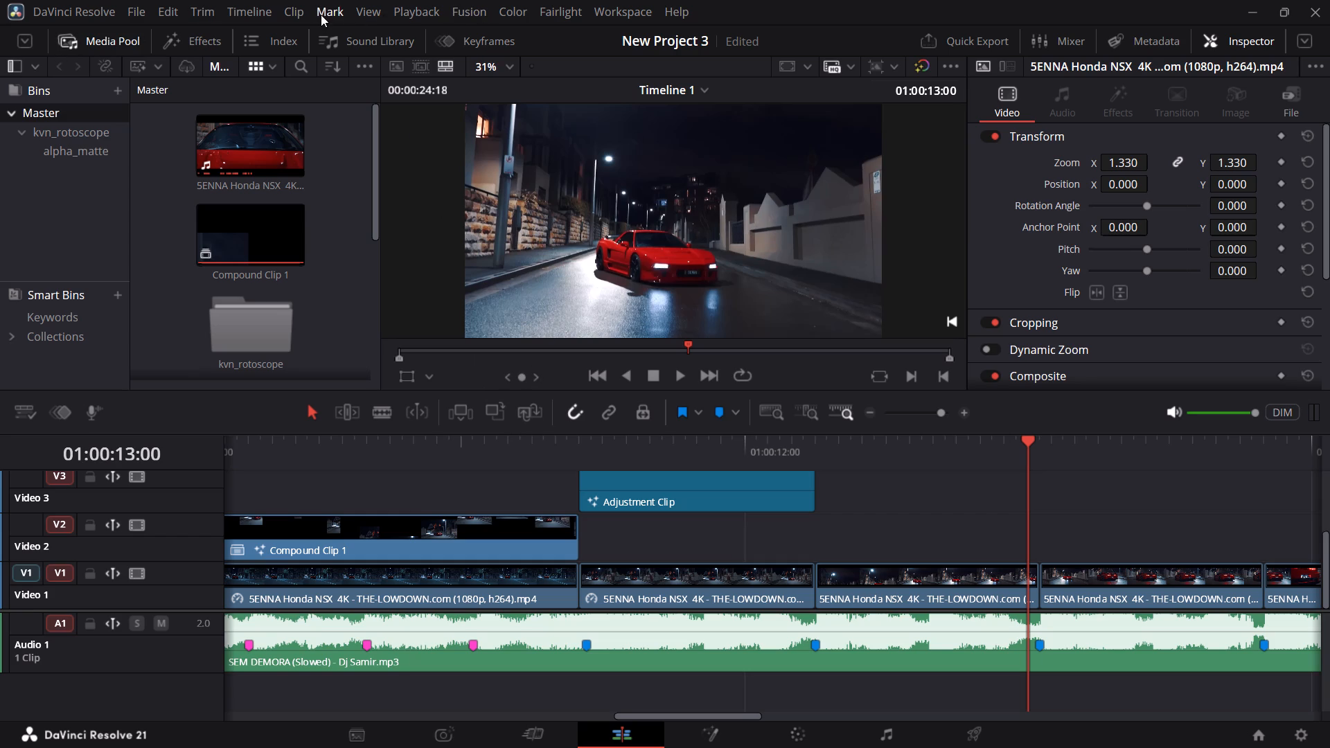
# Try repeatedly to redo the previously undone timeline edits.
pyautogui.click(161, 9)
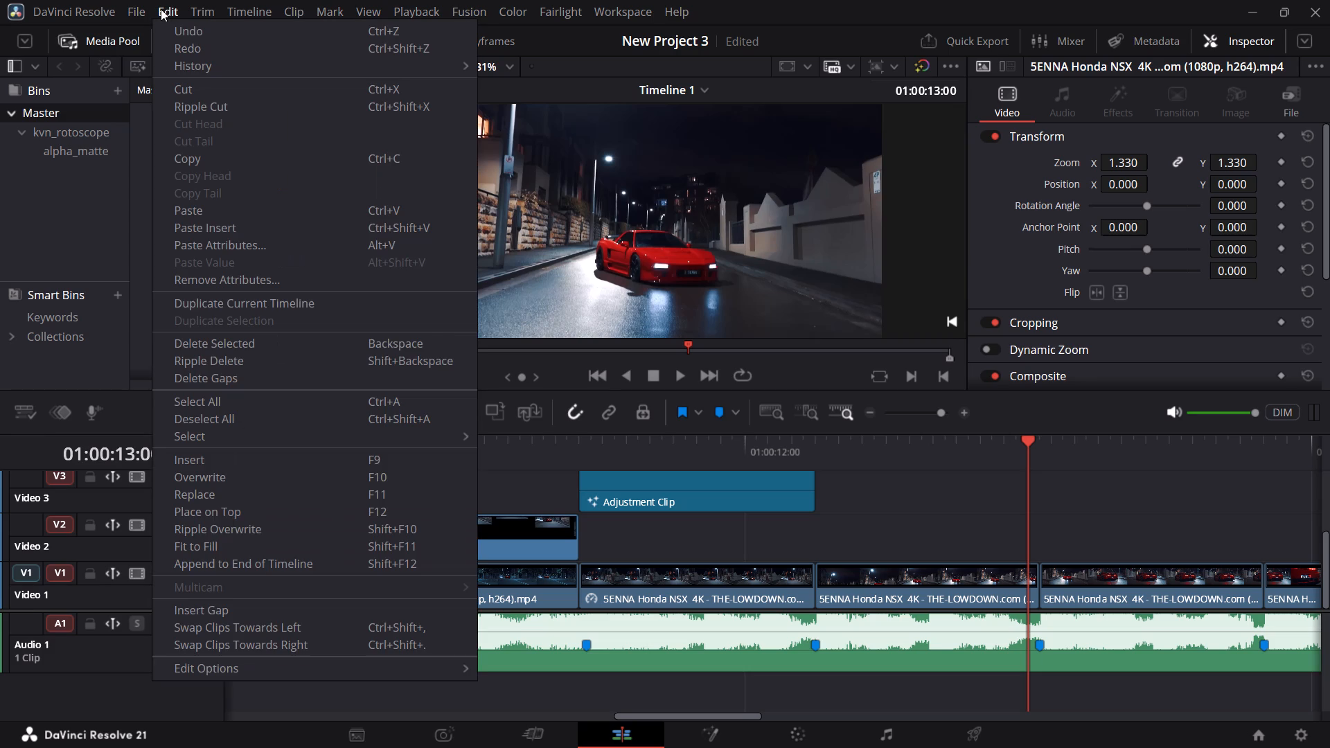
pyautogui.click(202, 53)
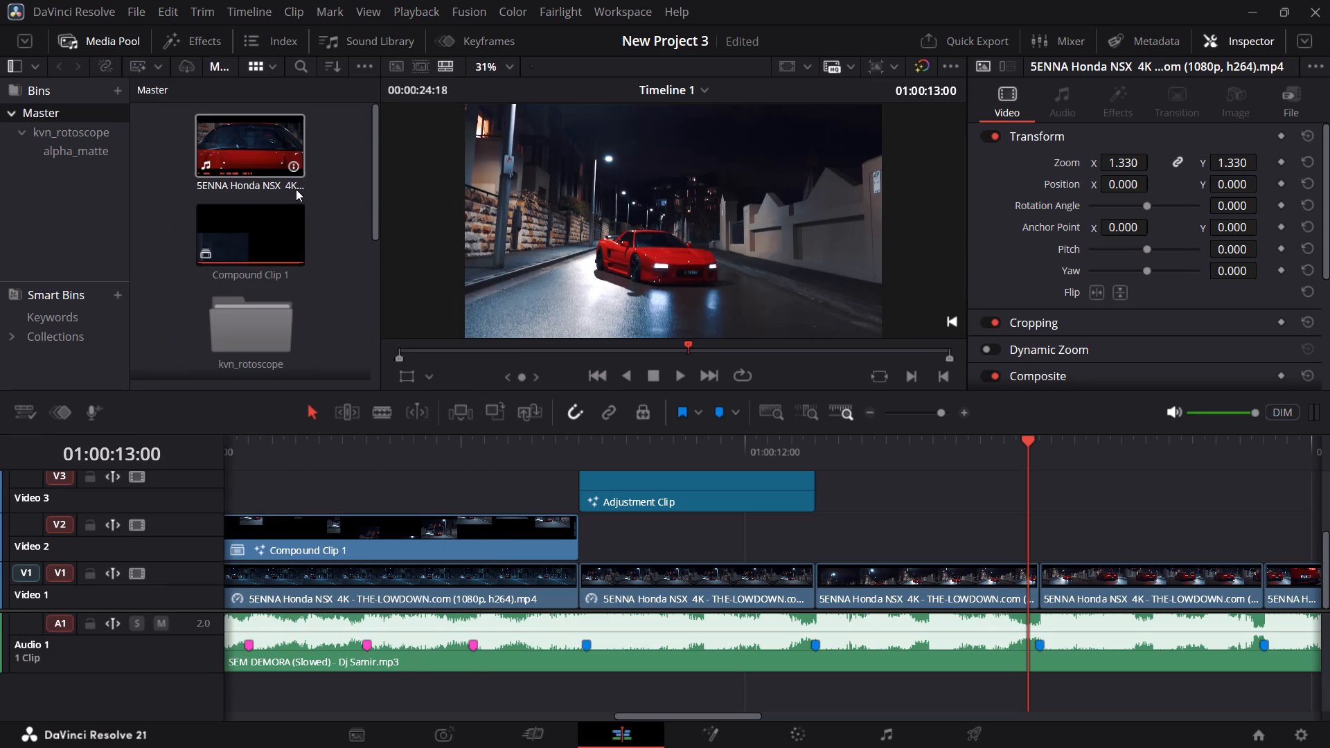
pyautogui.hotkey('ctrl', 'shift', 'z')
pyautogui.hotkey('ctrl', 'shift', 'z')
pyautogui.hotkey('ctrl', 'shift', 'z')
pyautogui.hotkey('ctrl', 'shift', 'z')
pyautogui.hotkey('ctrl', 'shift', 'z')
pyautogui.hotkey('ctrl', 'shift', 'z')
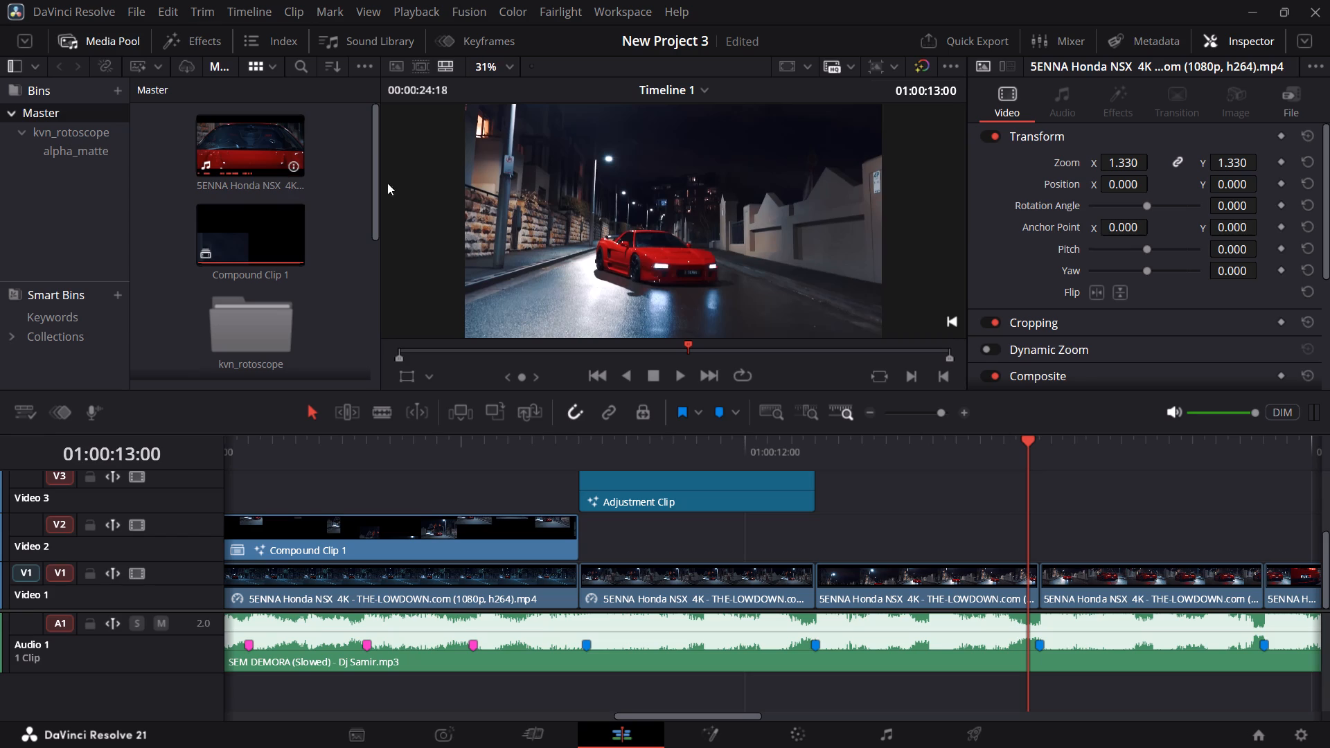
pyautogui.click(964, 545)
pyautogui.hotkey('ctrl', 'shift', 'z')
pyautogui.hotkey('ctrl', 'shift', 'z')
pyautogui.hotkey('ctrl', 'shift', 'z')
# Play back the stretch from Compound Clip 1 through the Adjustment Clip to about 01:00:13:04 several times to check the transition.
pyautogui.click(501, 460)
pyautogui.press('space')
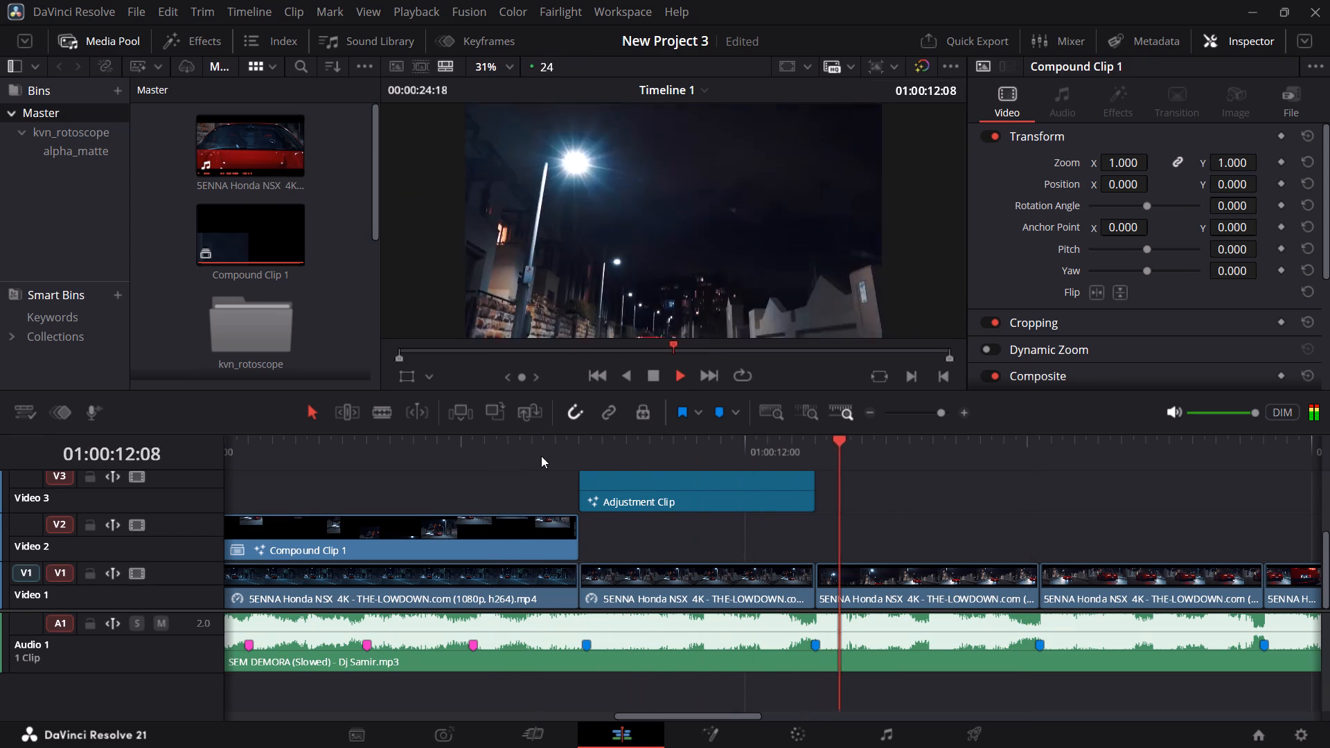
pyautogui.press('space')
pyautogui.click(285, 447)
pyautogui.press('space')
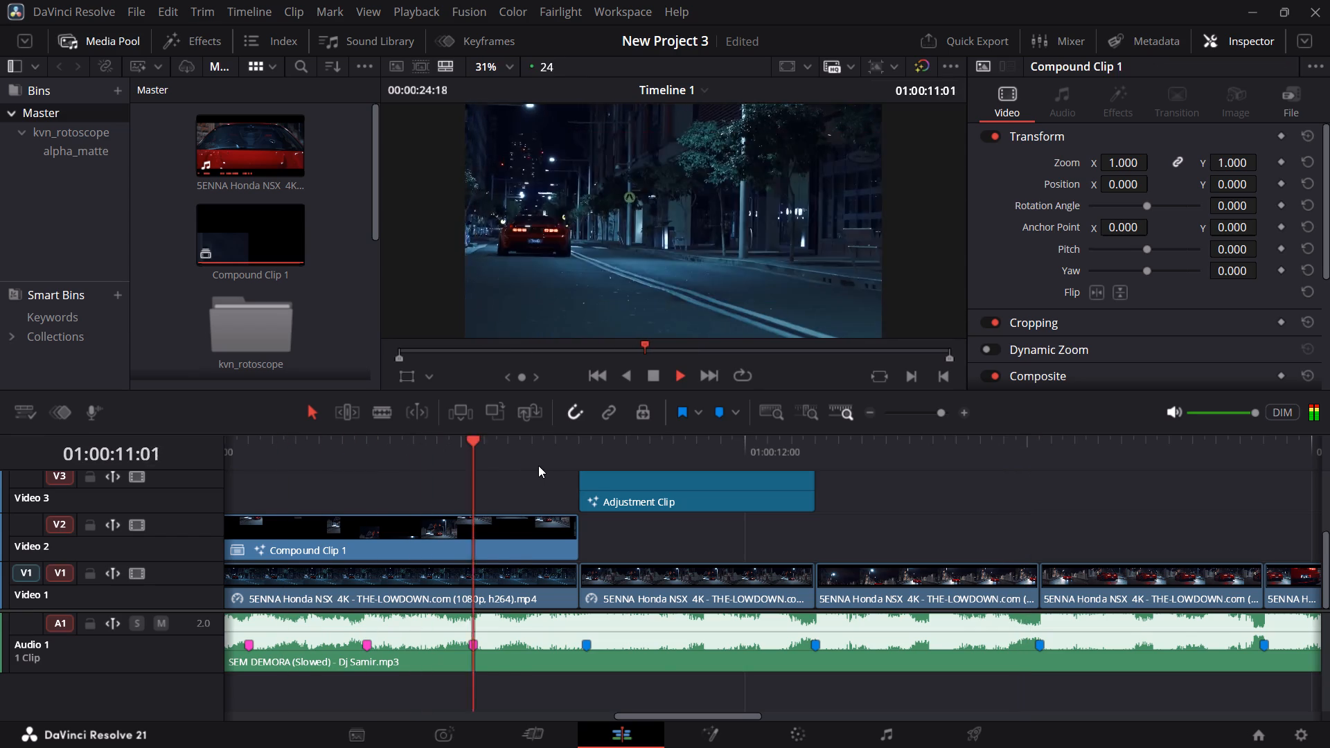
pyautogui.press('space')
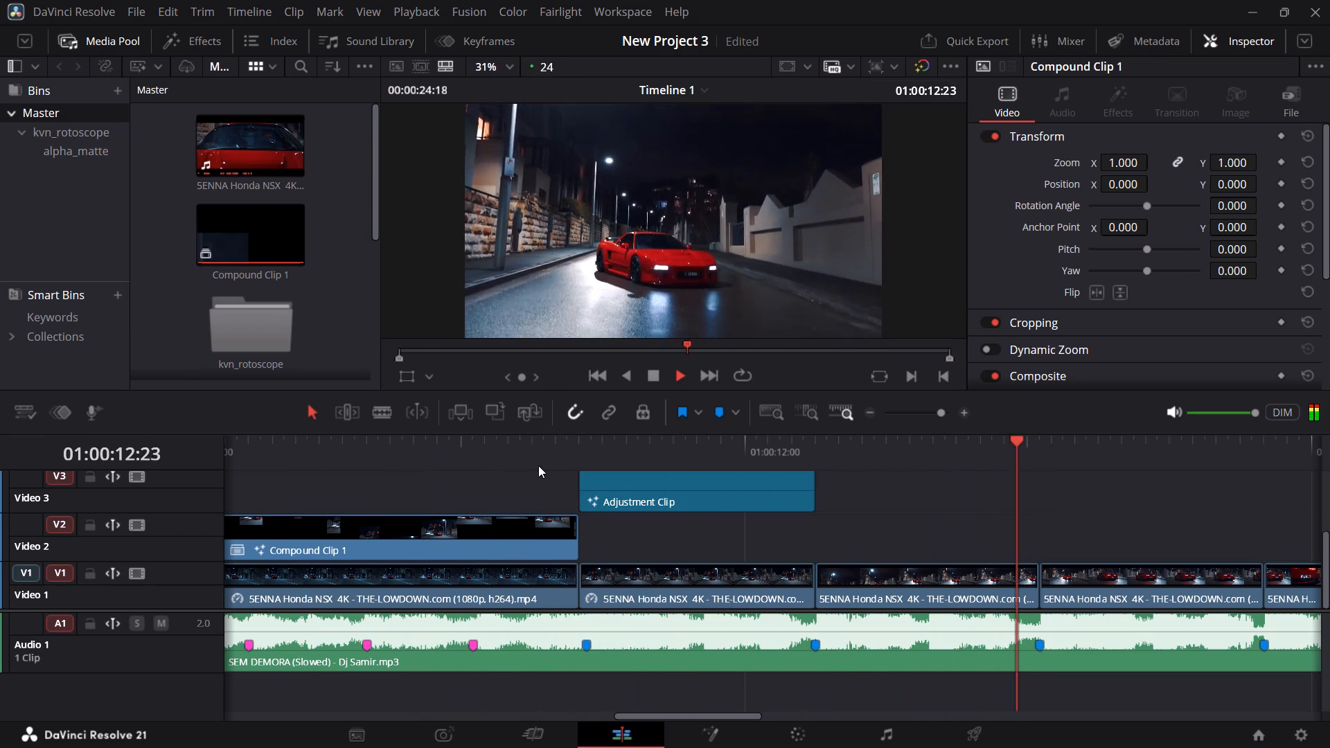
pyautogui.click(330, 443)
pyautogui.press('space')
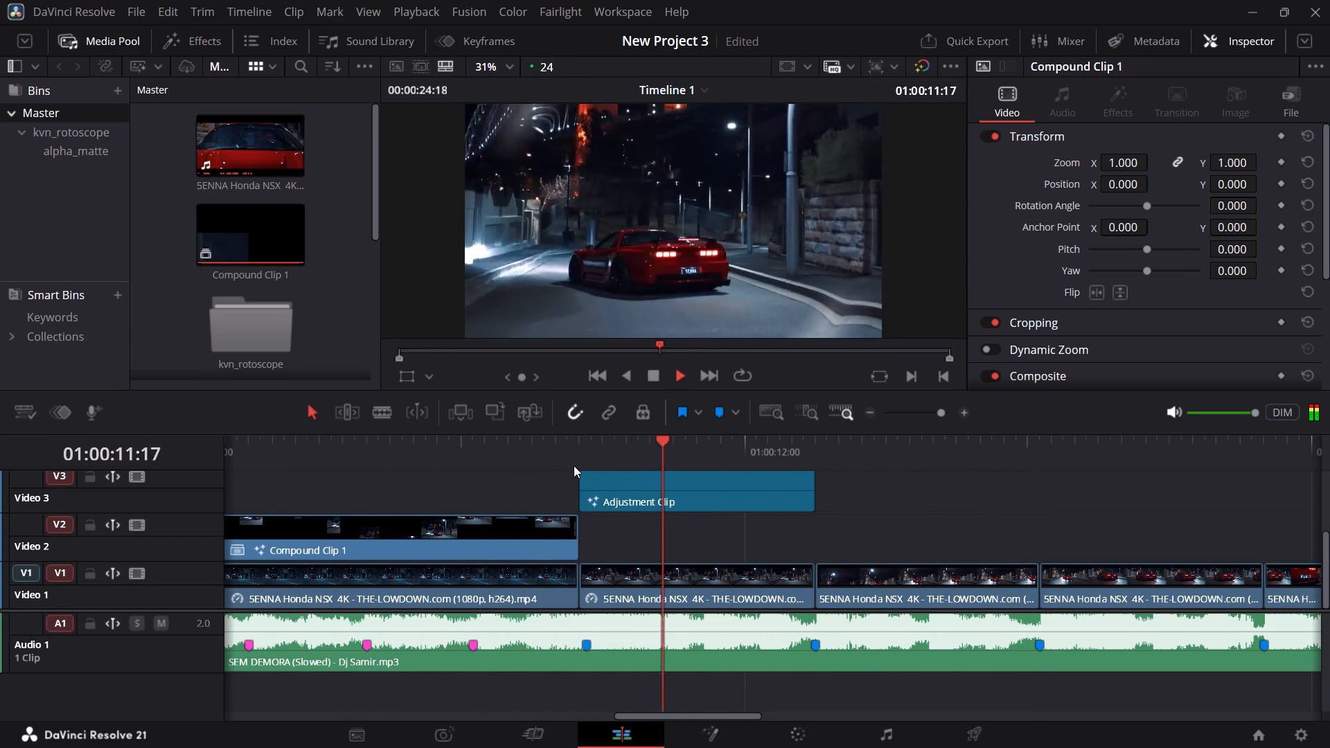
pyautogui.press('space')
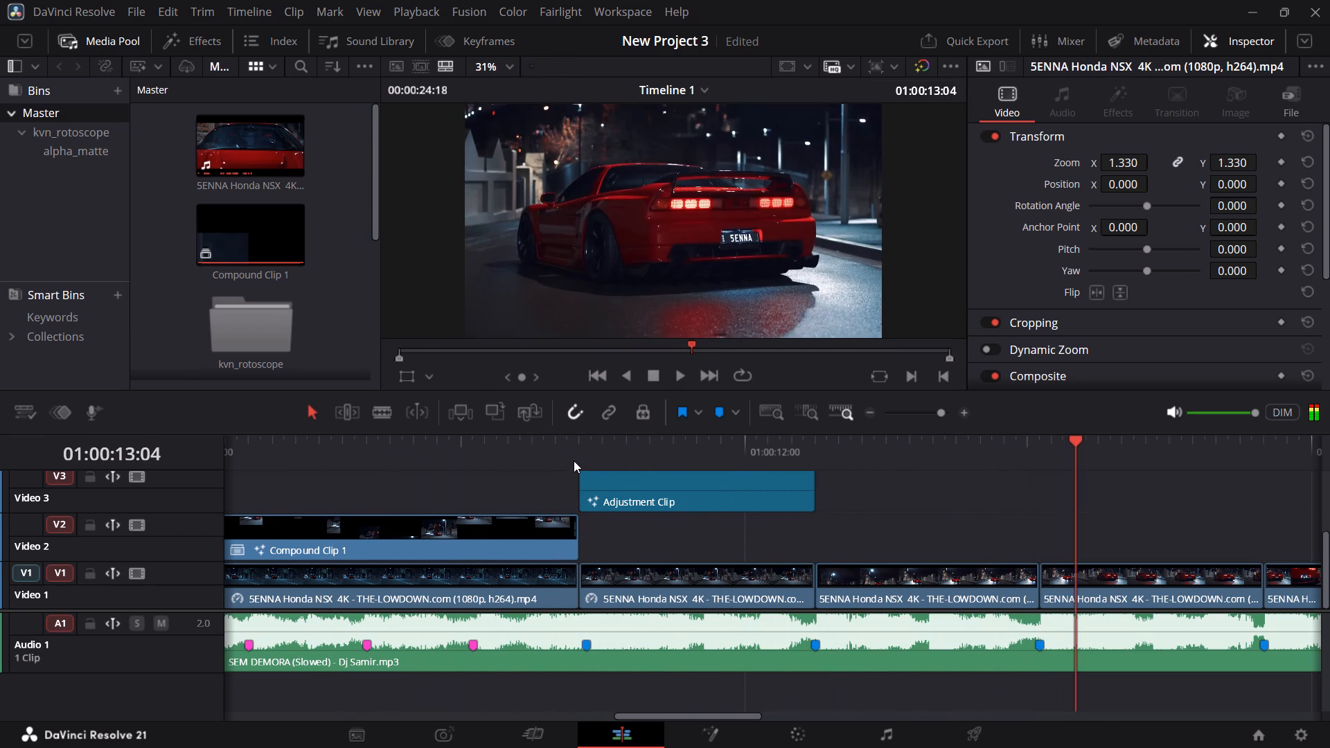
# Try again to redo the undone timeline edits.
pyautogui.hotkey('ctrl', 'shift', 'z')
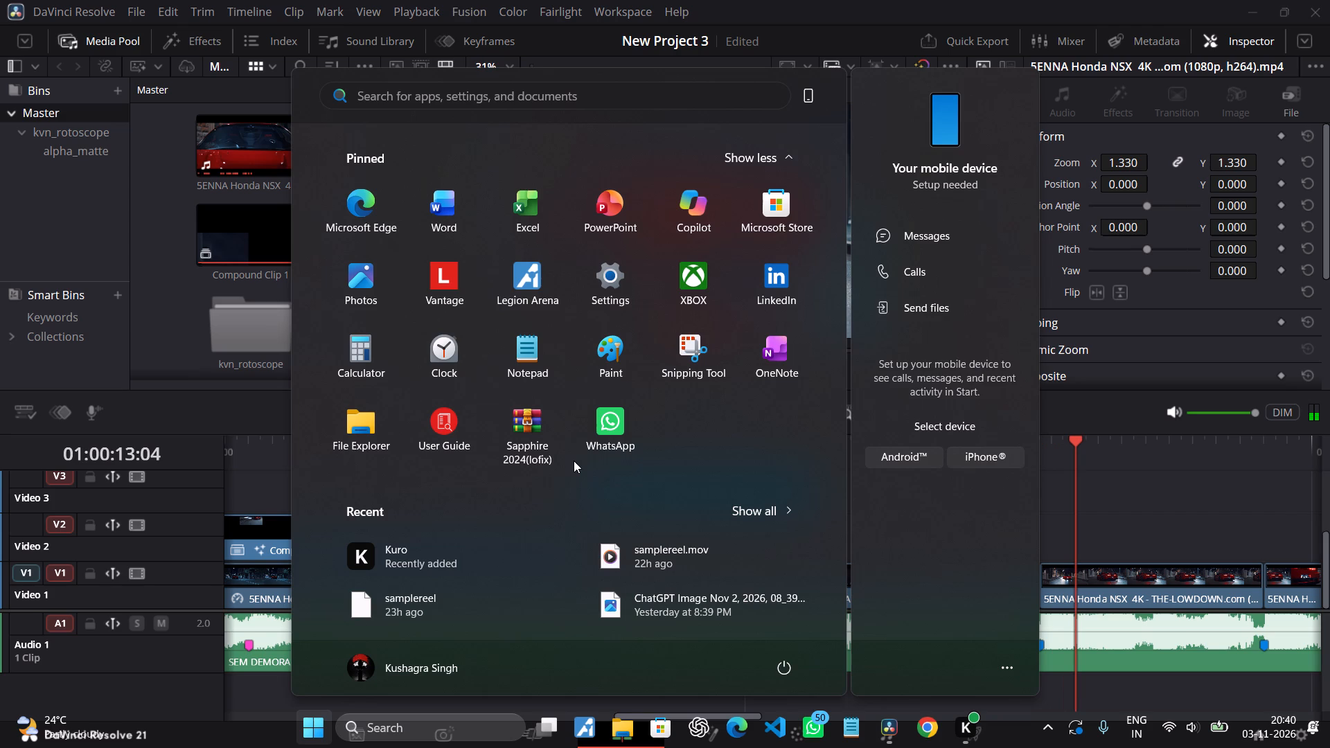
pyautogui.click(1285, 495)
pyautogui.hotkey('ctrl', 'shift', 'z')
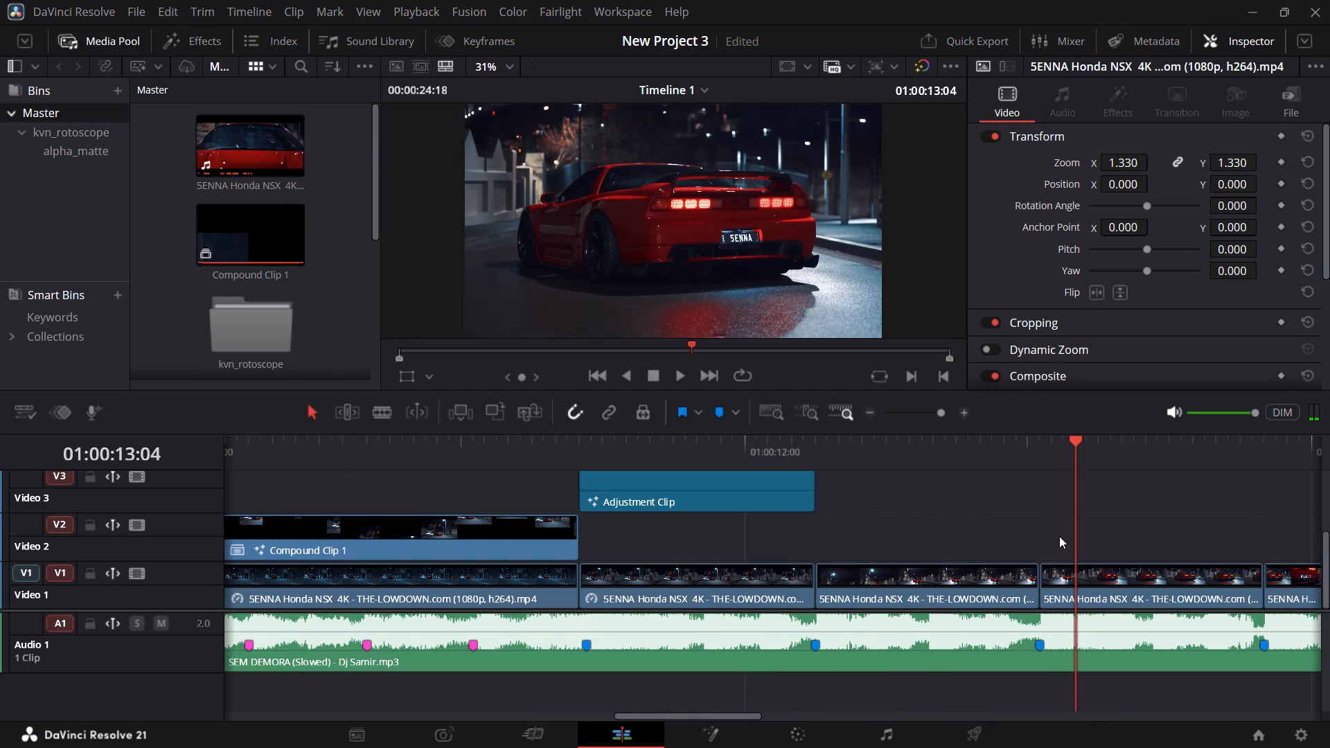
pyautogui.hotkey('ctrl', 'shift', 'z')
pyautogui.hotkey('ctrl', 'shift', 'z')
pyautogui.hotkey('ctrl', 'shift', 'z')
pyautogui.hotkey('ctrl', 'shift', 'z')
# Replay the edit from before Compound Clip 1 through the Adjustment Clip to check both transitions, returning the playhead to 01:00:09:18.
pyautogui.keyDown('ctrl'); pyautogui.scroll(3, 1059, 536); pyautogui.keyUp('ctrl')
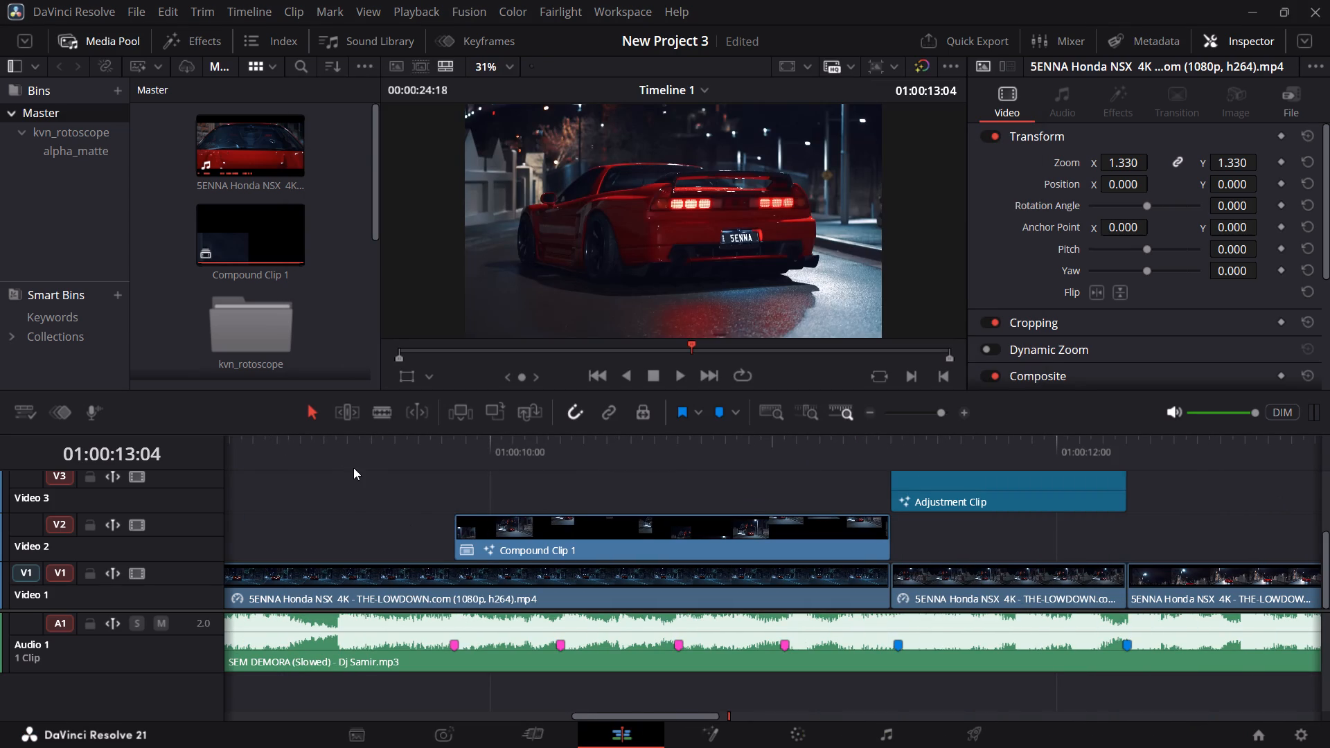
pyautogui.click(347, 462)
pyautogui.press('space')
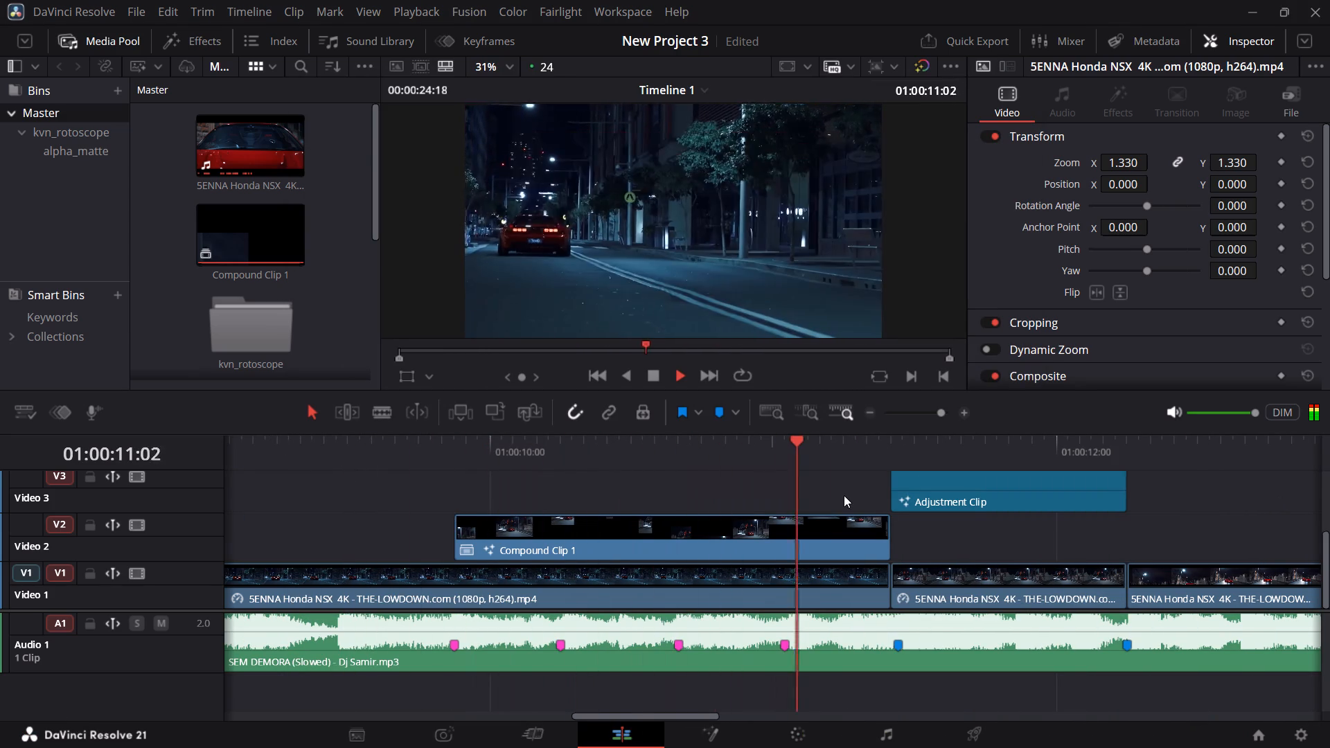
pyautogui.press('space')
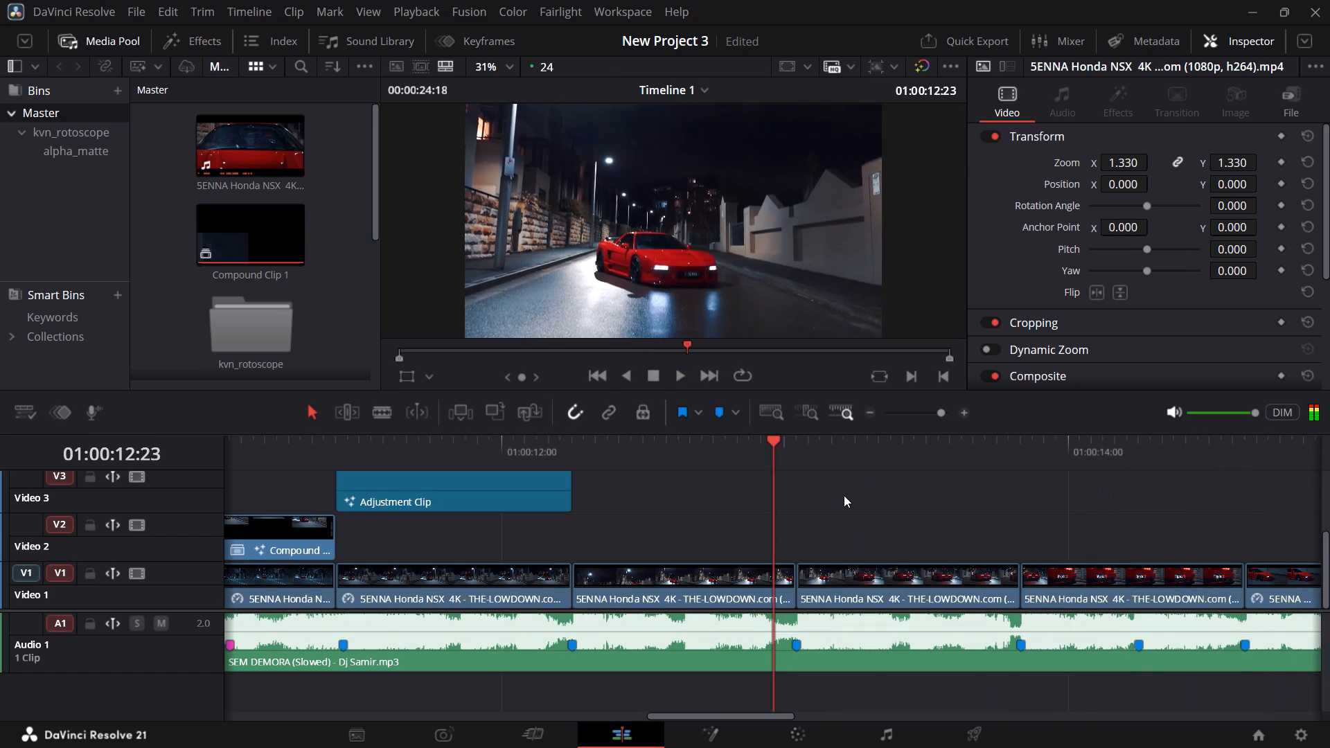
pyautogui.keyDown('ctrl'); pyautogui.scroll(6, 844, 495); pyautogui.keyUp('ctrl')
pyautogui.click(486, 445)
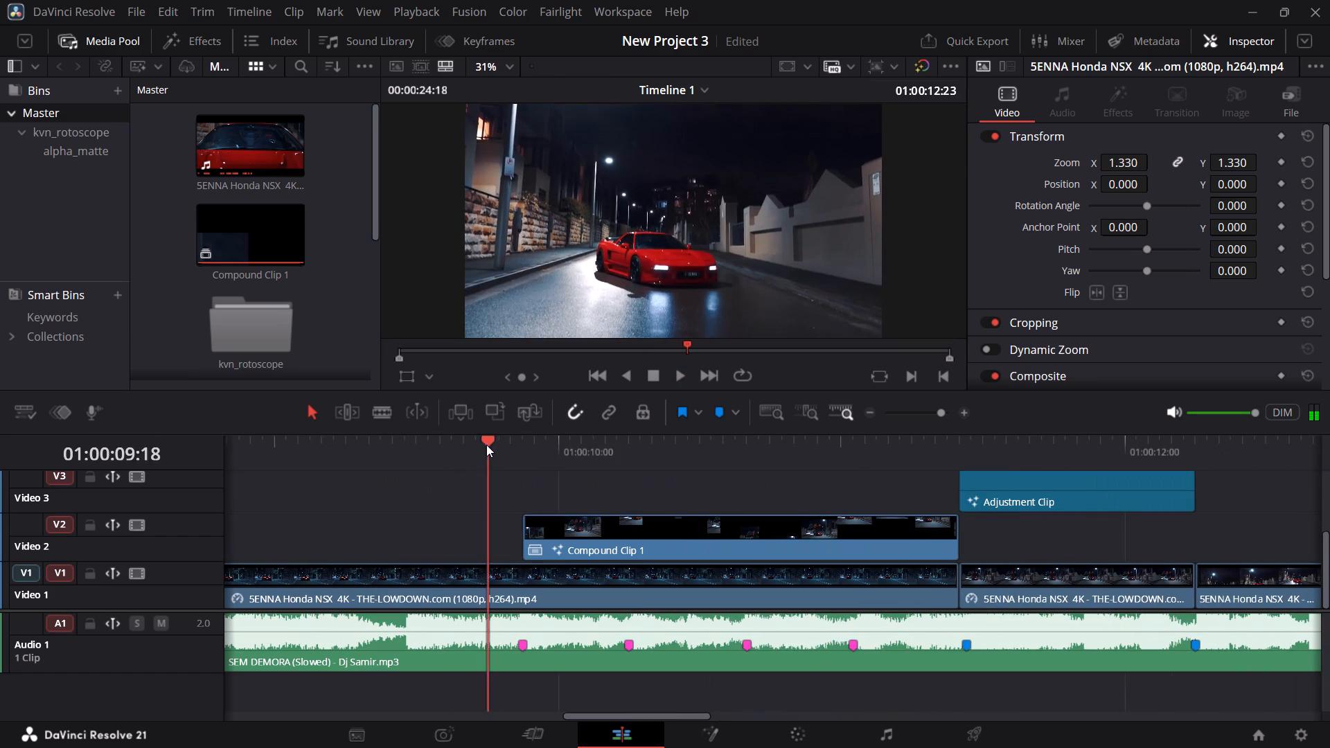
pyautogui.press('space')
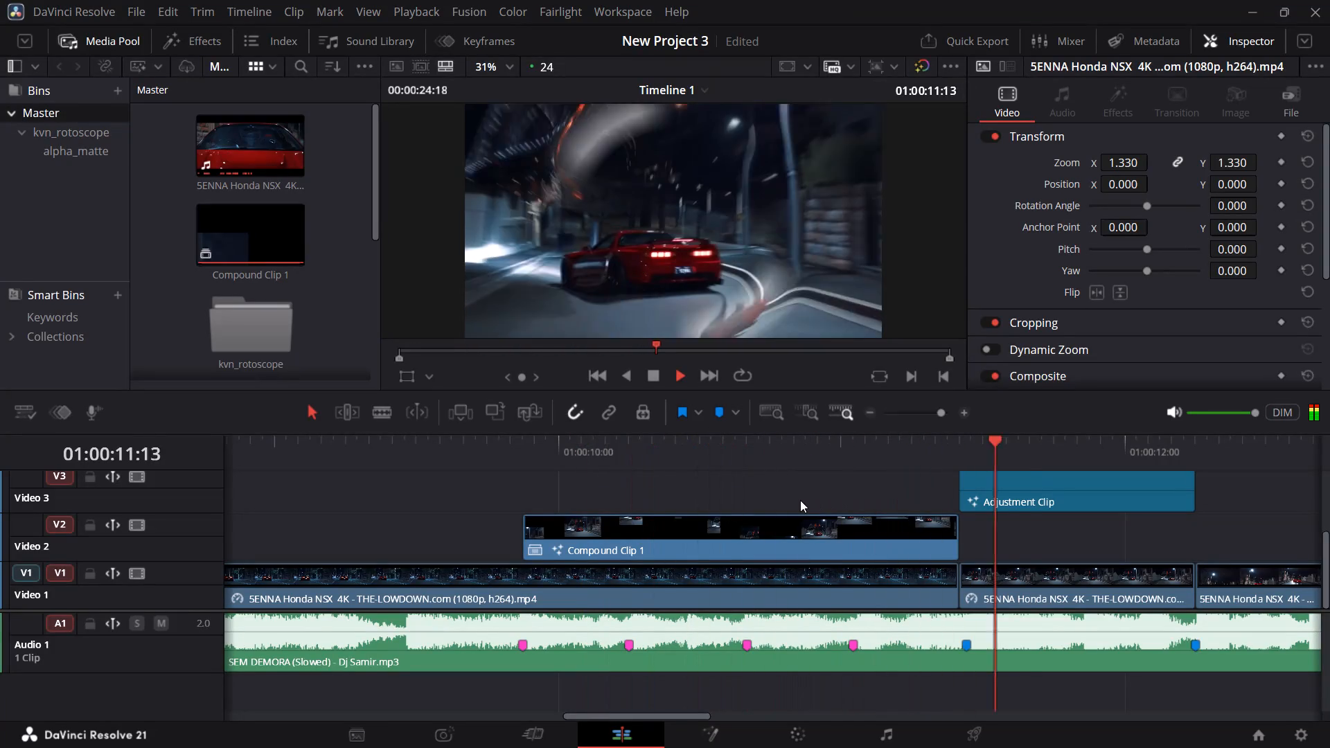
pyautogui.press('space')
pyautogui.click(488, 453)
# Decompose Compound Clip 1 on V2 in place and scrub through its contents around 01:00:10:10.
pyautogui.click(637, 532)
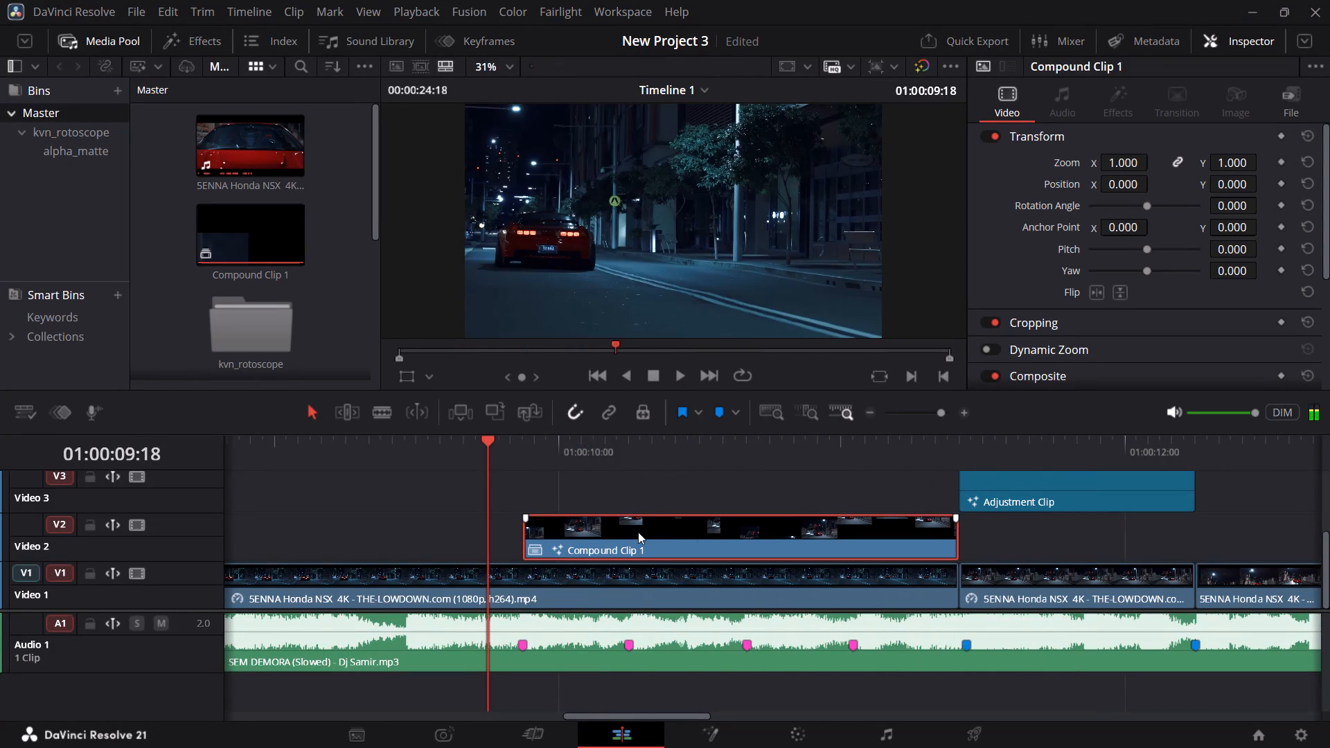
pyautogui.click(598, 445)
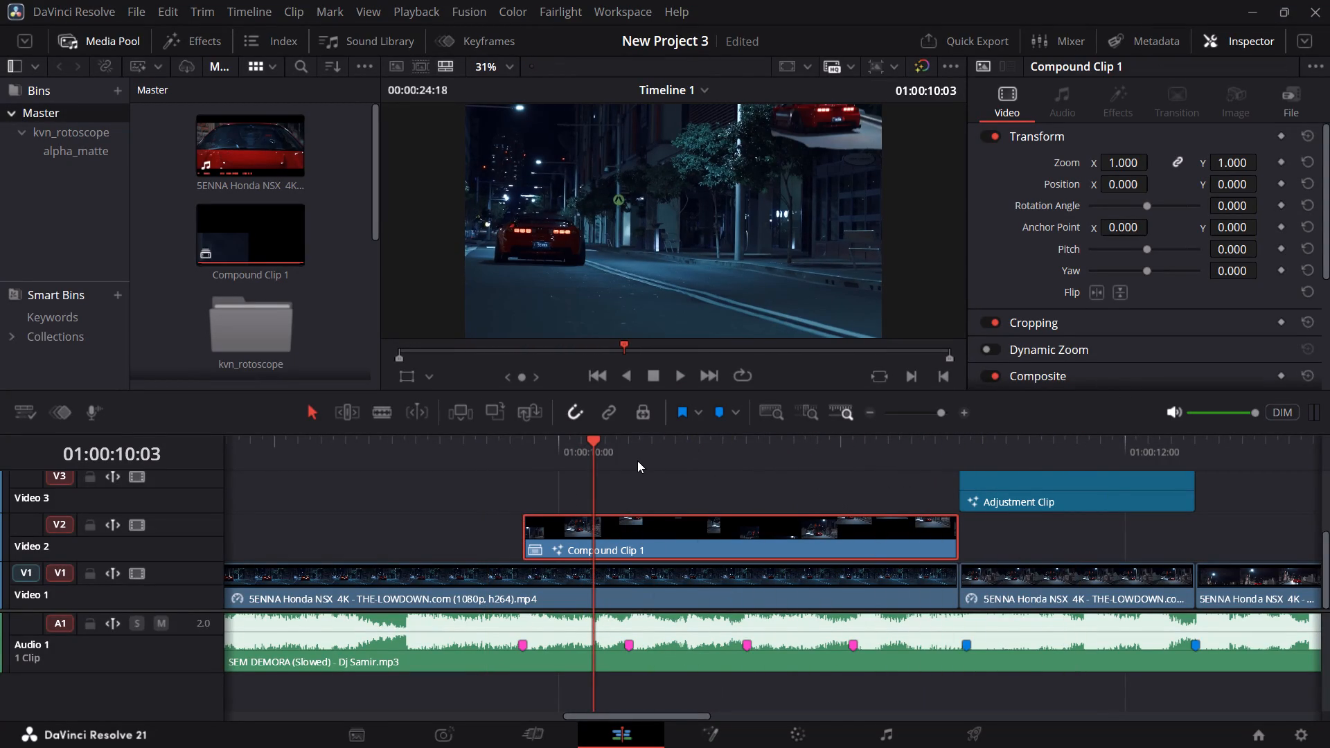
pyautogui.rightClick(617, 543)
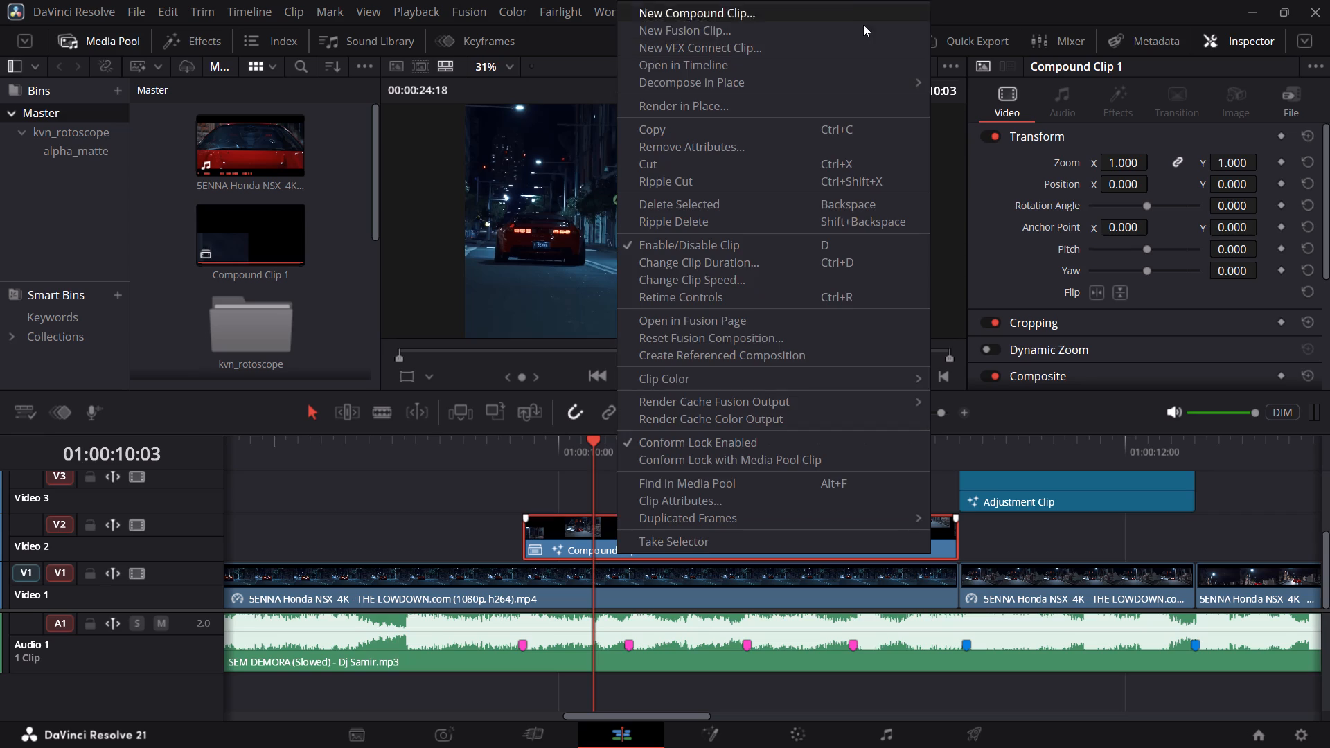
pyautogui.click(810, 76)
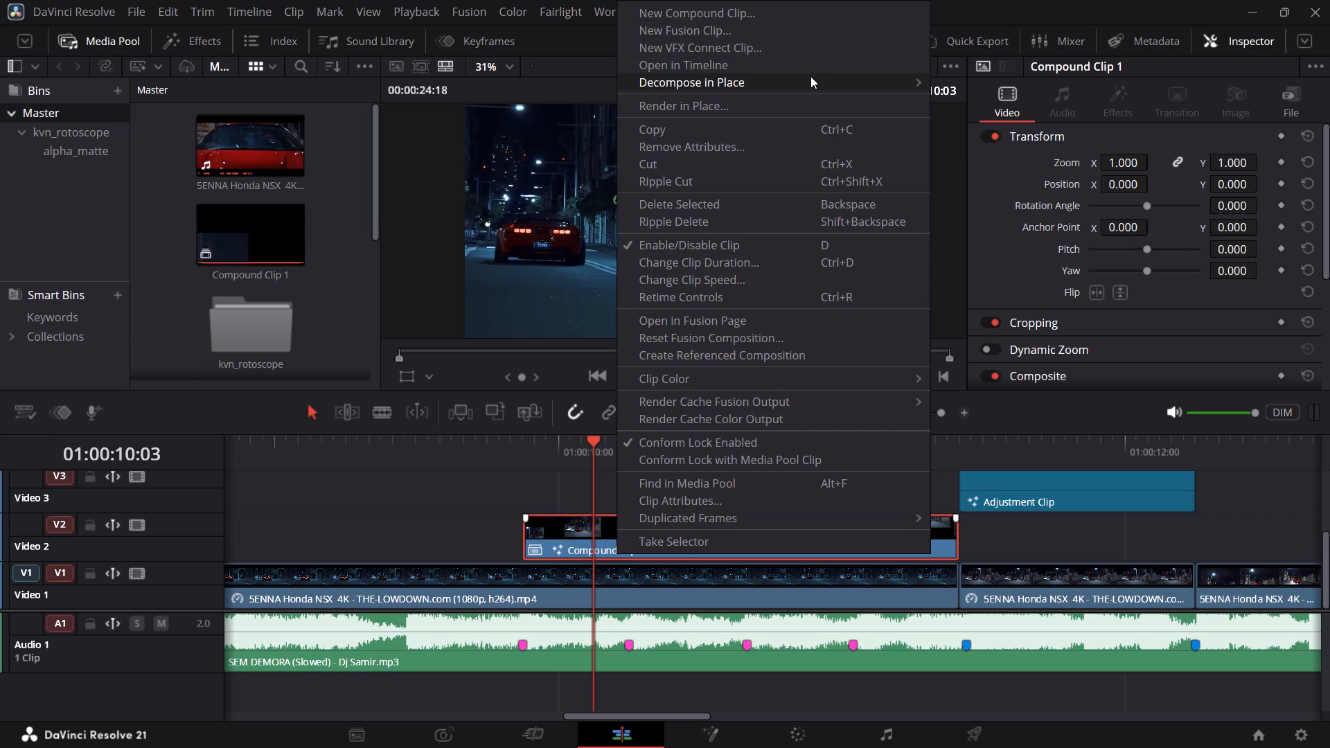
pyautogui.click(977, 86)
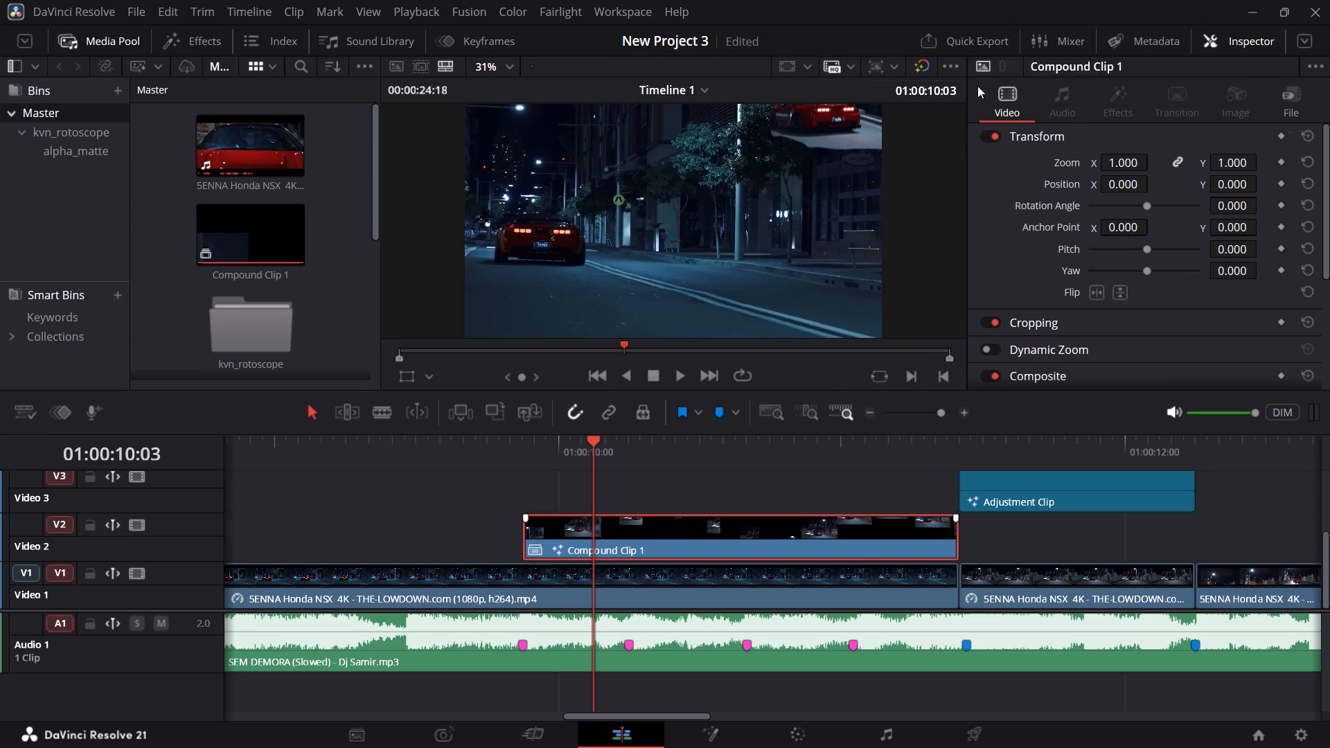
pyautogui.moveTo(532, 449); pyautogui.dragTo(680, 440)
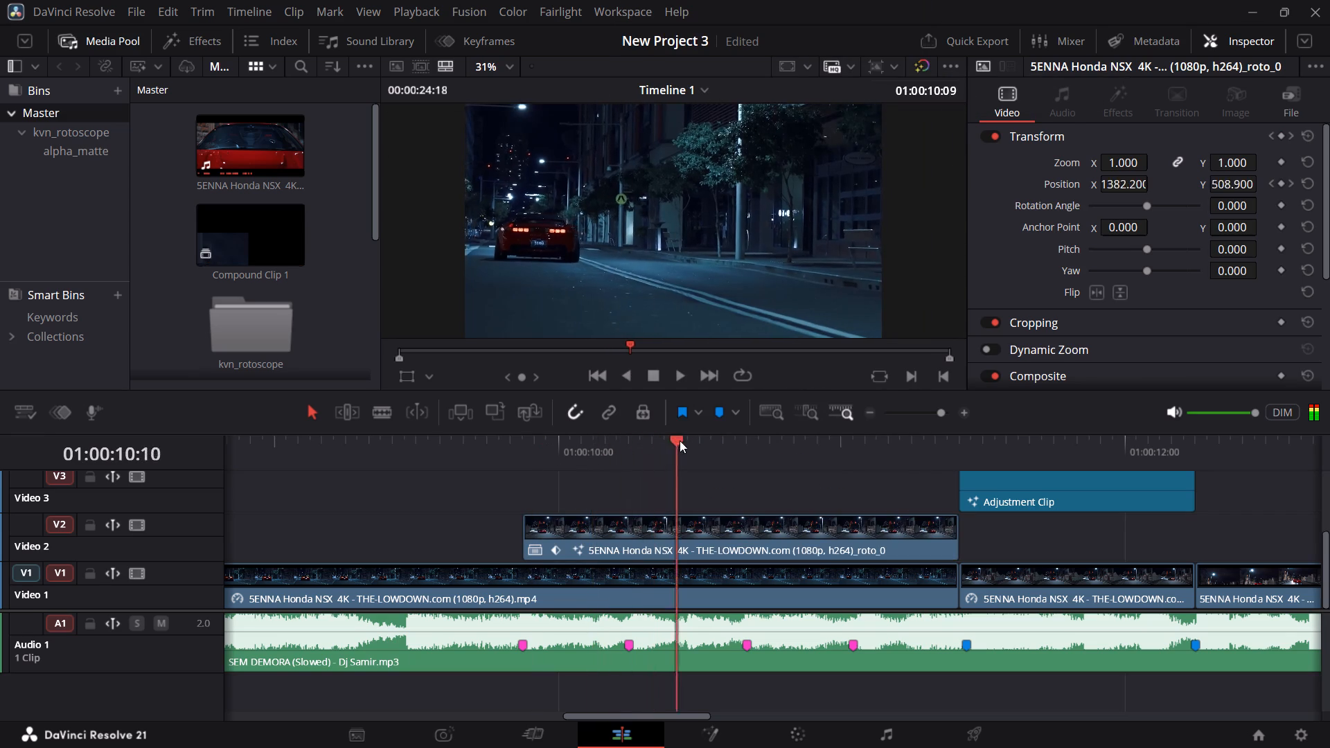
pyautogui.moveTo(680, 440); pyautogui.dragTo(653, 465)
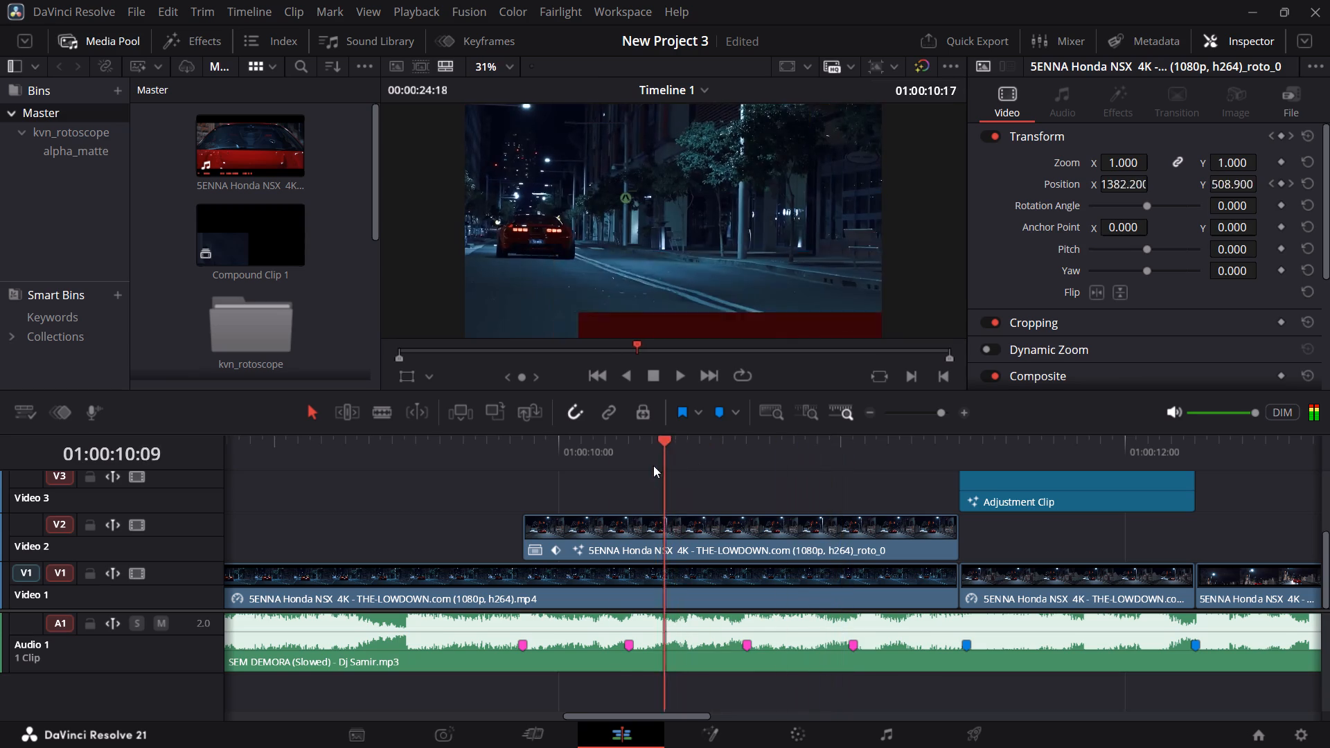
# Play back the stretch from the start of the decomposed roto clip on V2 past the Adjustment Clip to check both transitions.
pyautogui.moveTo(653, 465); pyautogui.dragTo(545, 465)
pyautogui.press('space')
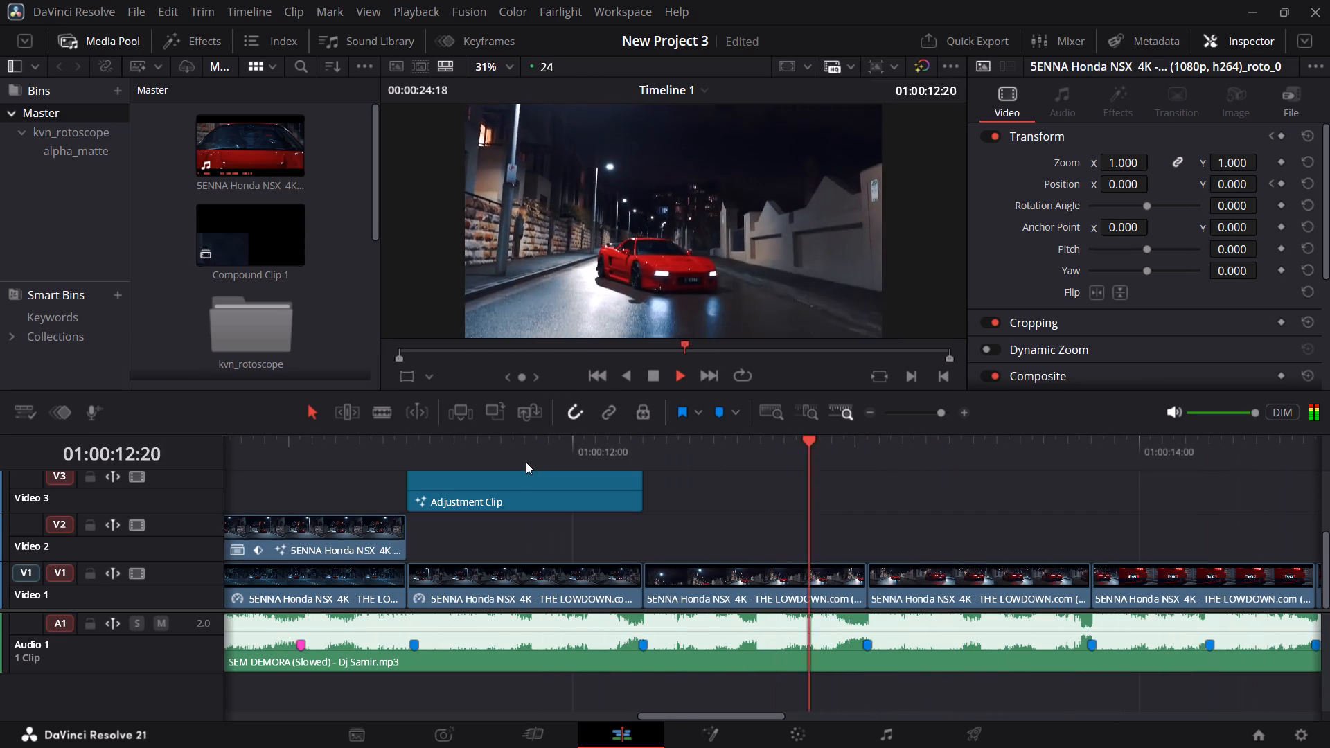
pyautogui.press('space')
pyautogui.keyDown('ctrl'); pyautogui.scroll(3, 583, 458); pyautogui.keyUp('ctrl')
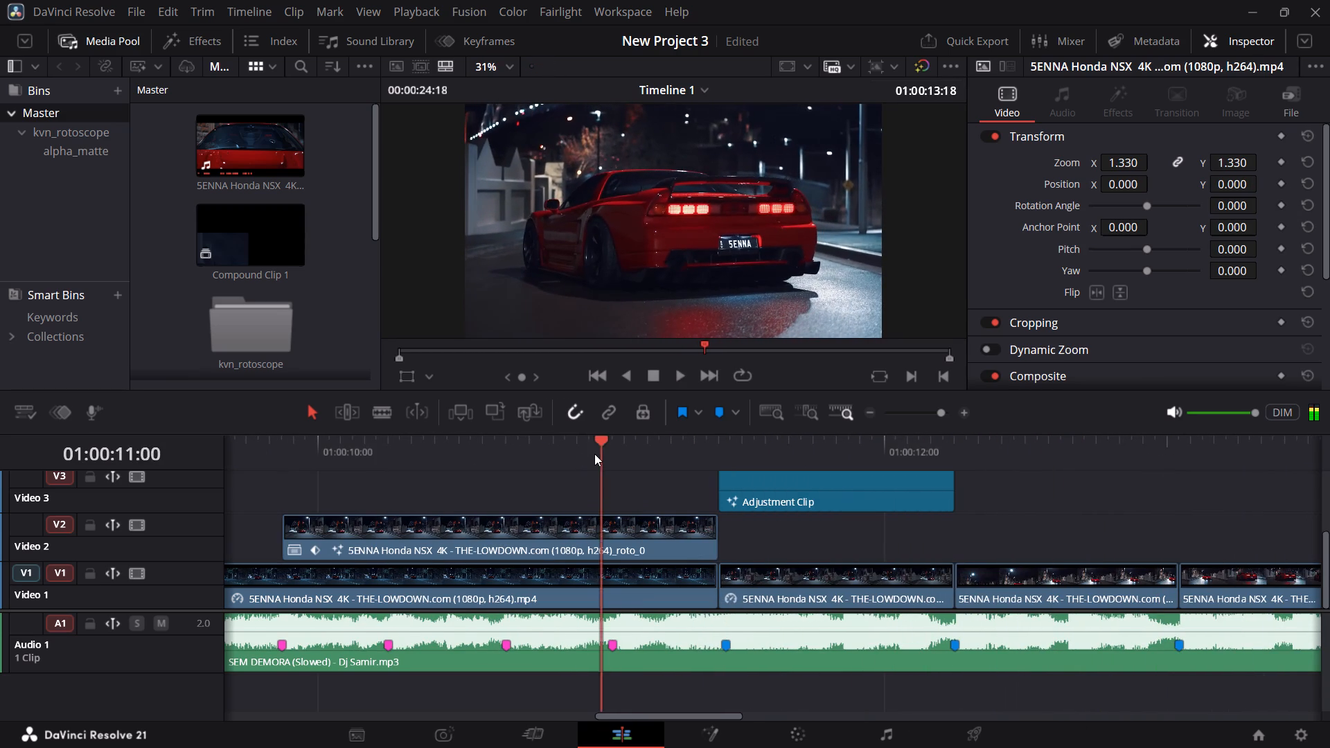
pyautogui.click(596, 454)
pyautogui.press('space')
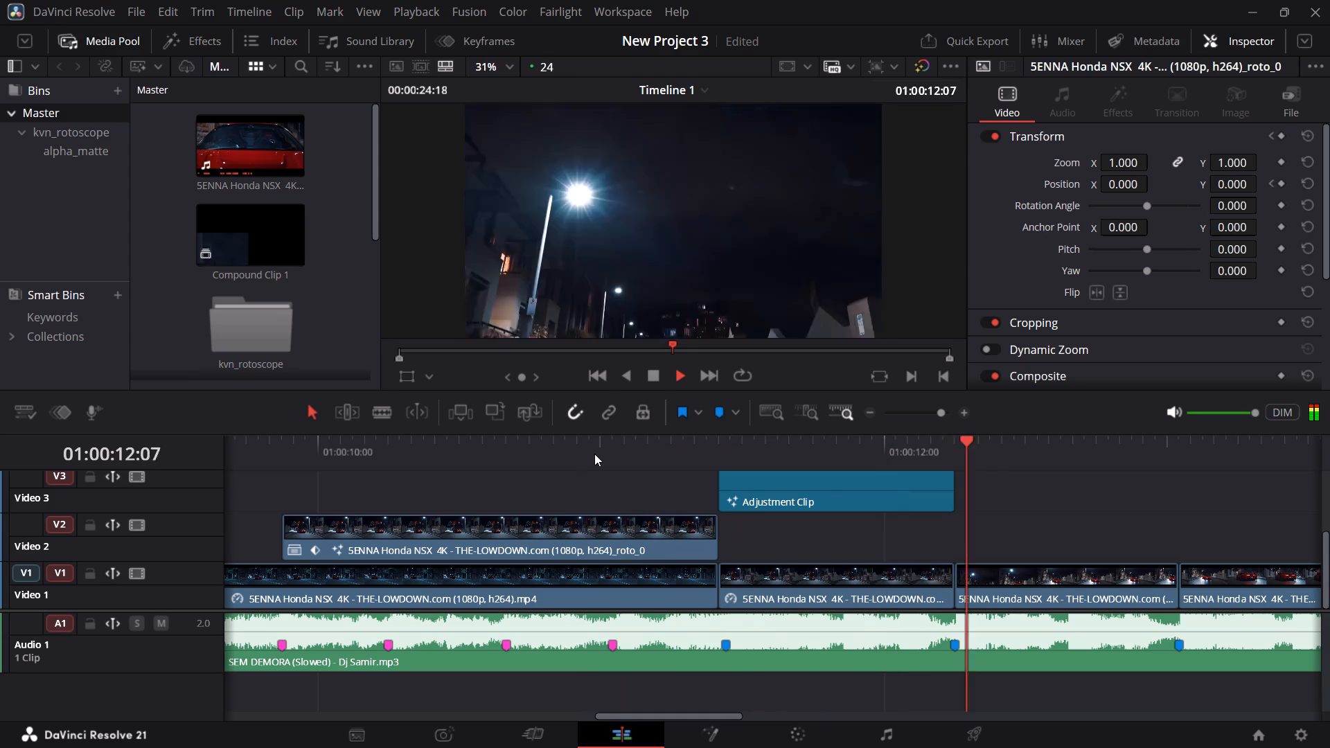
pyautogui.press('space')
# Review the CR Ripple Dissolve Effect settings on the V3 Adjustment Clip, from the velocity animation down to the blend animation.
pyautogui.click(801, 577)
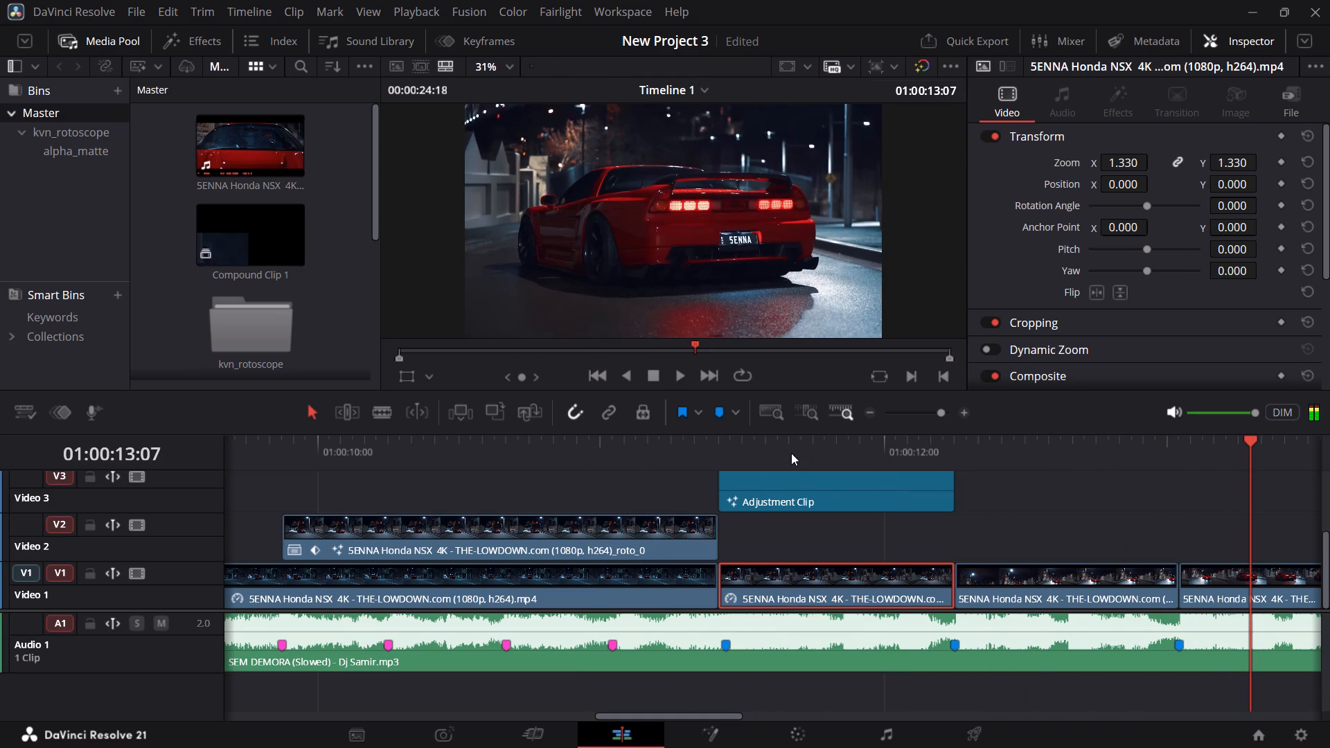
pyautogui.click(791, 453)
pyautogui.click(859, 479)
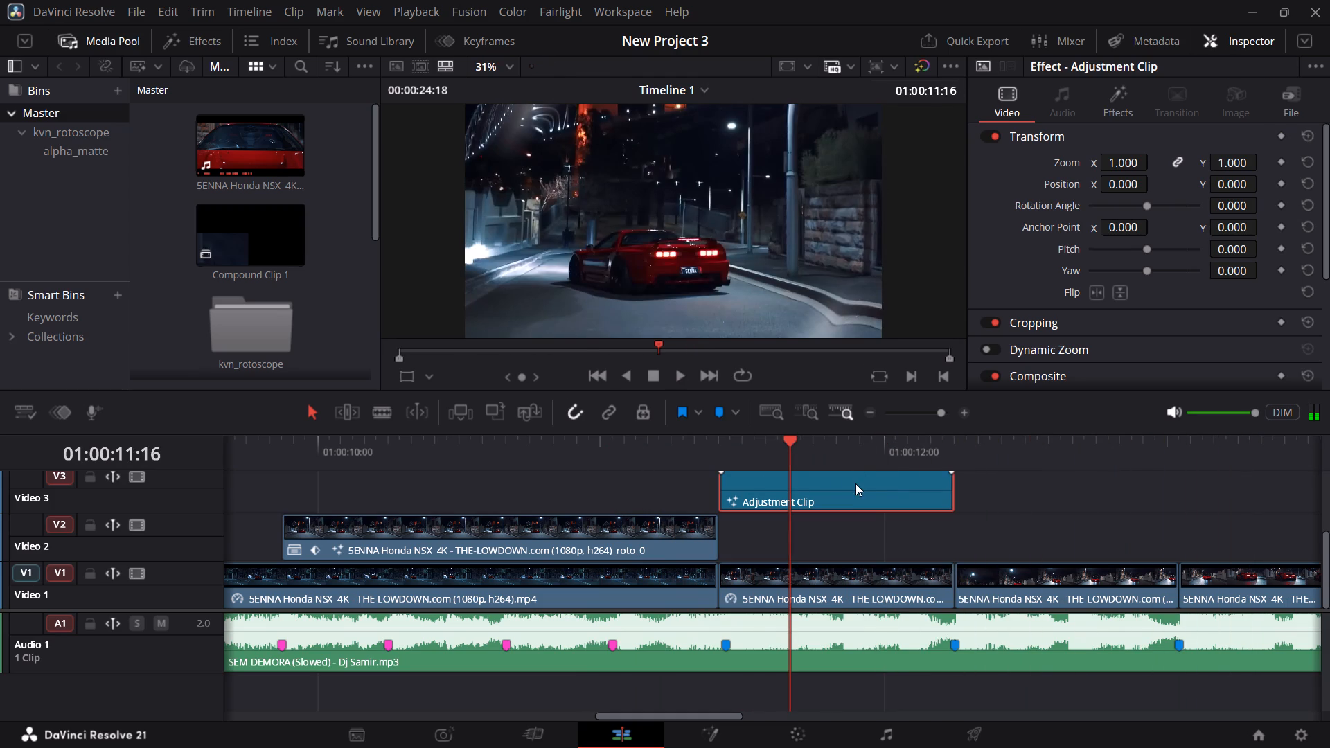
pyautogui.click(1106, 100)
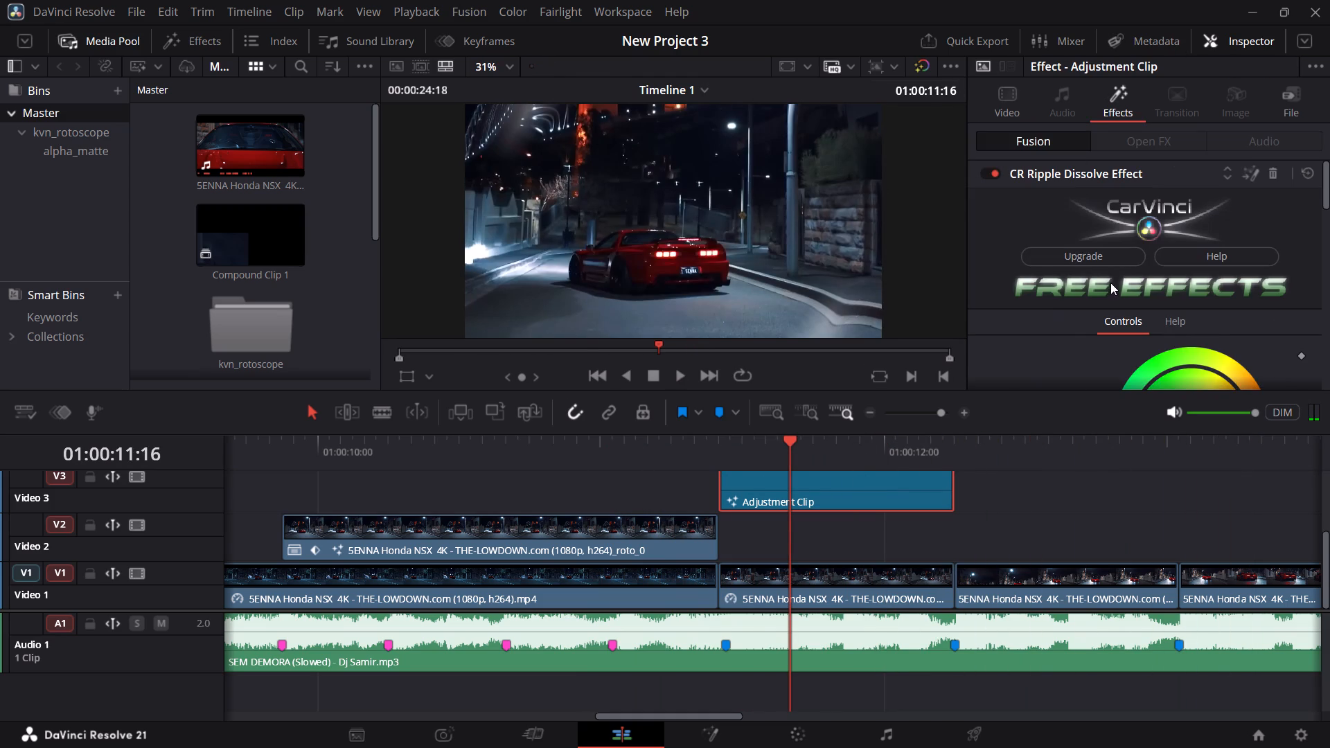
pyautogui.scroll(-10, 1111, 283)
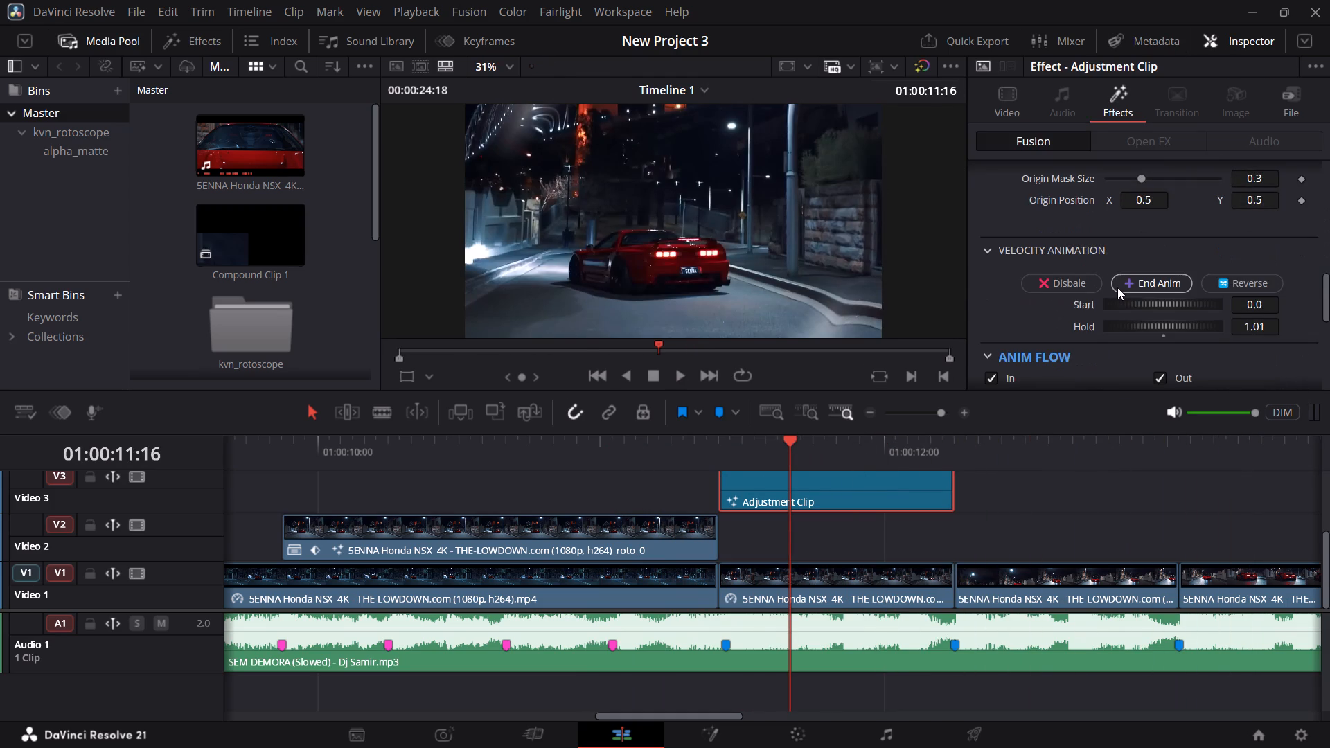
pyautogui.scroll(-11, 1117, 287)
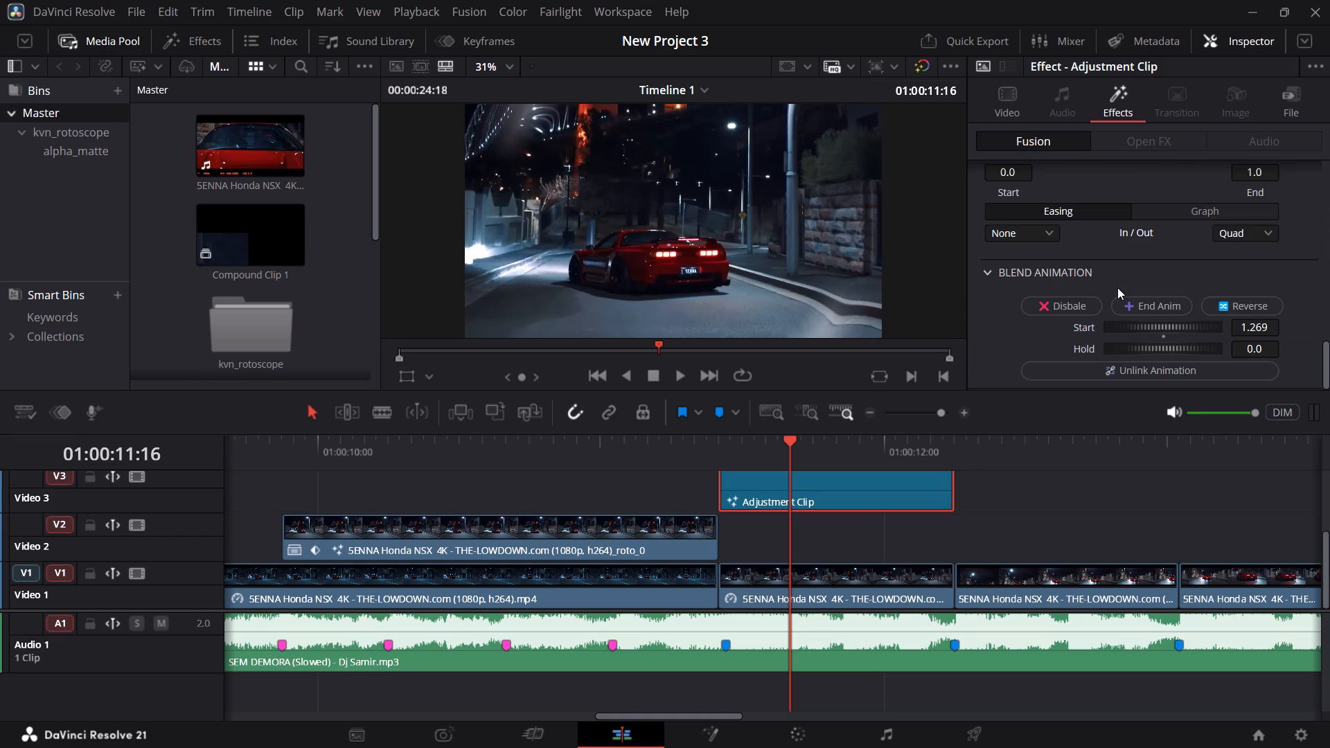
pyautogui.scroll(-1, 1117, 287)
# Replay the section from the roto clip through the Adjustment Clip several times to check the ripple transition.
pyautogui.click(663, 440)
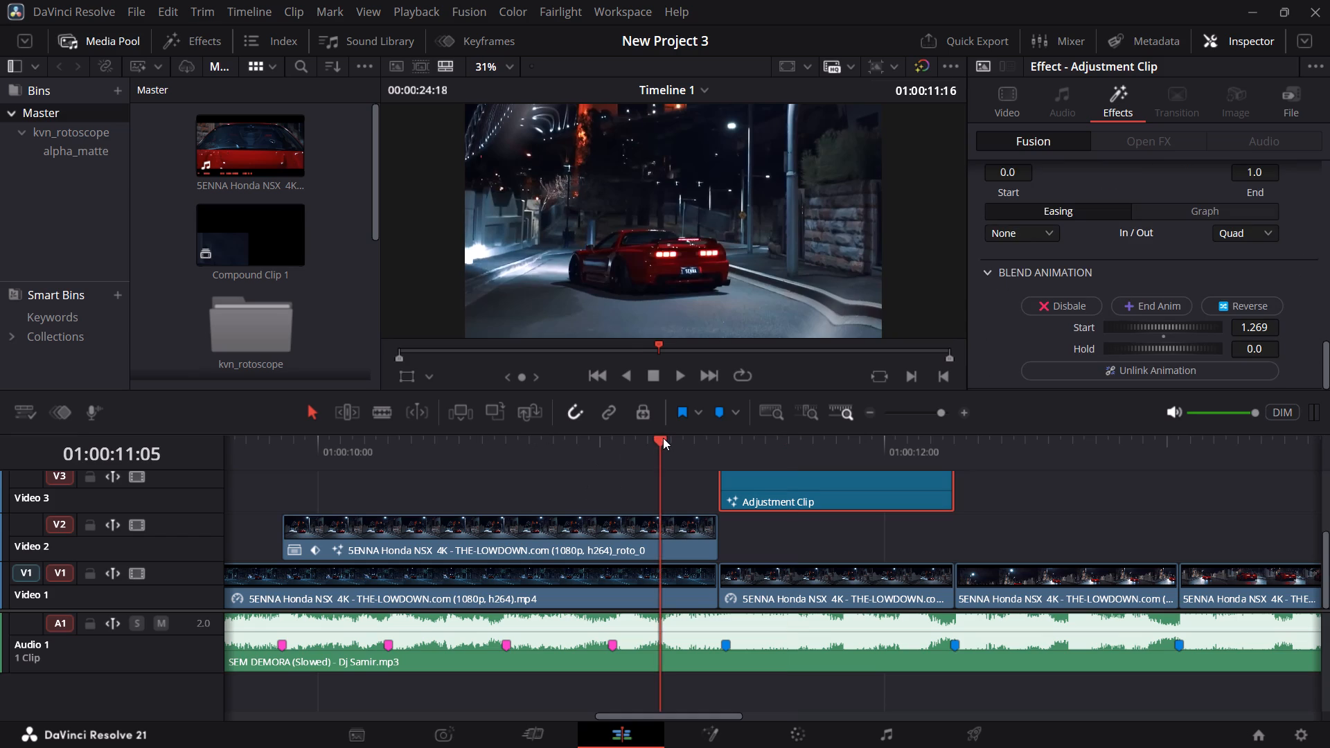
pyautogui.press('space')
pyautogui.press('space')
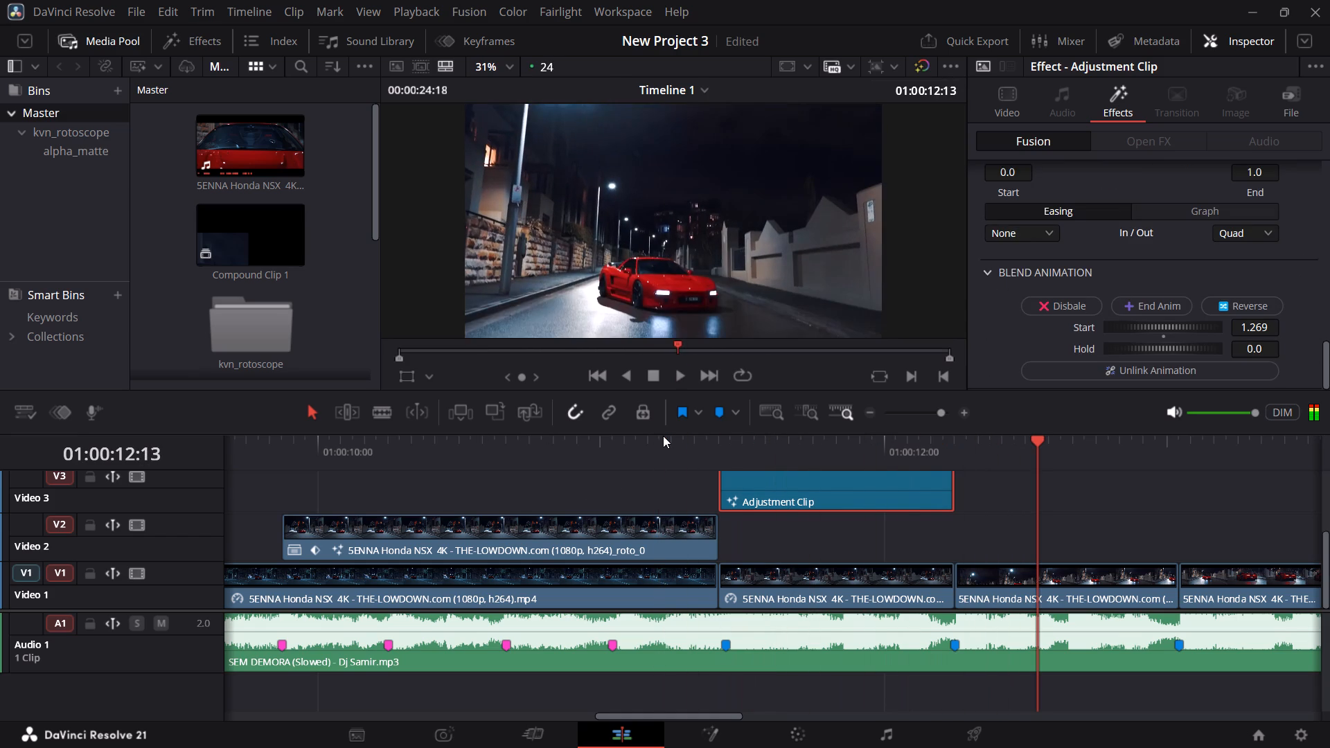
pyautogui.click(476, 445)
pyautogui.press('space')
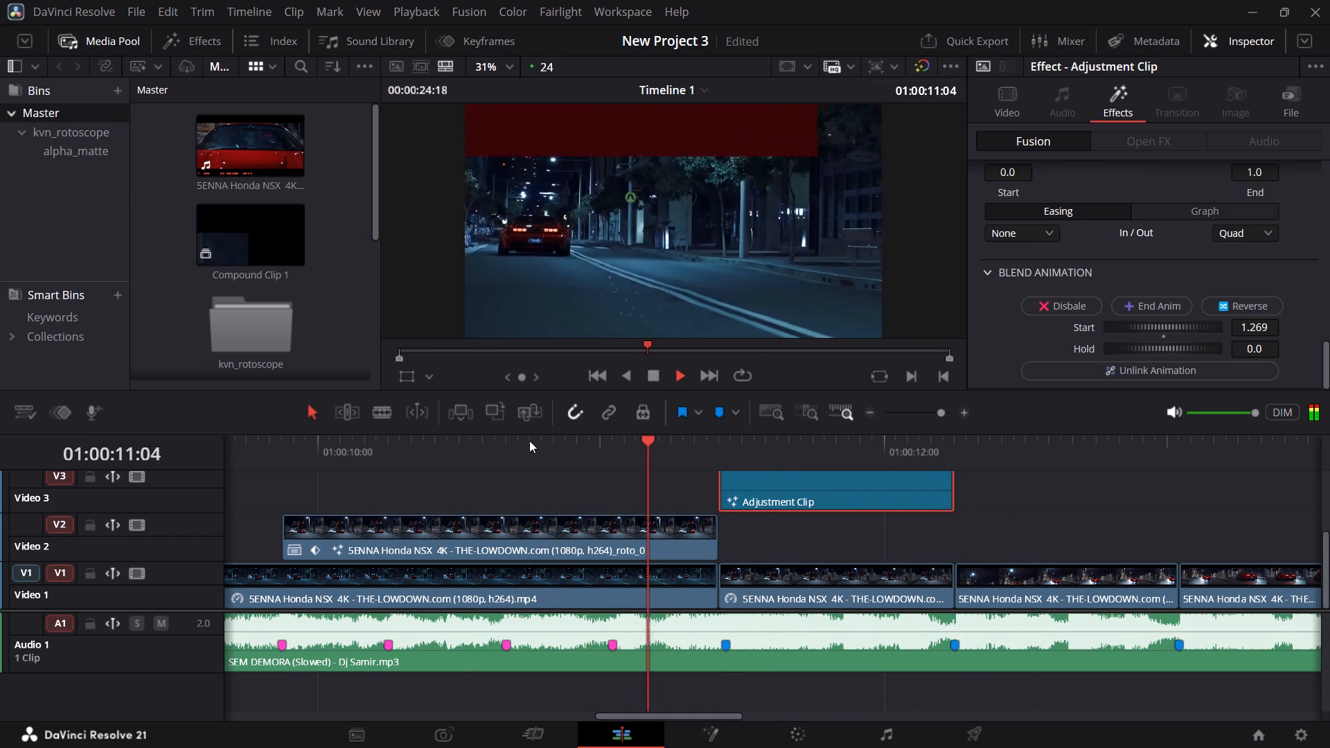
pyautogui.press('space')
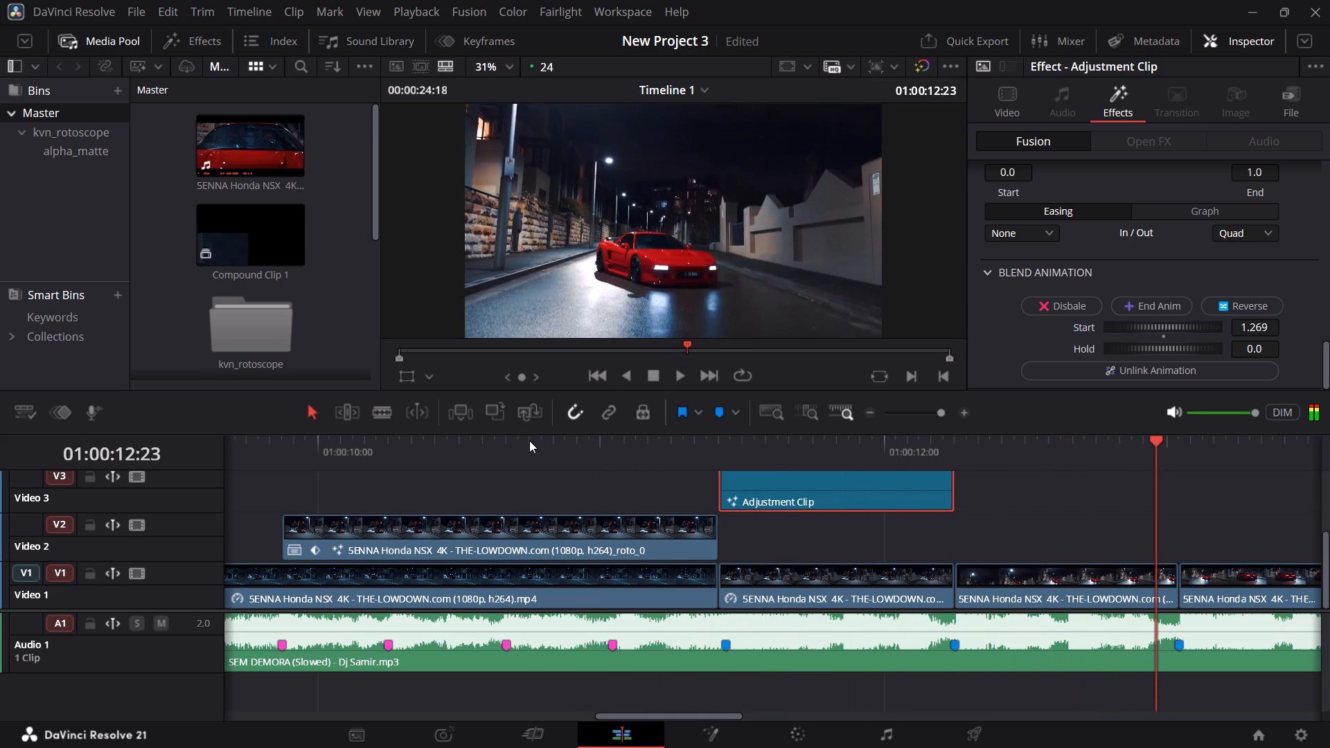
pyautogui.click(529, 440)
pyautogui.press('space')
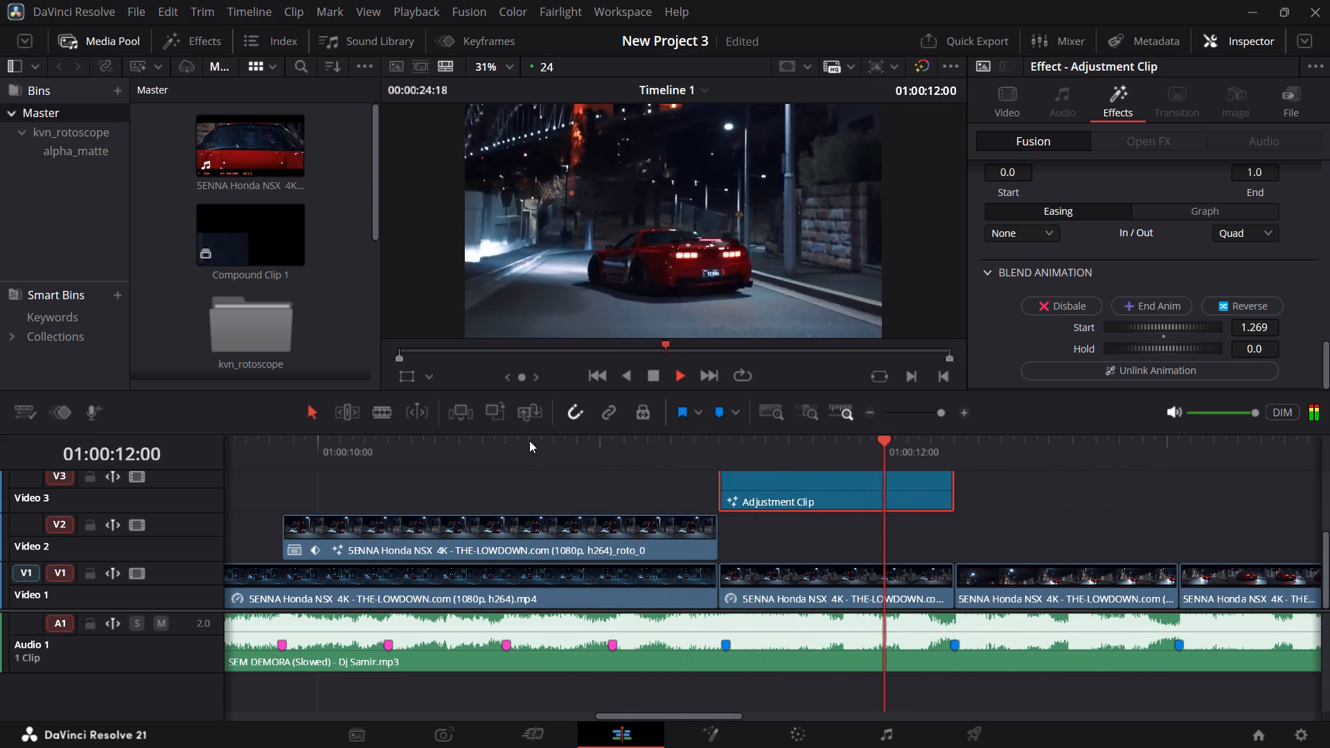
pyautogui.press('space')
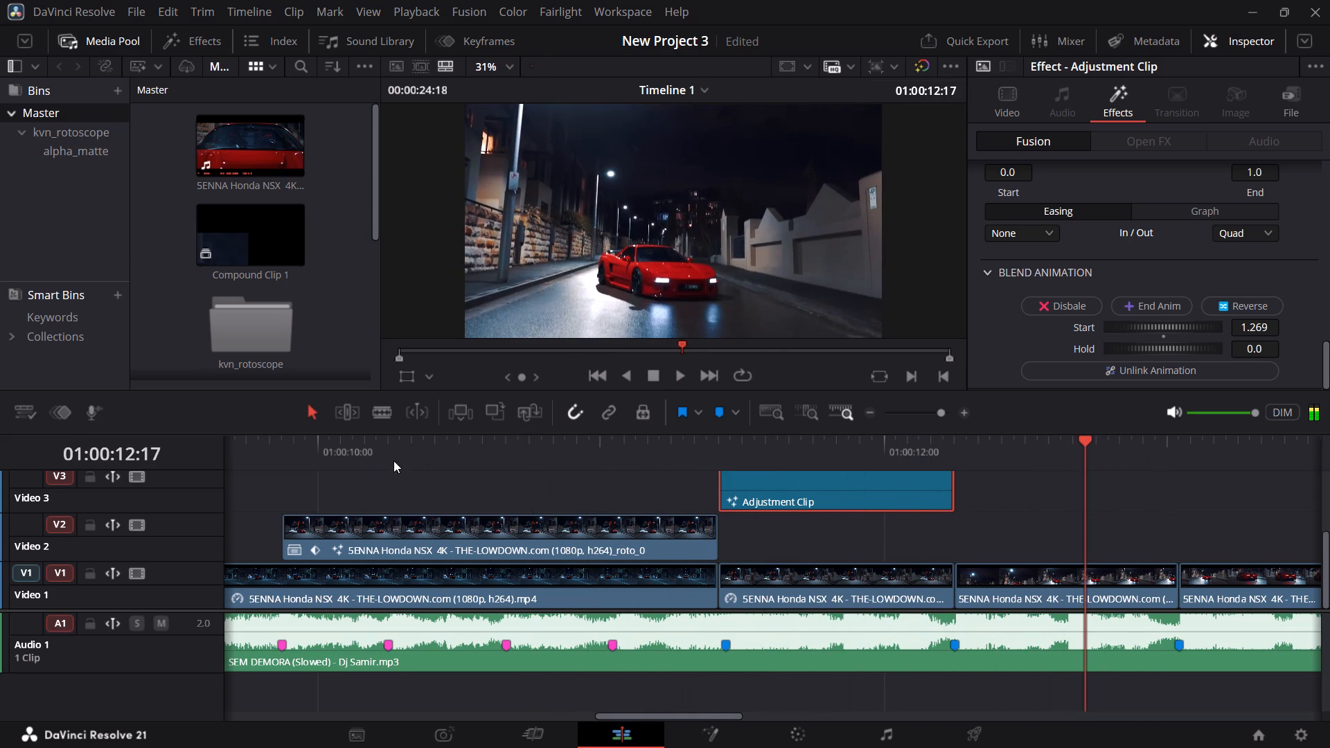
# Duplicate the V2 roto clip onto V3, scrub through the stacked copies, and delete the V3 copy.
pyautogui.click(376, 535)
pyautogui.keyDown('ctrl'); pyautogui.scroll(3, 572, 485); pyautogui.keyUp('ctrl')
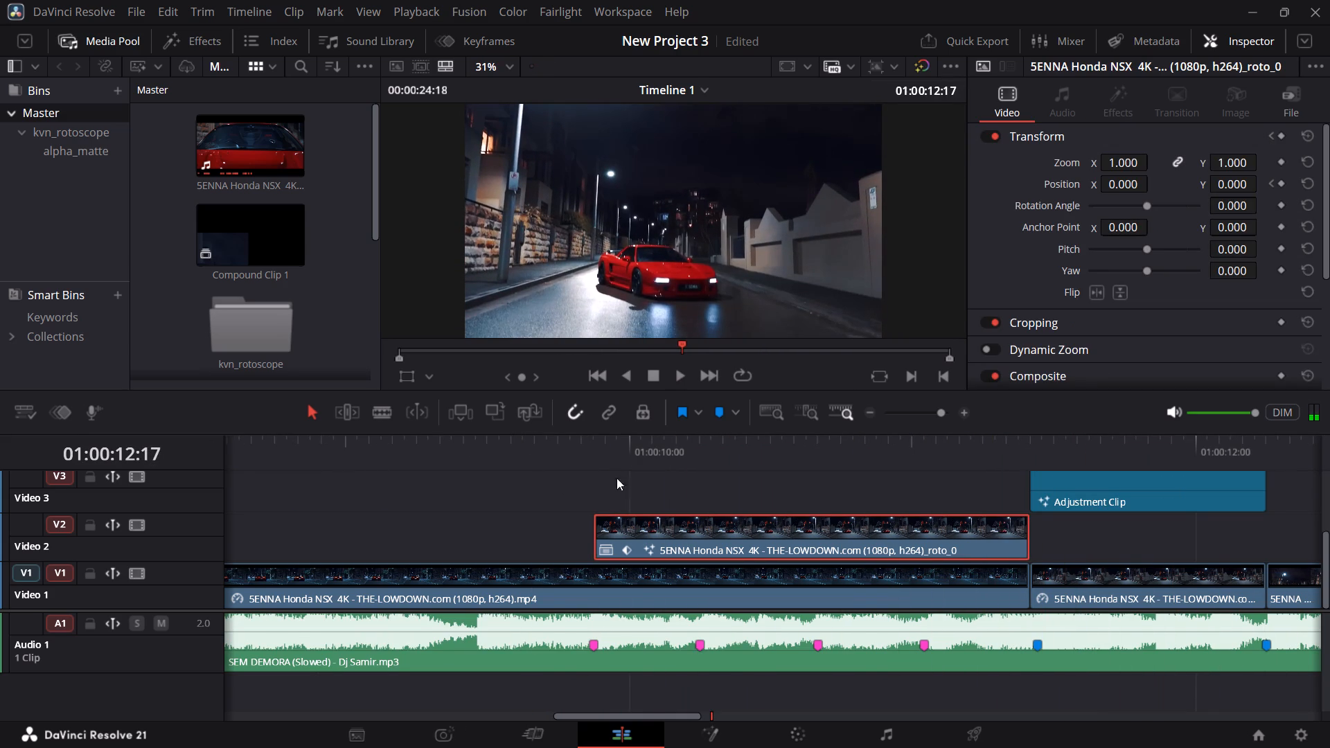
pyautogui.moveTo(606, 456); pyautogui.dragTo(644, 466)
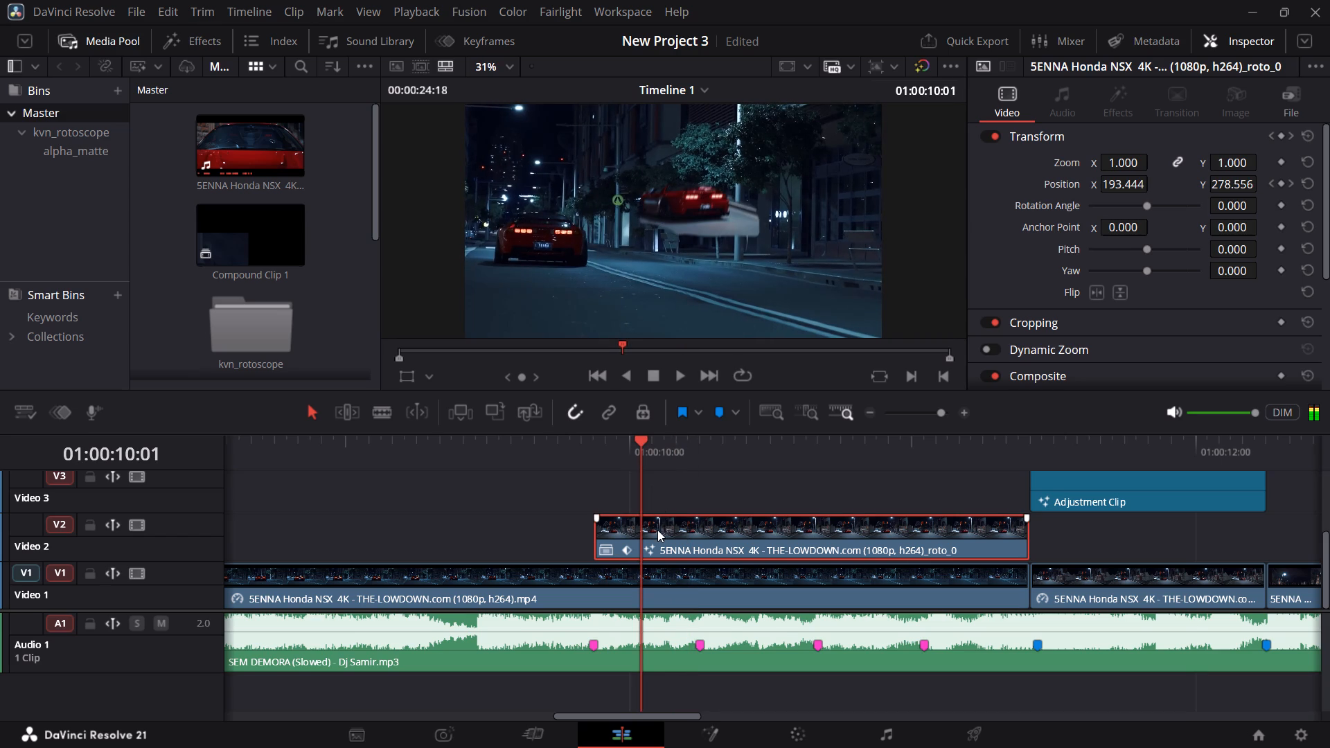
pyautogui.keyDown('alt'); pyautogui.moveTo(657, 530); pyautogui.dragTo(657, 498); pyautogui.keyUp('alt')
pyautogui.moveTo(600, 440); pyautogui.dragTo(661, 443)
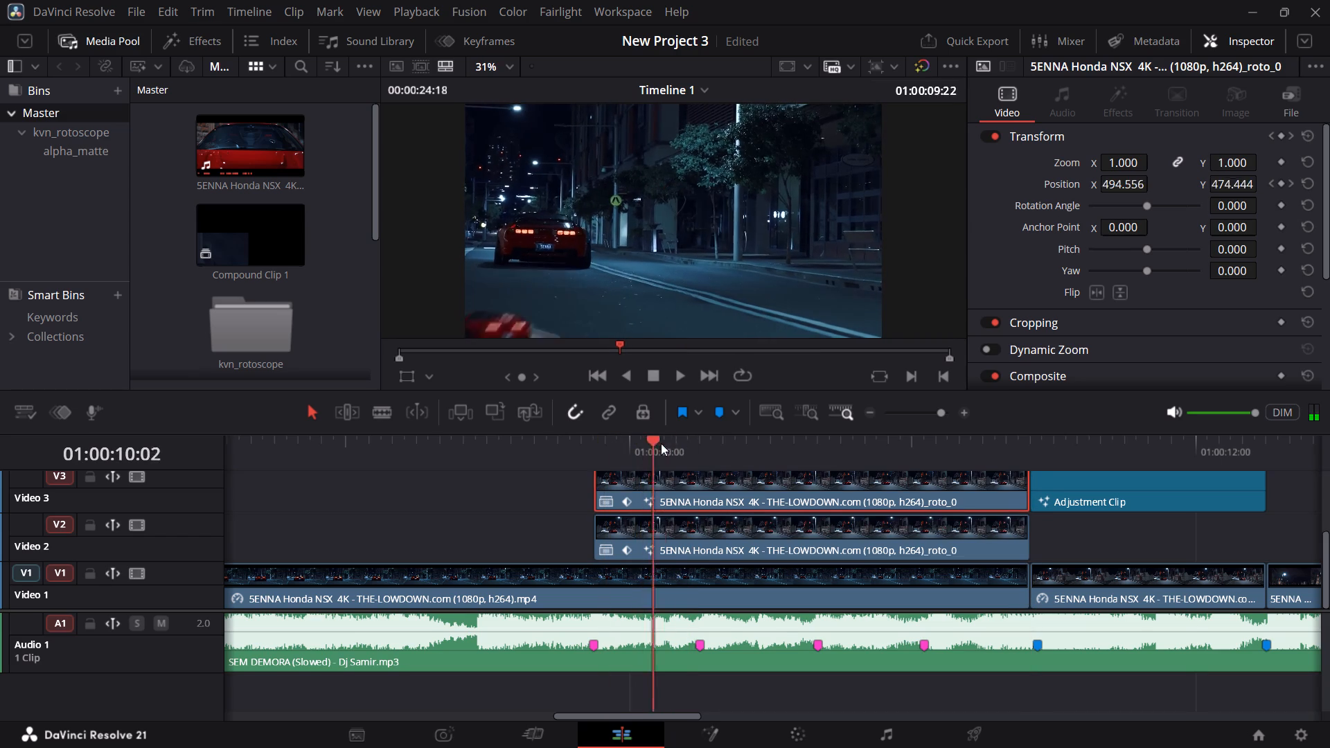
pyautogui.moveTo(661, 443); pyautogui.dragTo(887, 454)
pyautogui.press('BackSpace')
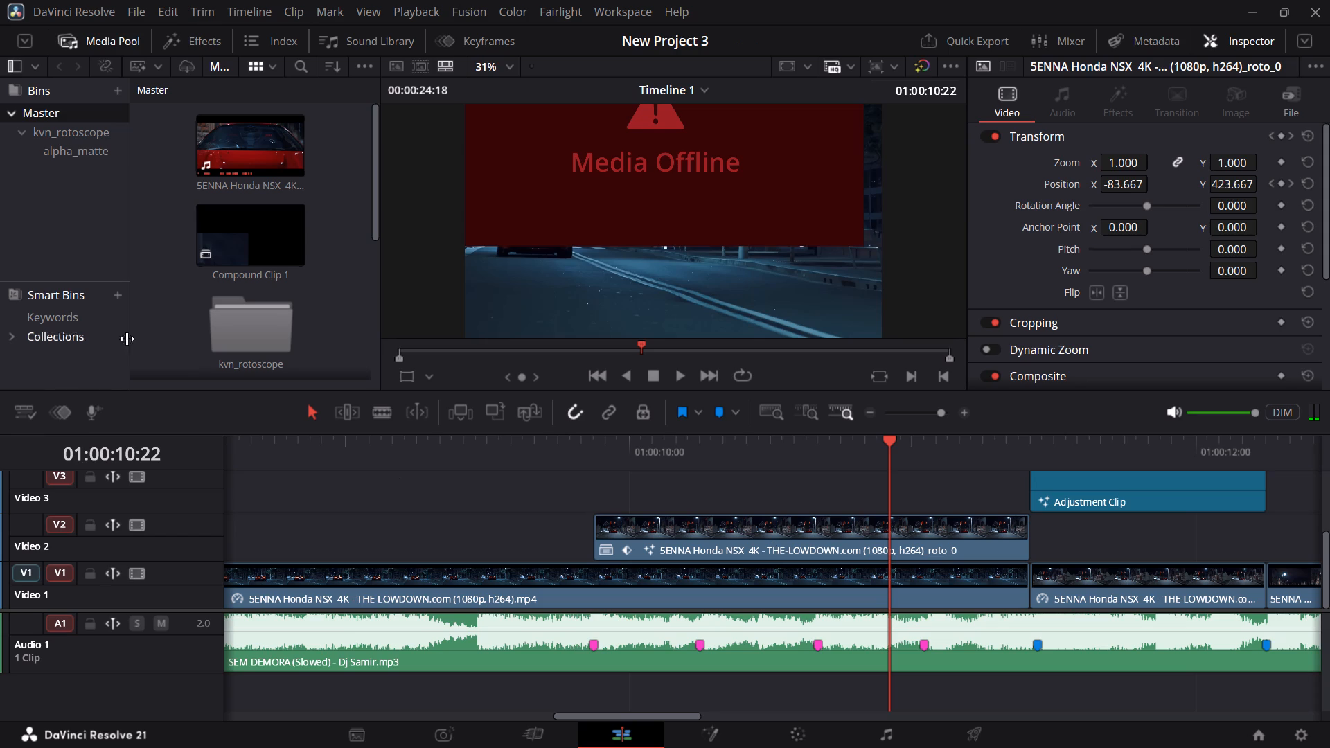
# Look through the kvn_rotoscope bin's clips and the alpha matte file in its alpha_matte sub-bin.
pyautogui.doubleClick(267, 343)
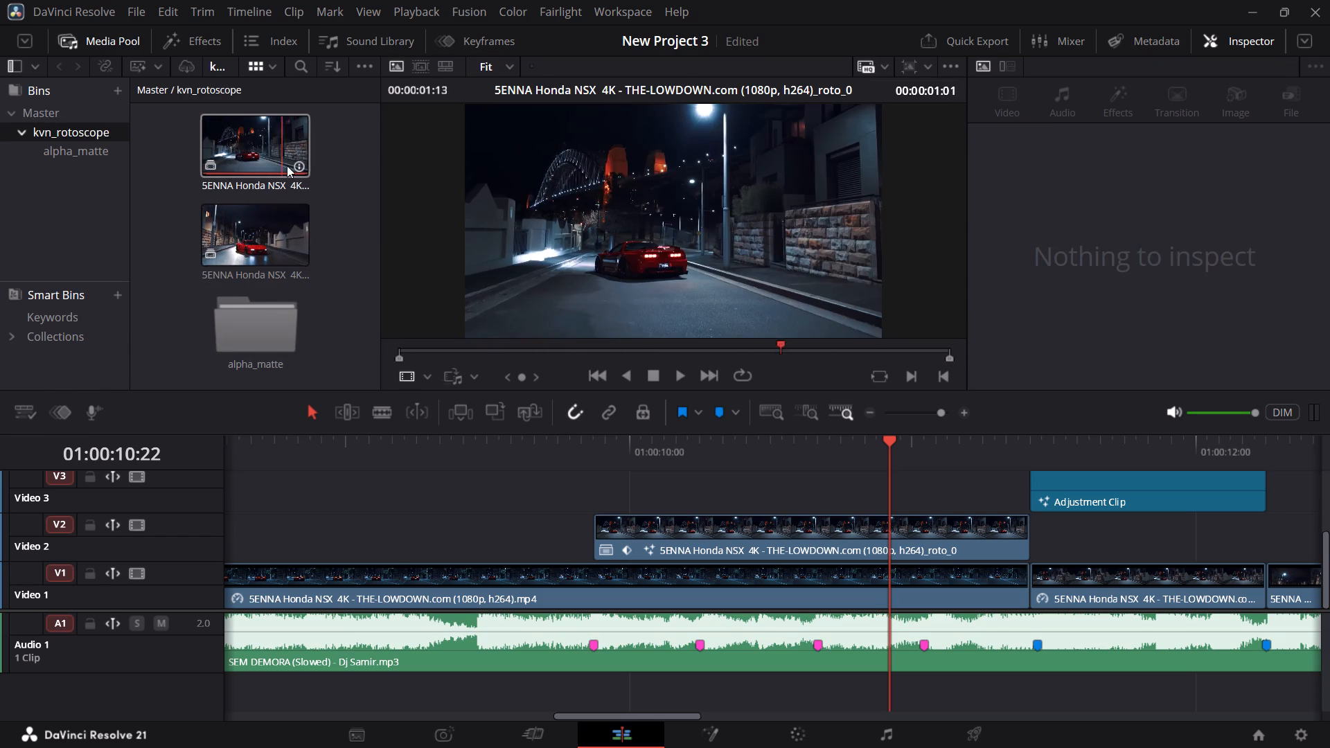
pyautogui.scroll(4, 276, 163)
pyautogui.scroll(-4, 276, 163)
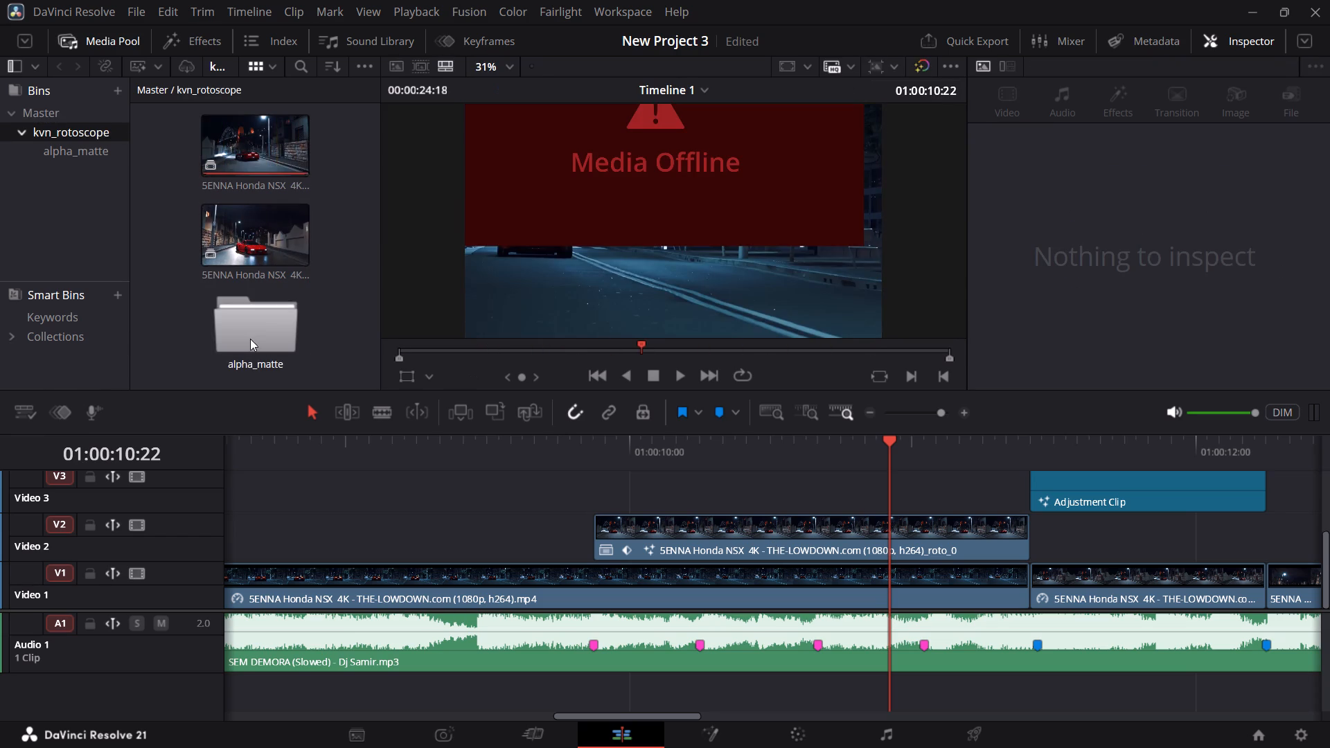
pyautogui.doubleClick(250, 339)
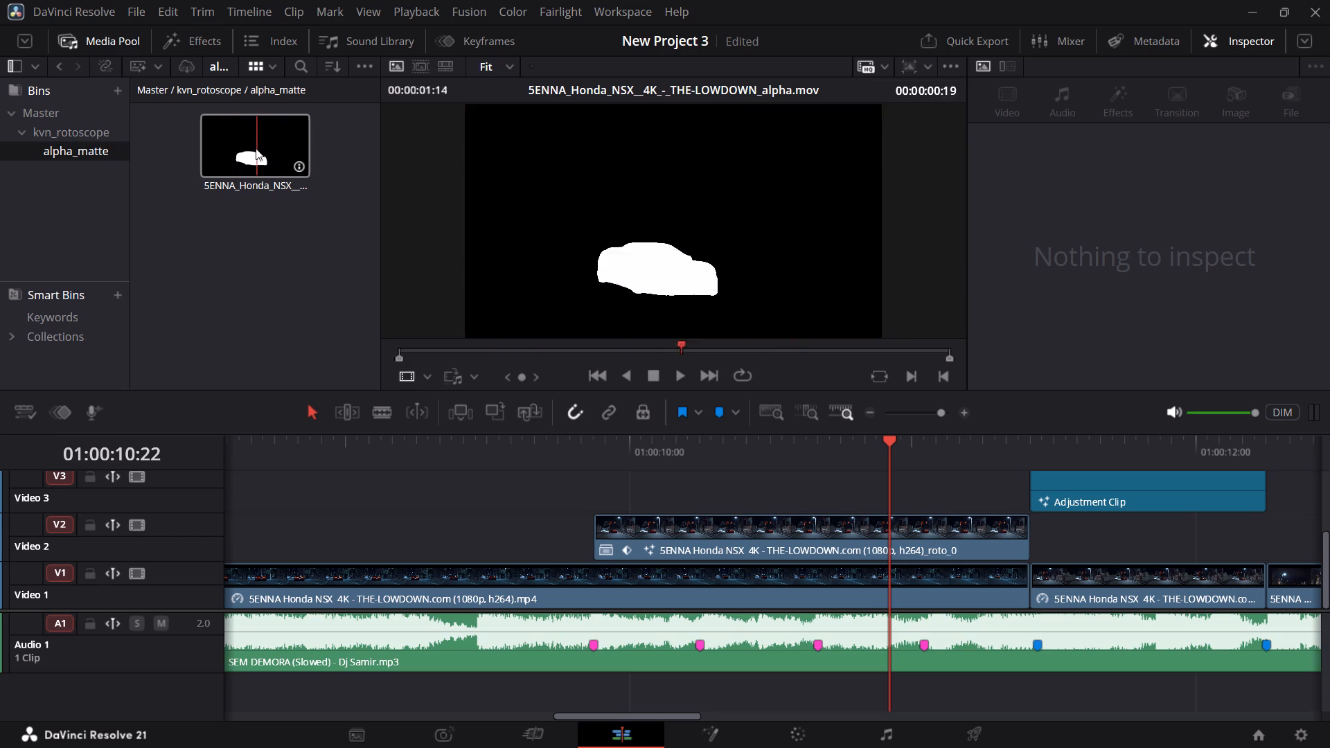
# Open the V2 roto clip's composition in Fusion and close the Spline editor to expose the node graph.
pyautogui.click(698, 528)
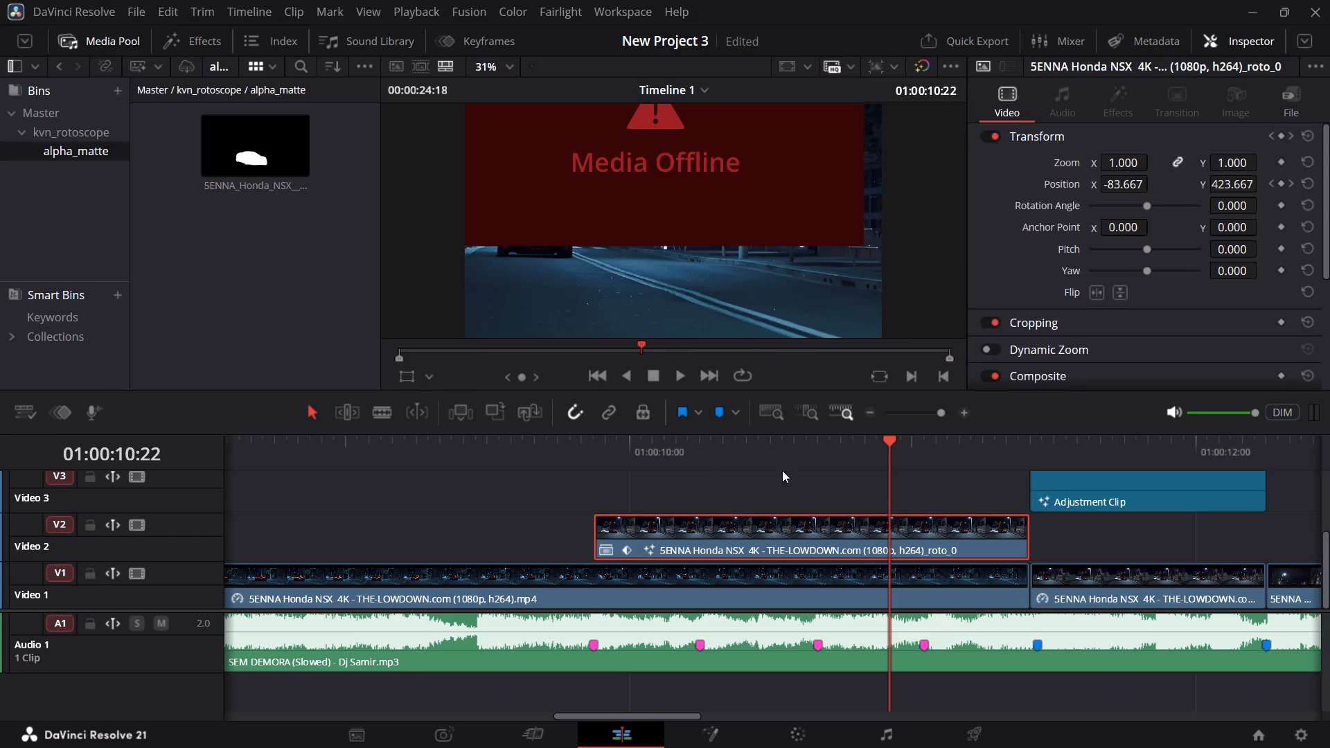
pyautogui.click(716, 733)
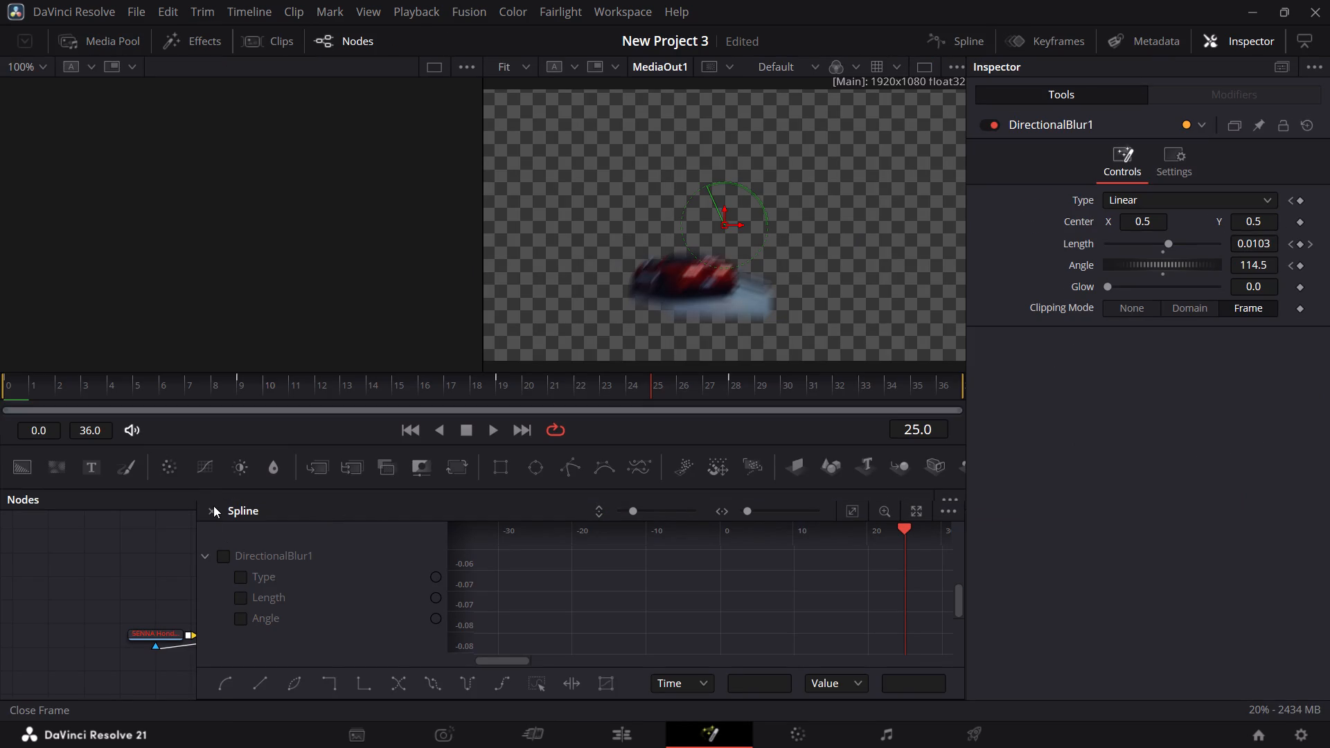
pyautogui.click(213, 508)
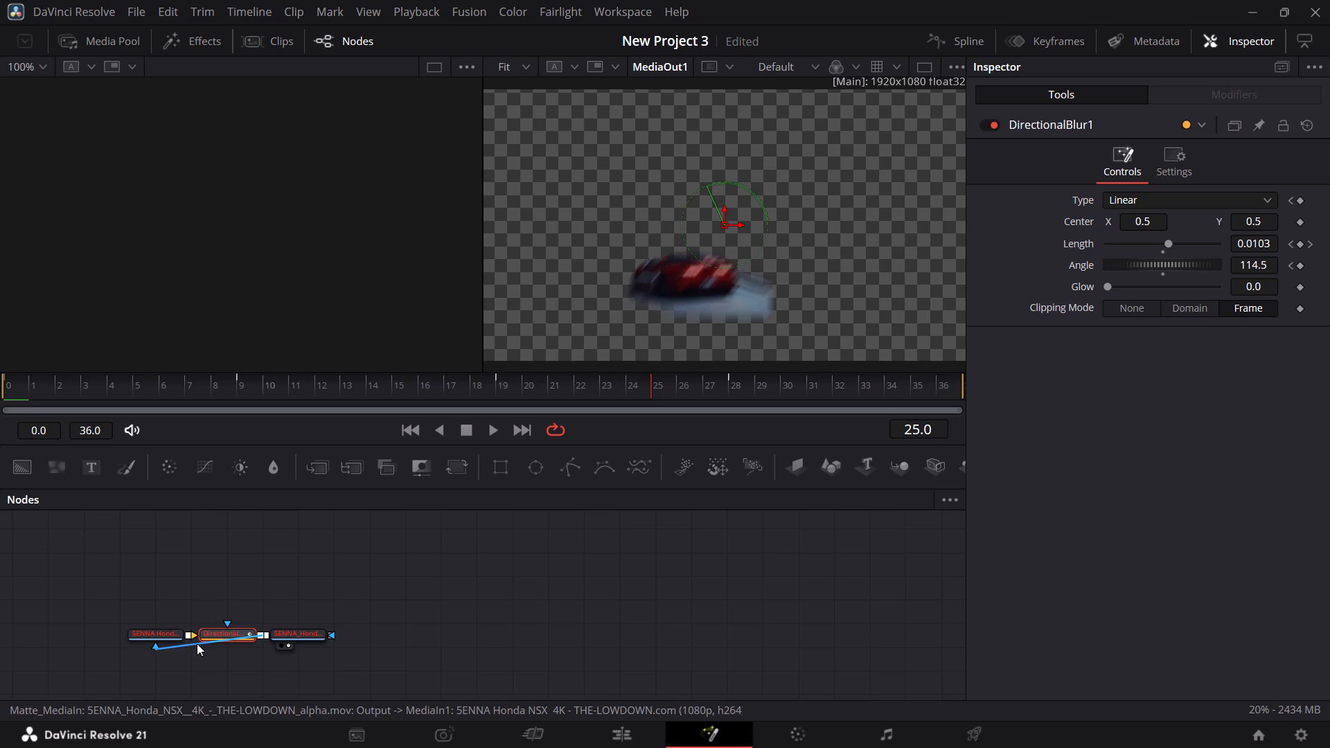
# Spread the composition's nodes apart, placing DirectionalBlur1 and MediaOut1 above the MediaIn1 and alpha matte nodes.
pyautogui.keyDown('alt'); pyautogui.scroll(3, 197, 643); pyautogui.keyUp('alt')
pyautogui.moveTo(106, 601); pyautogui.dragTo(493, 704)
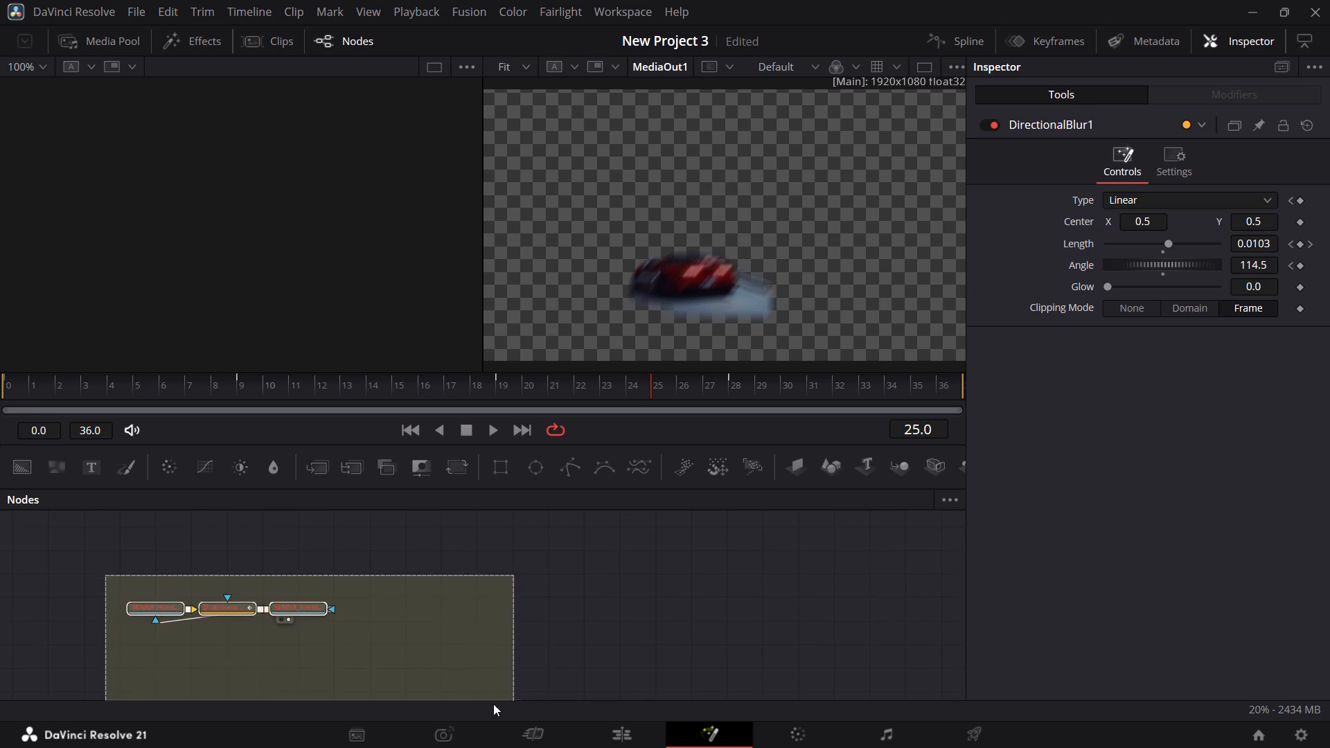
pyautogui.moveTo(493, 704); pyautogui.dragTo(488, 702)
pyautogui.moveTo(310, 600); pyautogui.dragTo(536, 590)
pyautogui.click(616, 613)
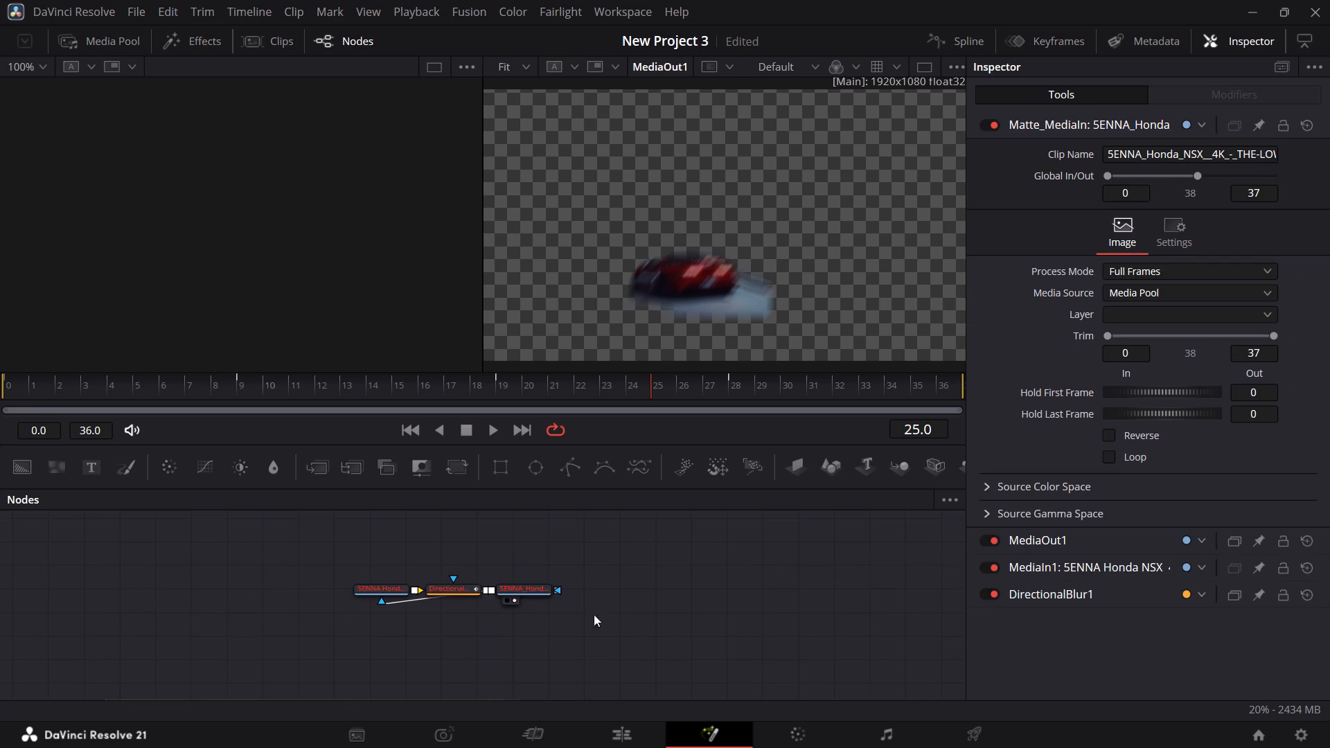
pyautogui.moveTo(461, 588); pyautogui.dragTo(468, 540)
pyautogui.moveTo(513, 589); pyautogui.dragTo(535, 535)
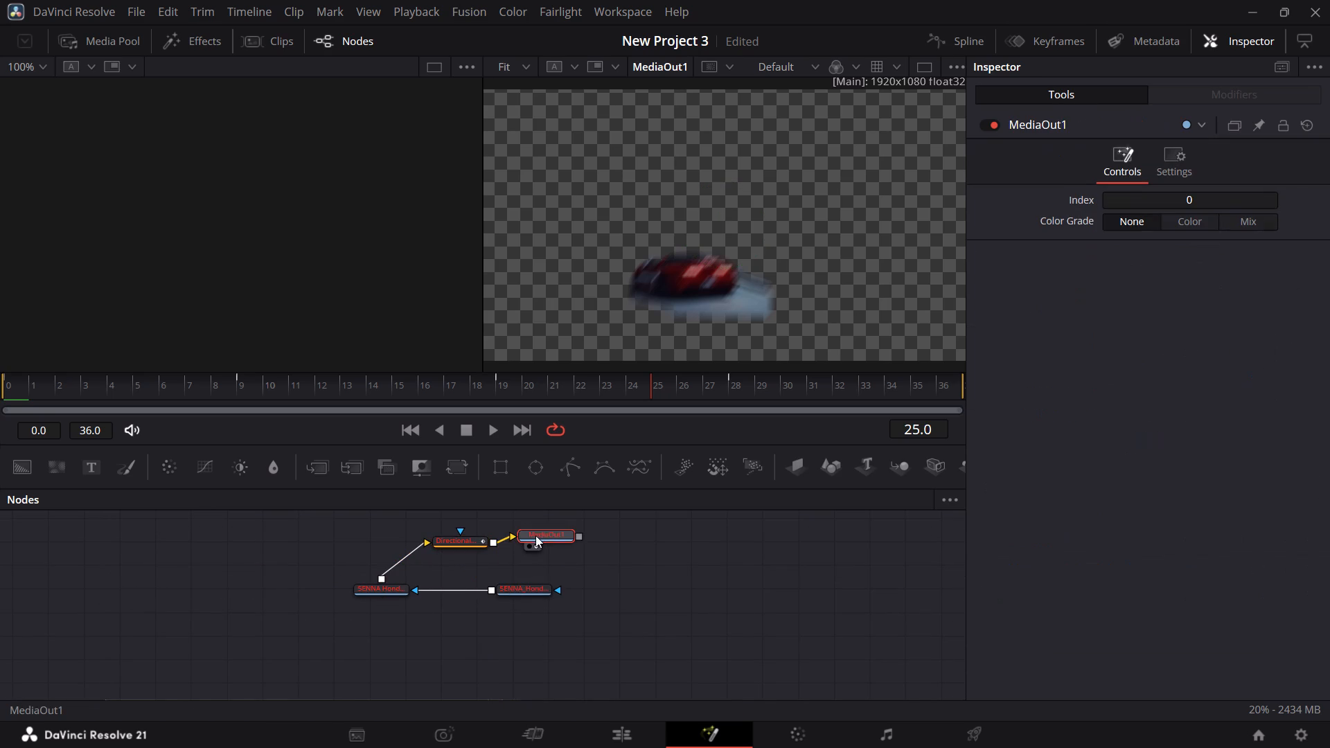
pyautogui.moveTo(513, 591); pyautogui.dragTo(543, 634)
pyautogui.moveTo(388, 587); pyautogui.dragTo(385, 625)
# Inspect the settings of DirectionalBlur1, MediaOut1, MediaIn1 and the alpha matte node, and scrub the composition to frame 36.
pyautogui.click(463, 541)
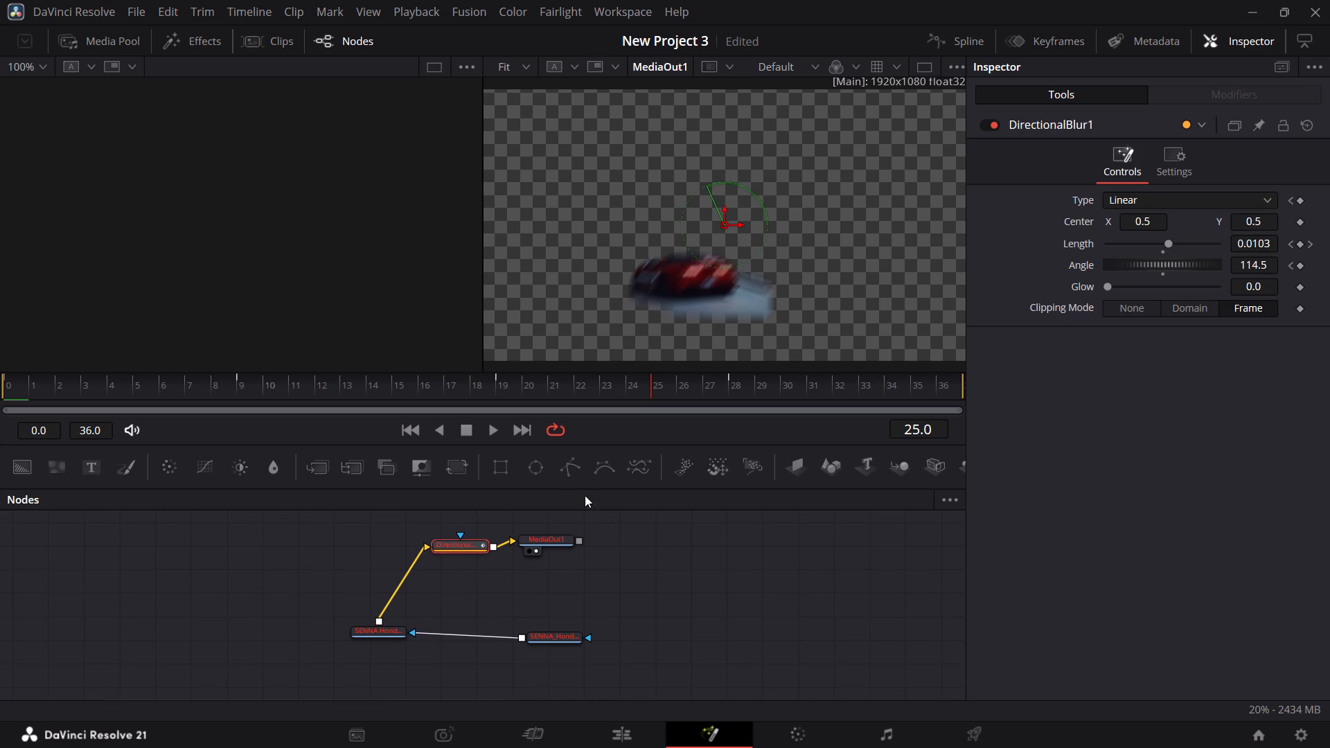
pyautogui.click(544, 538)
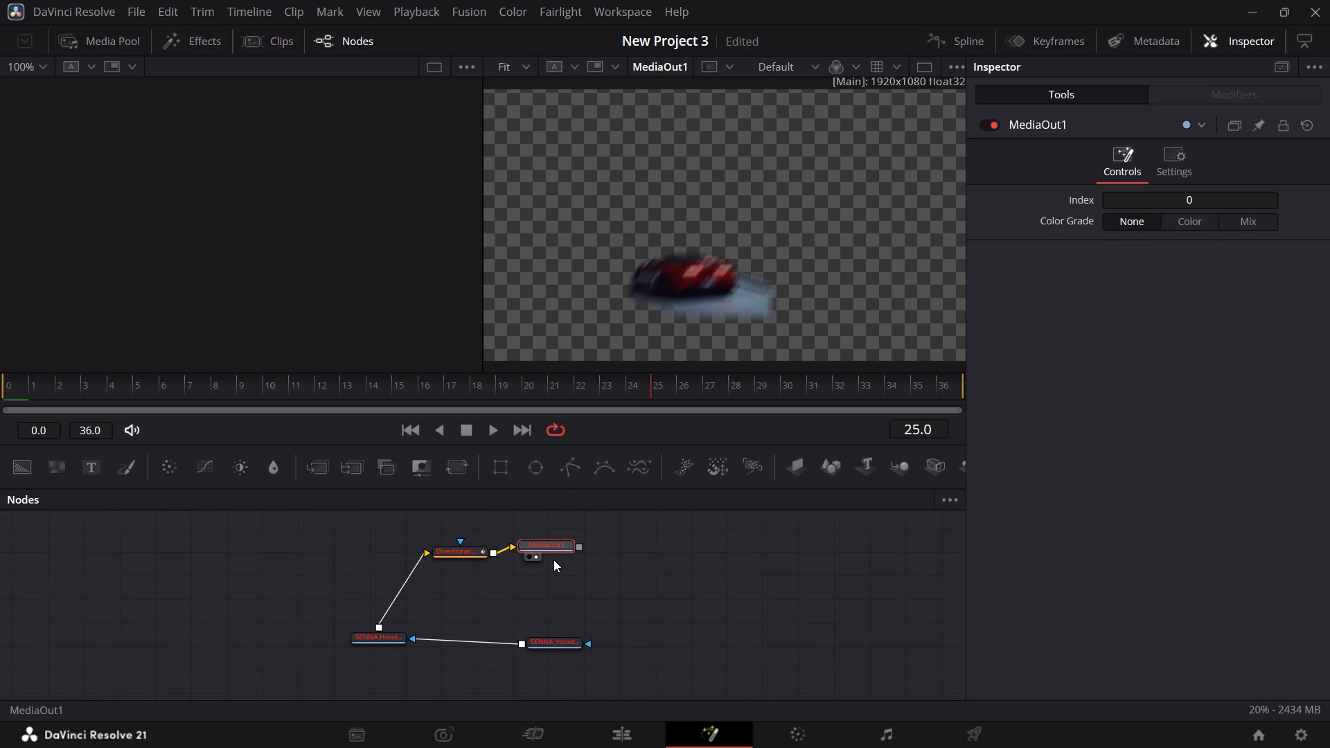
pyautogui.click(447, 552)
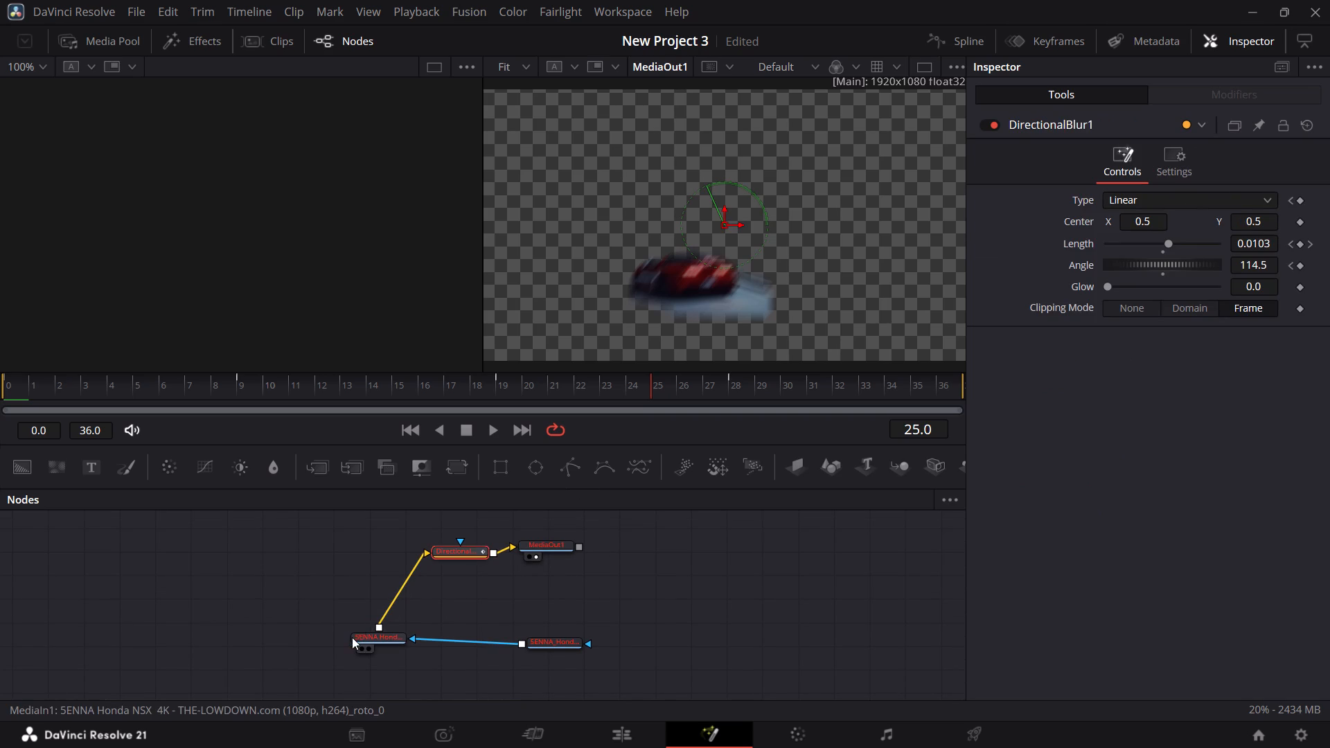
pyautogui.click(365, 636)
pyautogui.click(554, 642)
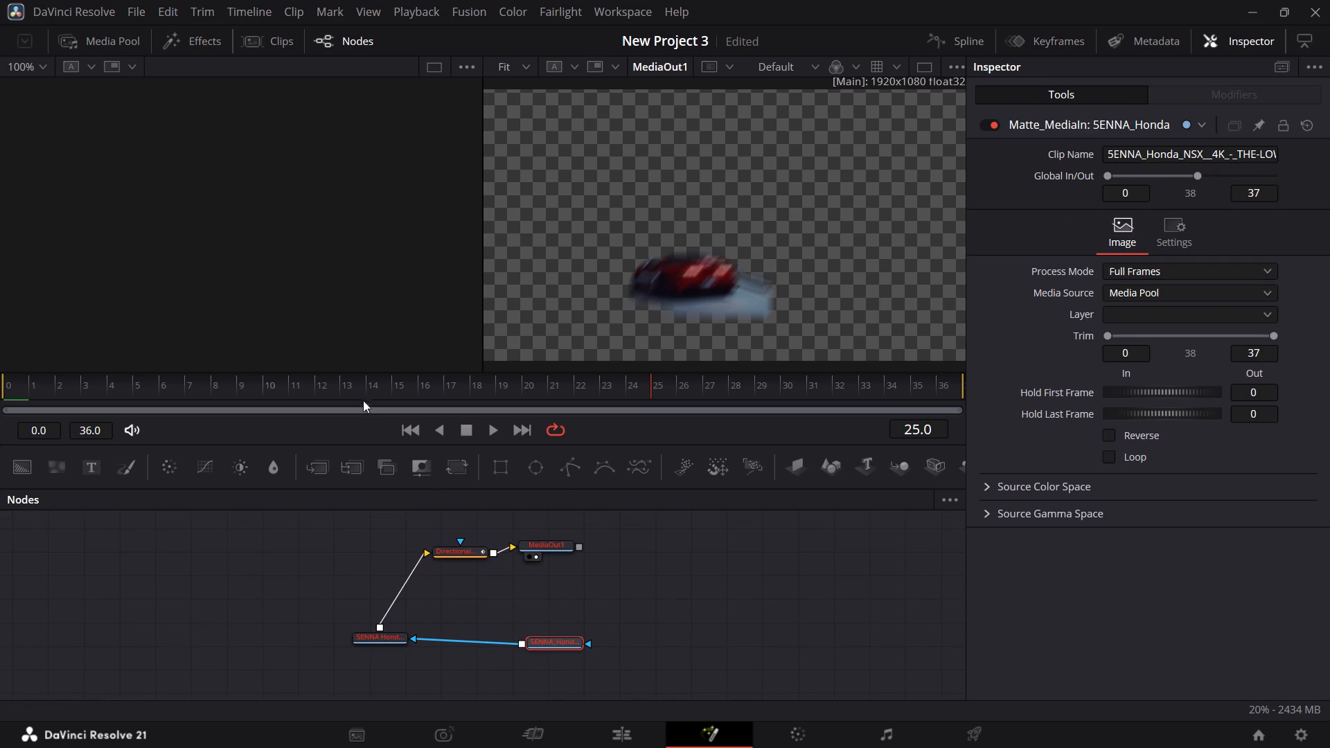
pyautogui.moveTo(370, 387); pyautogui.dragTo(797, 411)
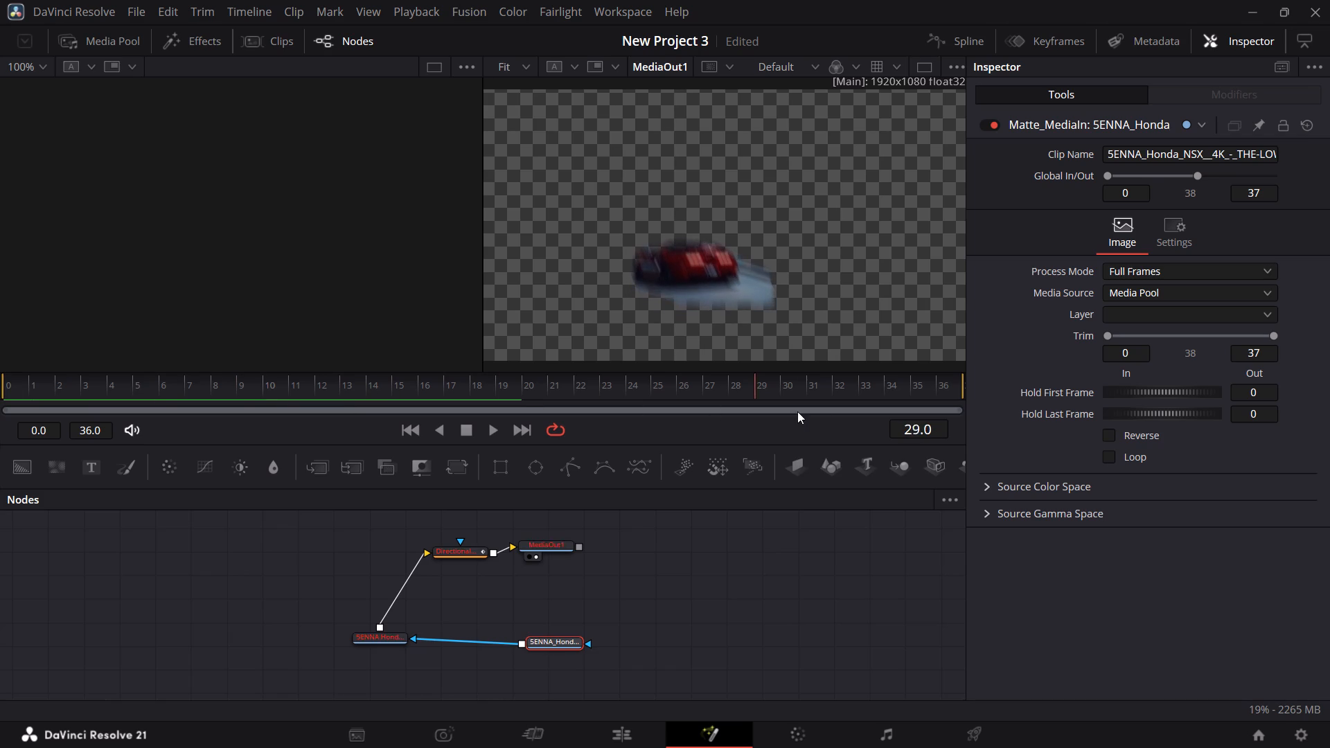
pyautogui.moveTo(797, 411); pyautogui.dragTo(1024, 436)
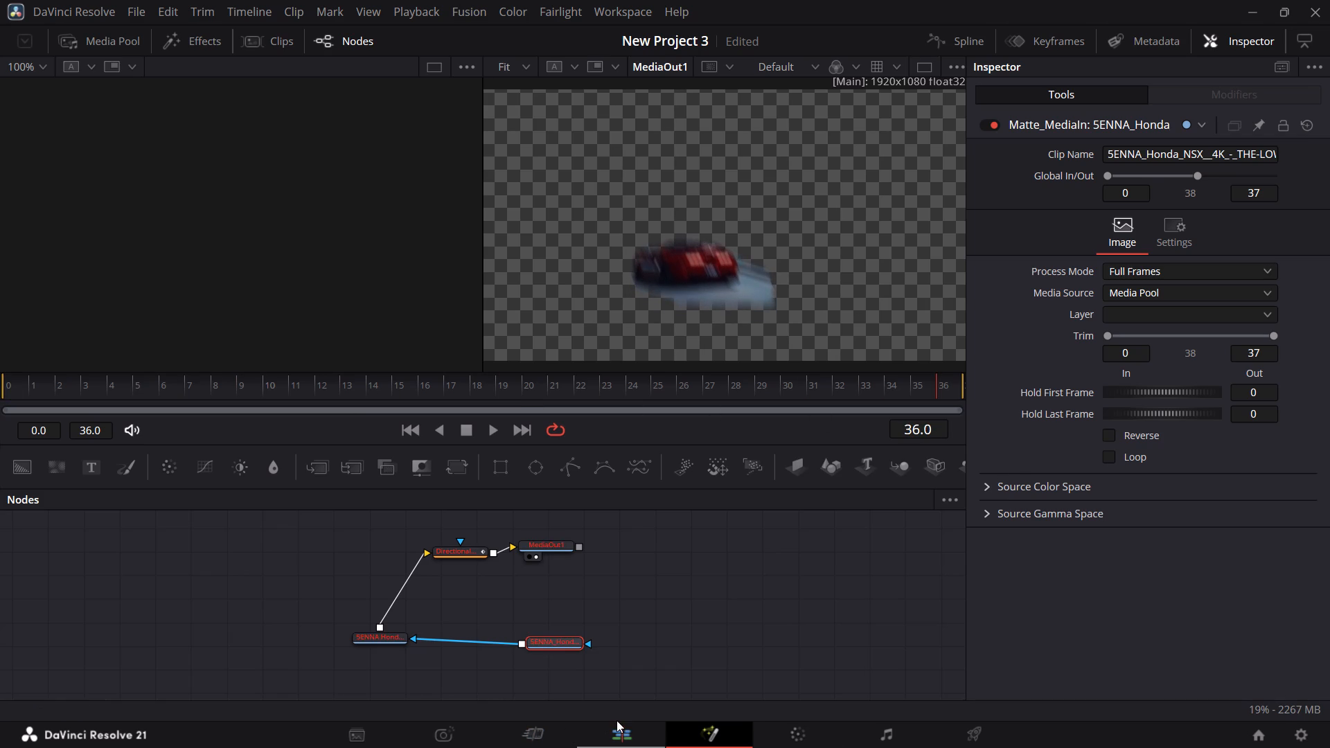
# Return to the Edit page and scrub the V2 roto clip back to about 01:00:10:04.
pyautogui.click(617, 720)
pyautogui.click(619, 726)
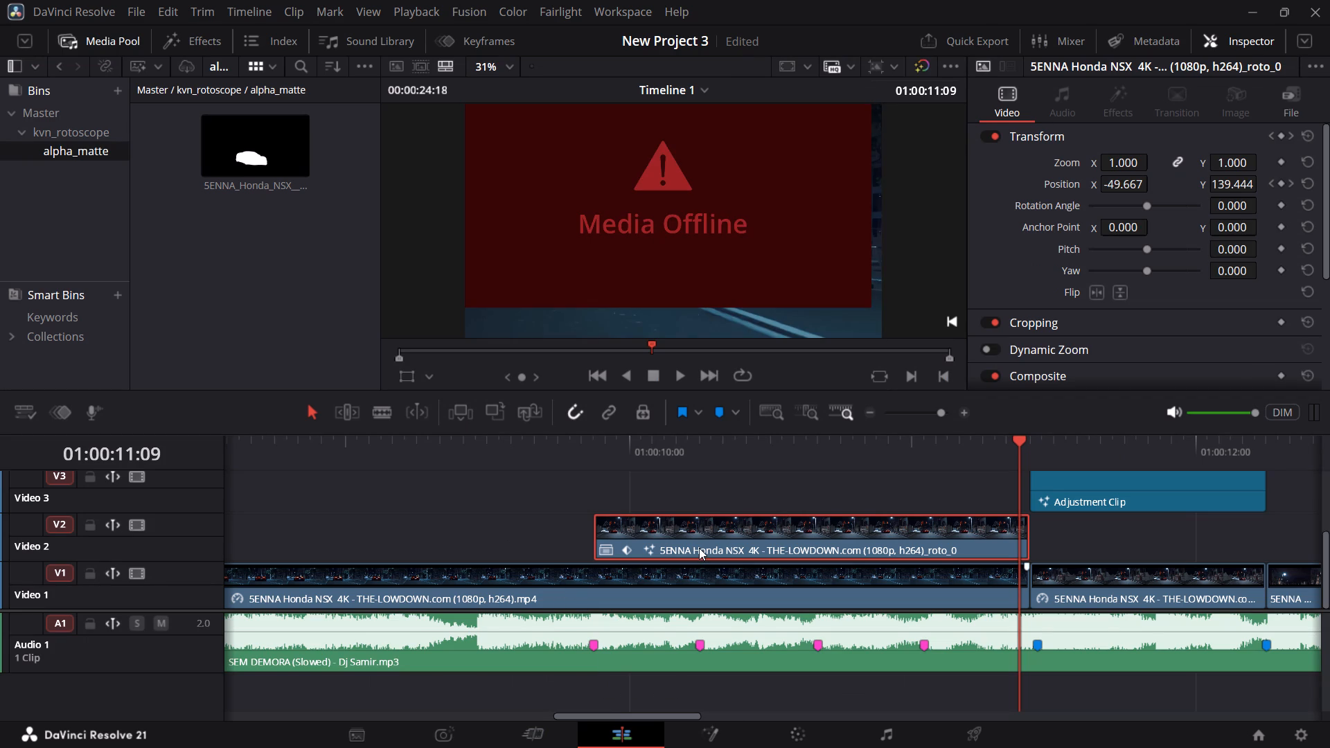
pyautogui.moveTo(750, 461); pyautogui.dragTo(671, 456)
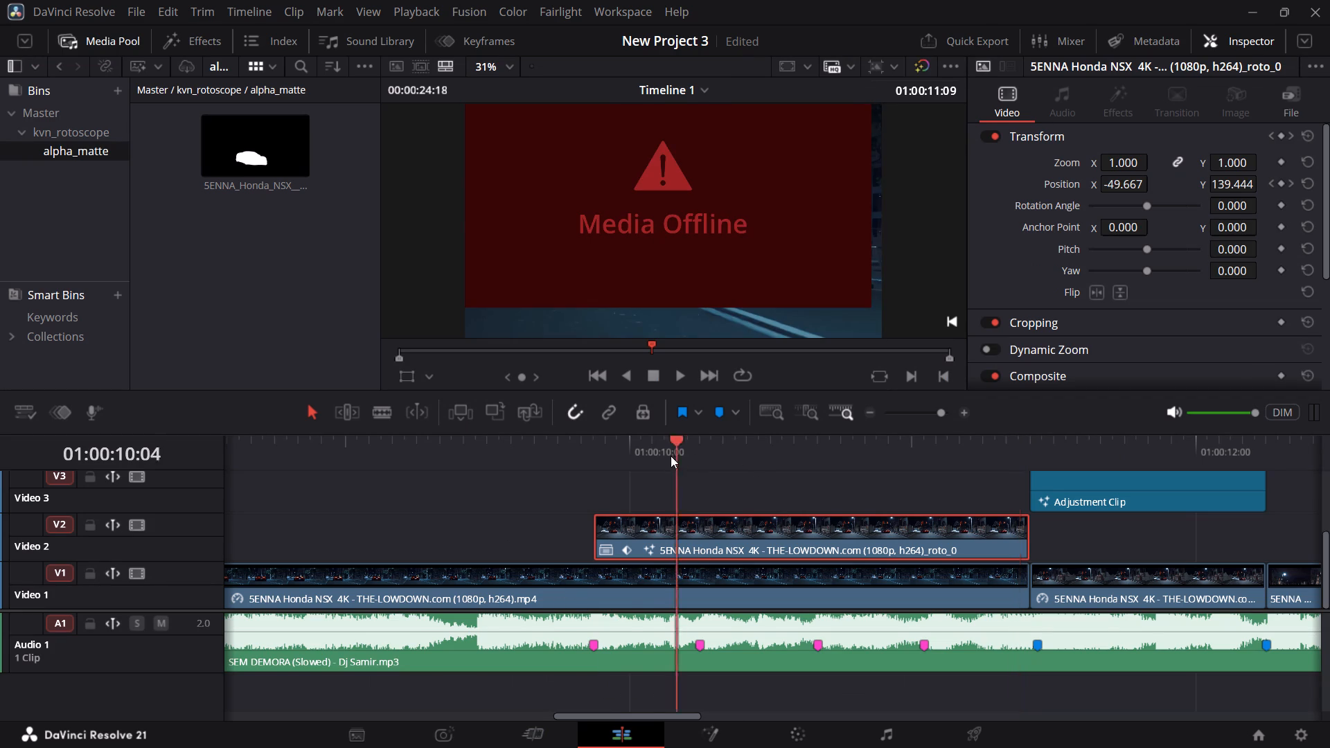
# Scrub to the V3 adjustment clip around 01:00:11:22 and disable it.
pyautogui.moveTo(671, 456); pyautogui.dragTo(1038, 481)
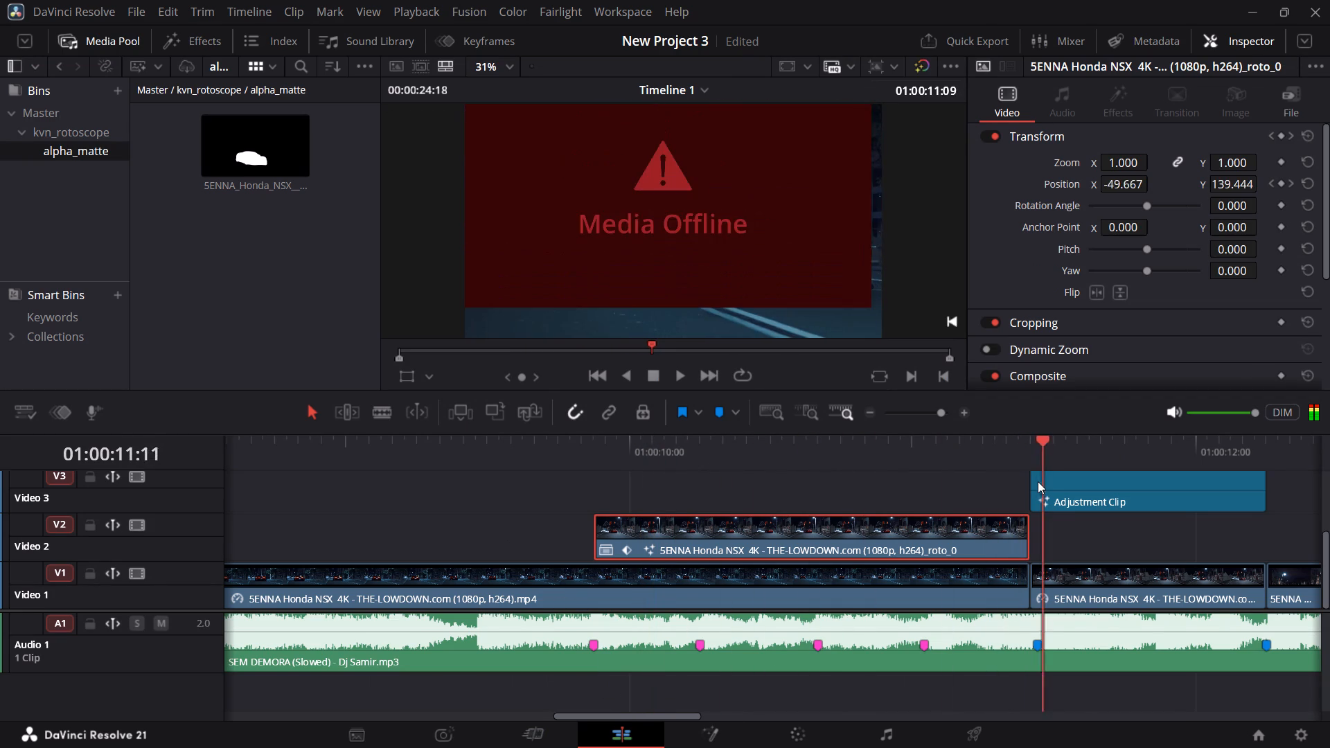
pyautogui.moveTo(1038, 481); pyautogui.dragTo(1189, 486)
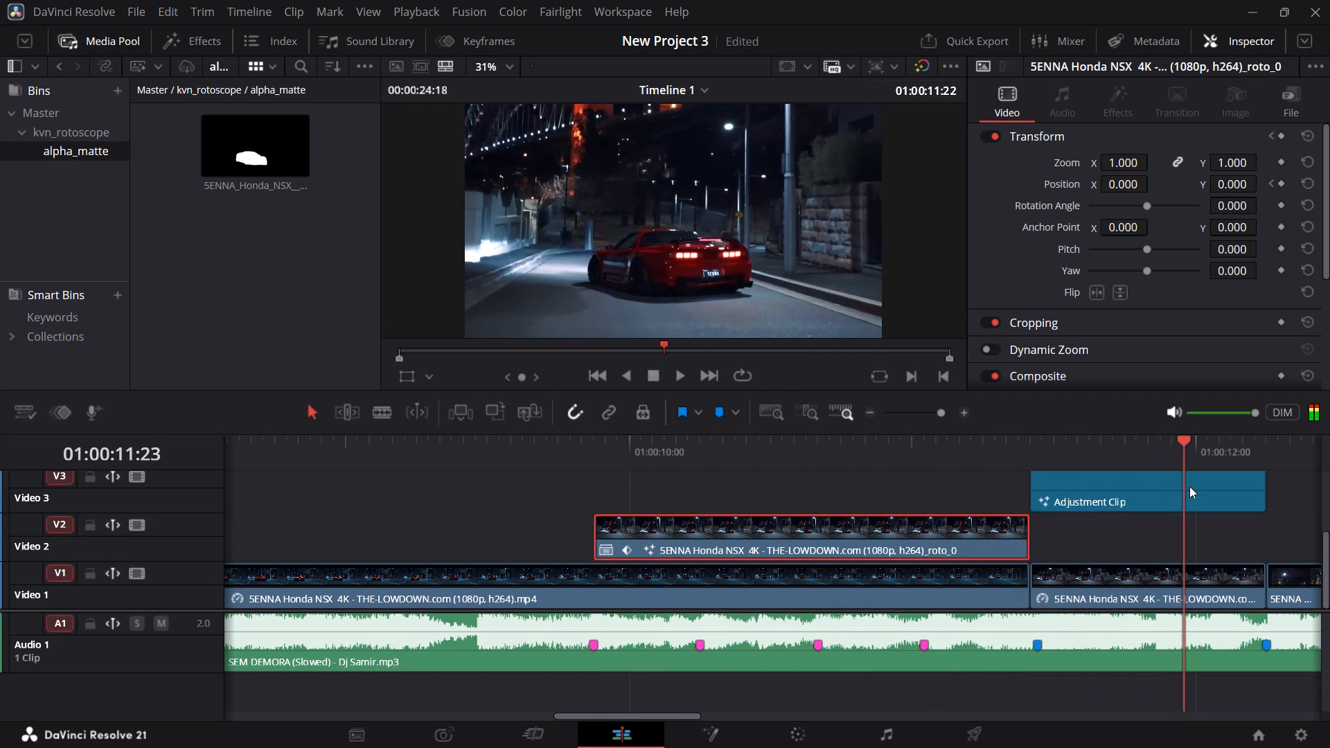
pyautogui.moveTo(1189, 486); pyautogui.dragTo(1174, 488)
pyautogui.click(1150, 483)
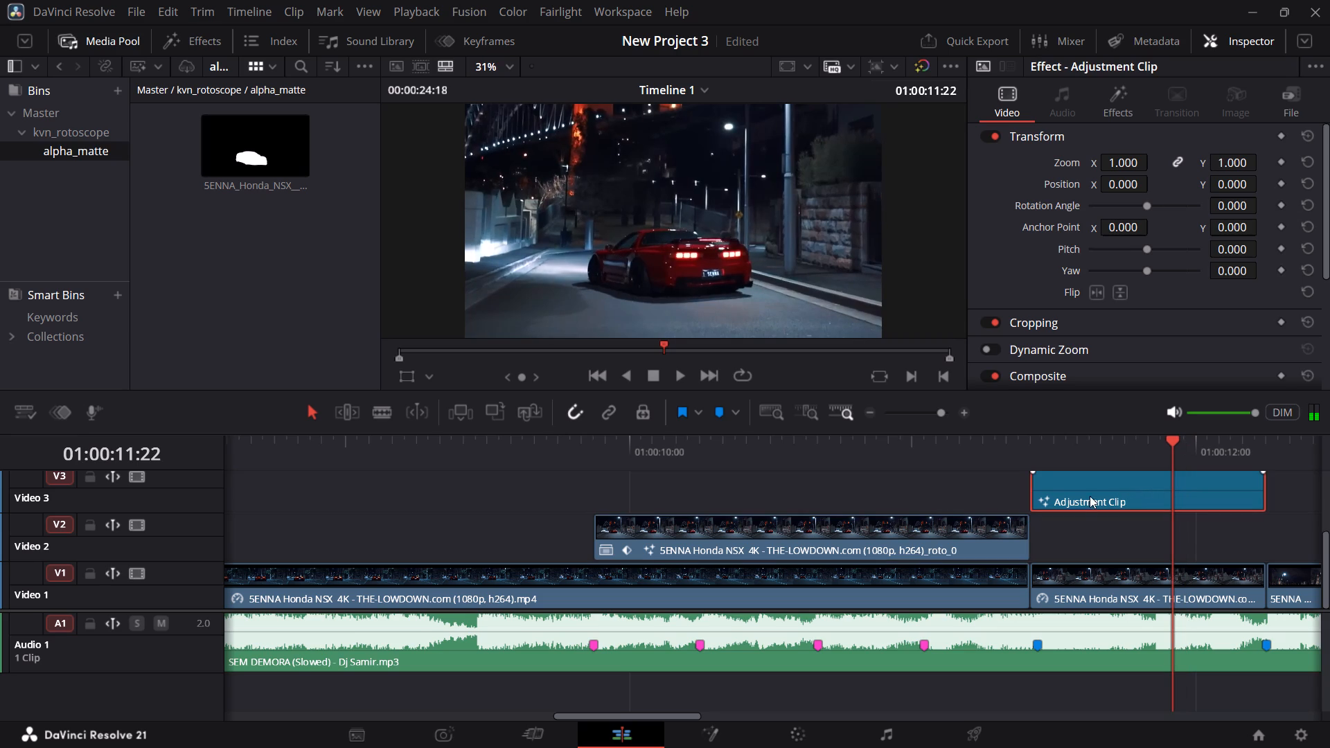
pyautogui.press('d')
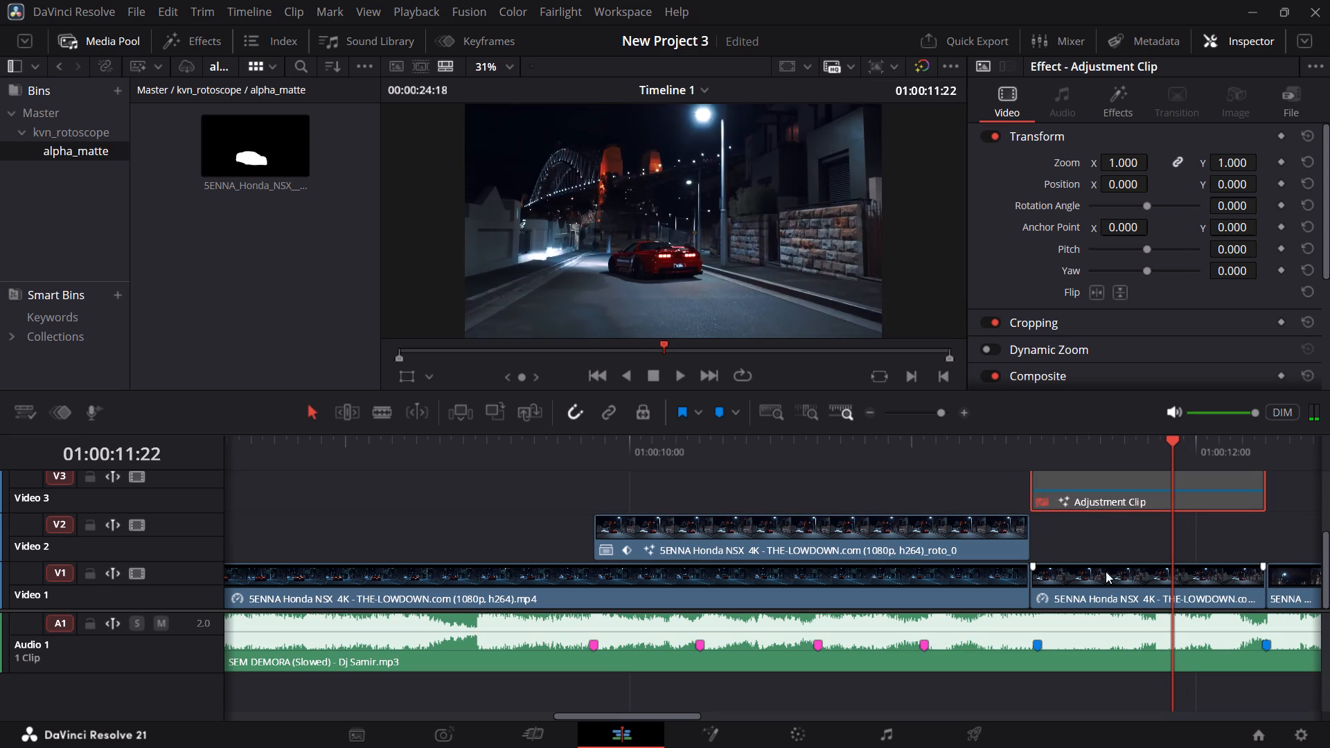
# Duplicate the V1 clip that starts at 01:00:11:10 onto V2, directly above the original.
pyautogui.moveTo(1093, 452); pyautogui.dragTo(1034, 457)
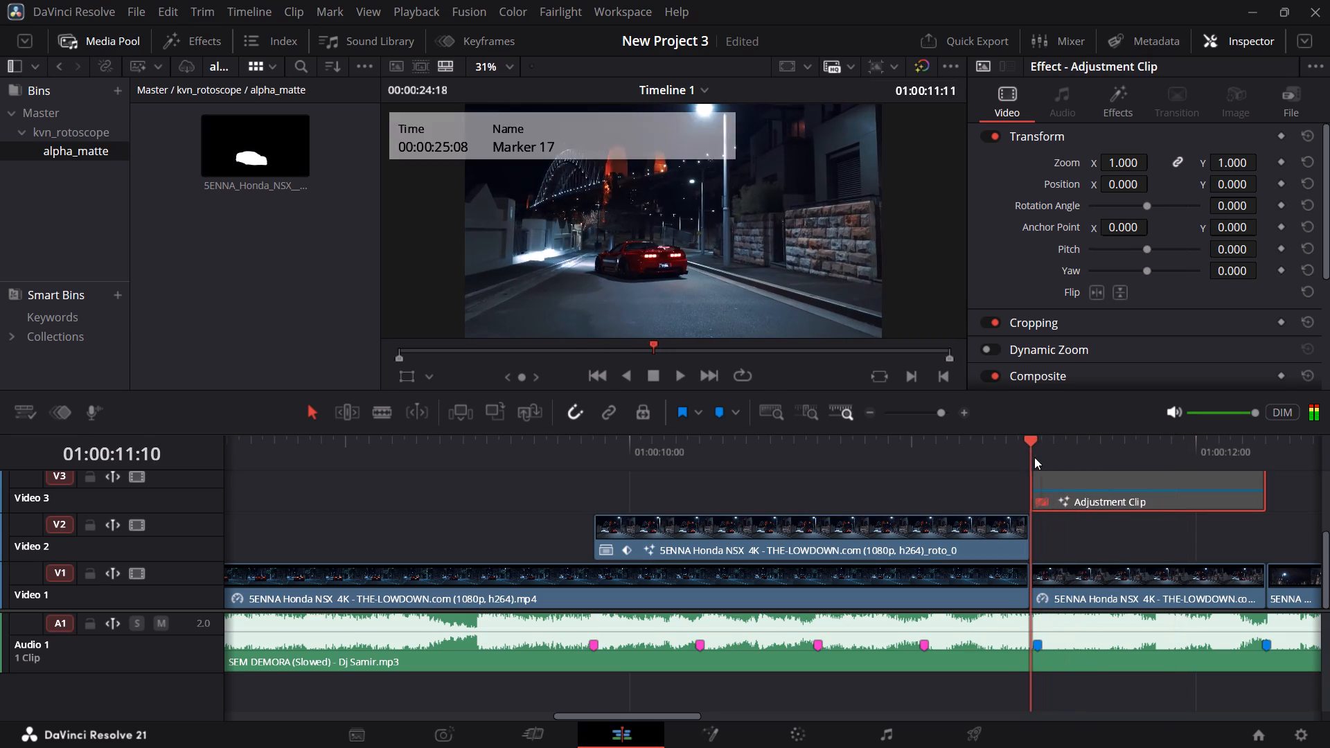
pyautogui.moveTo(1034, 457); pyautogui.dragTo(1029, 458)
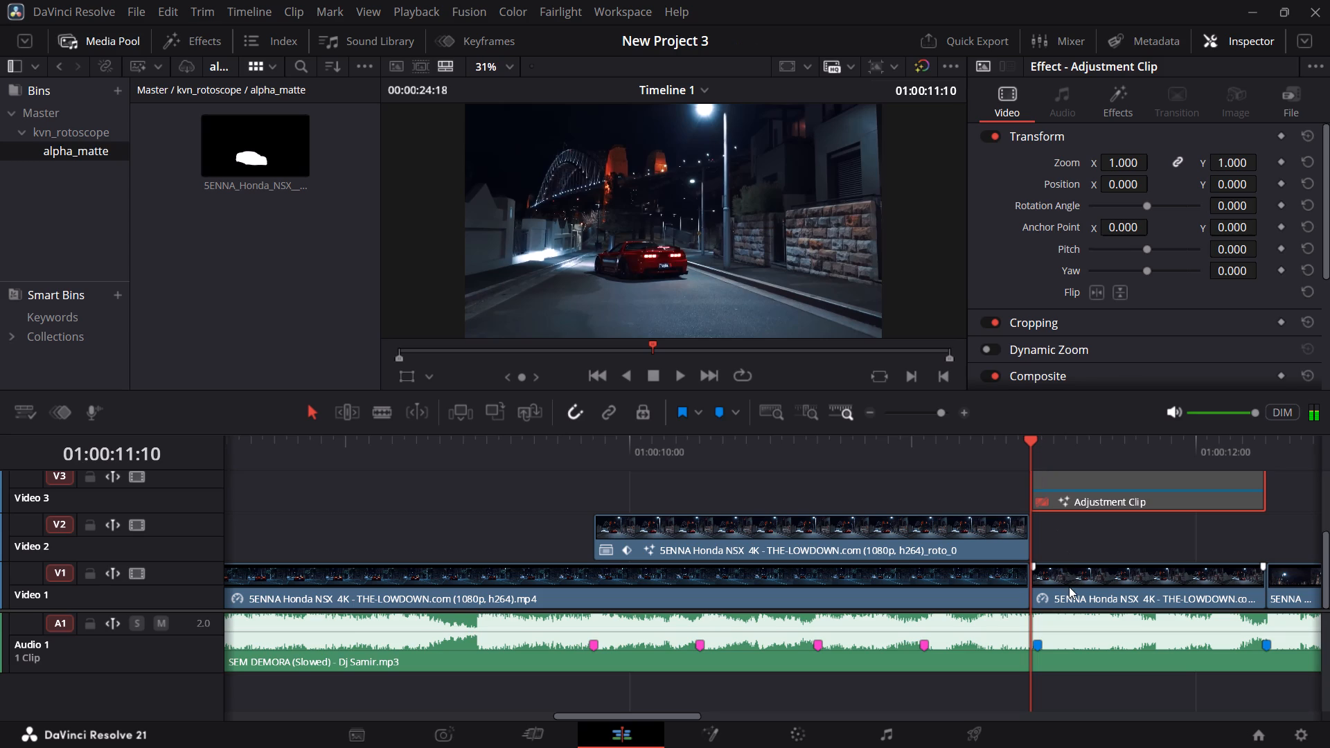
pyautogui.keyDown('alt'); pyautogui.moveTo(1069, 587); pyautogui.dragTo(1068, 555); pyautogui.keyUp('alt')
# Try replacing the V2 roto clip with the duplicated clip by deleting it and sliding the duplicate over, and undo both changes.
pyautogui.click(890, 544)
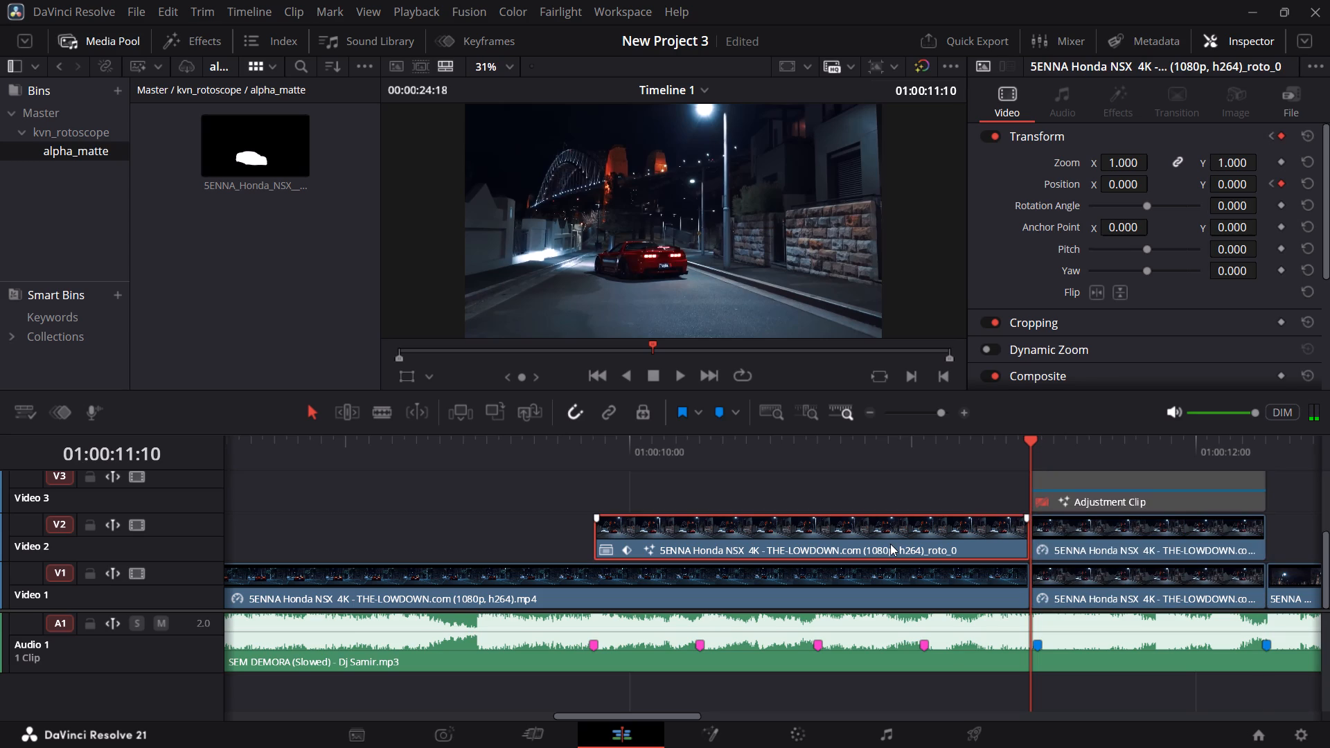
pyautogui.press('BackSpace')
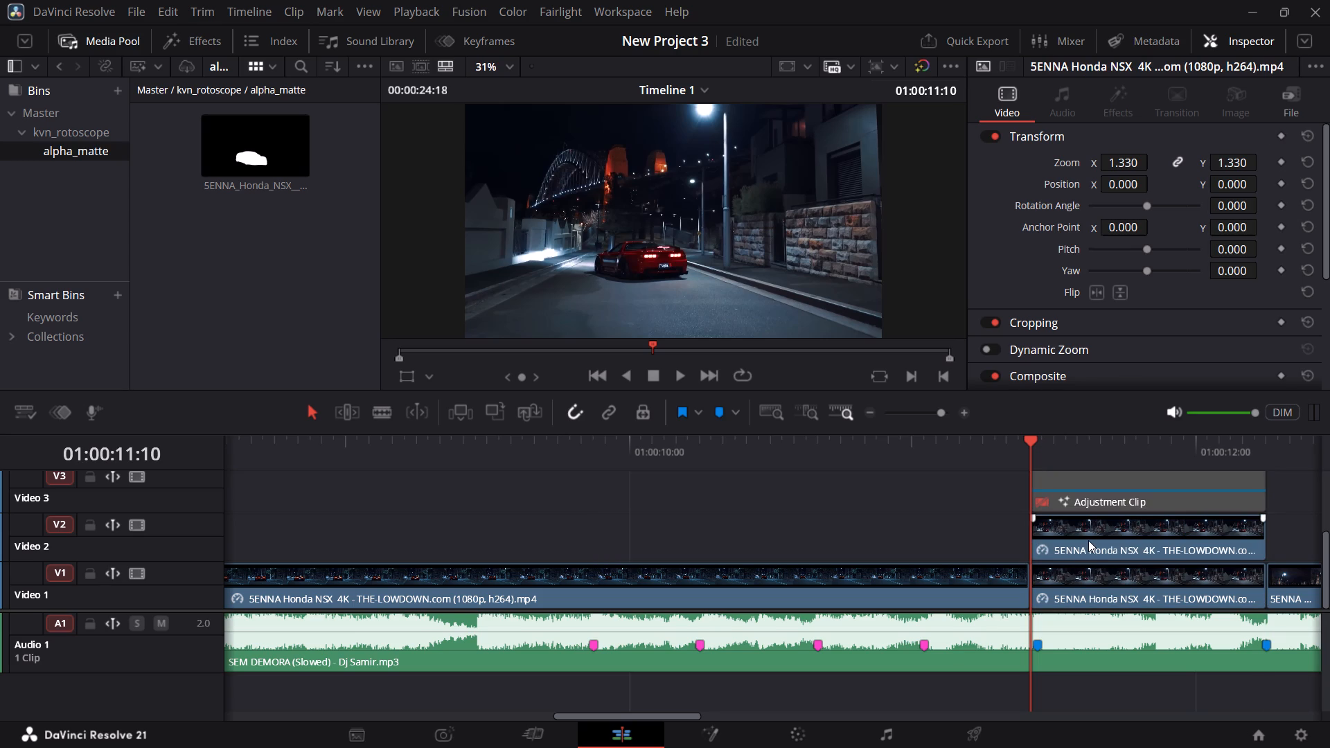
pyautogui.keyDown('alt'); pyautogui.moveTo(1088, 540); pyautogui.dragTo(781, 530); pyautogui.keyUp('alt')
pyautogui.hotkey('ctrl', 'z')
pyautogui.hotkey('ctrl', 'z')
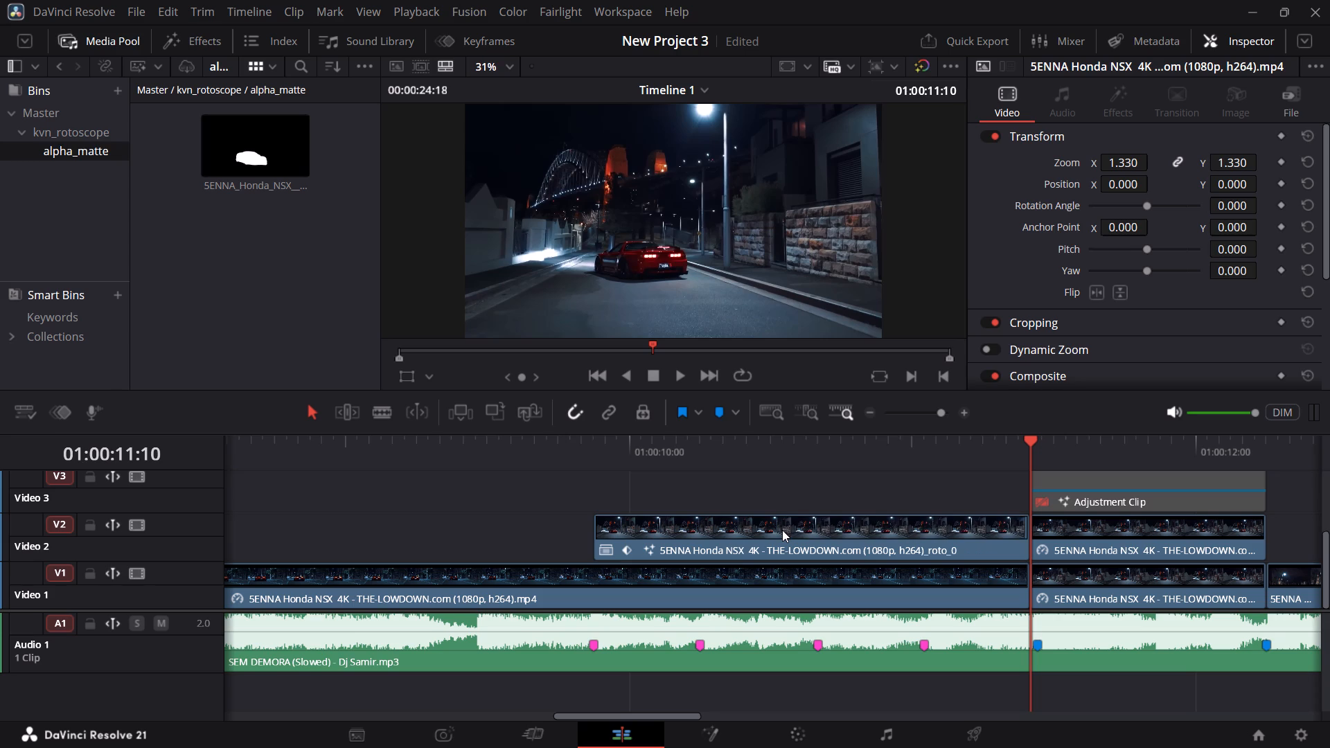
# Move the V2 roto clip up to V3 and slide the duplicated clip 20 frames earlier on V2, ending at 01:00:11:10.
pyautogui.moveTo(782, 530); pyautogui.dragTo(788, 499)
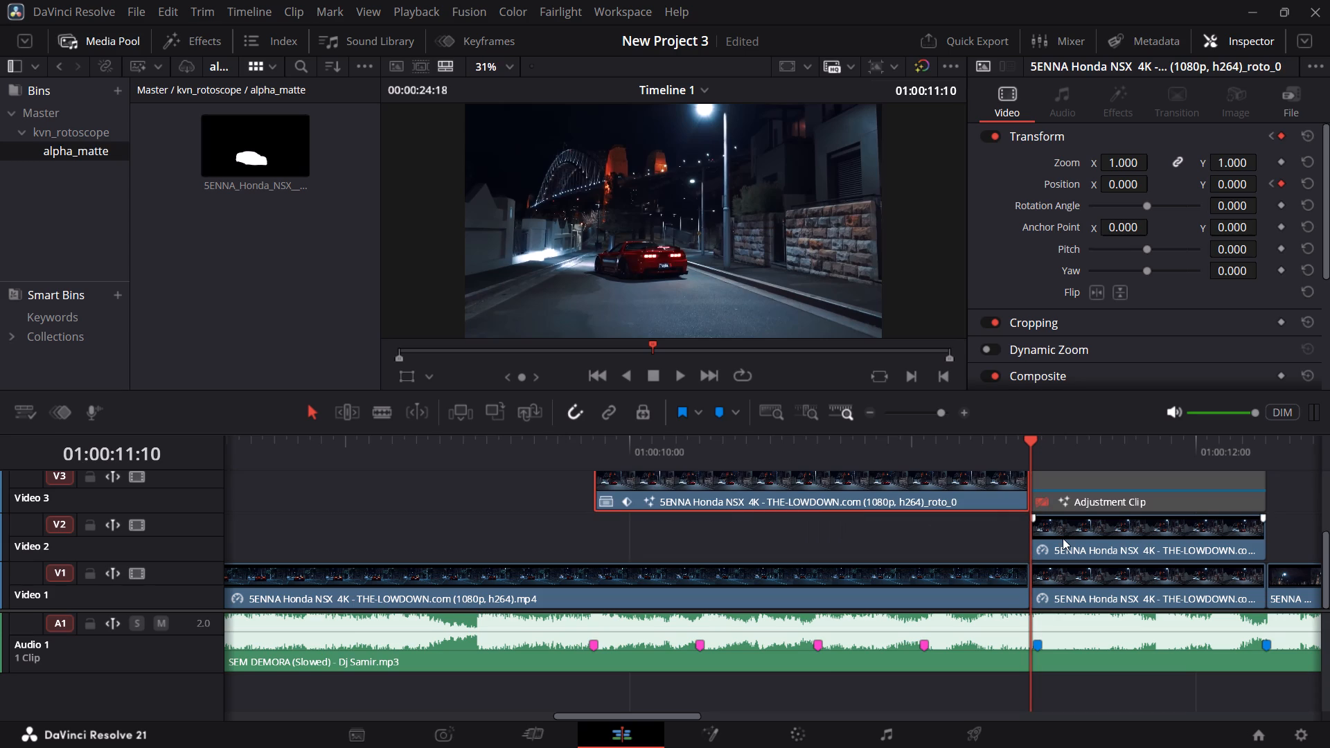
pyautogui.moveTo(1063, 538); pyautogui.dragTo(830, 537)
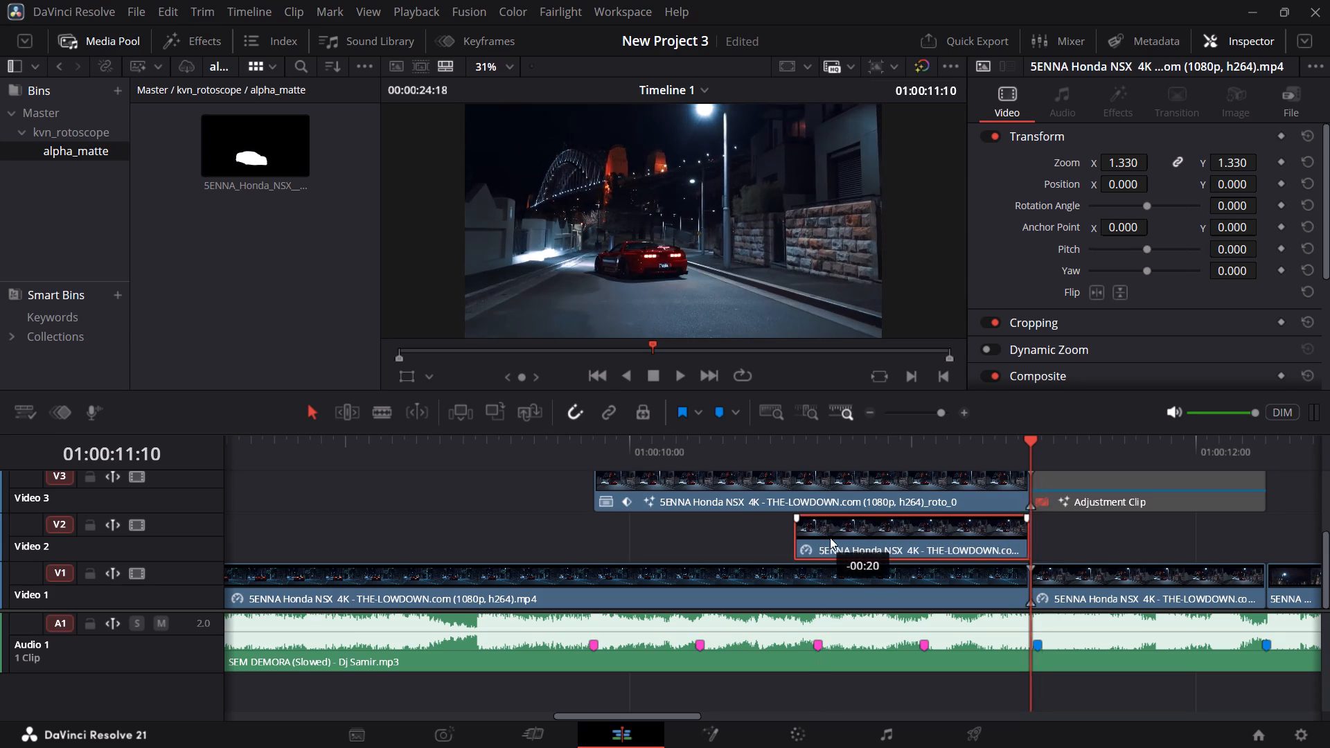
pyautogui.moveTo(830, 537); pyautogui.dragTo(824, 537)
# Disable the roto clip on V3, select the V2 duplicate and park the playhead at its start, 01:00:10:14.
pyautogui.click(770, 488)
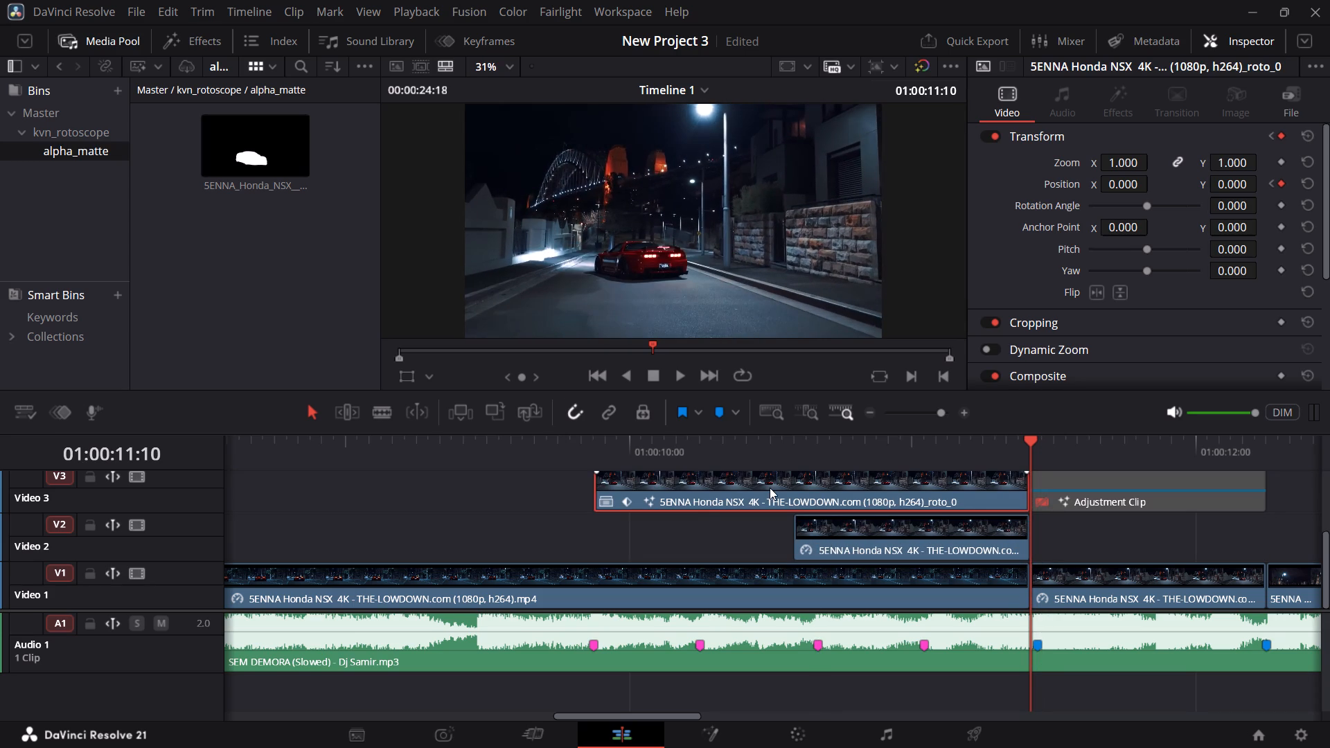
pyautogui.press('d')
pyautogui.click(797, 451)
pyautogui.click(837, 545)
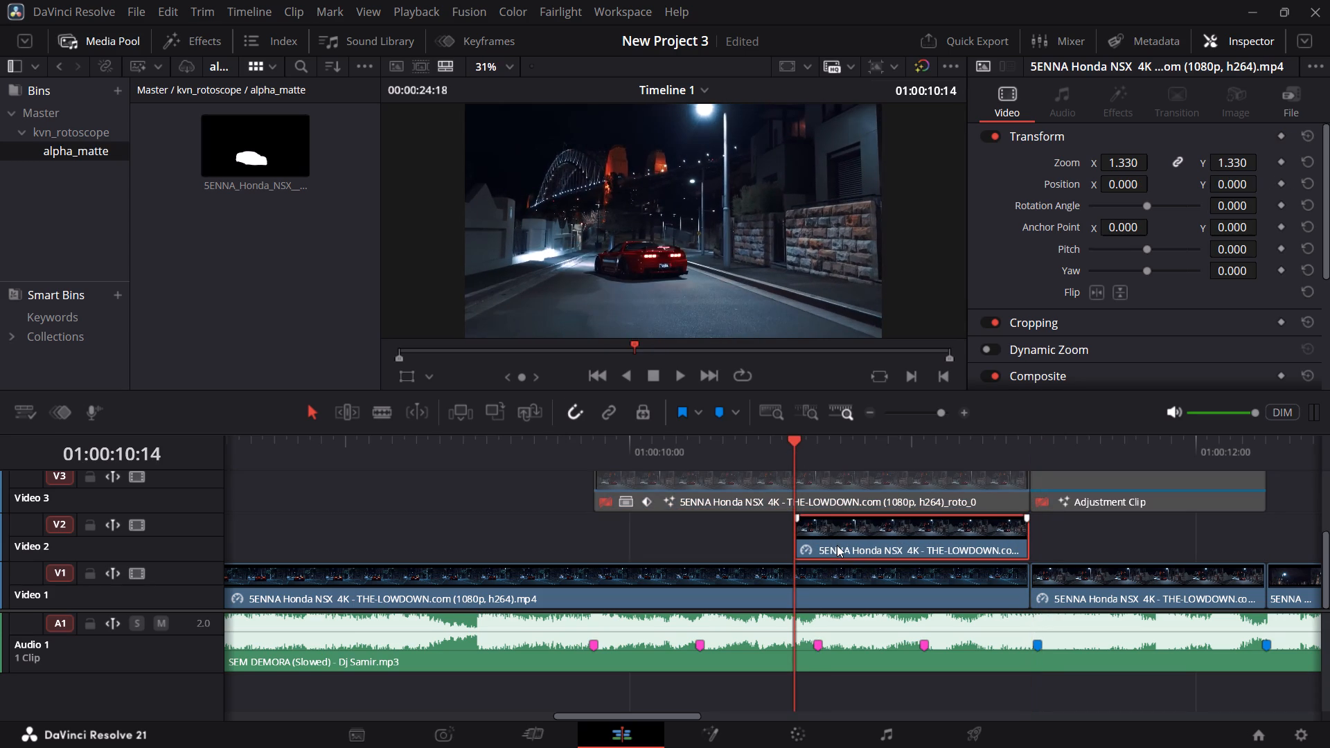
pyautogui.moveTo(819, 452); pyautogui.dragTo(834, 458)
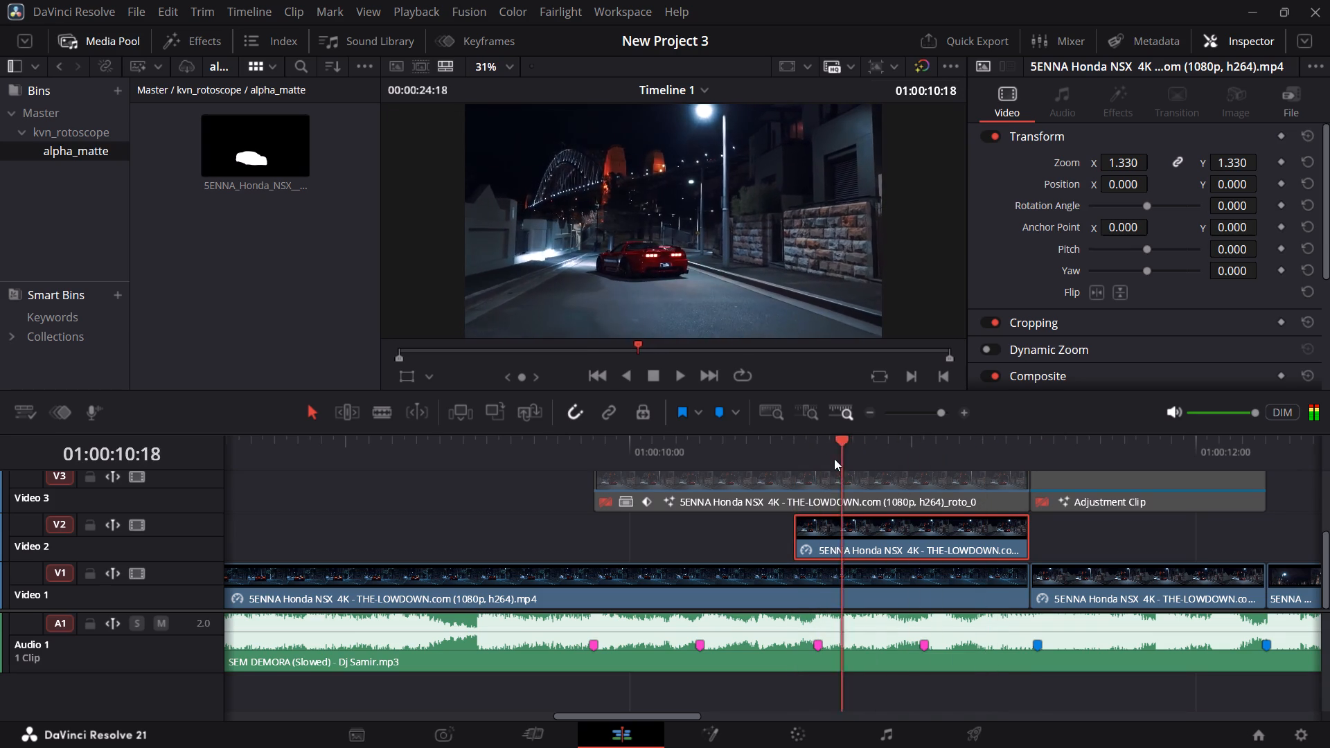
pyautogui.moveTo(834, 458); pyautogui.dragTo(797, 465)
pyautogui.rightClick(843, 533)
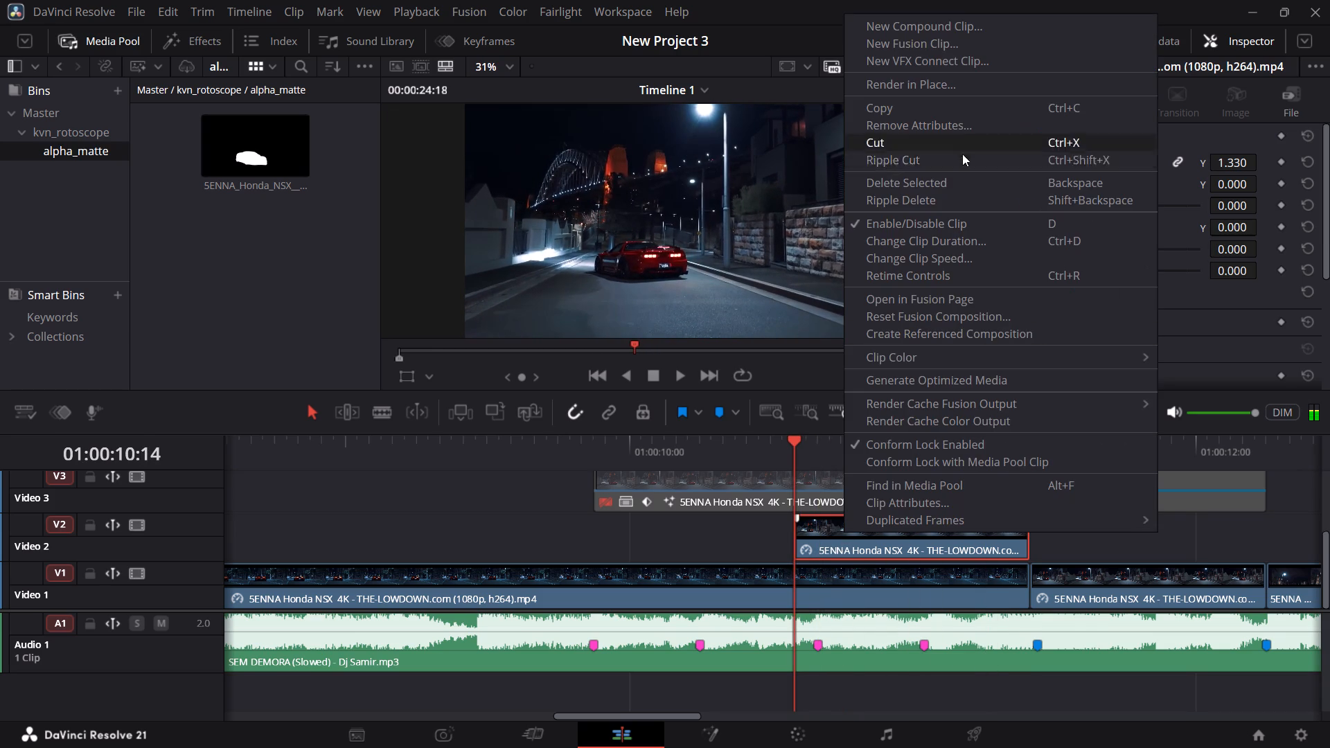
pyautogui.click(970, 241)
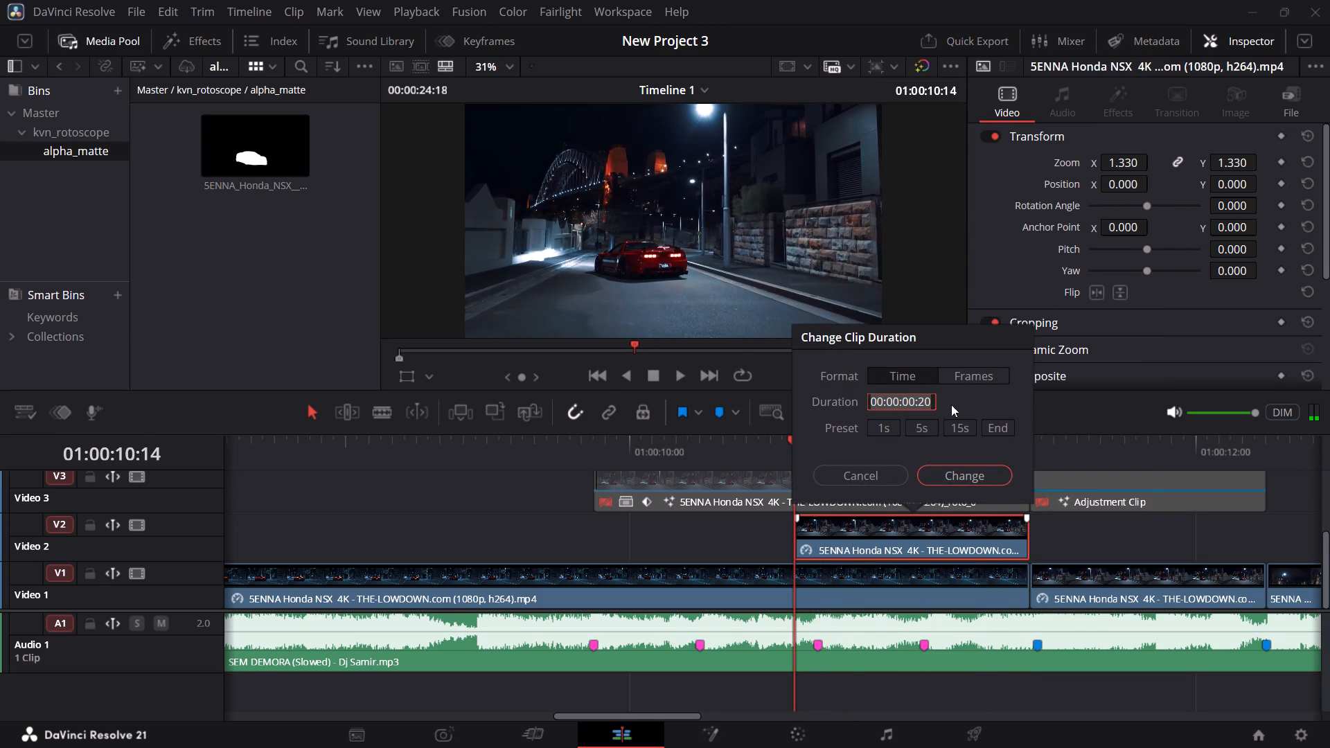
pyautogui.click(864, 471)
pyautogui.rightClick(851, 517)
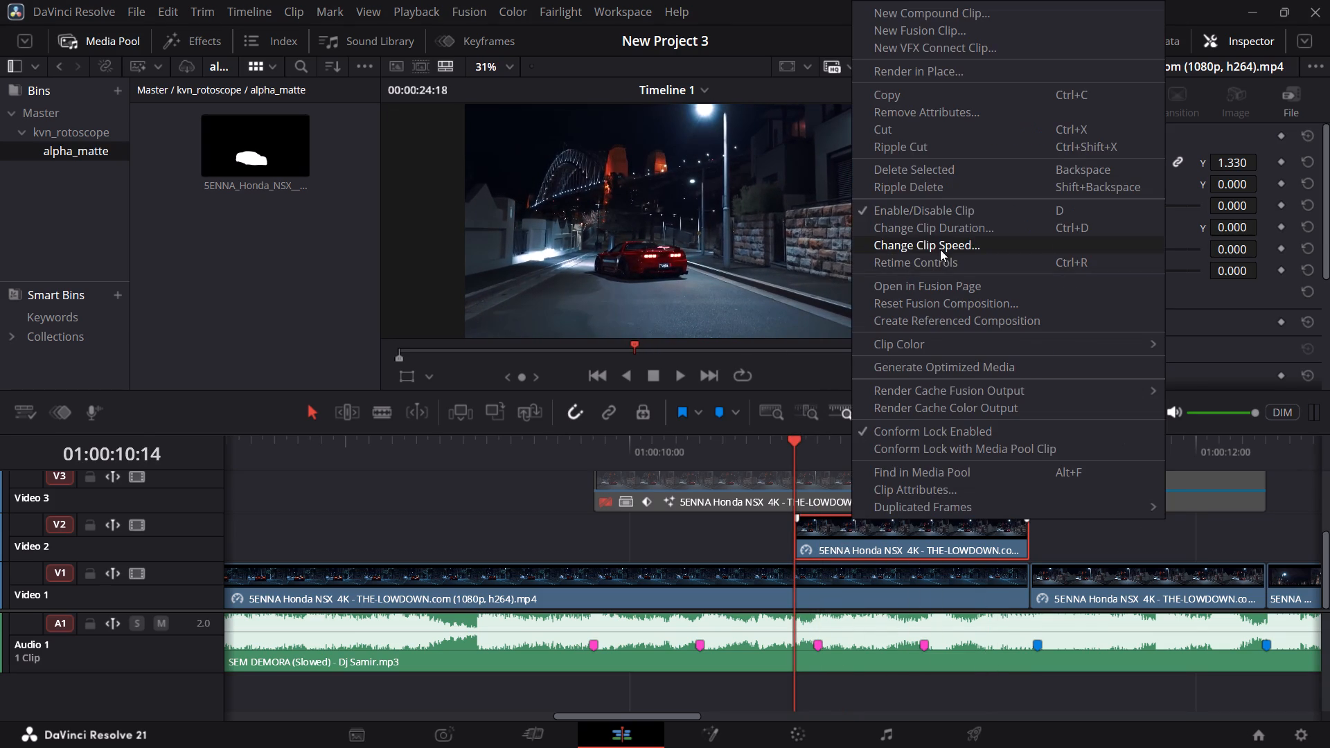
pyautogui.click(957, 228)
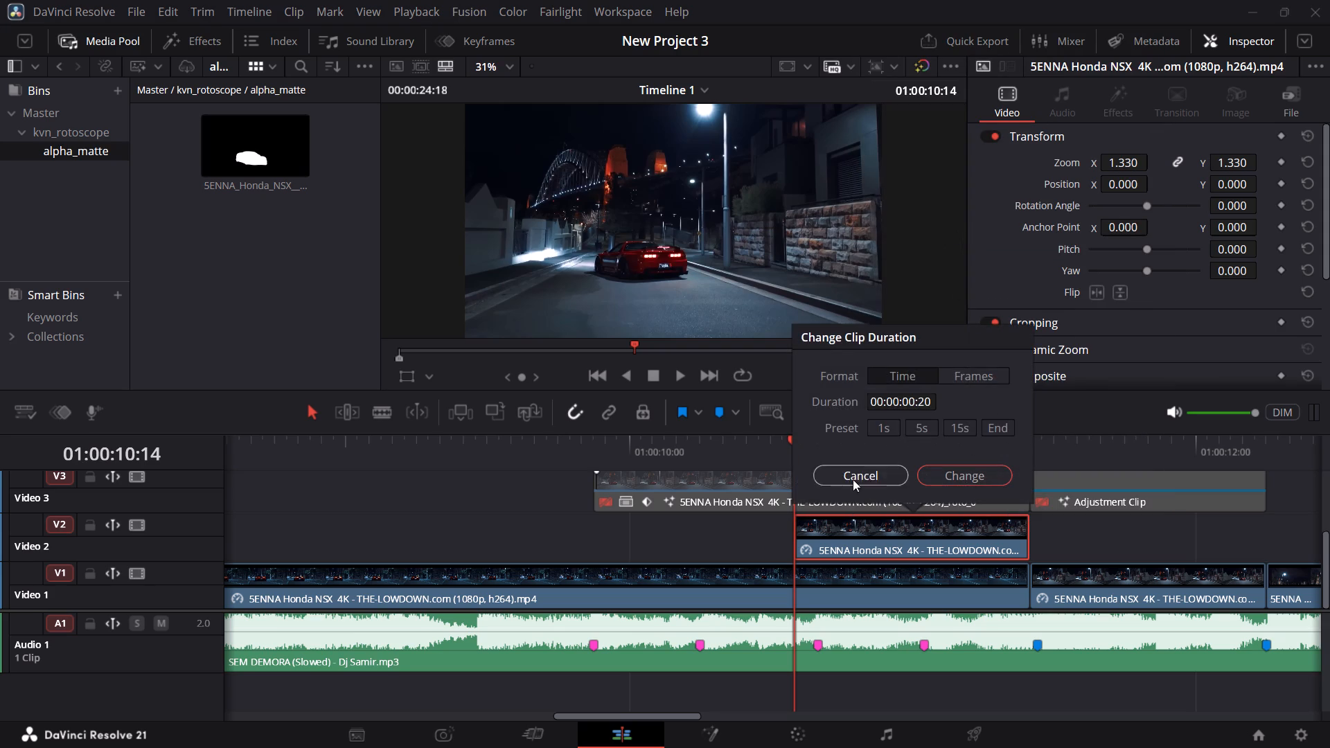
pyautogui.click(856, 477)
# Turn the V2 duplicate into a freeze frame through Change Clip Speed and scrub across it to check the held image.
pyautogui.rightClick(892, 536)
pyautogui.click(996, 259)
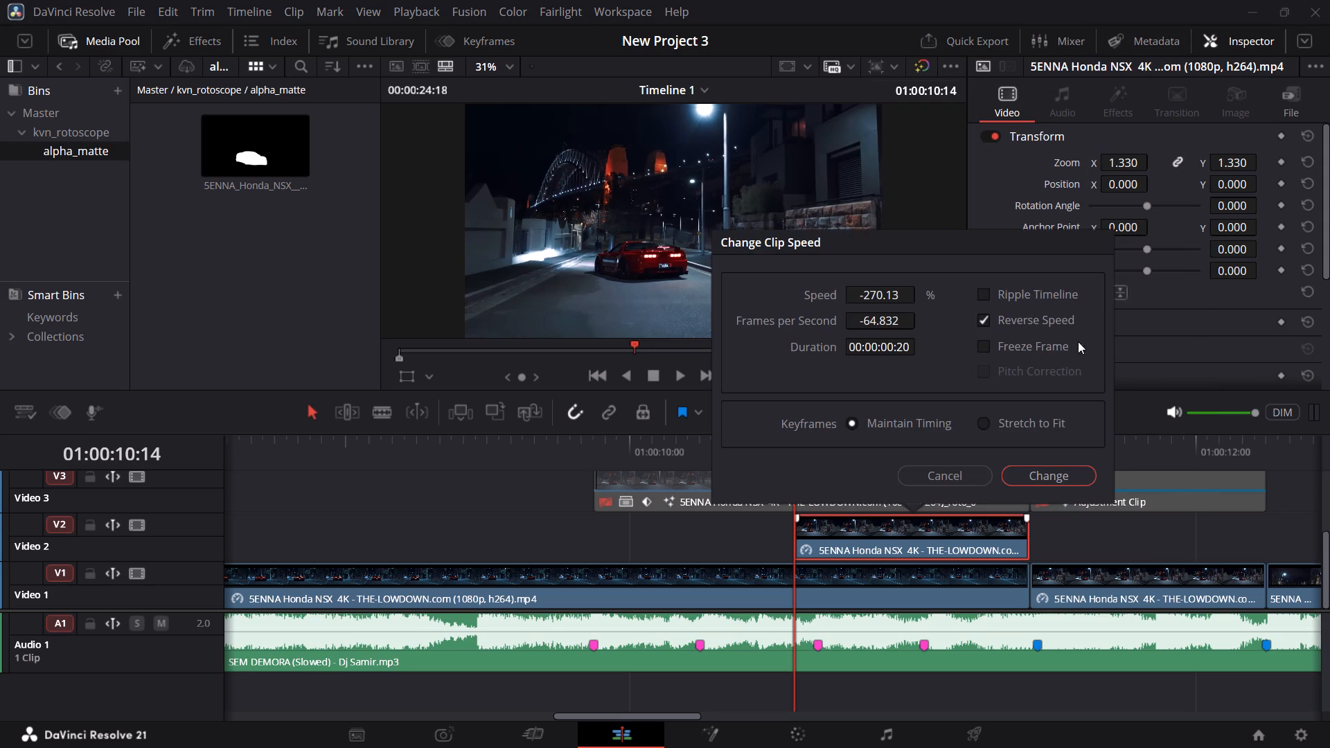
pyautogui.click(997, 347)
pyautogui.click(1053, 467)
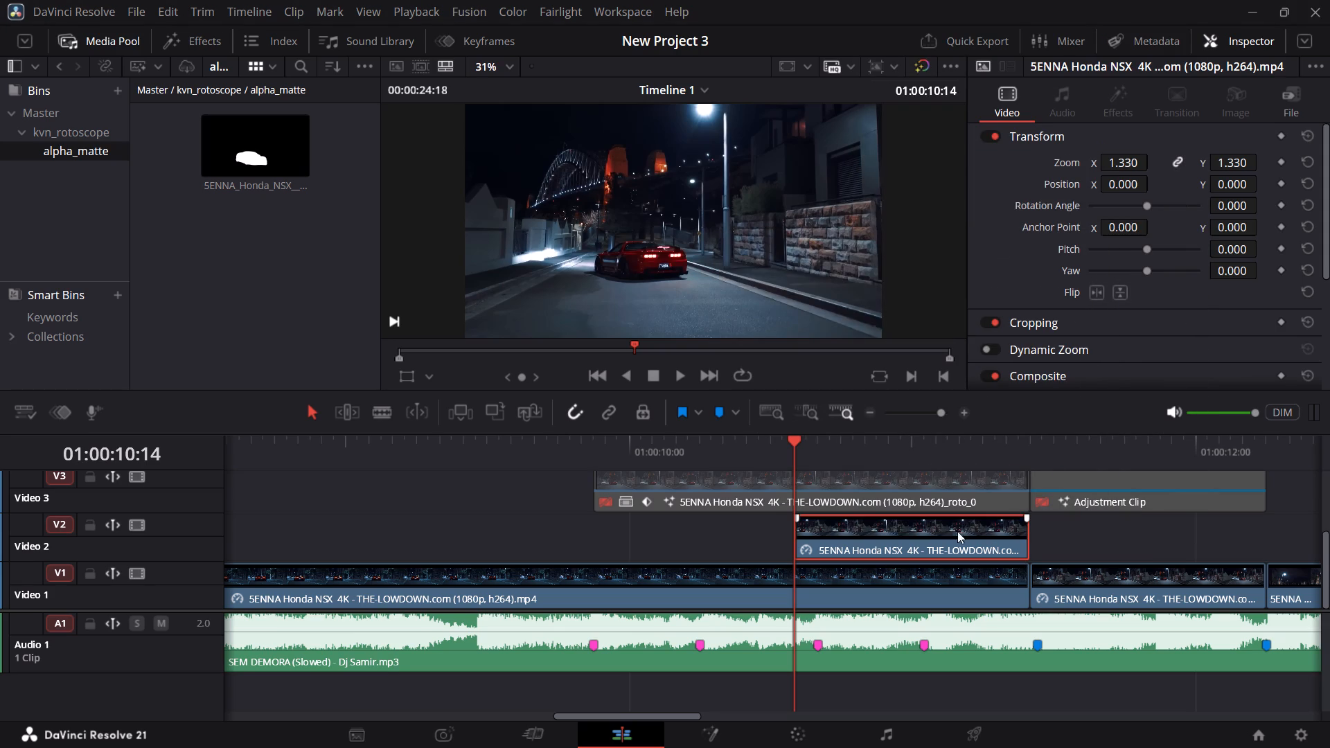
pyautogui.moveTo(814, 452); pyautogui.dragTo(974, 476)
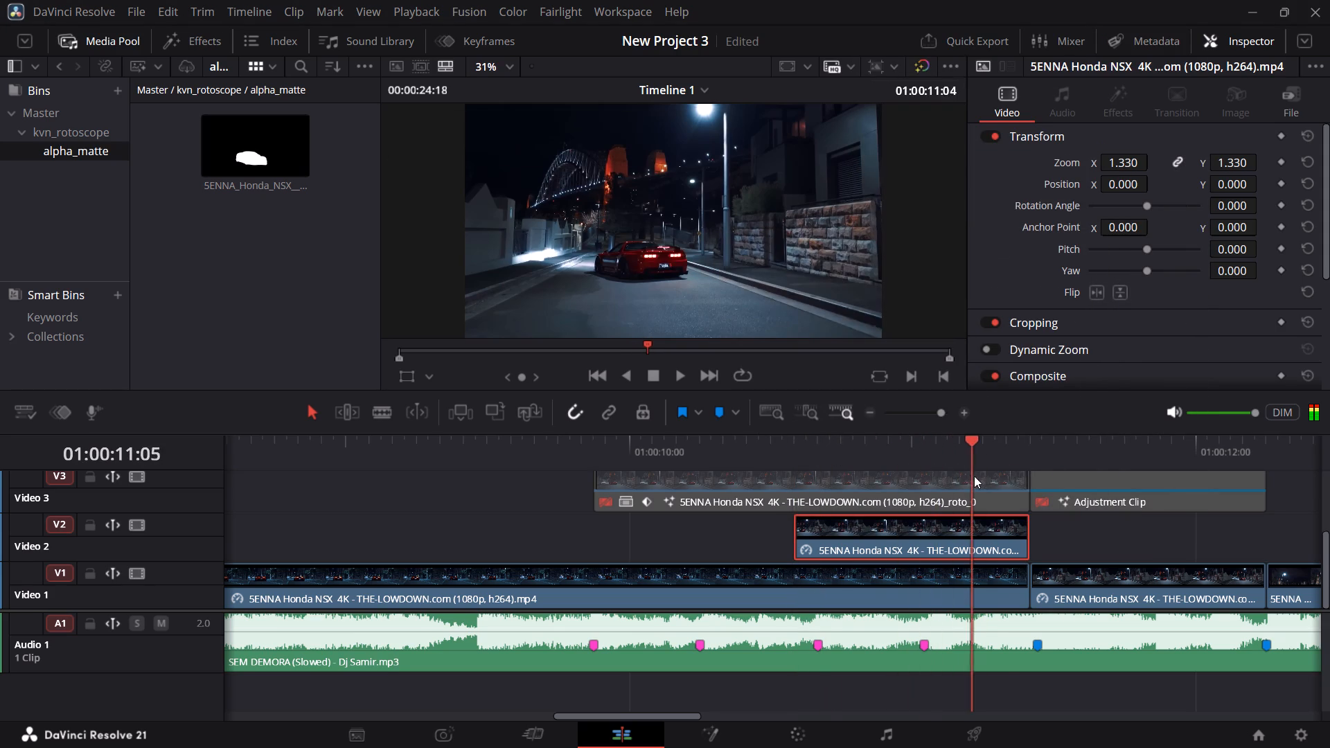
pyautogui.moveTo(974, 476); pyautogui.dragTo(864, 477)
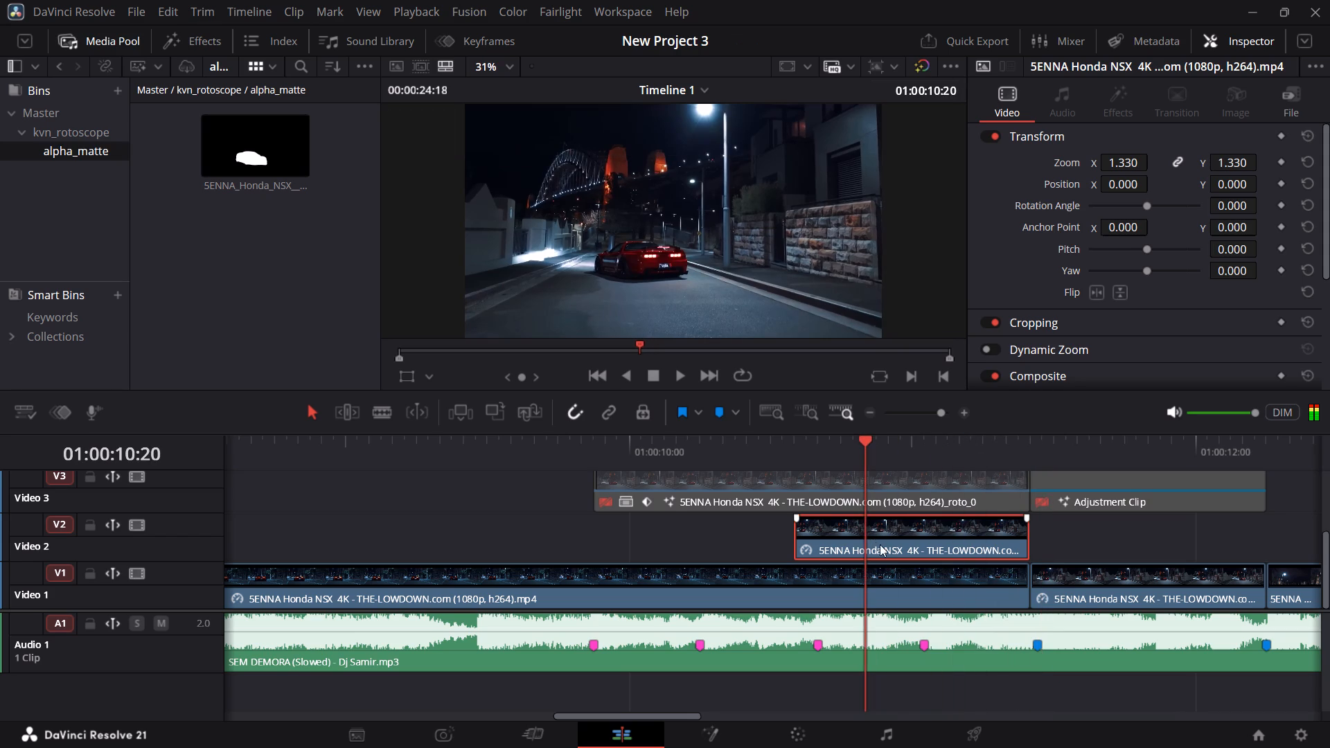
# Align the frozen V2 clip's start with the V3 roto clip above and extend its end to match the roto clip's length.
pyautogui.moveTo(880, 544); pyautogui.dragTo(672, 545)
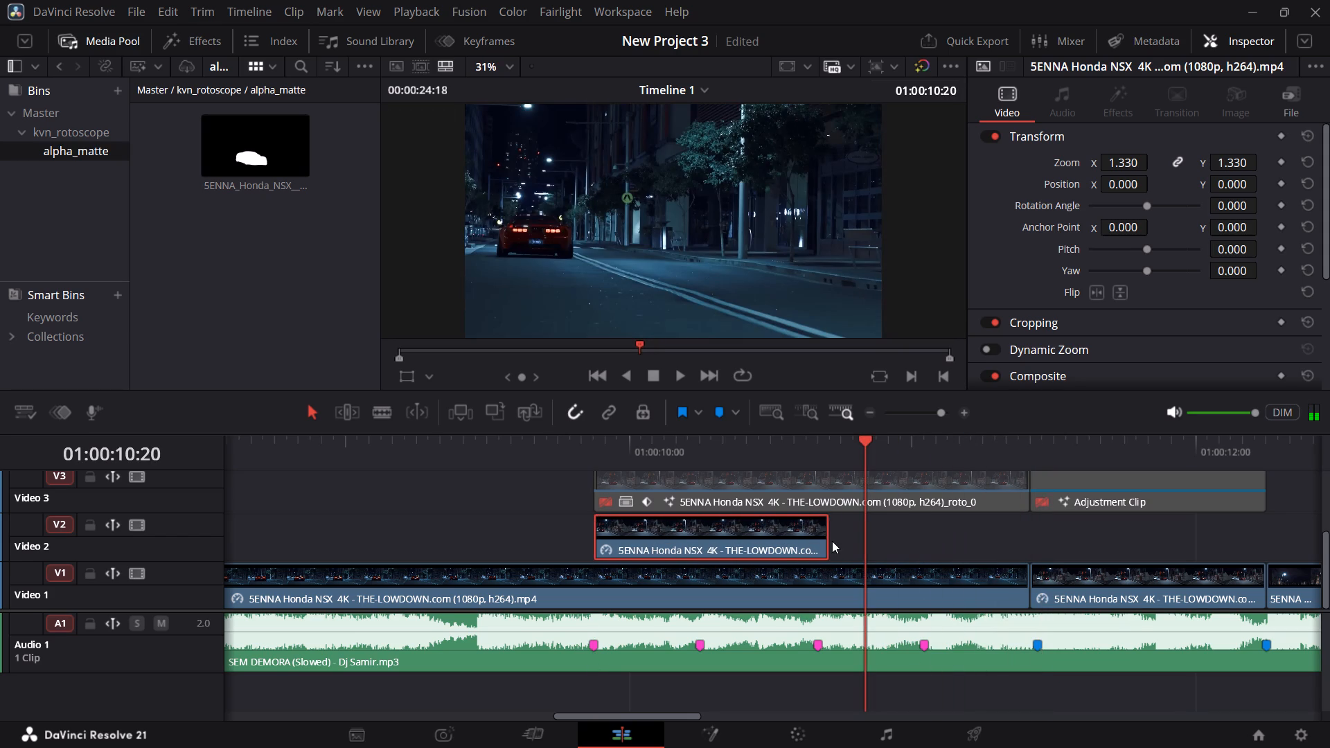
pyautogui.moveTo(826, 540); pyautogui.dragTo(1023, 553)
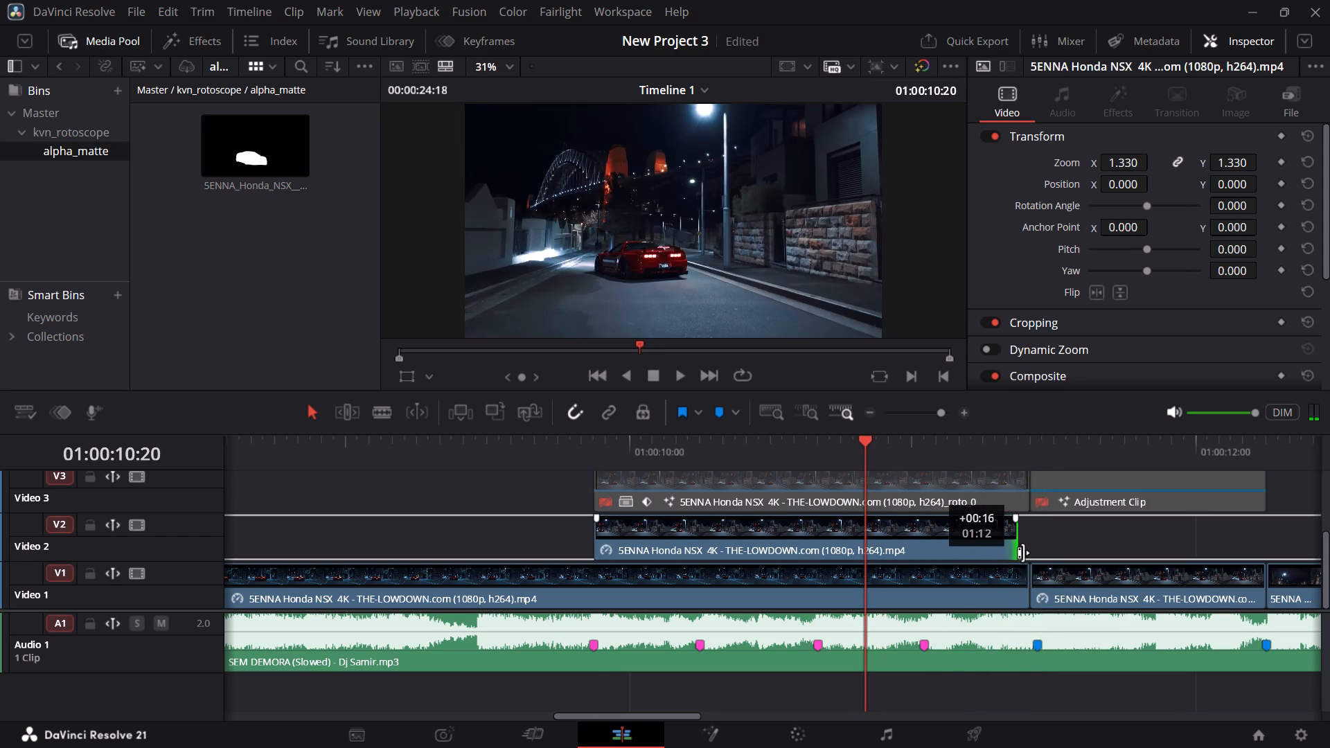
pyautogui.moveTo(1023, 553); pyautogui.dragTo(1031, 552)
pyautogui.click(646, 534)
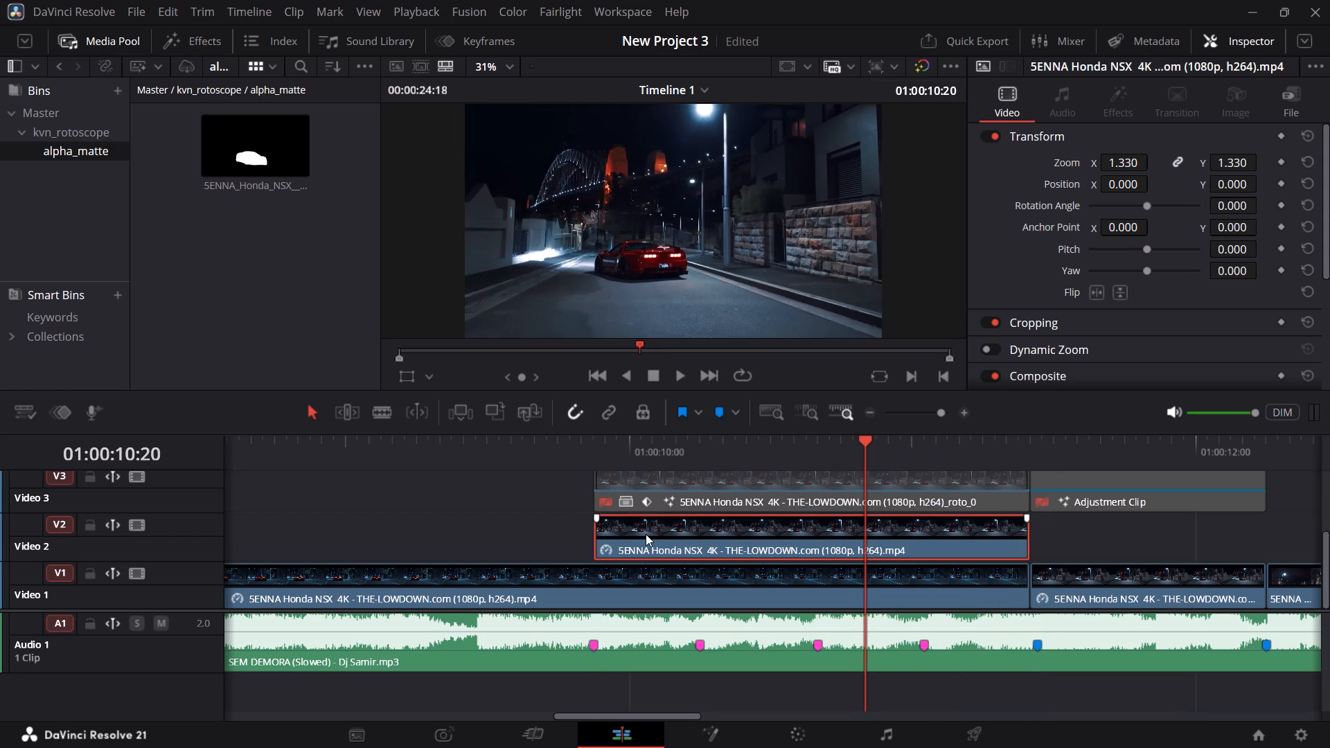
# Move the frozen clip from V2 up to V4, keeping its timing, and enable the V4 and V5 video tracks.
pyautogui.moveTo(709, 550); pyautogui.dragTo(715, 470)
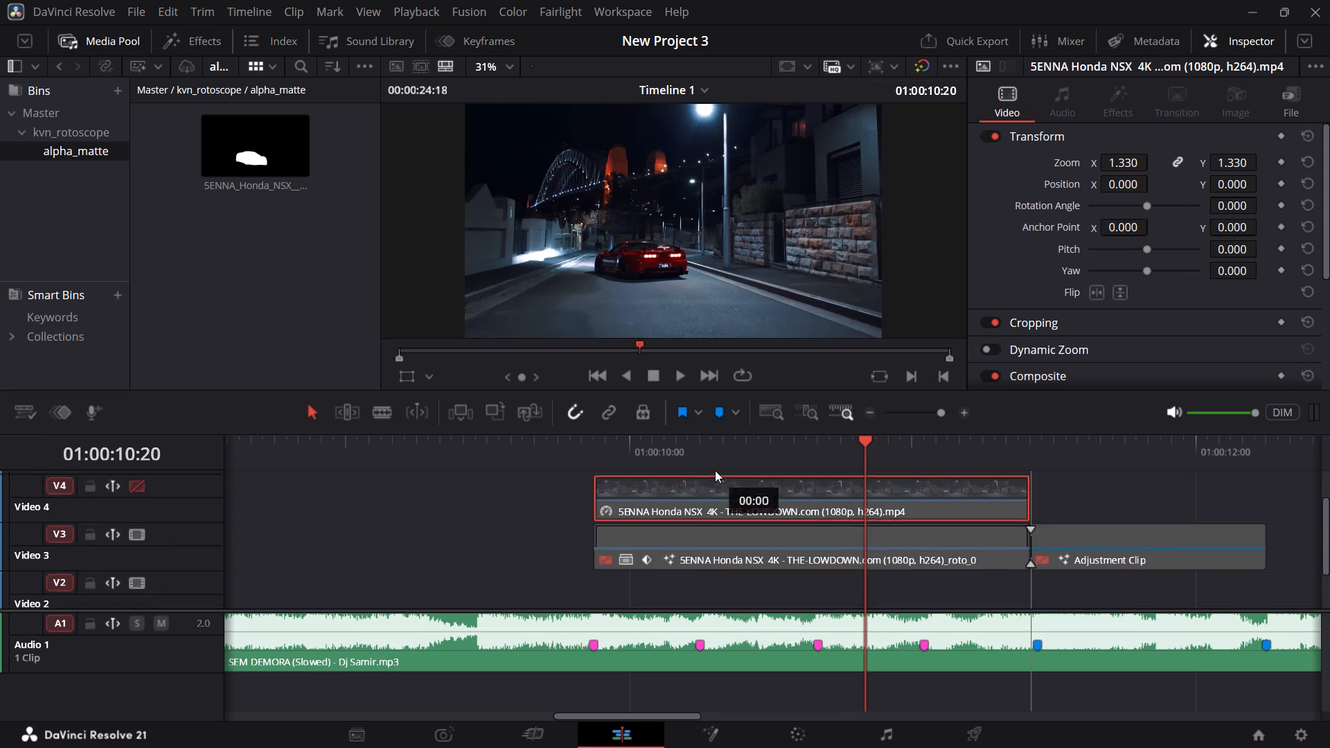
pyautogui.moveTo(715, 470); pyautogui.dragTo(718, 524)
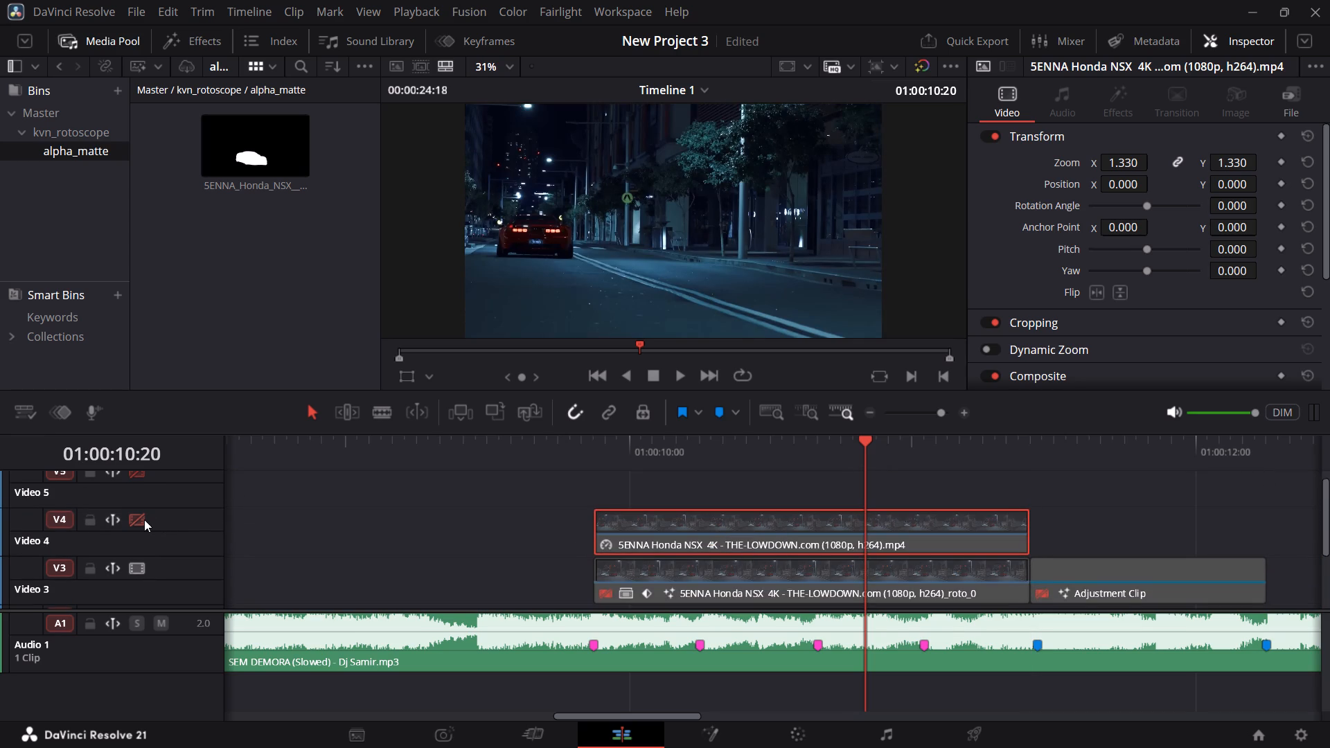
pyautogui.press('d')
pyautogui.press('d')
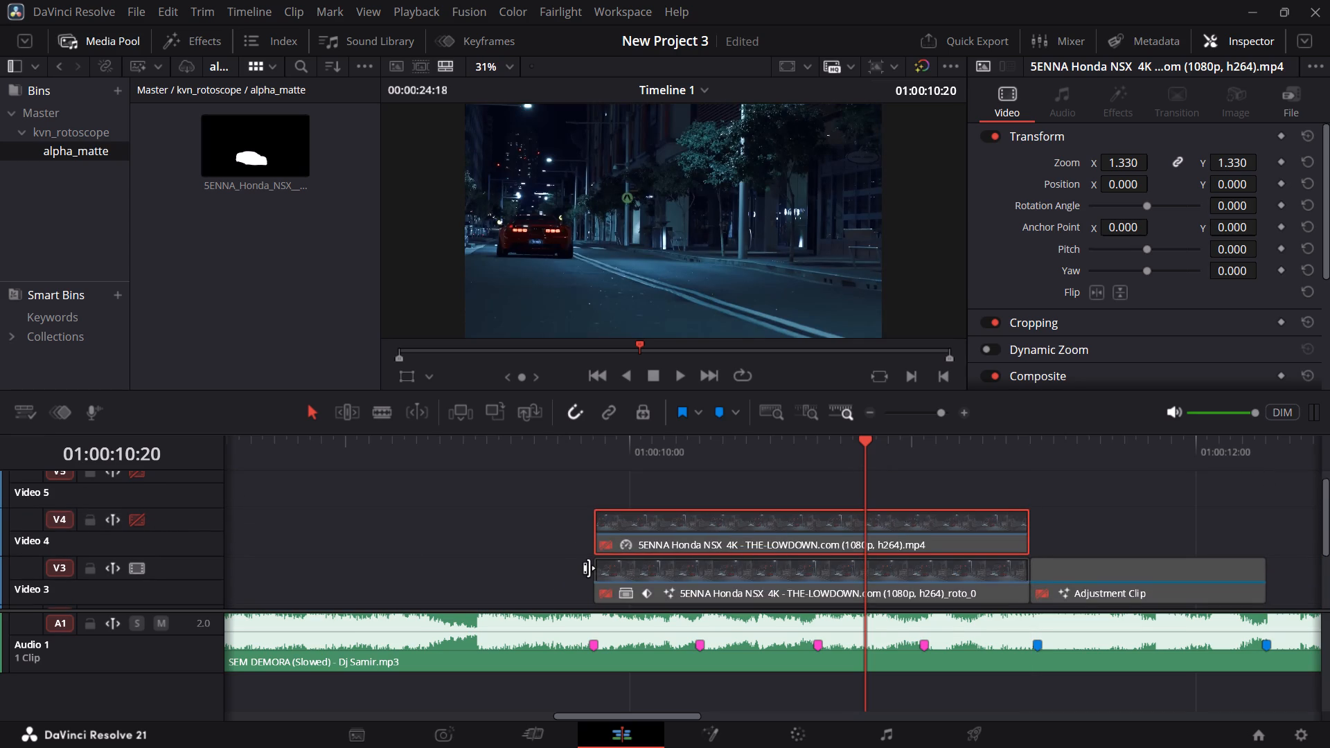
pyautogui.click(142, 524)
pyautogui.click(130, 476)
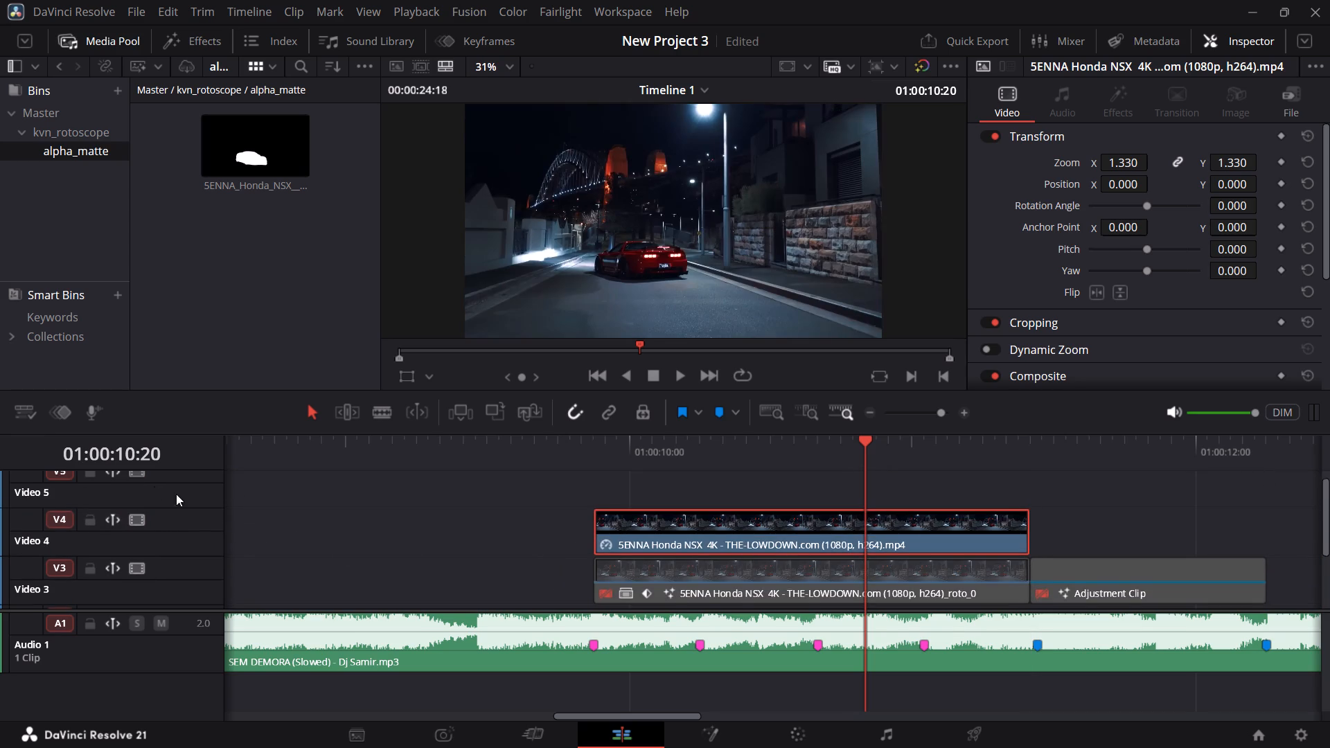
# Re-enable the roto clip and the adjustment clip on V3.
pyautogui.scroll(-2, 328, 520)
pyautogui.click(789, 490)
pyautogui.press('d')
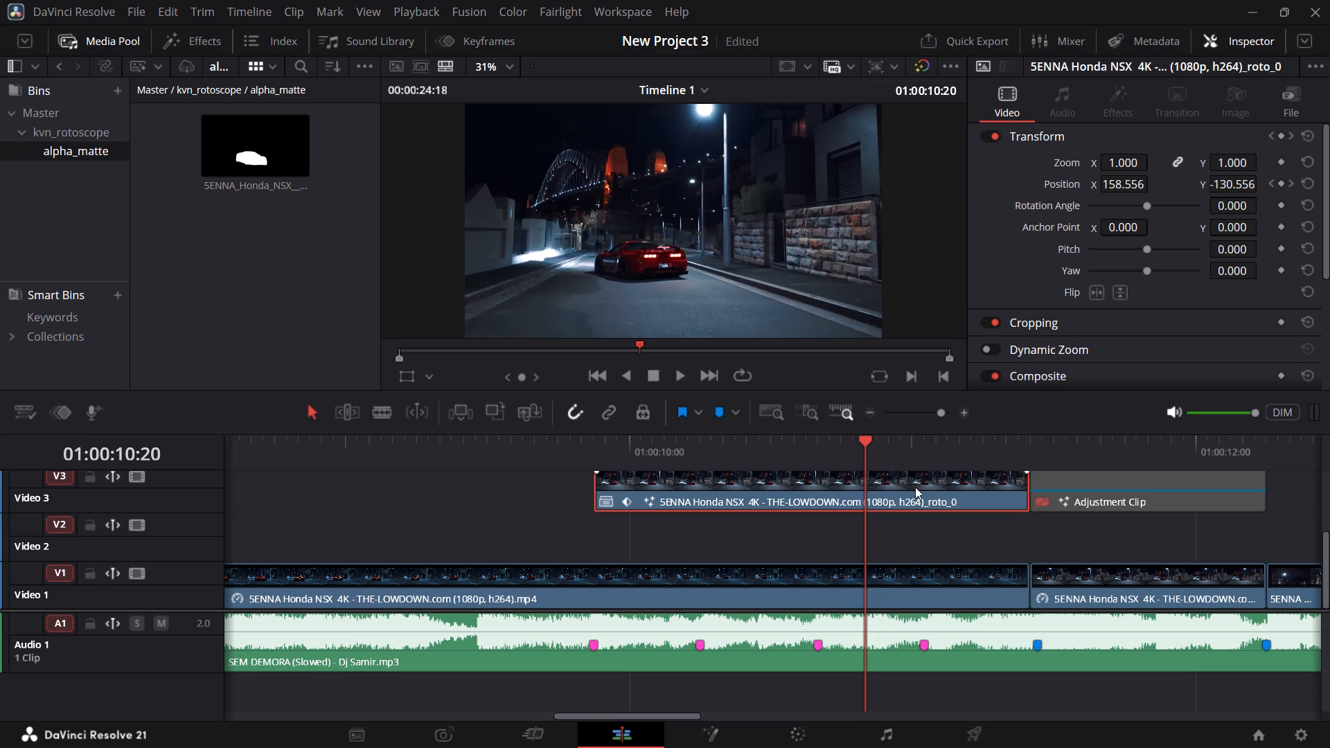
pyautogui.click(1070, 486)
pyautogui.press('d')
pyautogui.click(1071, 495)
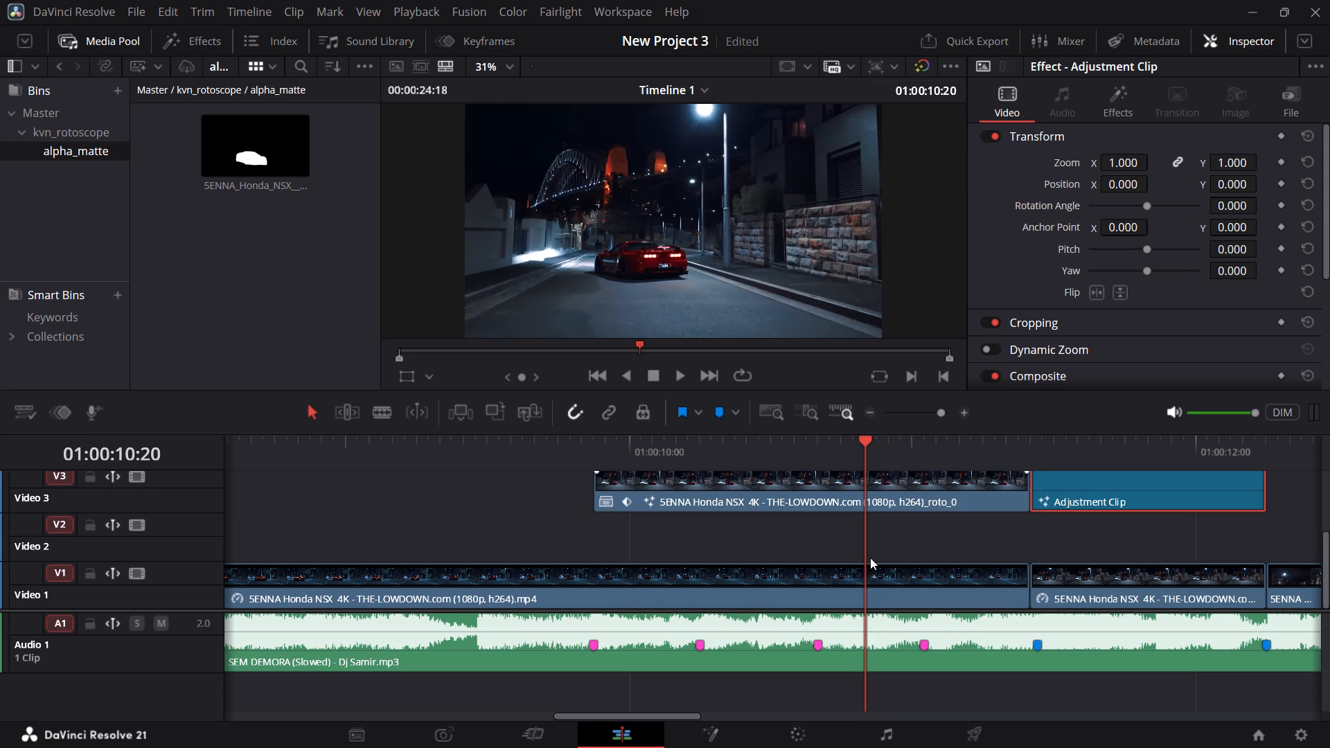
# Select the frozen V4 clip with the playhead at 01:00:09:22 and launch the KVN Rotoscope script on it.
pyautogui.scroll(3, 850, 562)
pyautogui.click(612, 439)
pyautogui.click(675, 517)
pyautogui.click(720, 540)
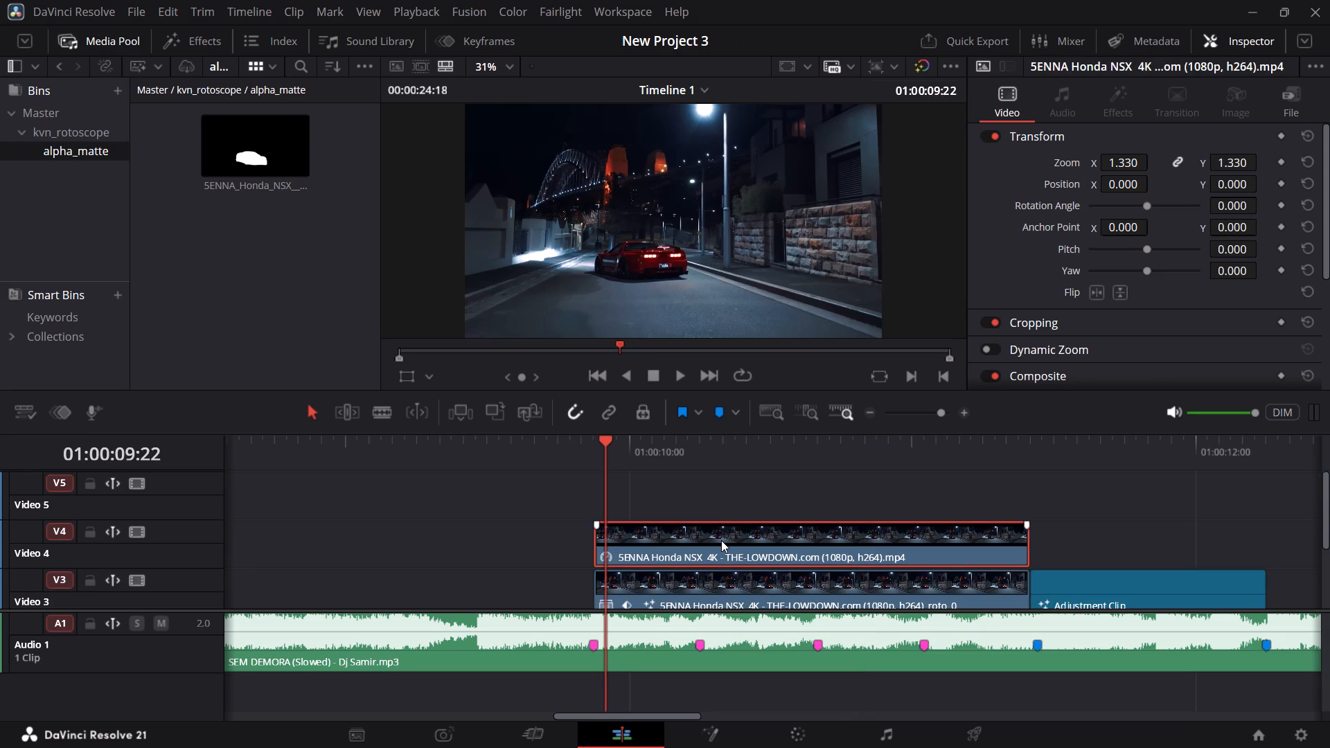
pyautogui.click(604, 1)
pyautogui.click(603, 7)
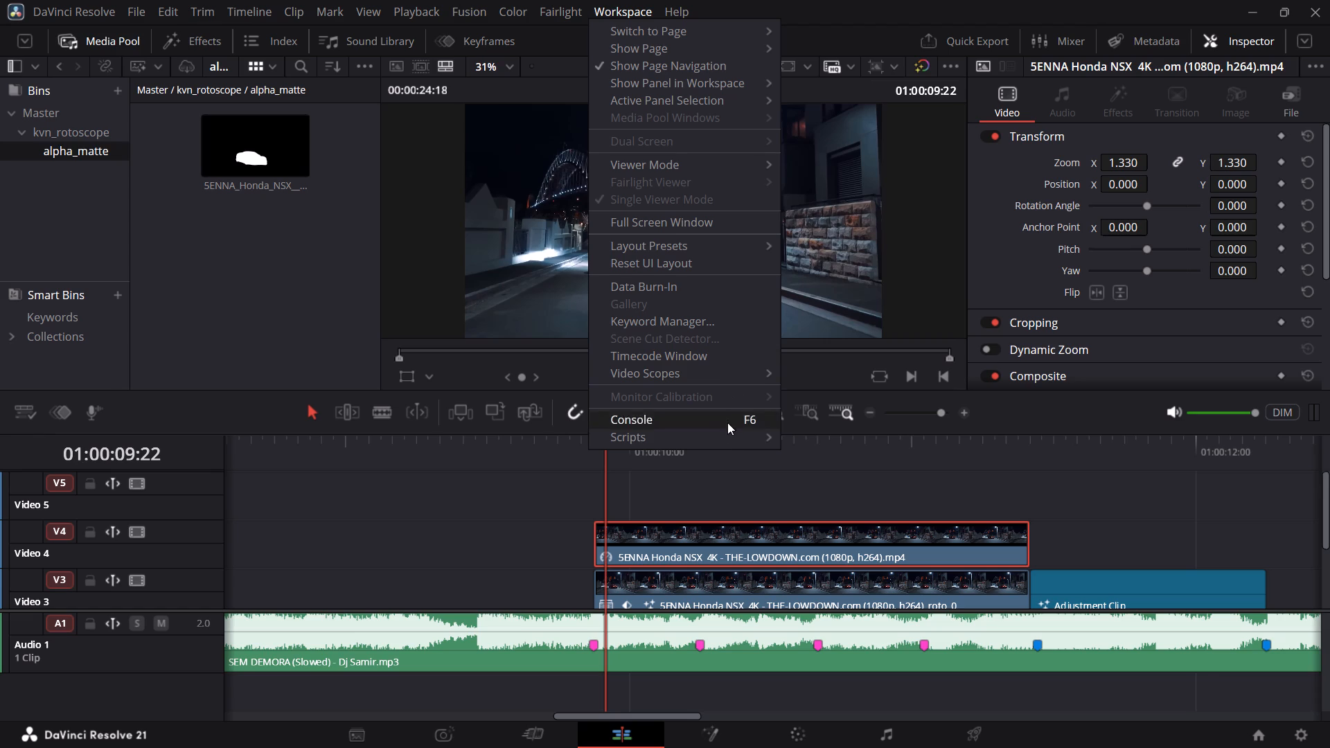
pyautogui.click(735, 443)
pyautogui.click(860, 435)
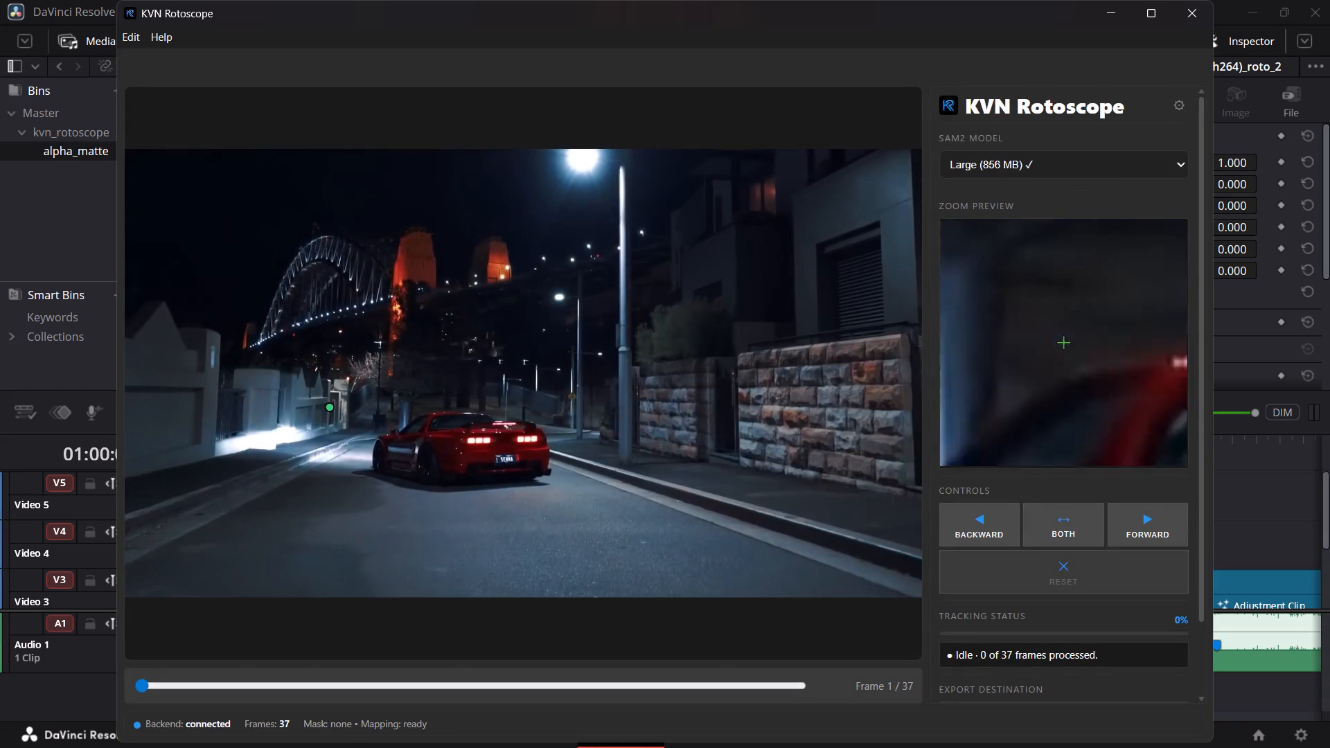
# Mask the red car on frame 1 with ten points across its body and track the mask in both directions.
pyautogui.click(378, 458)
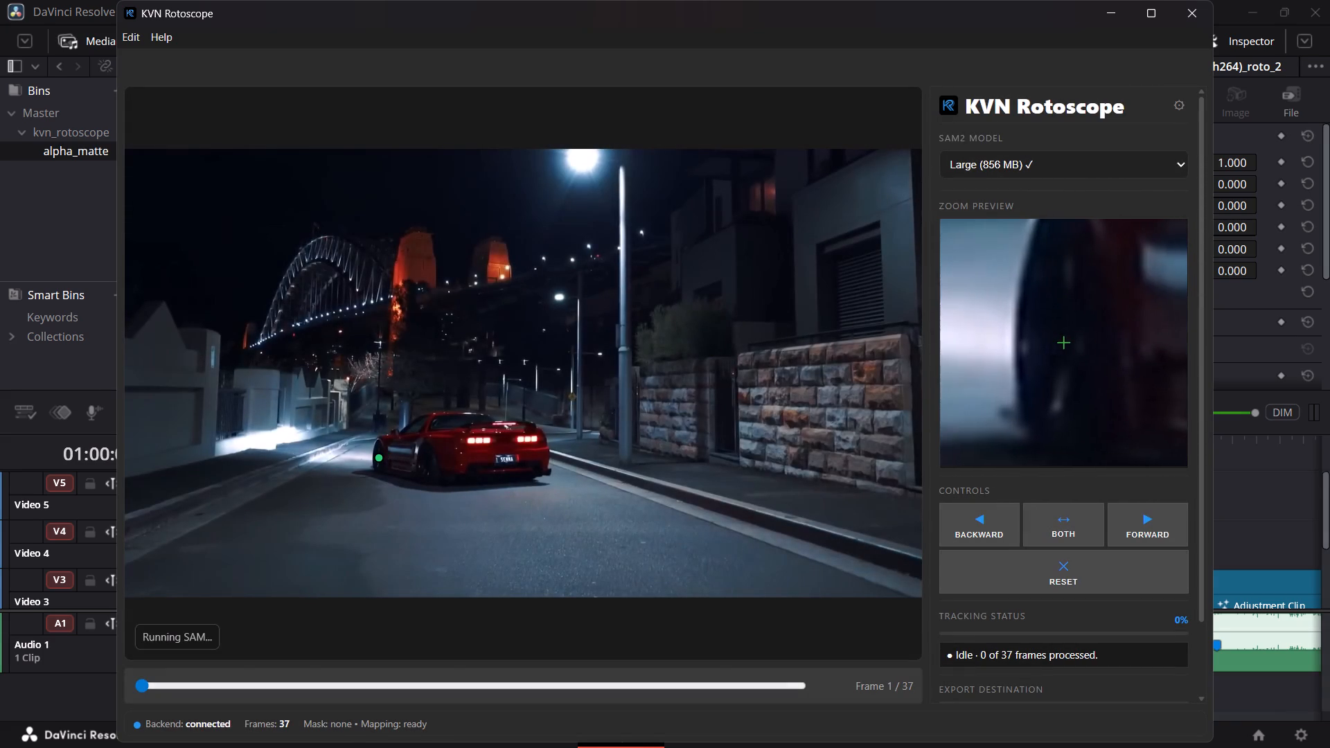
pyautogui.click(419, 425)
pyautogui.click(461, 421)
pyautogui.click(520, 431)
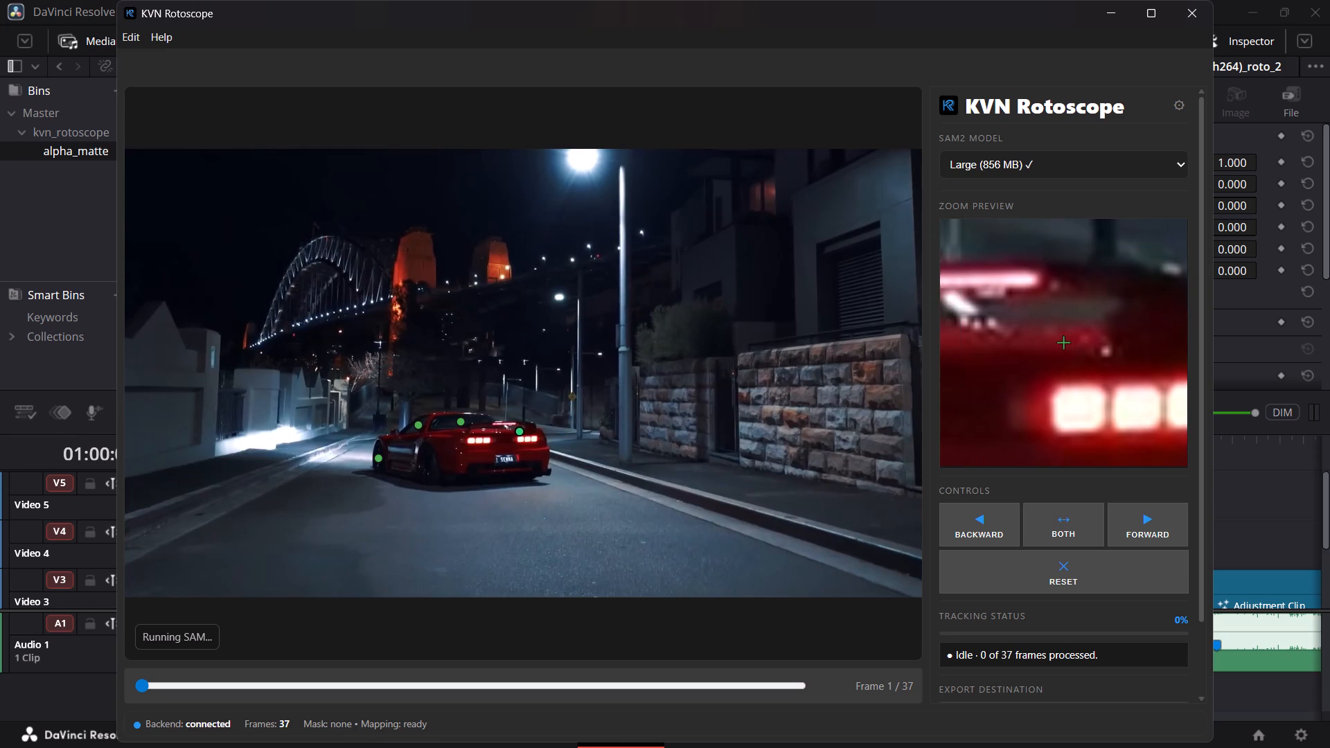
pyautogui.click(535, 437)
pyautogui.click(511, 461)
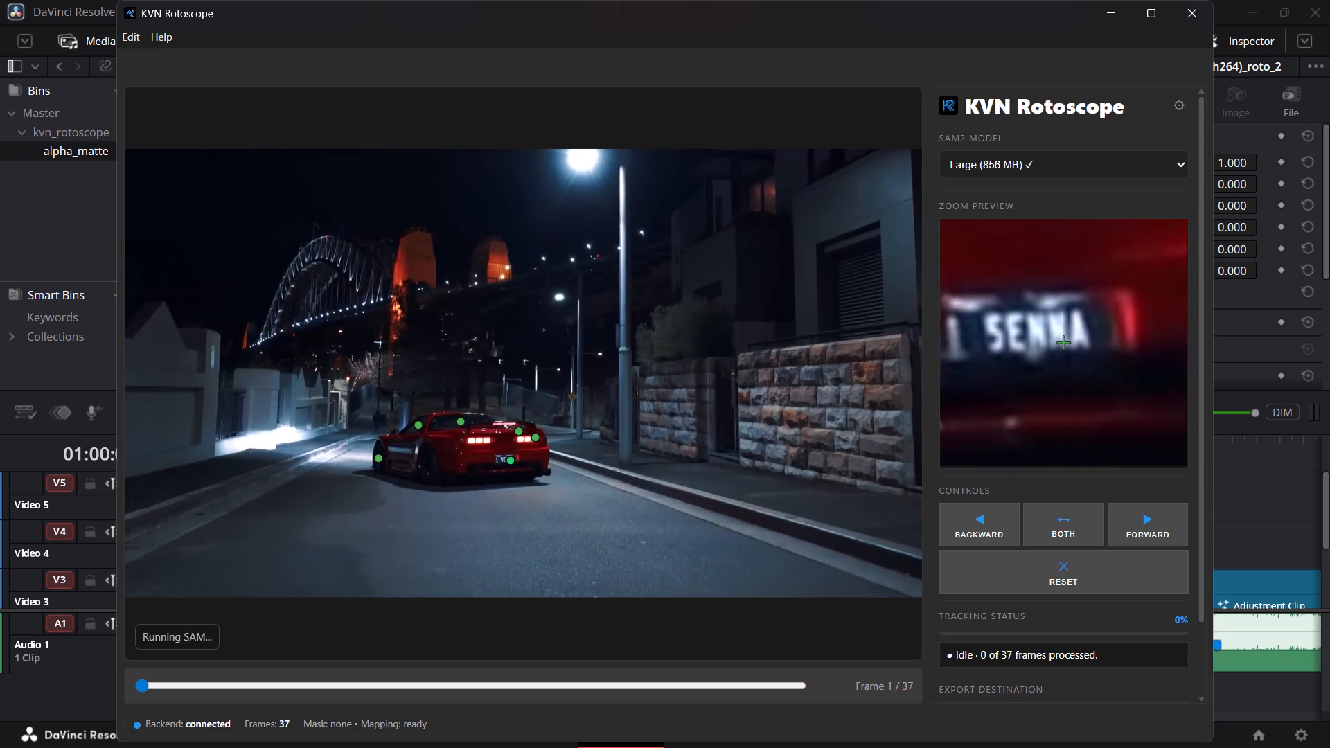
pyautogui.click(535, 461)
pyautogui.click(455, 467)
pyautogui.click(430, 472)
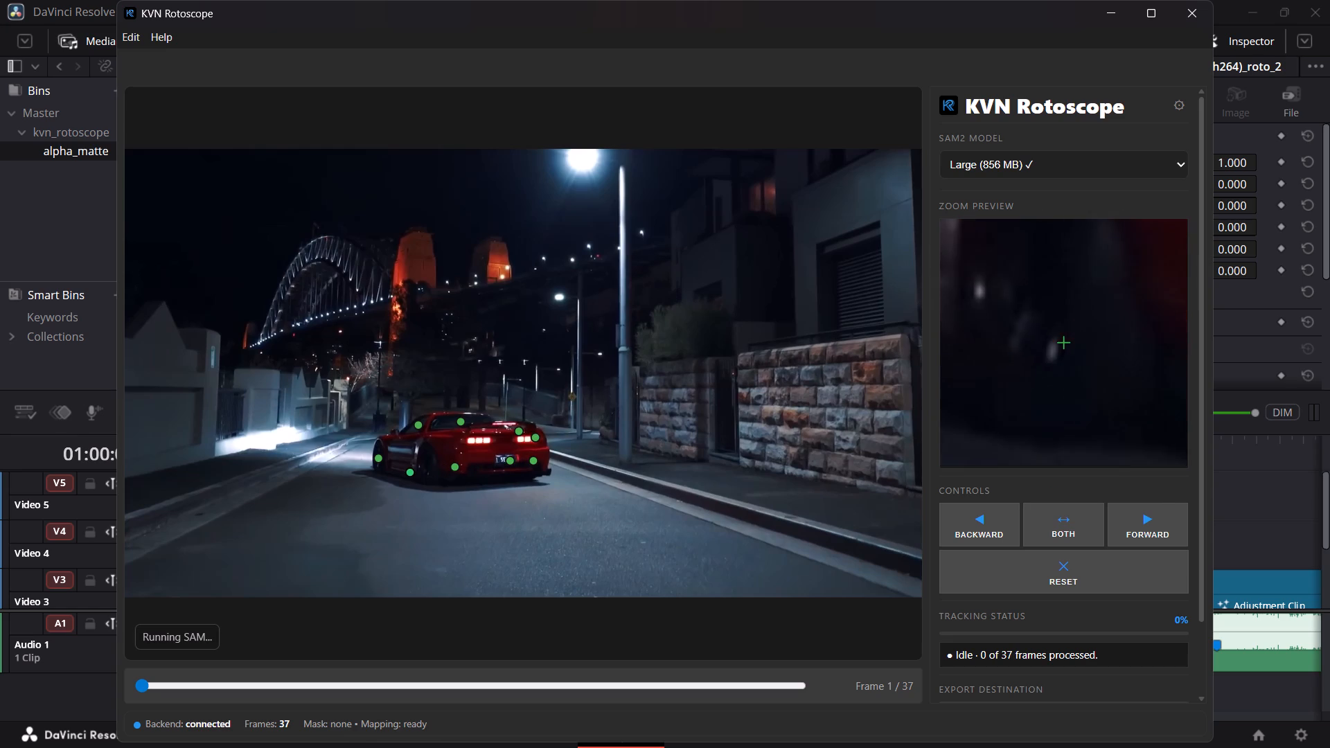
pyautogui.click(405, 463)
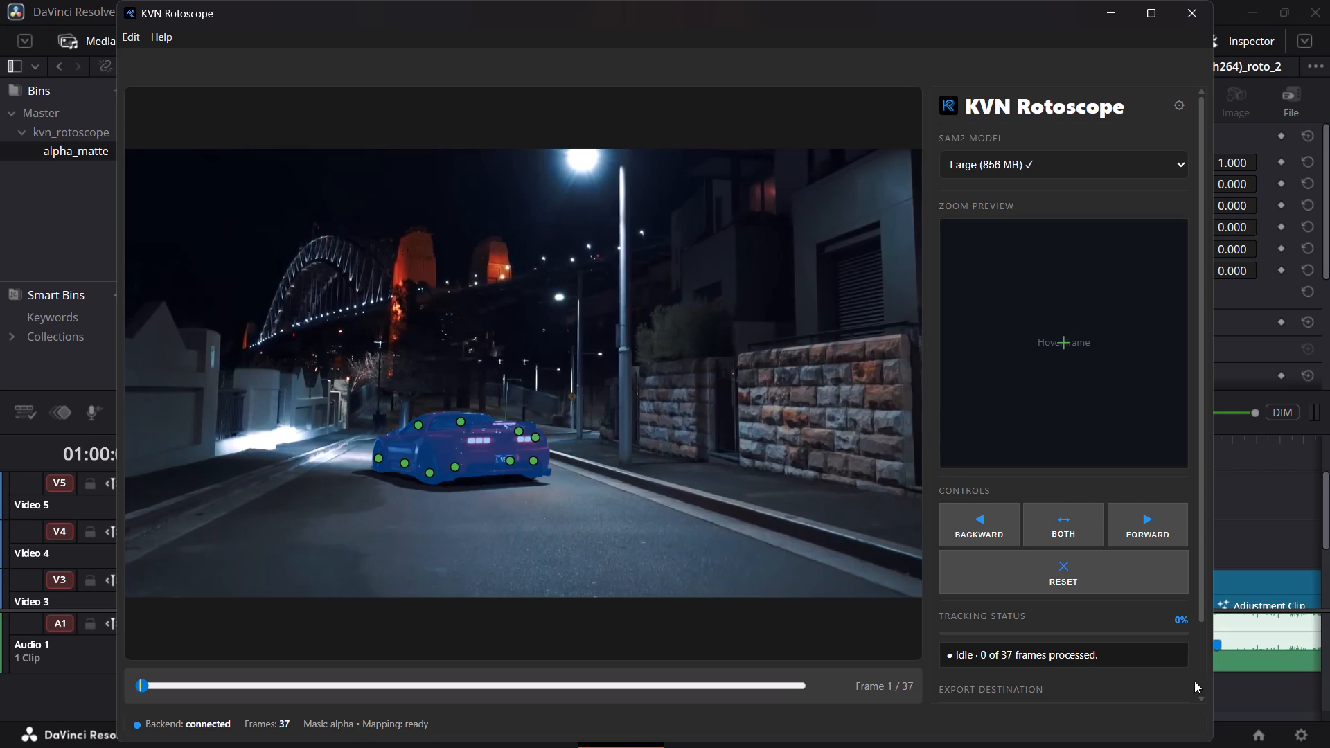
pyautogui.click(1079, 528)
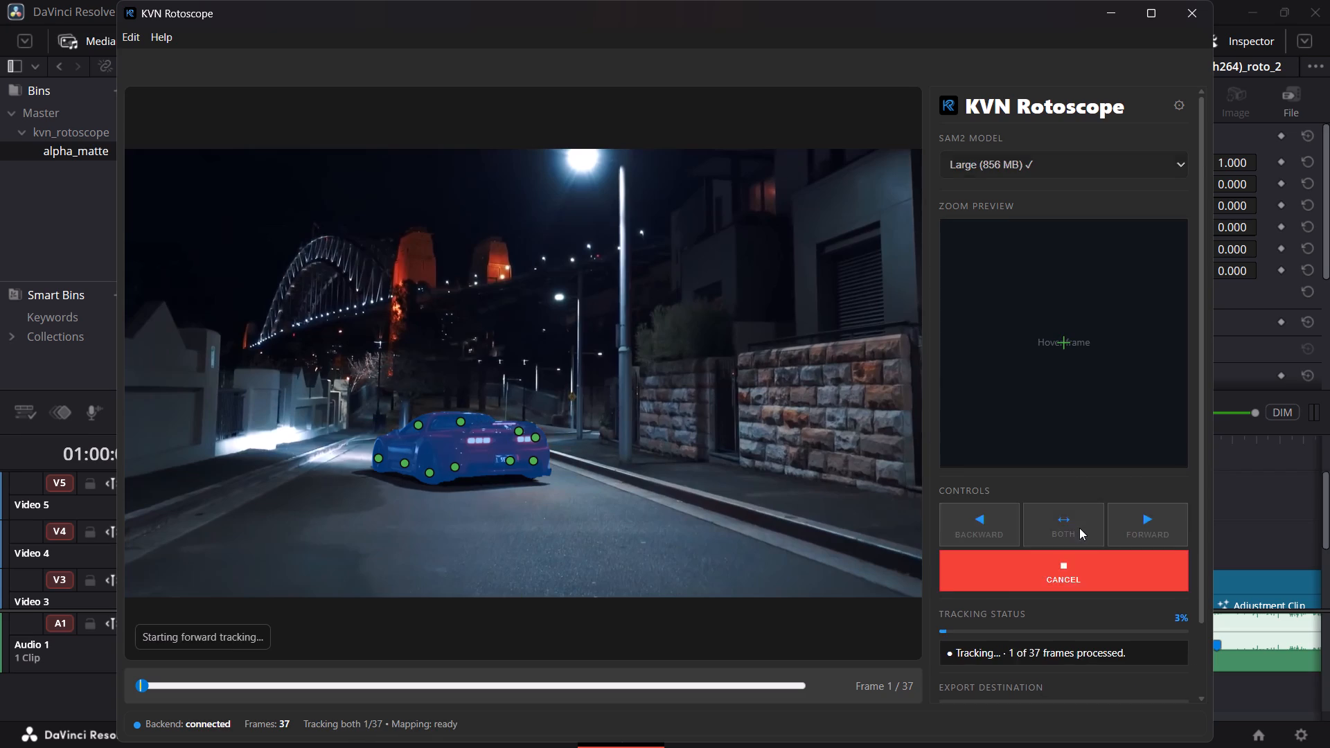
# Open the alpha matte export destination in Downloads and edit the end of the suggested .mov file name.
pyautogui.scroll(-5, 1079, 528)
pyautogui.click(1068, 629)
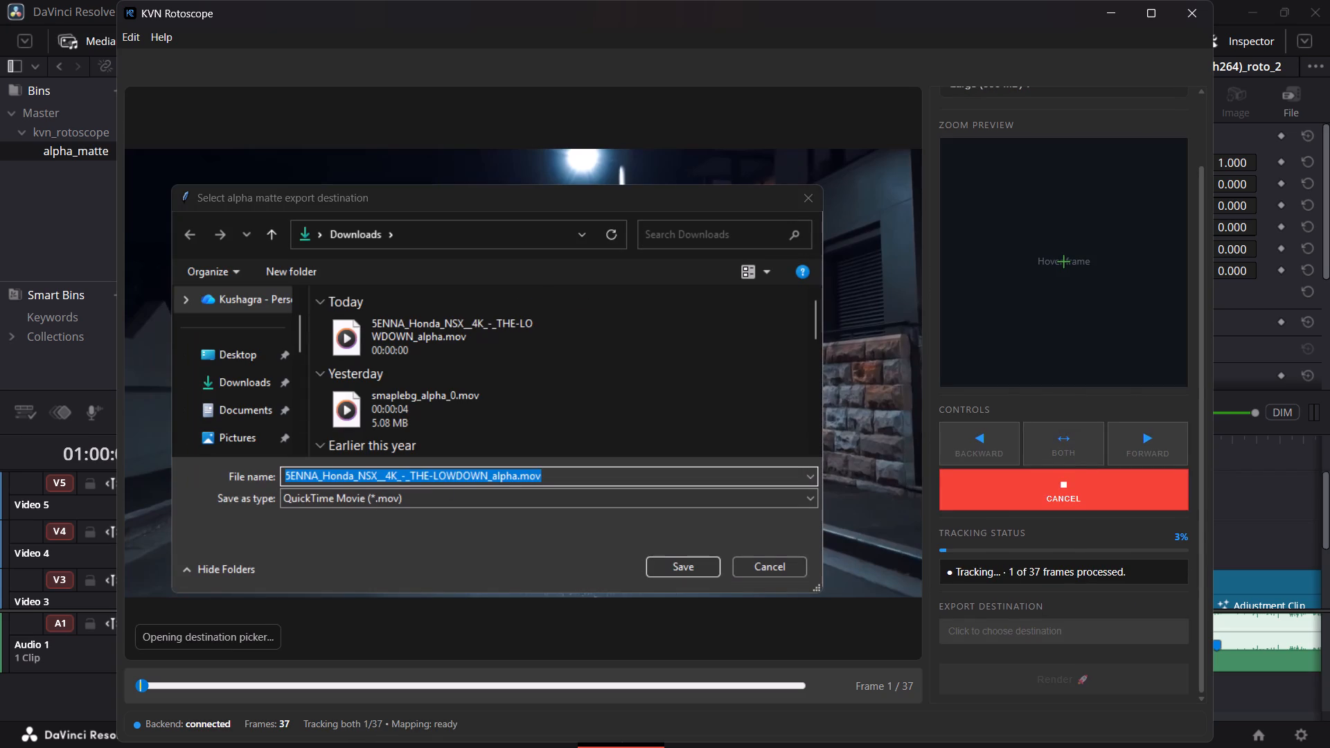
pyautogui.press('1')
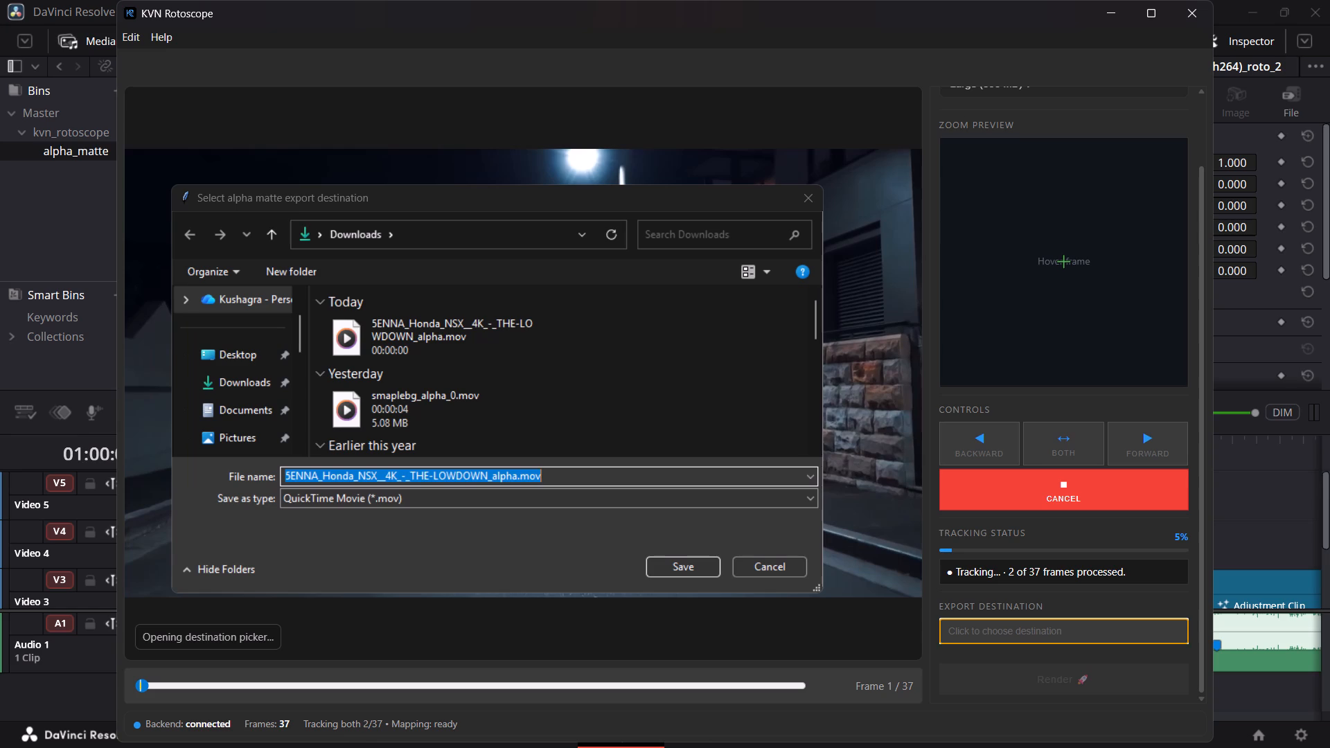
pyautogui.click(495, 478)
pyautogui.tripleClick(495, 477)
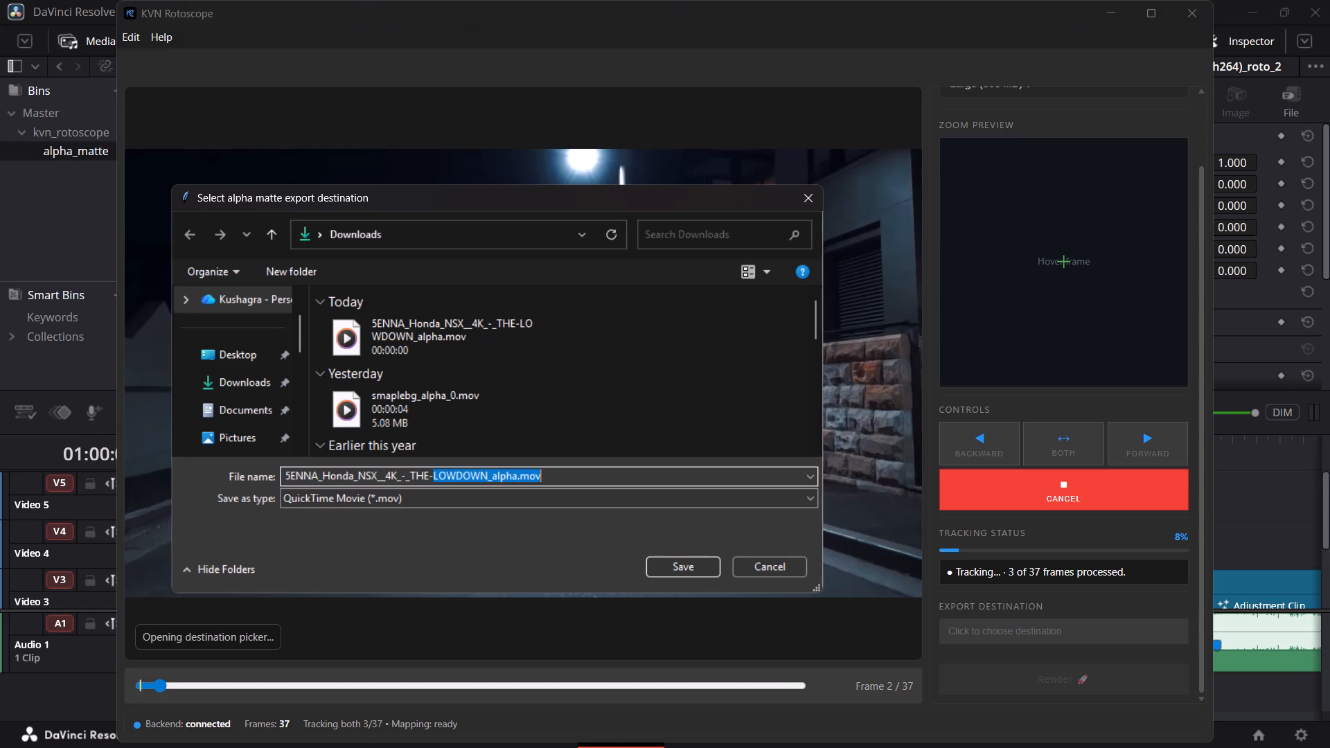
pyautogui.click(495, 477)
pyautogui.click(565, 477)
pyautogui.moveTo(564, 477); pyautogui.dragTo(553, 477)
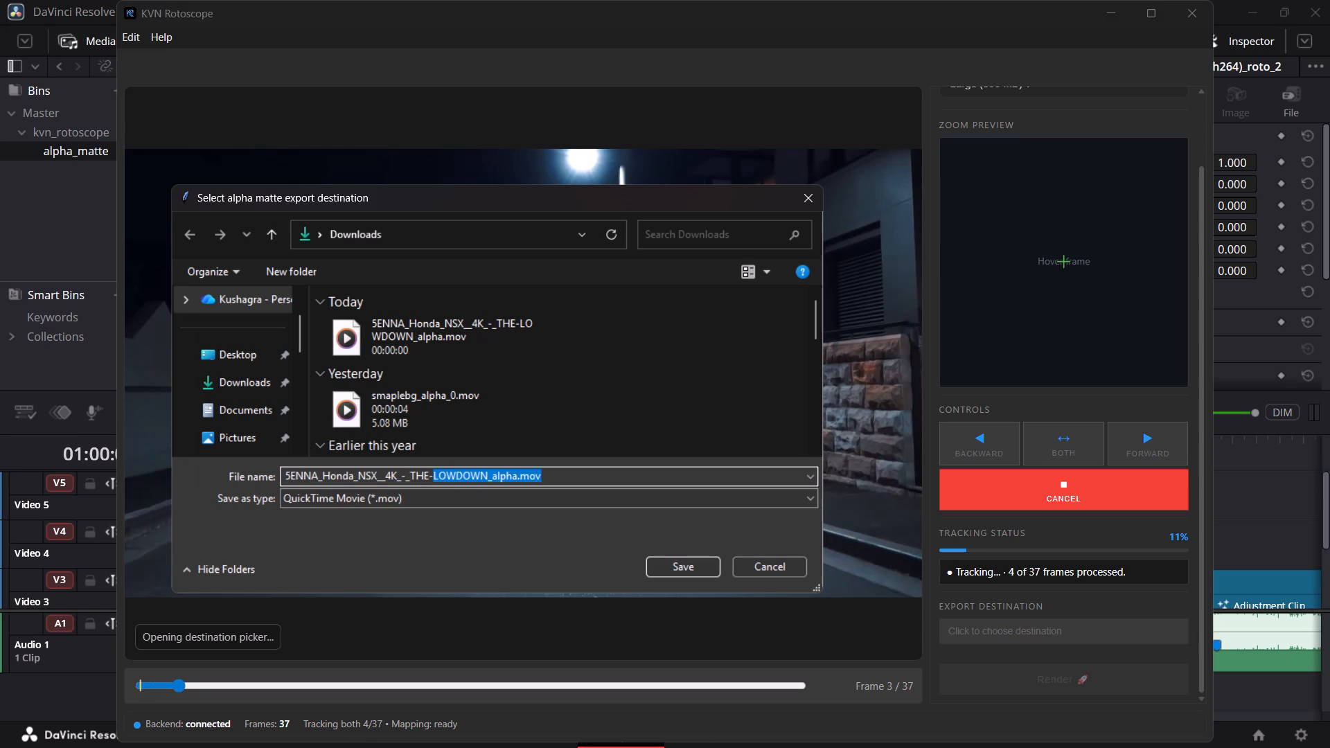
# Name the alpha matte export file 1 and save the destination as a QuickTime movie in Downloads.
pyautogui.moveTo(553, 477); pyautogui.dragTo(283, 485)
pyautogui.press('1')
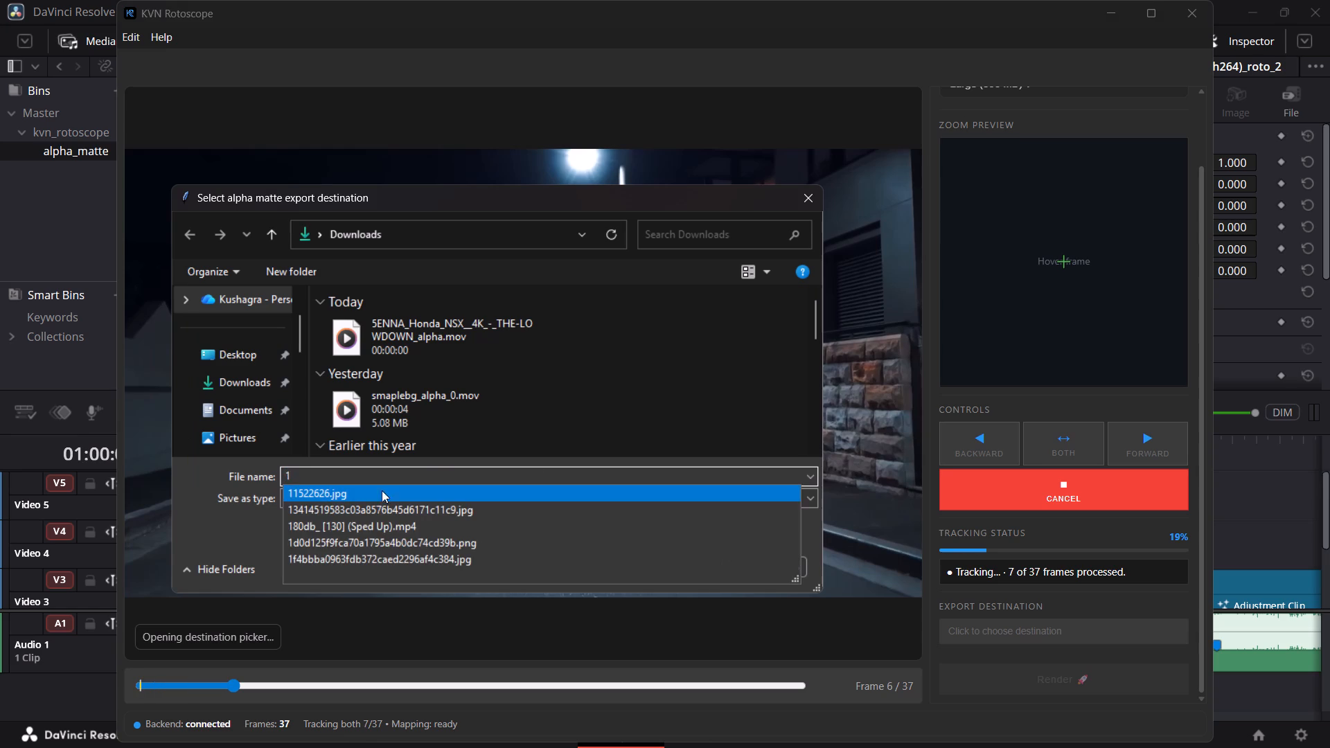
pyautogui.click(430, 473)
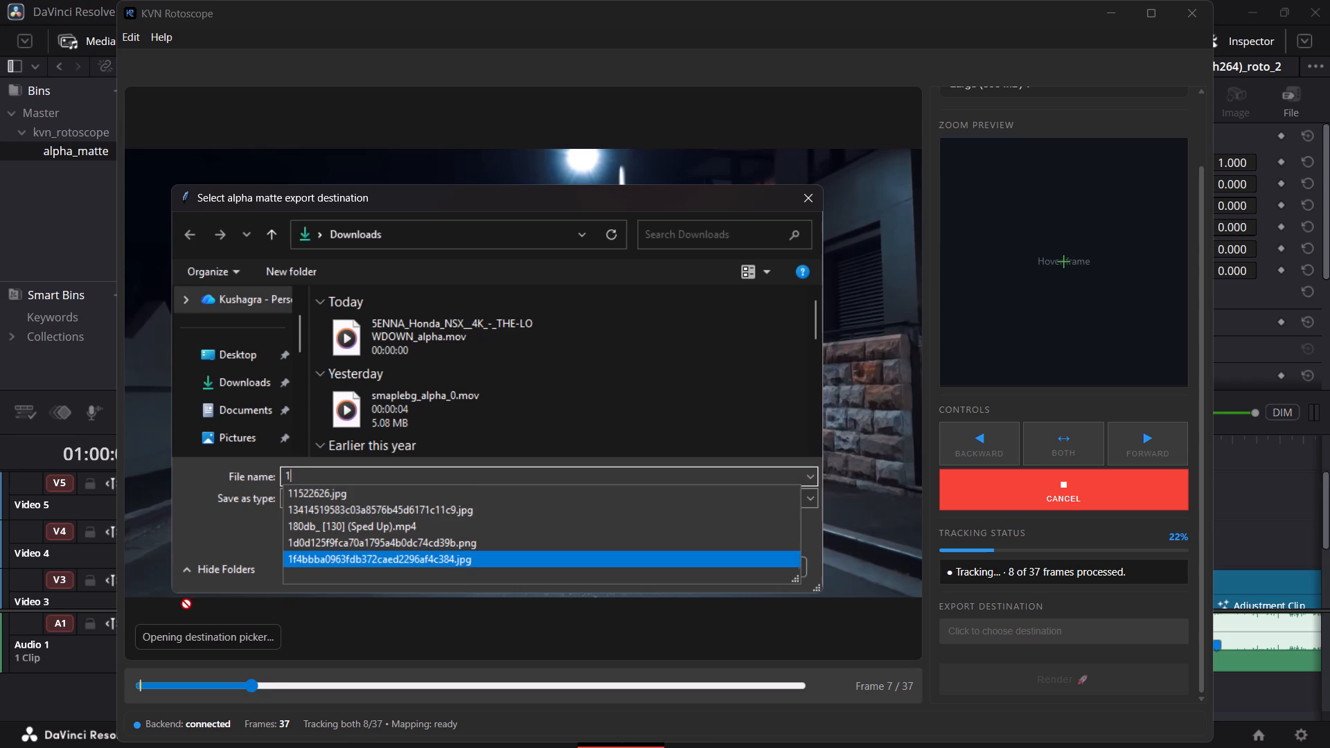
pyautogui.press('Return')
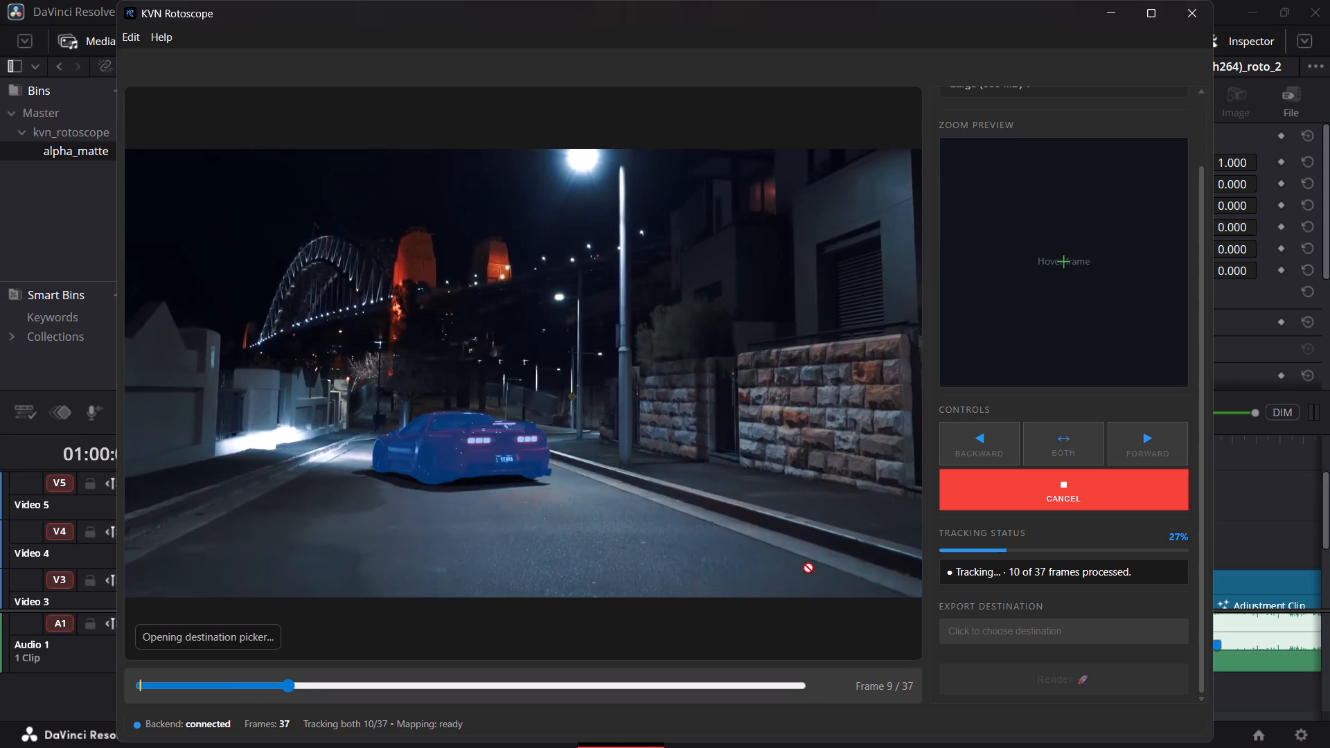
# Render the tracked car's alpha matte to 1.mov once tracking is complete.
pyautogui.scroll(-6, 1085, 575)
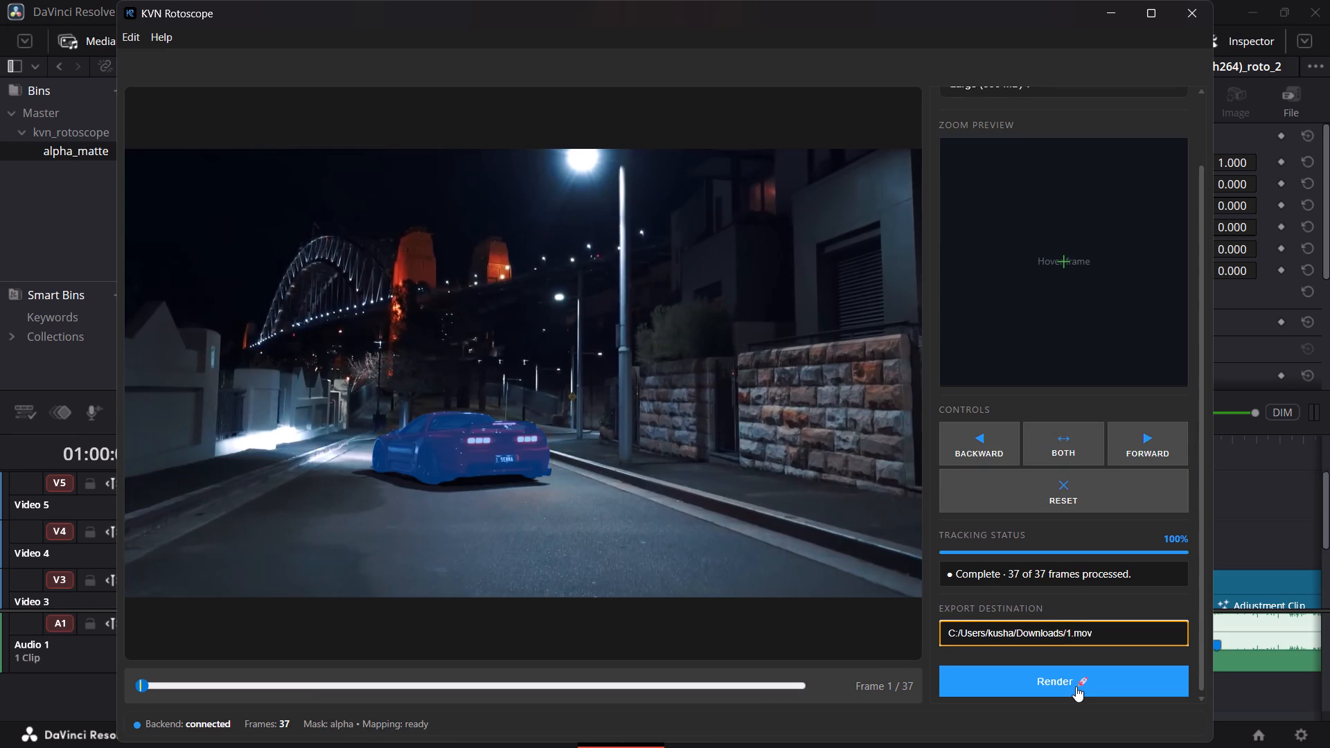
pyautogui.click(1076, 686)
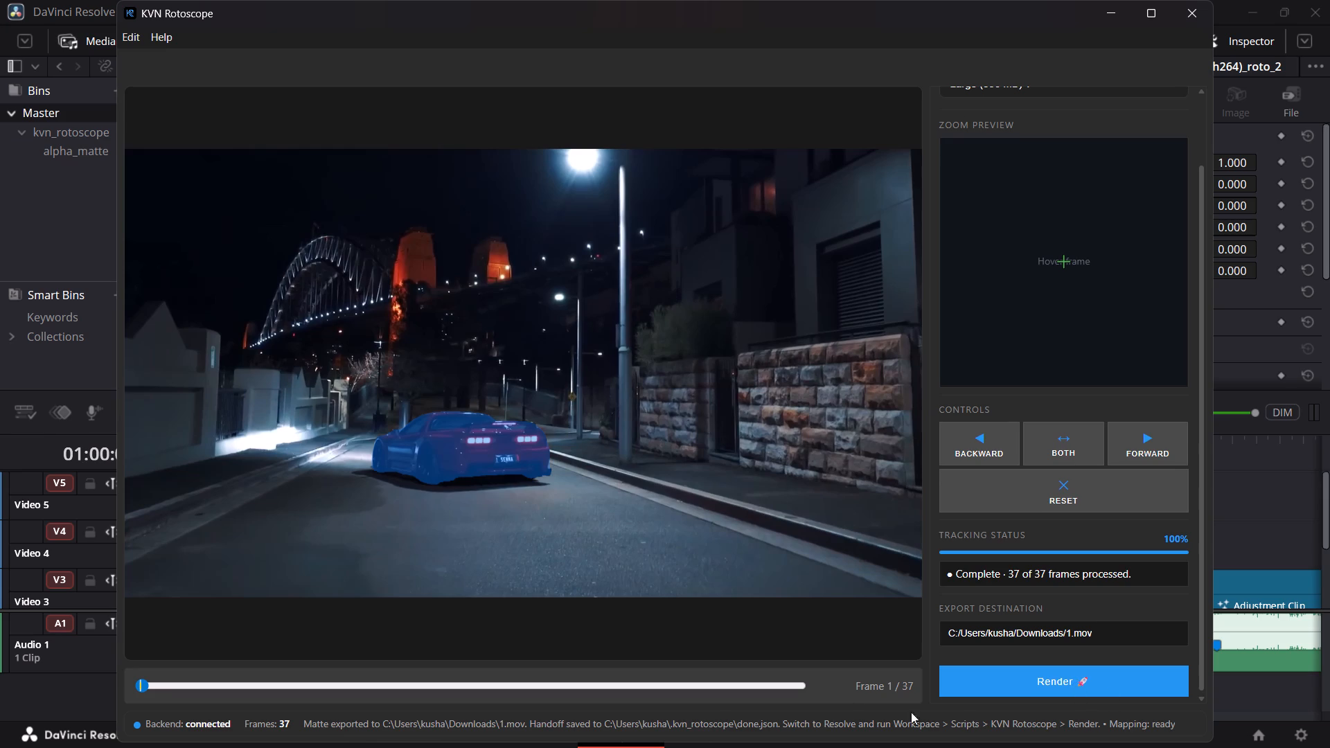
# Switch to DaVinci Resolve and scrub through the V4 roto clip to 01:00:10:18 and back to 01:00:10:02.
pyautogui.click(826, 443)
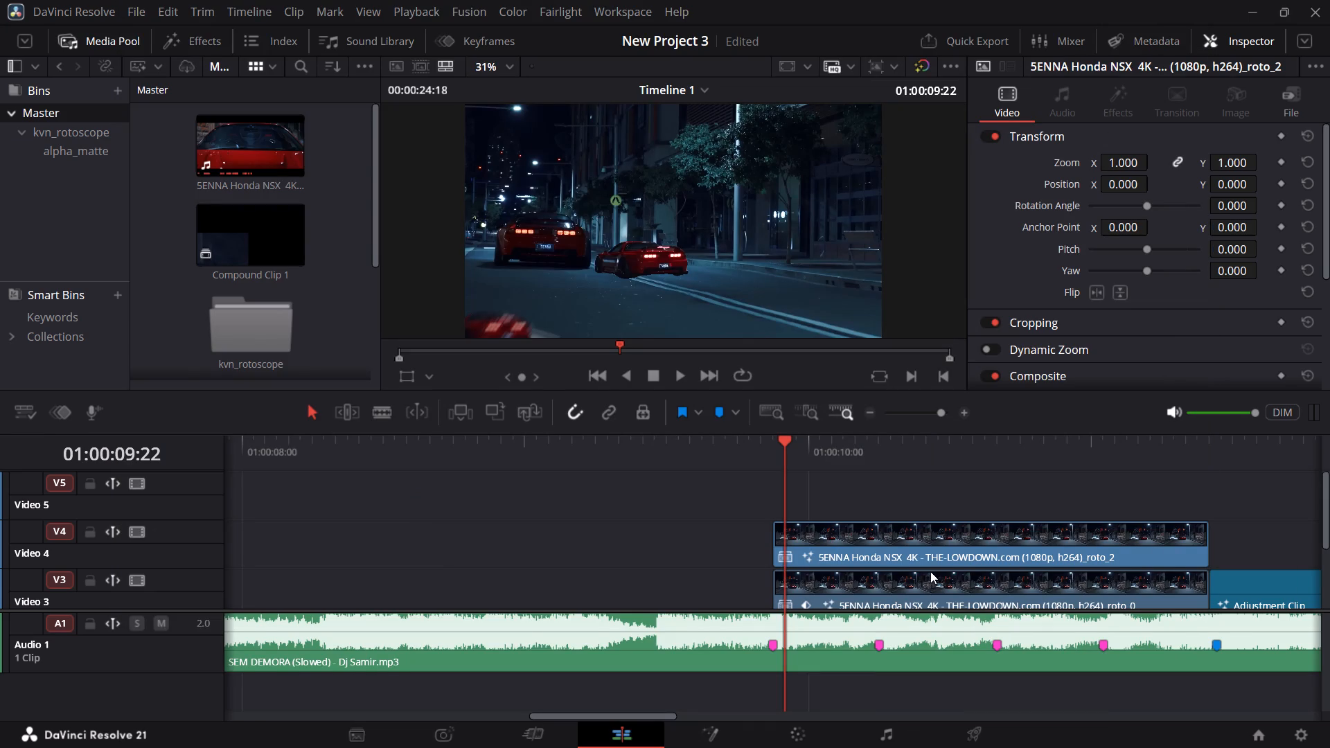
pyautogui.moveTo(795, 452); pyautogui.dragTo(1025, 454)
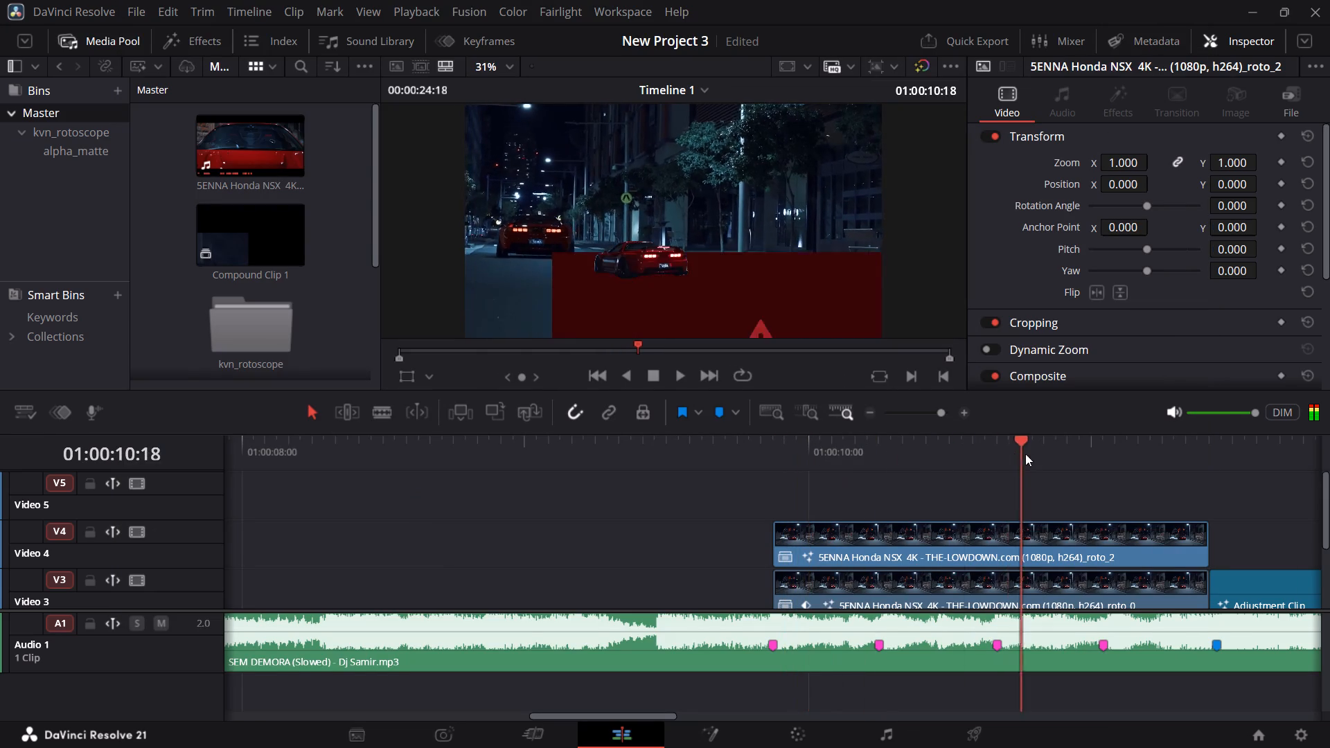
pyautogui.moveTo(1025, 454); pyautogui.dragTo(828, 463)
# Select the roto_0 clip on V3 and open its clip commands.
pyautogui.scroll(-3, 1011, 520)
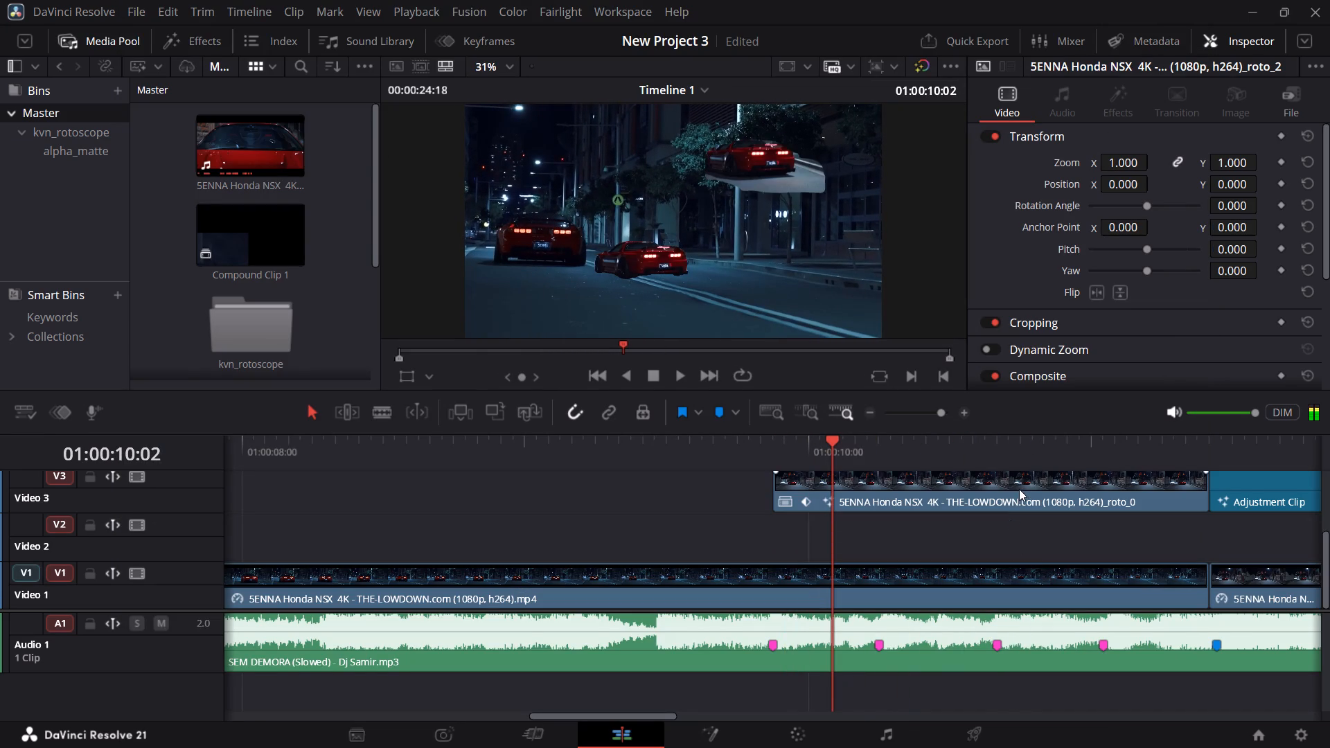
pyautogui.click(1019, 489)
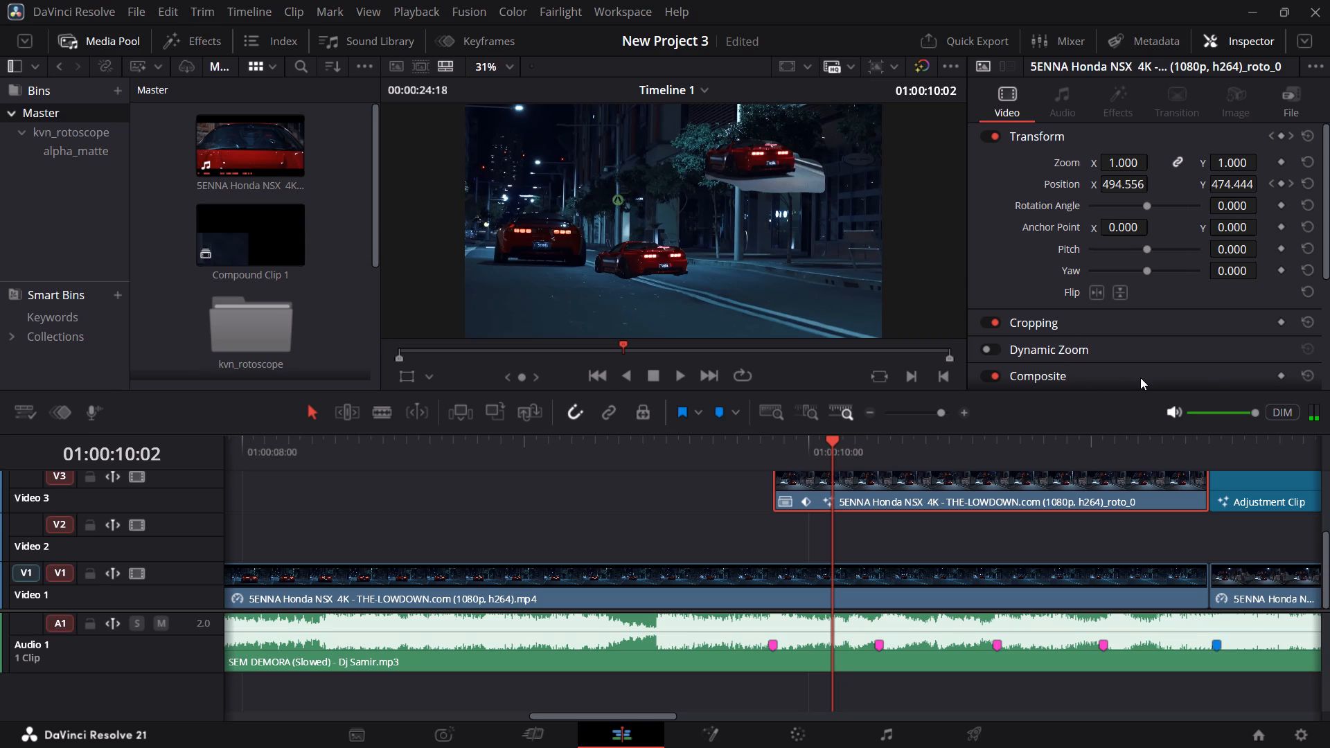
pyautogui.rightClick(1007, 504)
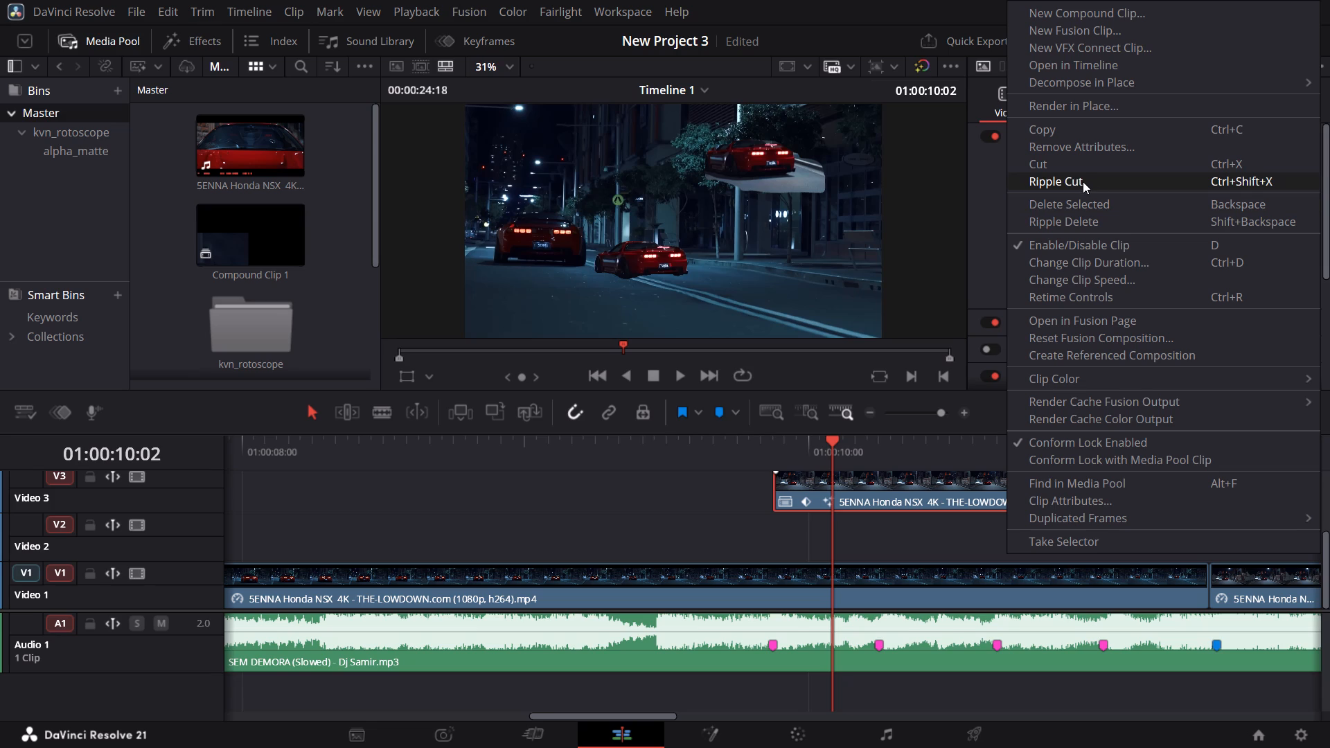
# Back in DaVinci Resolve, add a Zoom keyframe to the V4 roto_2 clip at its start, 01:00:09:21.
pyautogui.click(924, 483)
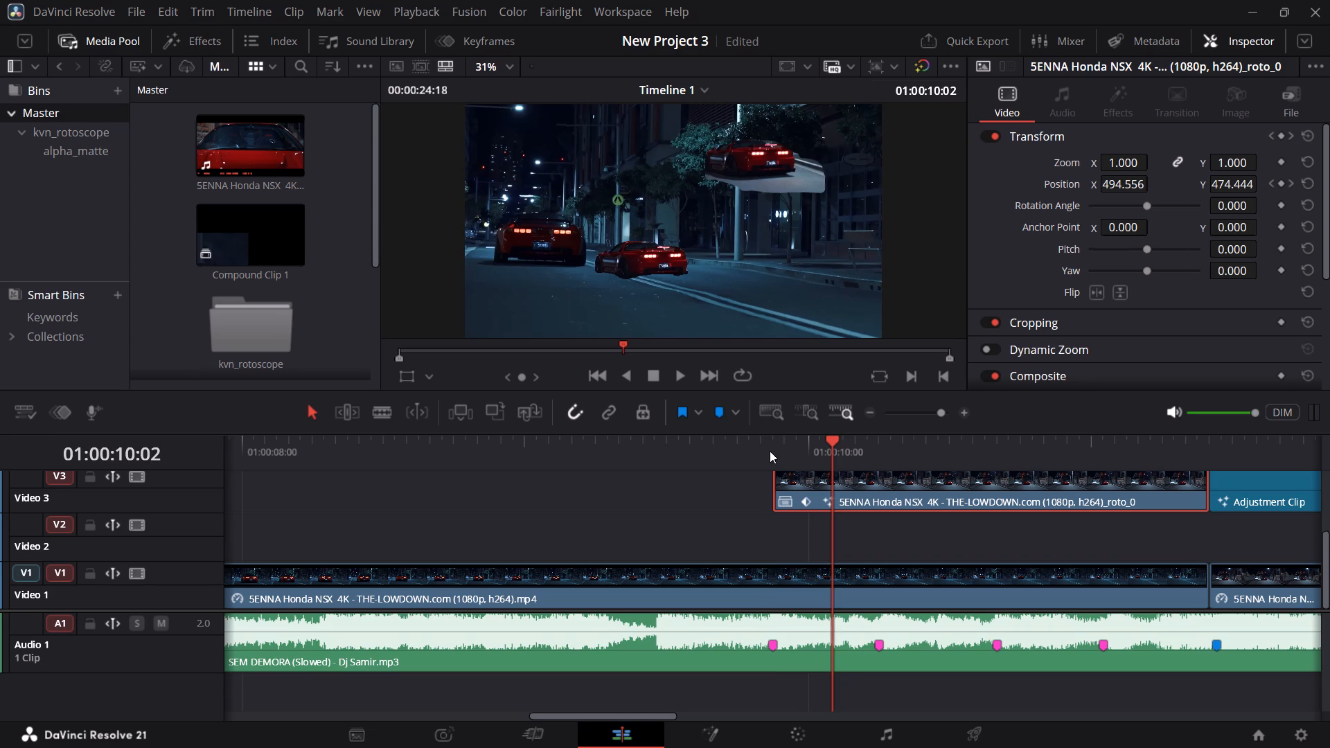
pyautogui.click(770, 451)
pyautogui.scroll(2, 850, 499)
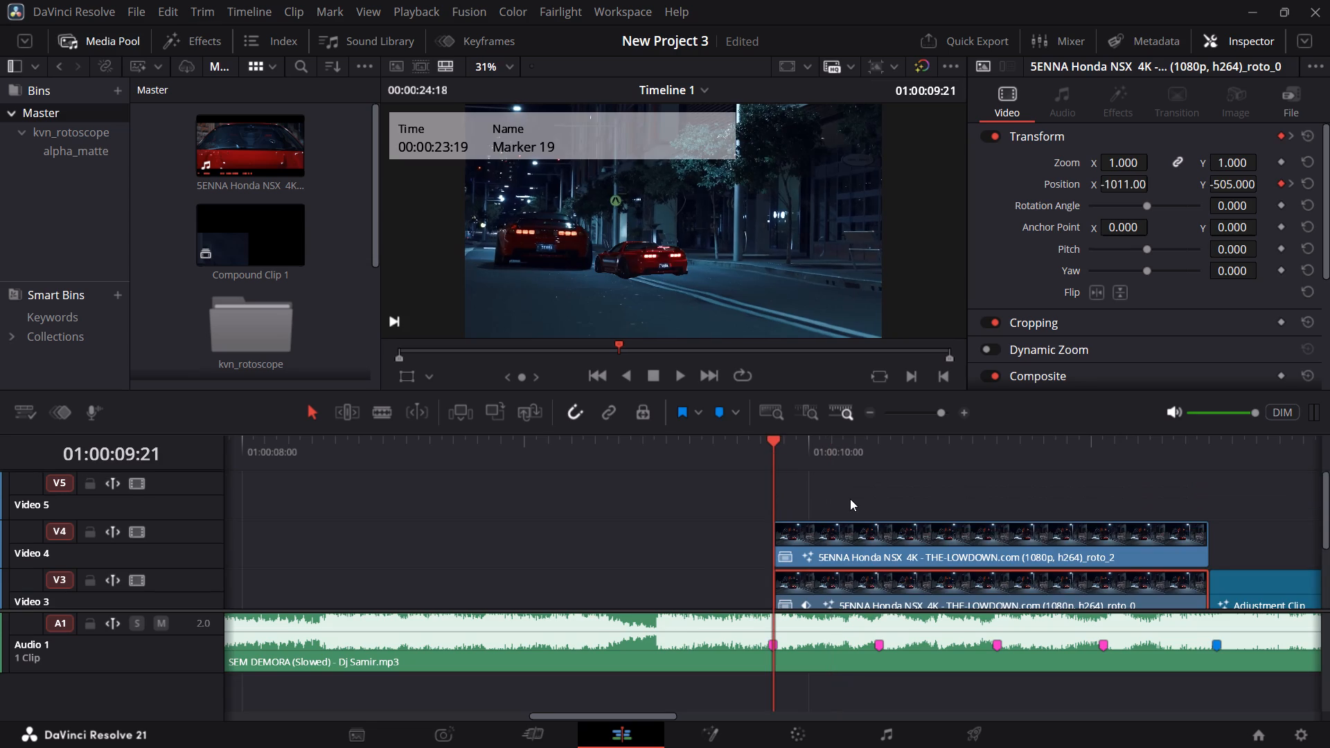
pyautogui.scroll(-3, 850, 499)
pyautogui.click(876, 436)
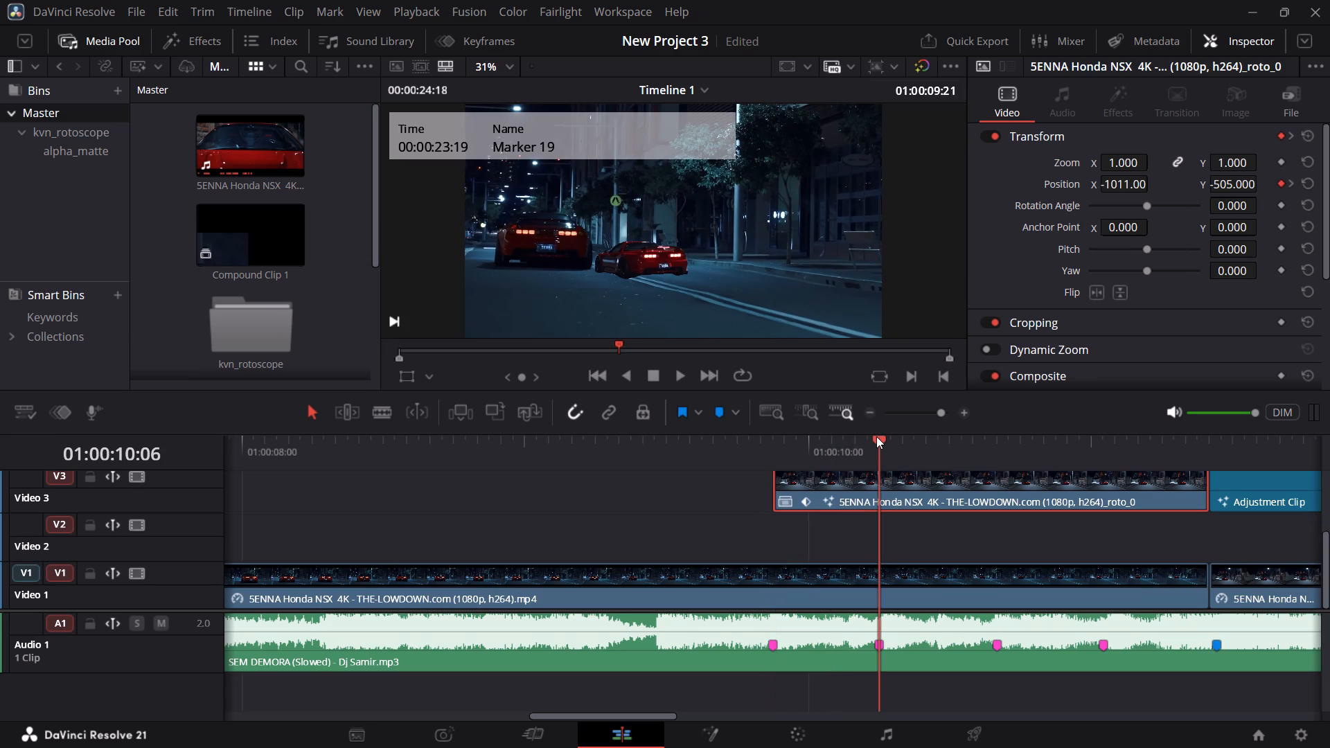
pyautogui.moveTo(872, 439); pyautogui.dragTo(810, 444)
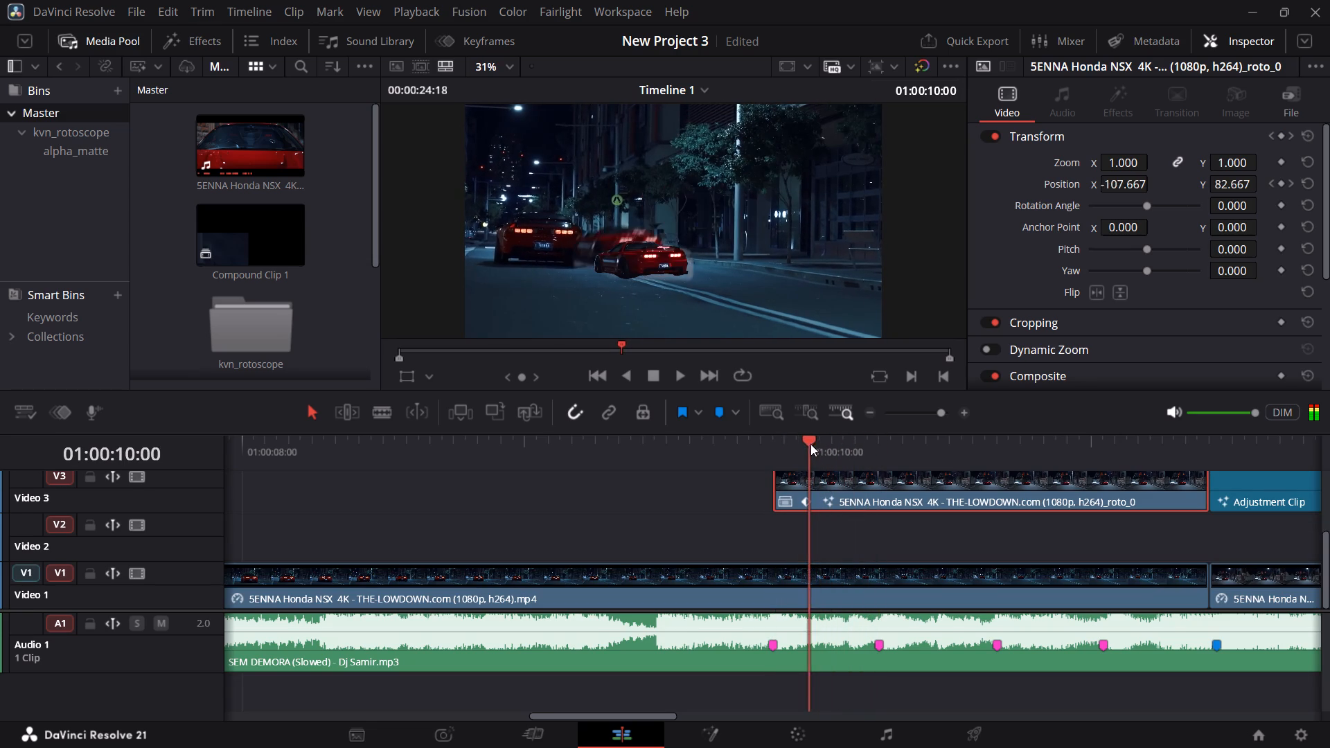
pyautogui.moveTo(810, 444); pyautogui.dragTo(773, 449)
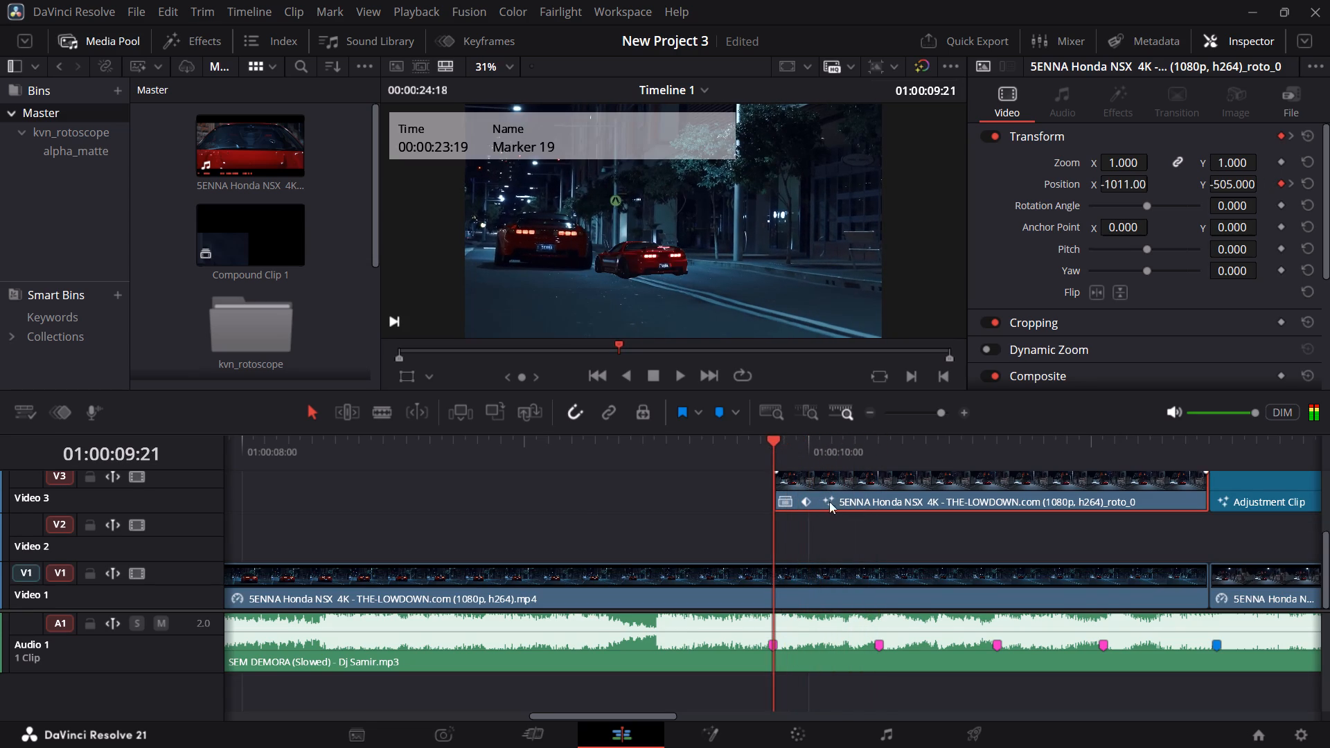
pyautogui.scroll(3, 834, 504)
pyautogui.click(828, 564)
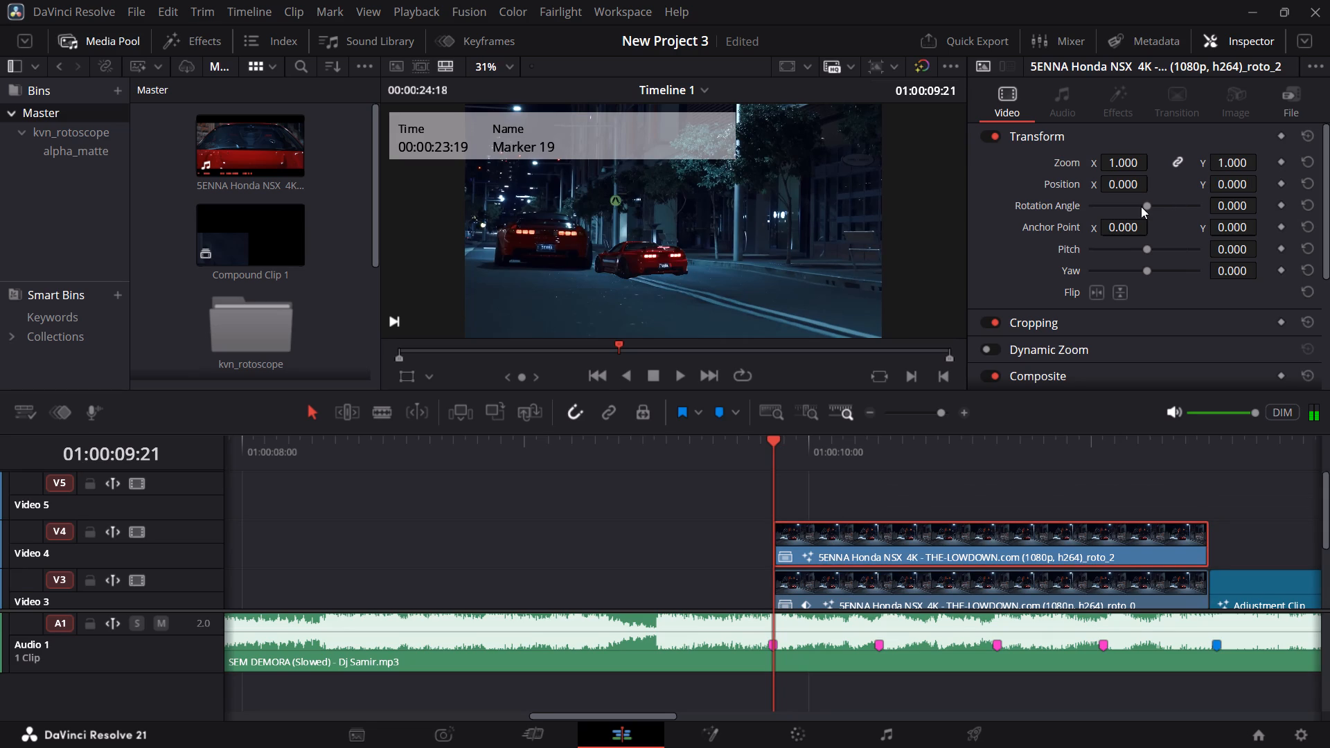
pyautogui.click(1279, 163)
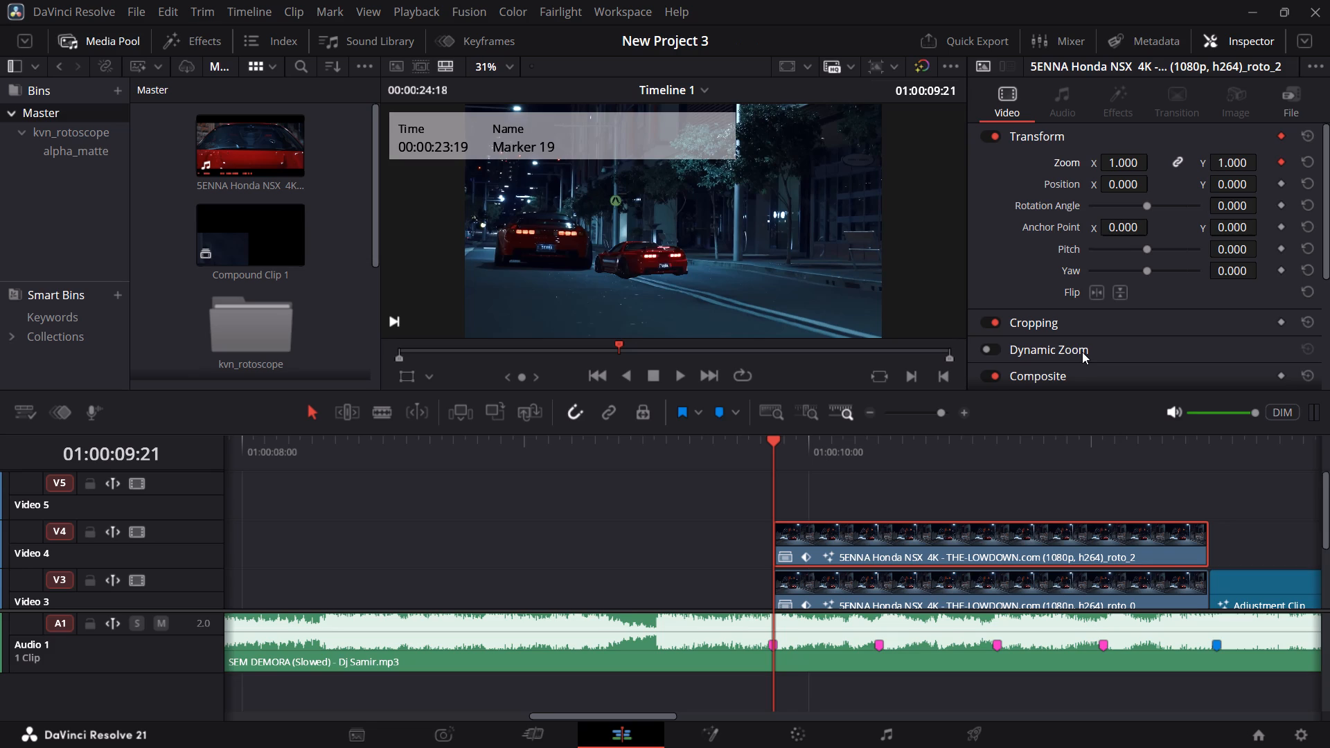
# Examine the transition frames between 01:00:09:21 and 01:00:12:00 to check the layered roto clips' timing.
pyautogui.press('Right')
pyautogui.press('Right')
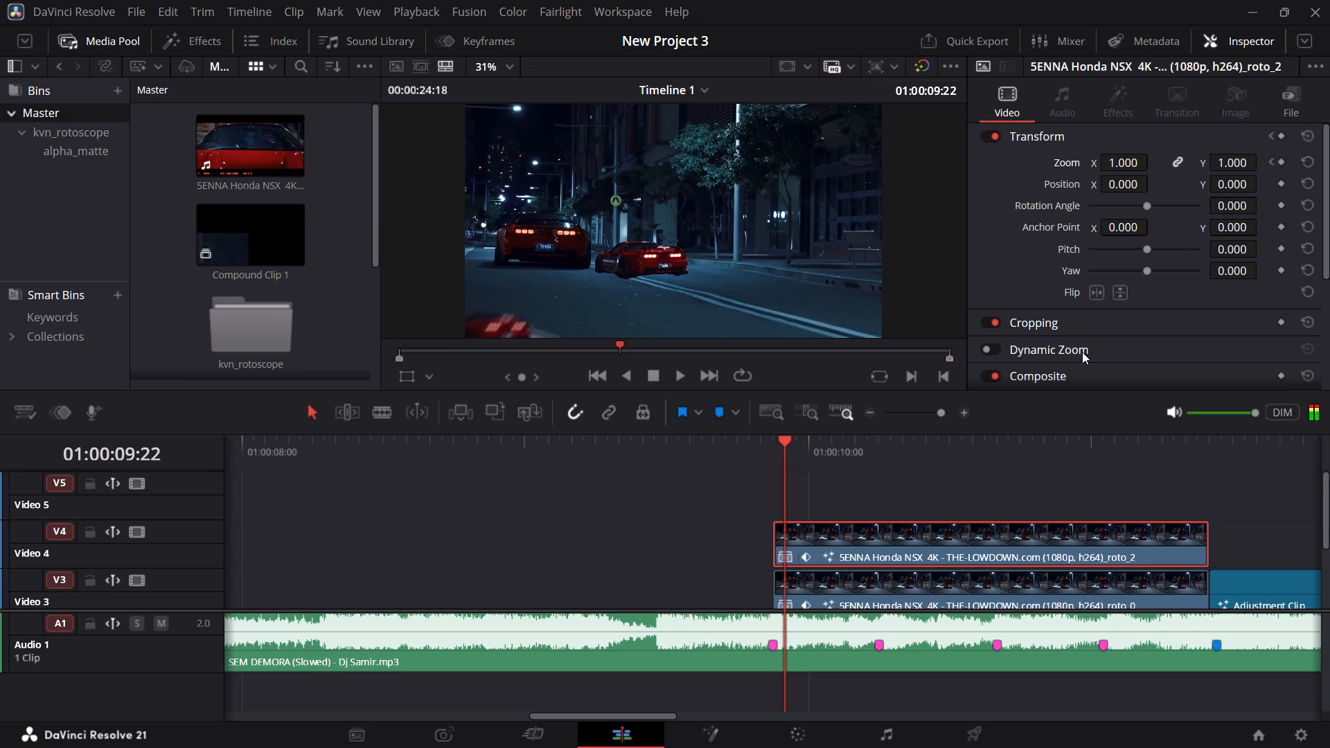
pyautogui.press('Right')
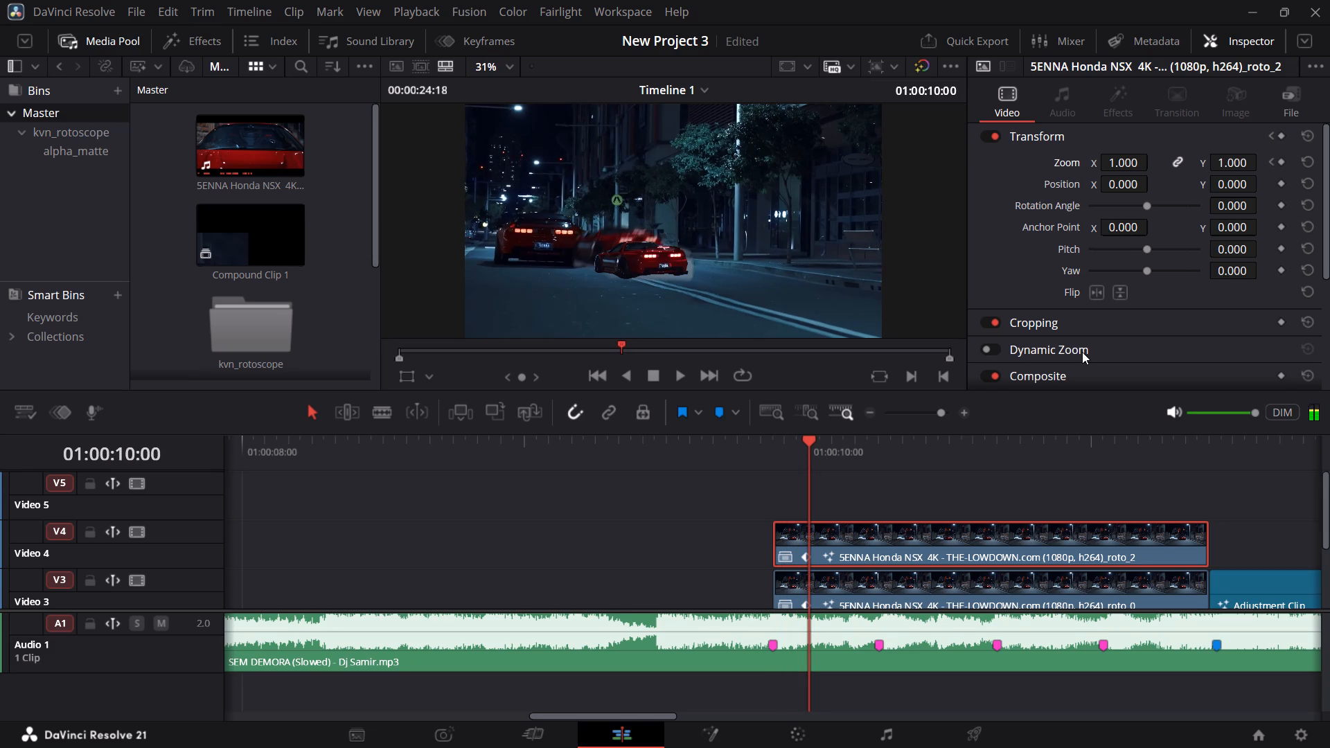
pyautogui.hotkey('shift', 'Right')
pyautogui.hotkey('shift', 'Right')
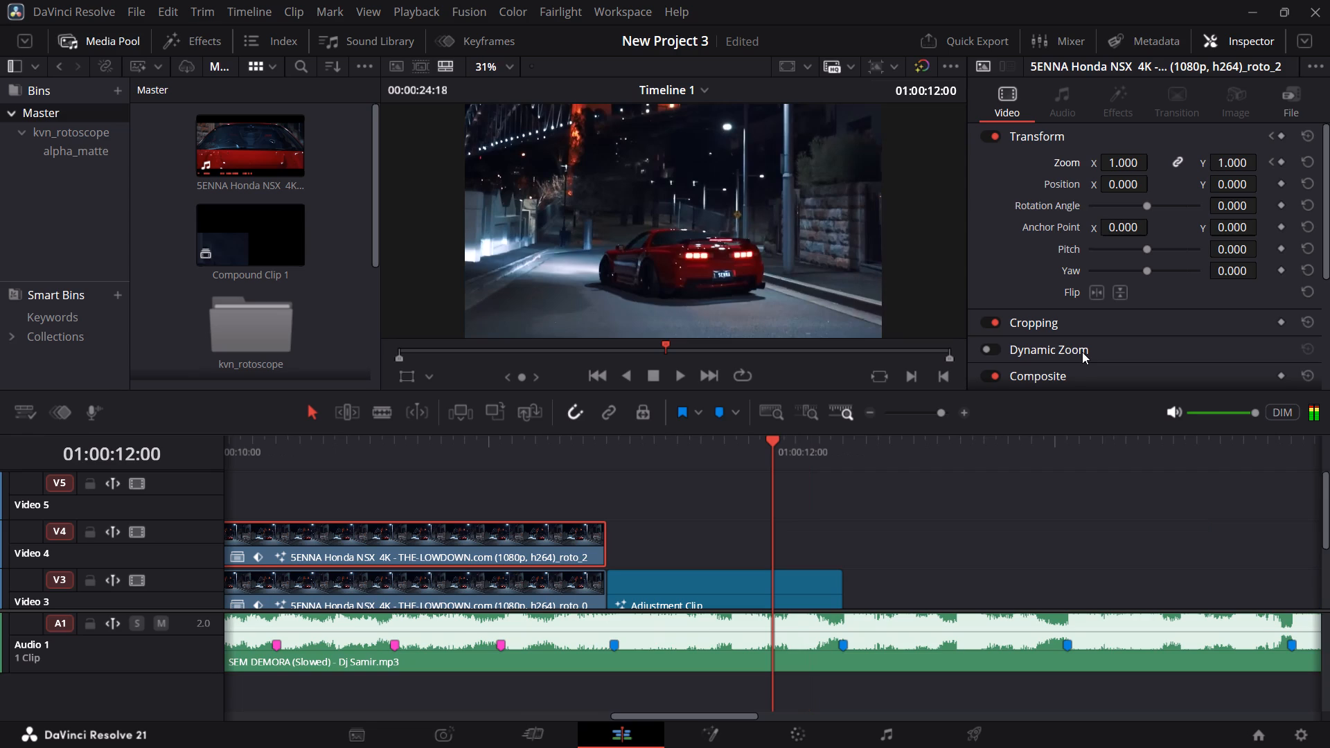
pyautogui.hotkey('shift', 'Left')
pyautogui.hotkey('shift', 'Left')
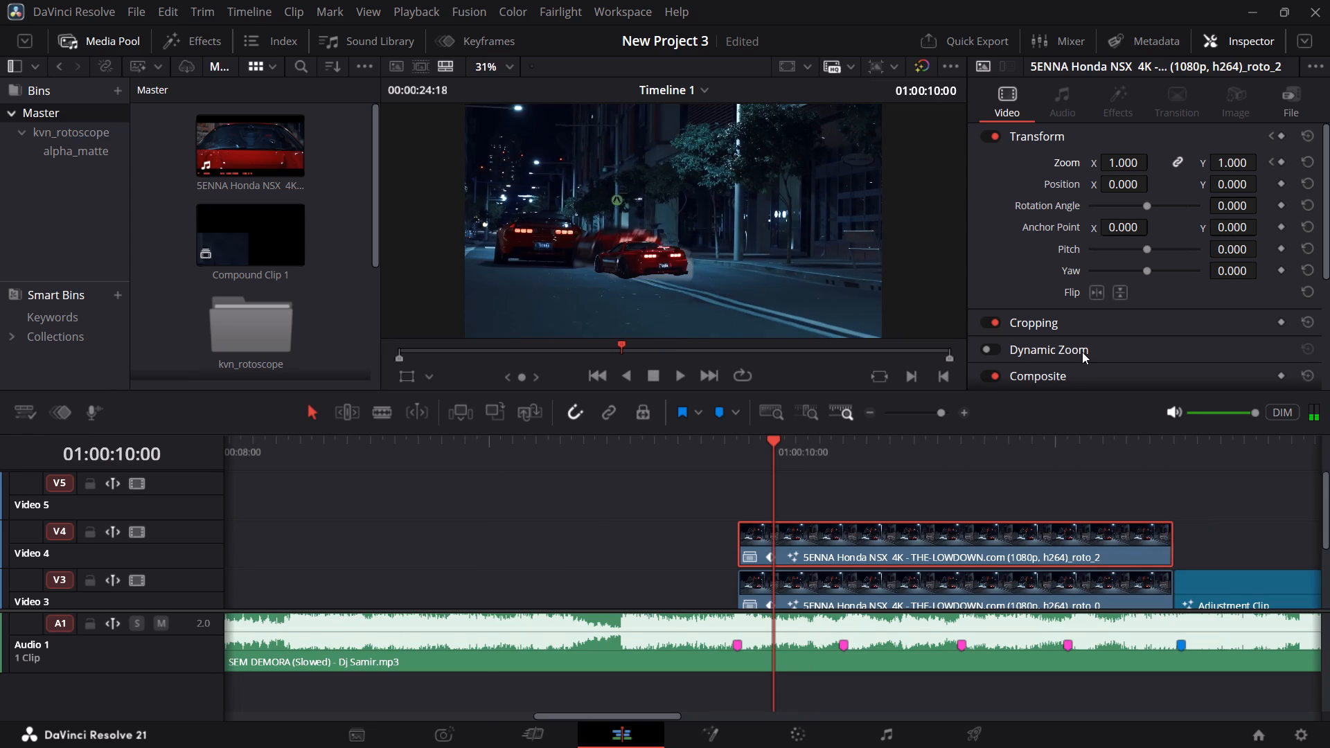
pyautogui.click(741, 456)
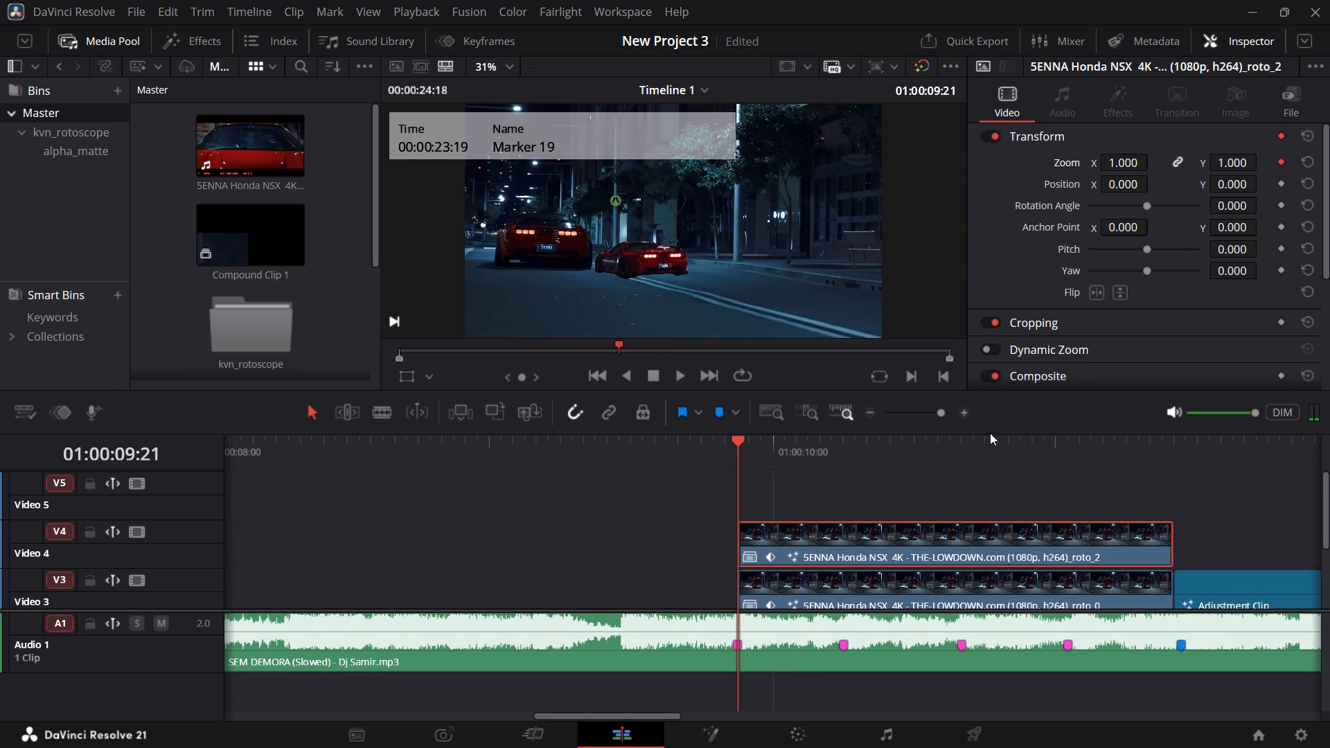
# Add Zoom keyframes to the V4 roto_2 clip at the pink beat markers 01:00:10:06, 01:00:10:16 and 01:00:11:01.
pyautogui.click(839, 449)
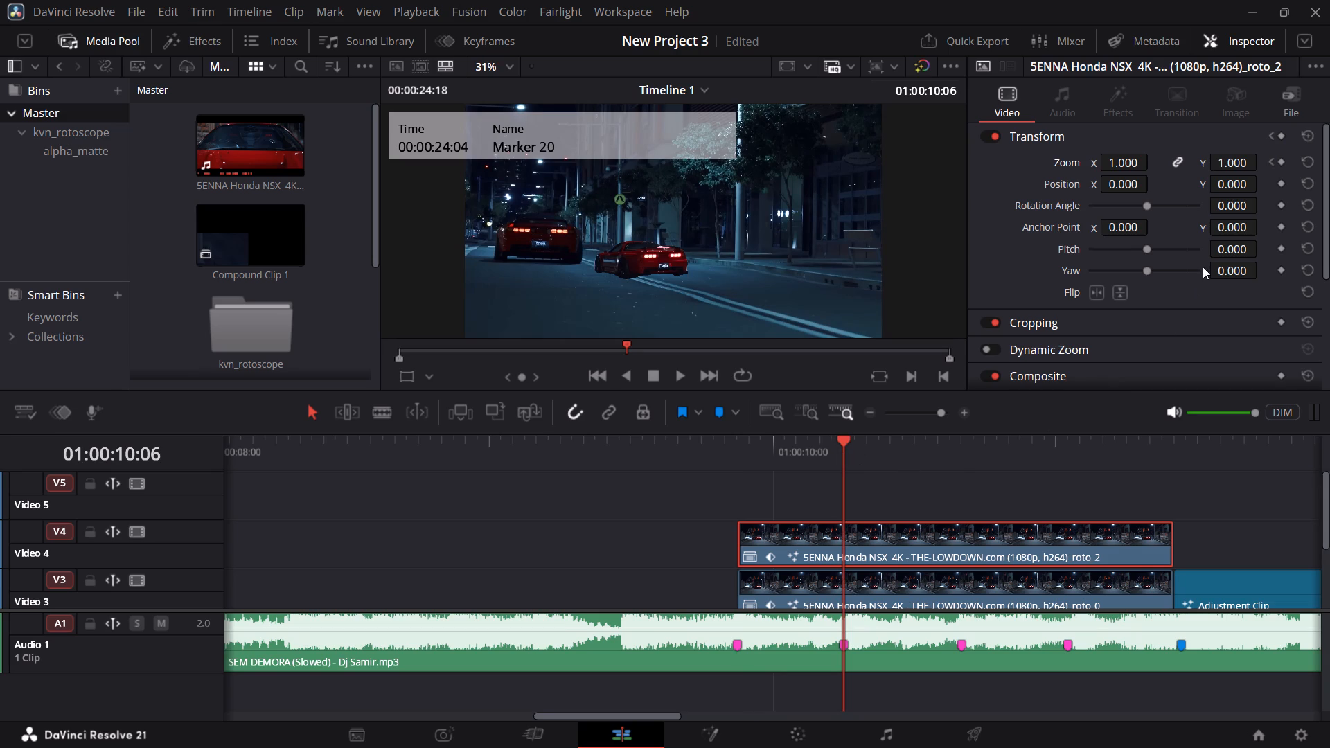
pyautogui.click(1283, 160)
pyautogui.click(946, 445)
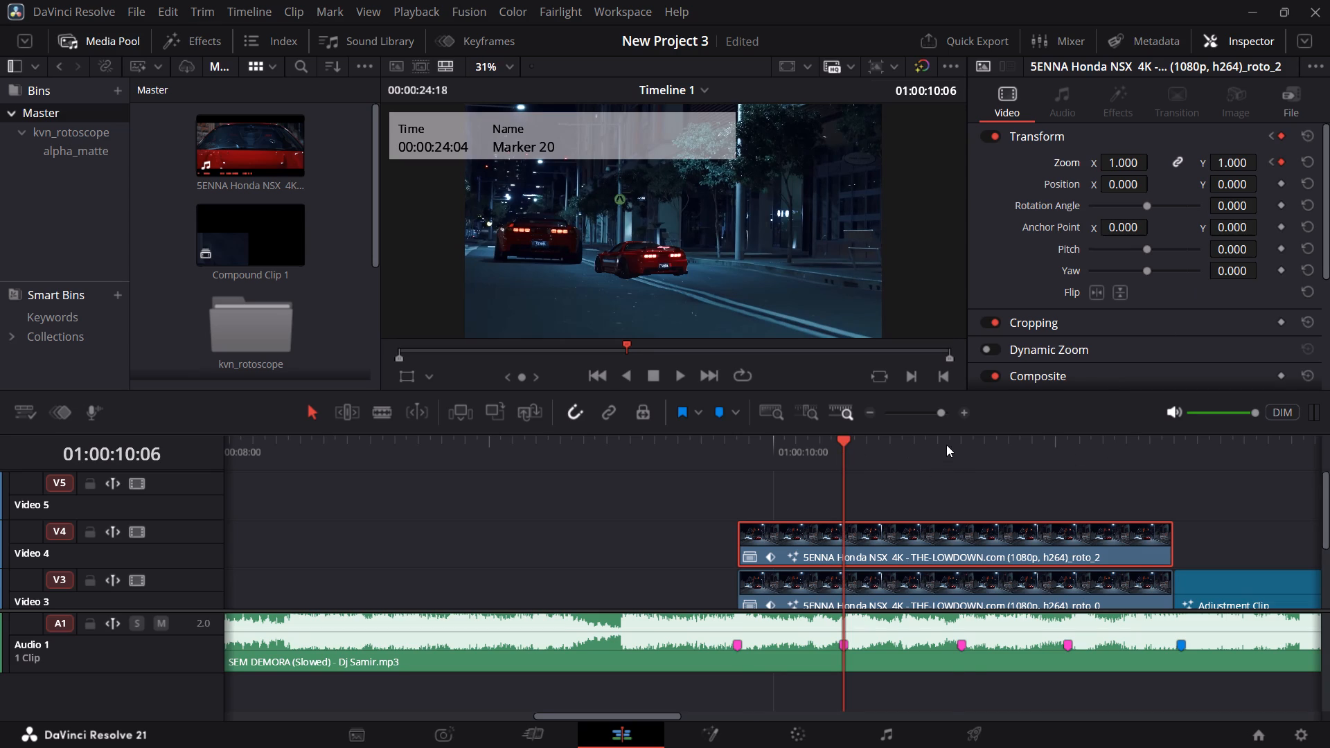
pyautogui.click(970, 455)
pyautogui.click(954, 456)
pyautogui.click(961, 454)
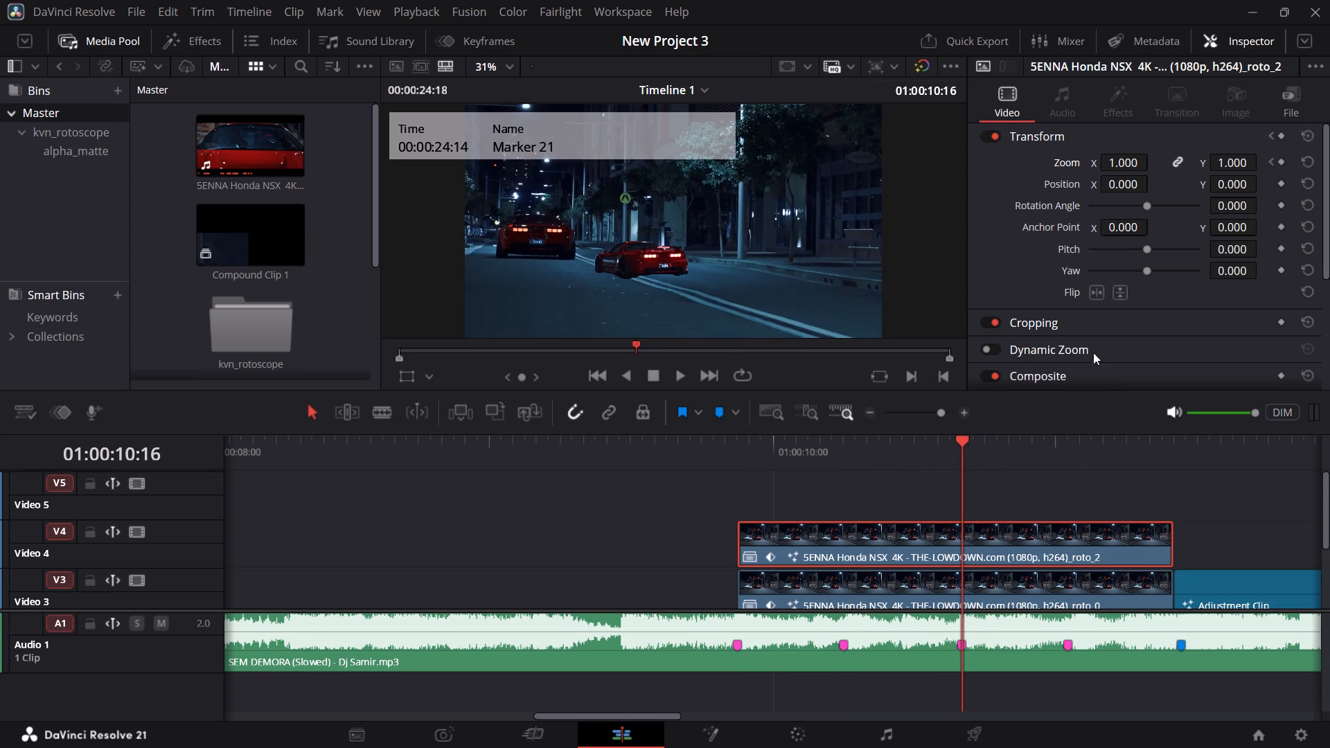
pyautogui.click(1278, 161)
pyautogui.click(1070, 443)
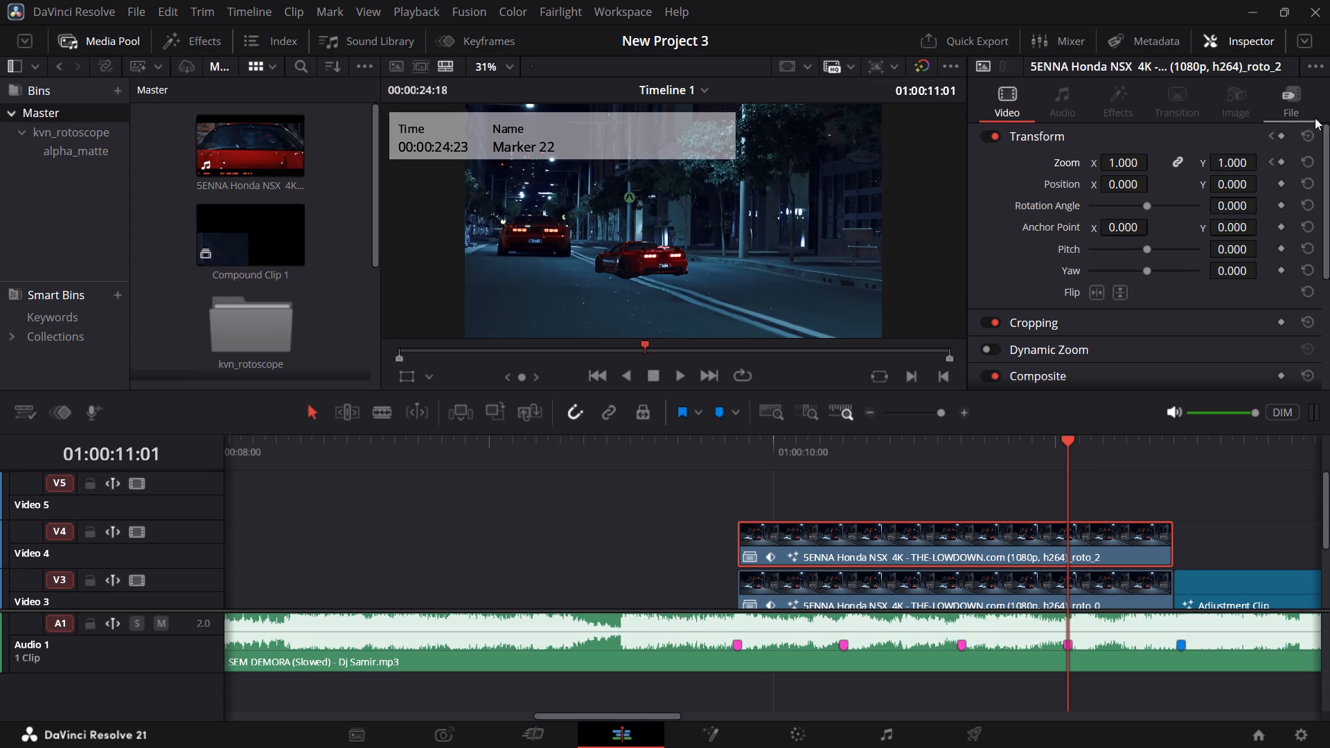
pyautogui.click(1282, 161)
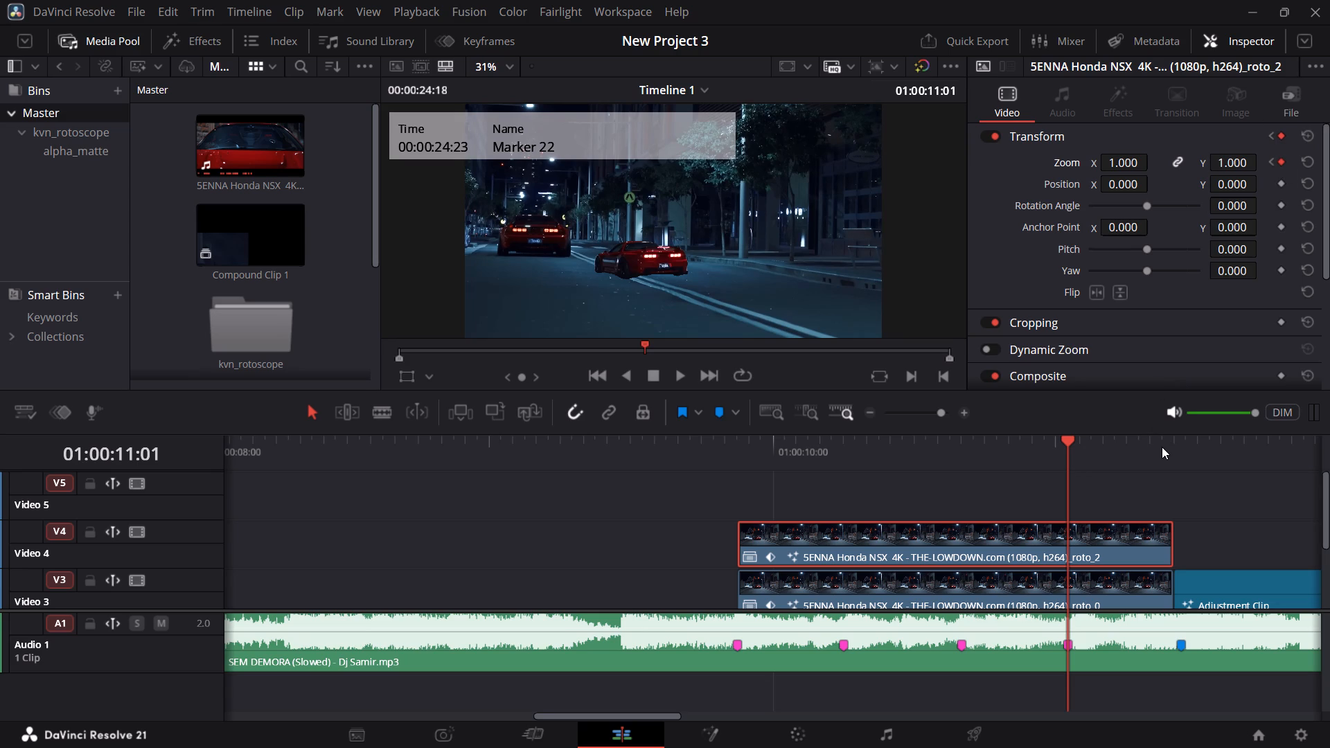
# Examine the V3 roto_0 clip's Position keyframes at 01:00:11:10 and one frame earlier, comparing them with the V4 roto_2 clip.
pyautogui.click(1163, 443)
pyautogui.click(1172, 440)
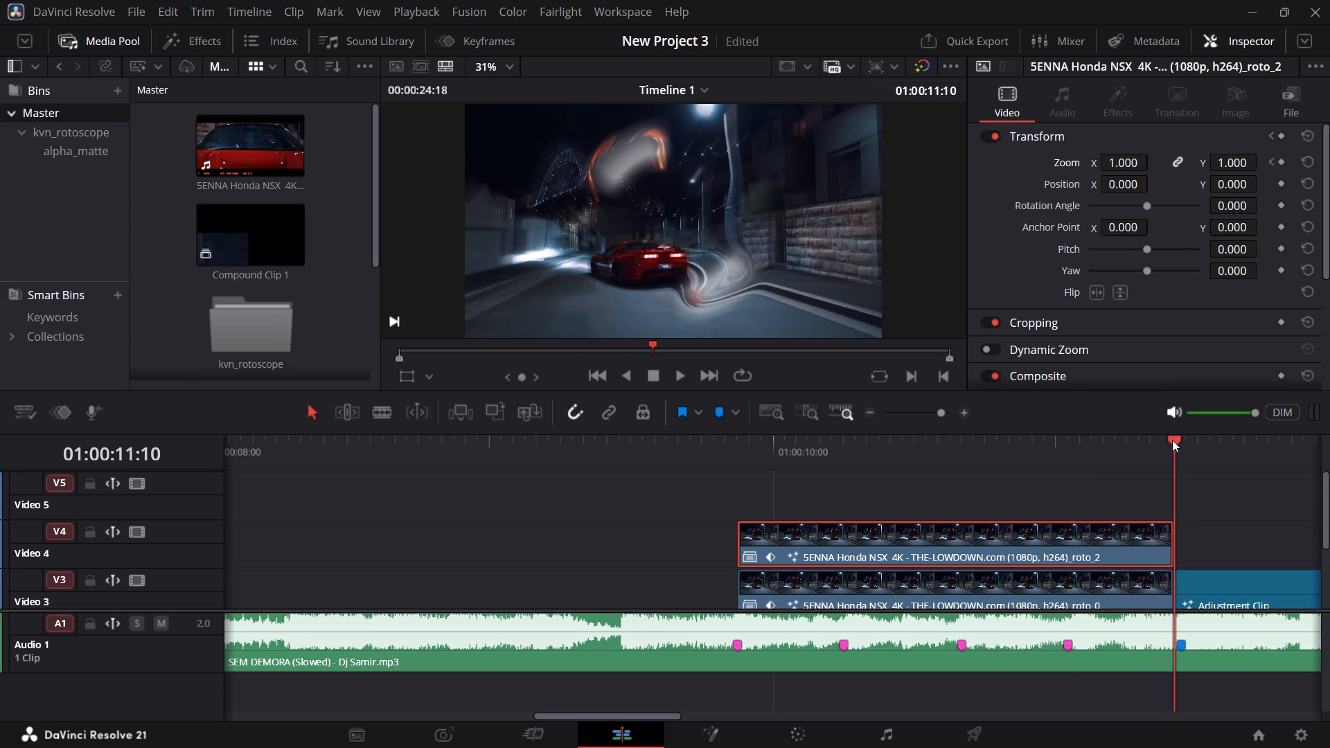
pyautogui.click(1158, 586)
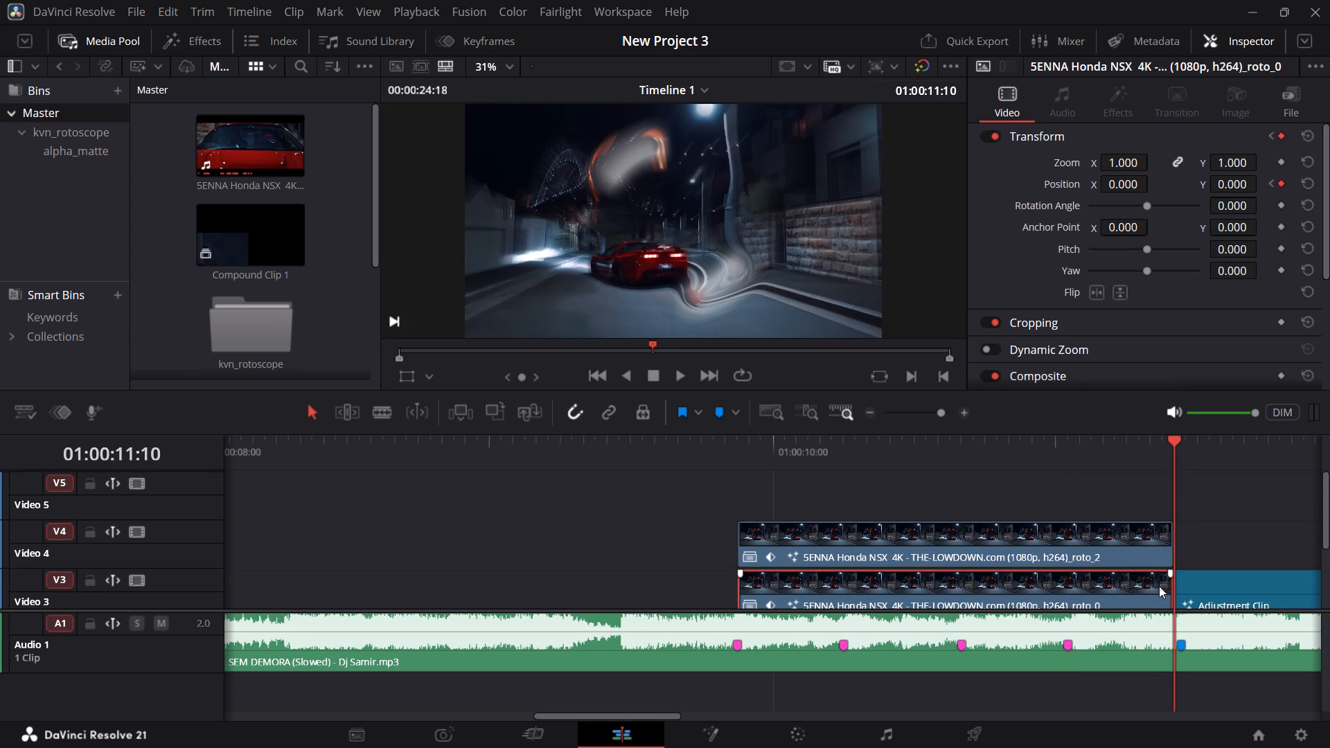
pyautogui.click(1162, 456)
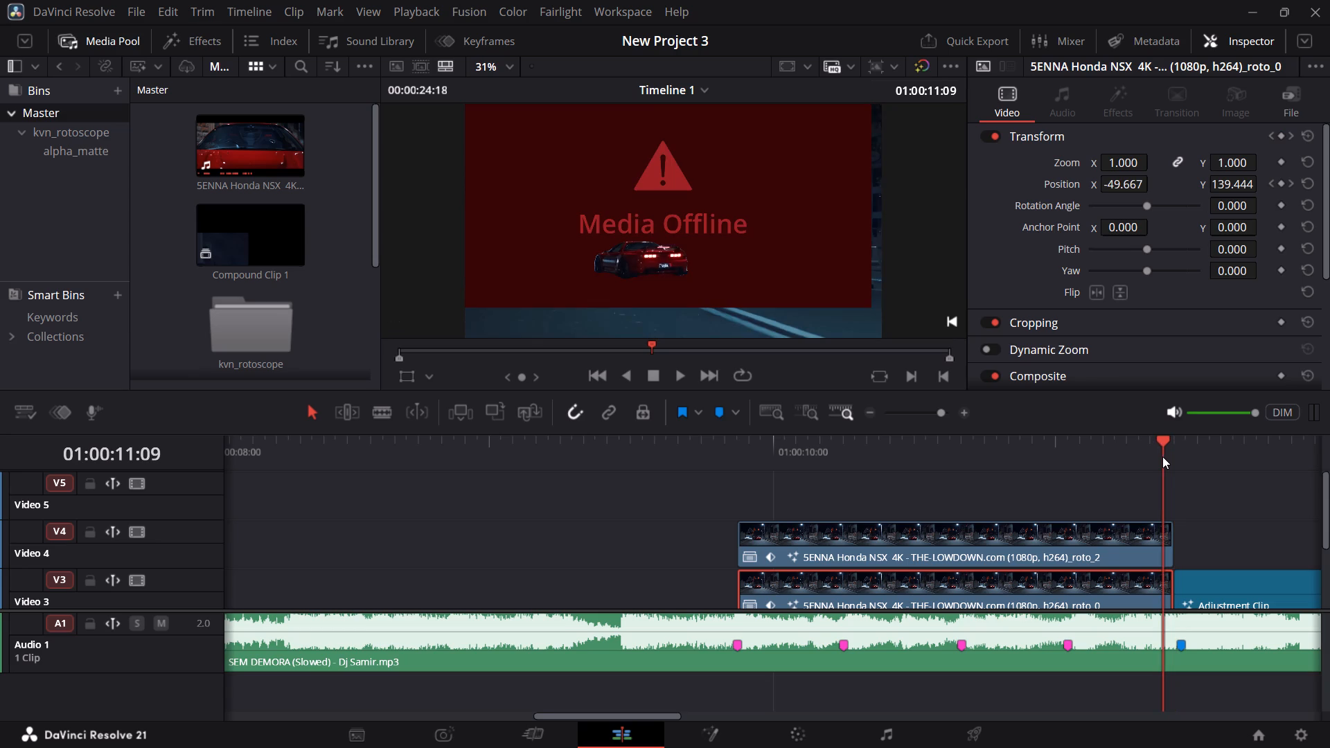
pyautogui.click(1166, 551)
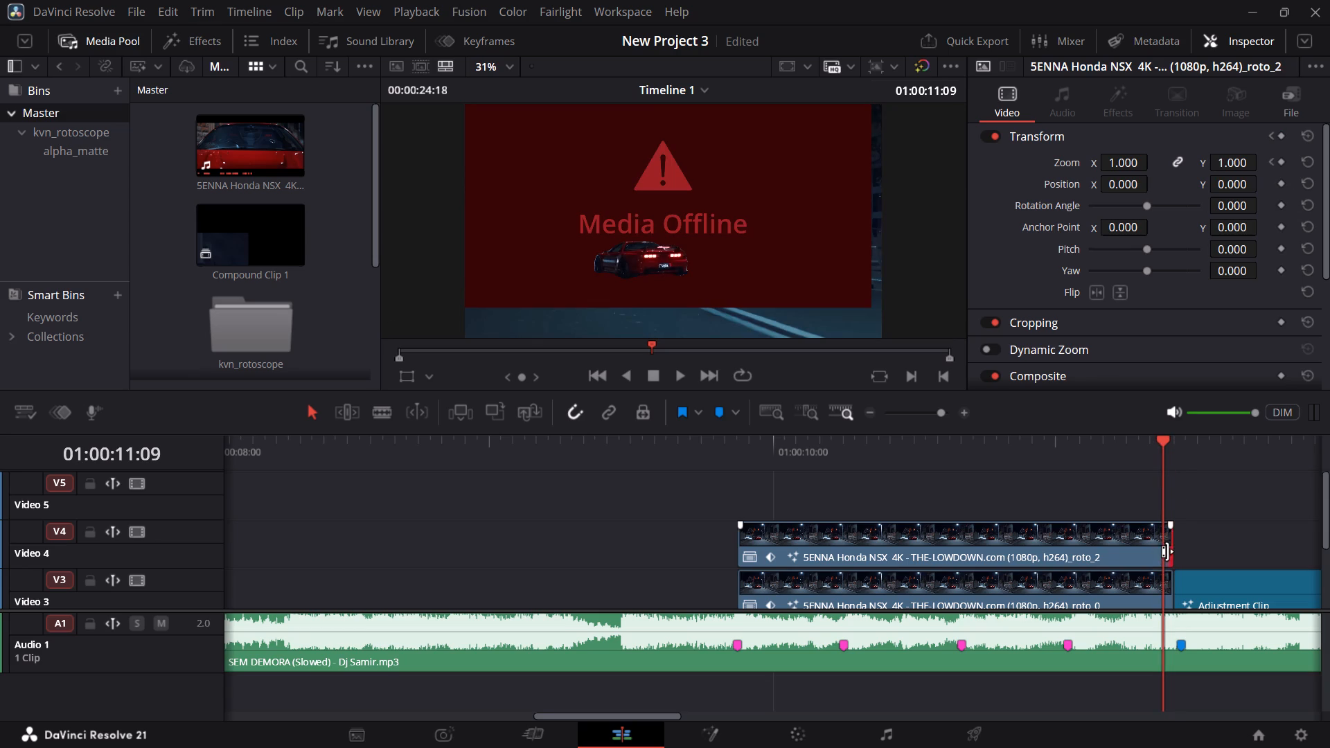
pyautogui.click(1171, 451)
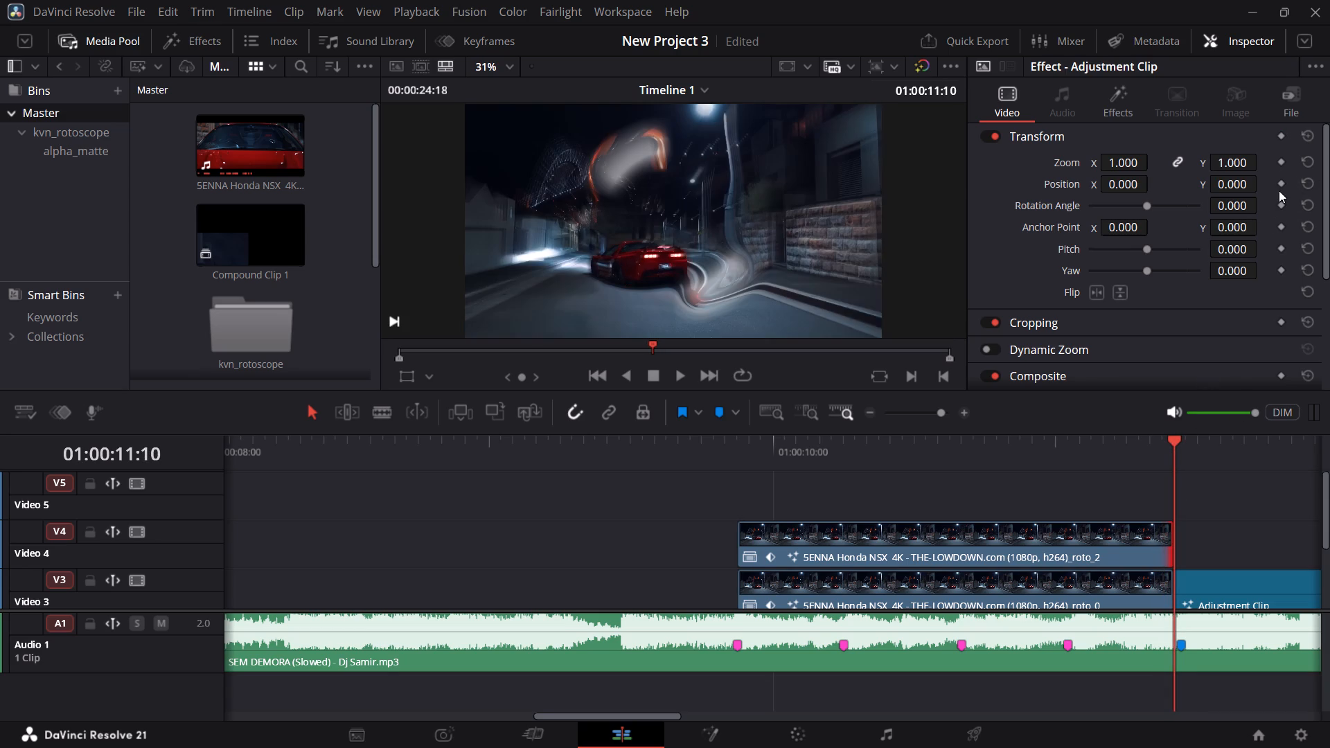
pyautogui.click(1136, 581)
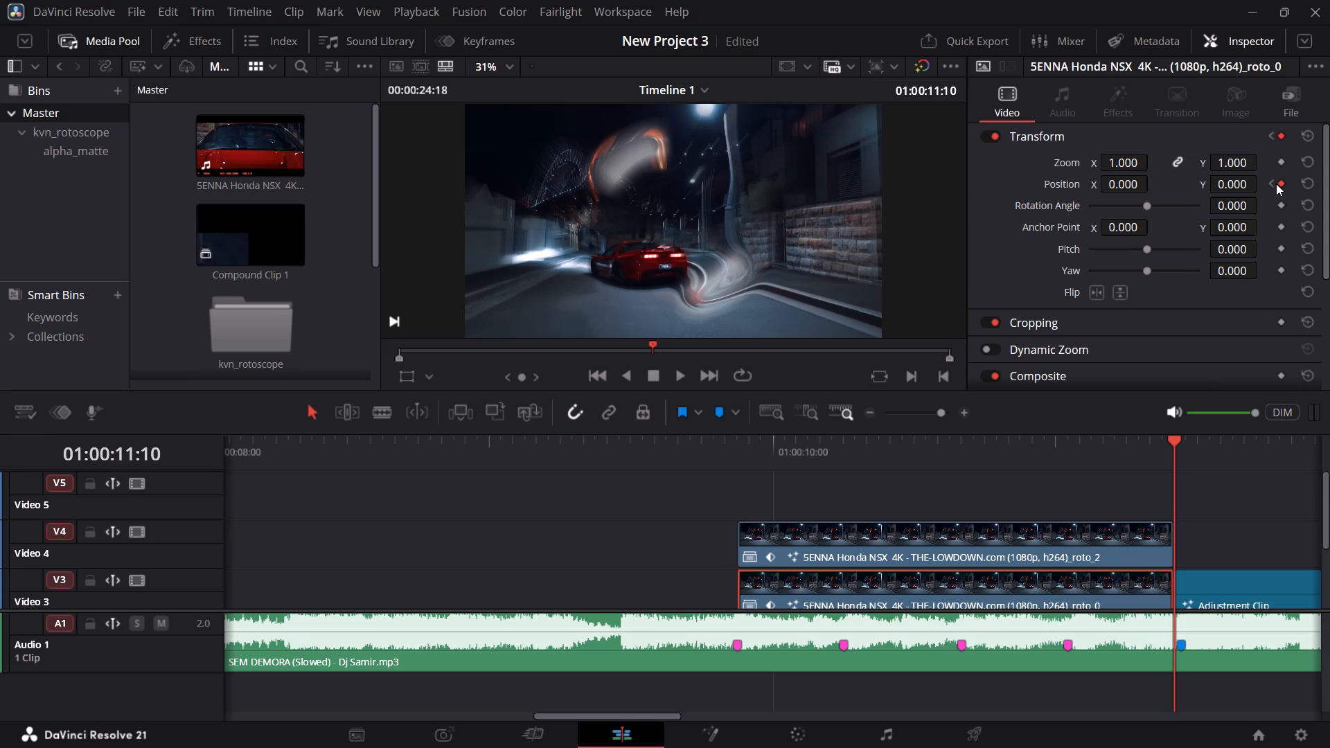
pyautogui.click(1274, 188)
pyautogui.click(1290, 185)
# Add Position keyframes to the V4 roto_2 clip at 01:00:11:10, 01:00:11:01, 01:00:10:16, 01:00:10:06 and 01:00:09:21.
pyautogui.click(1124, 539)
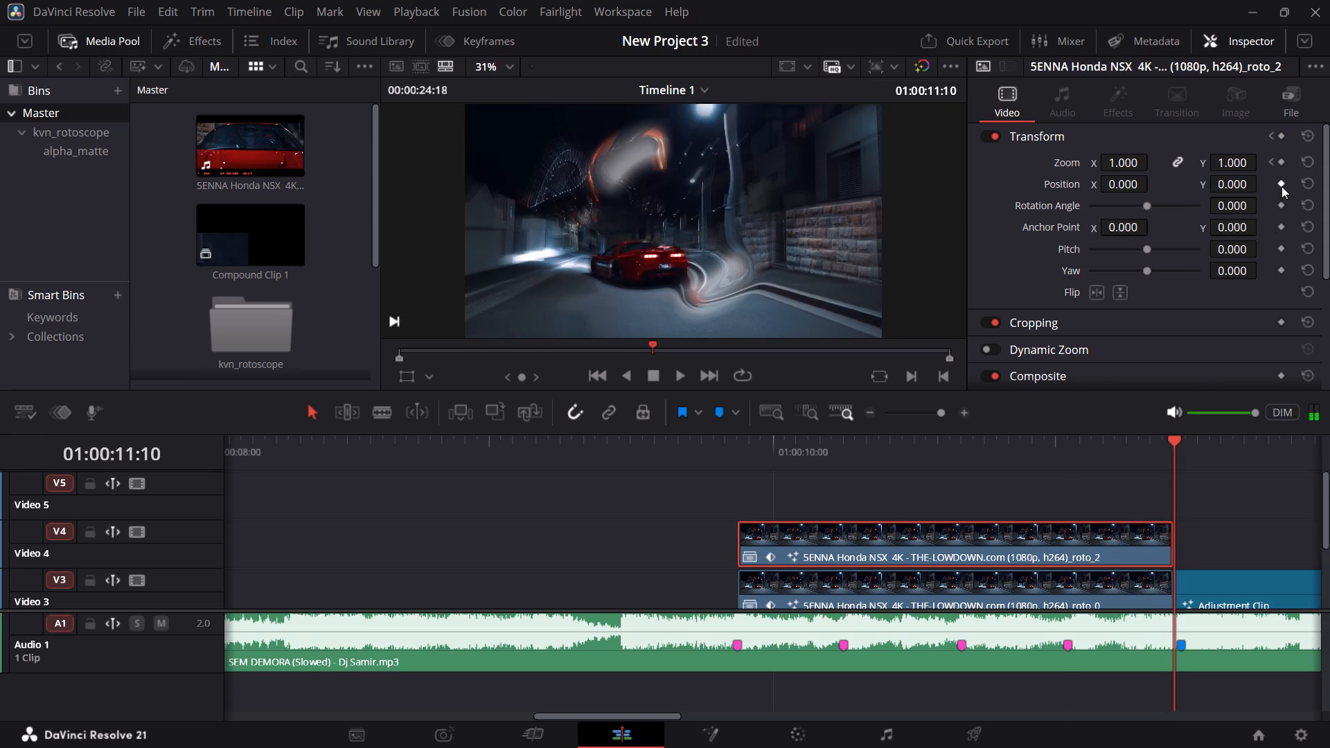
pyautogui.click(1282, 186)
pyautogui.click(1273, 163)
pyautogui.click(1278, 184)
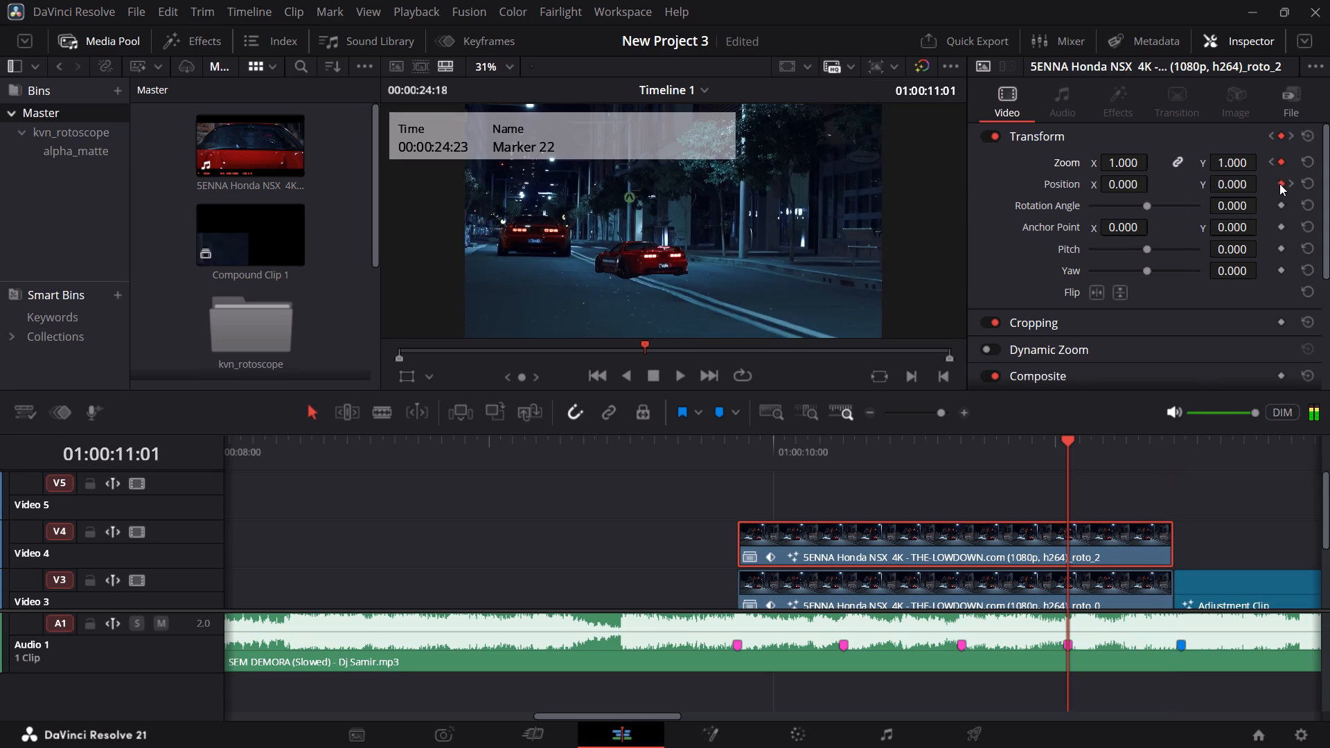
pyautogui.click(1279, 159)
pyautogui.click(1272, 164)
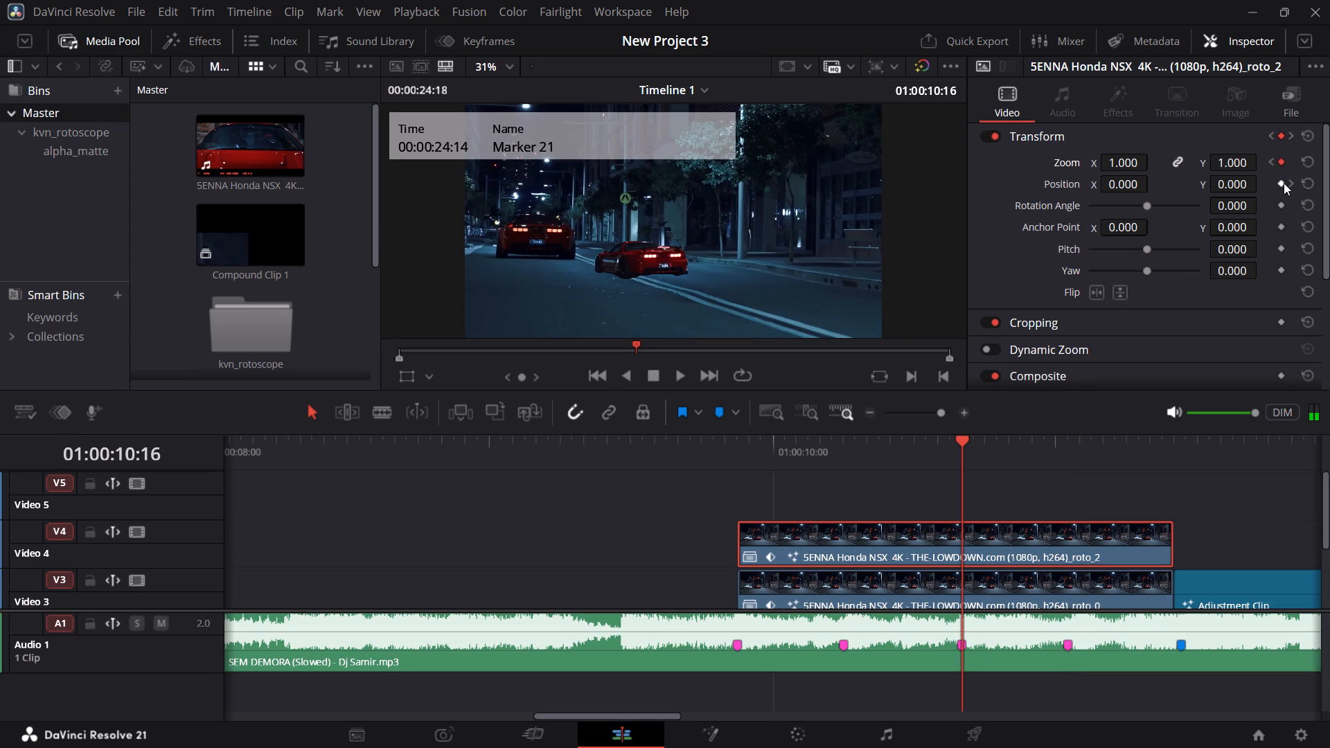
pyautogui.click(1284, 183)
pyautogui.click(1273, 163)
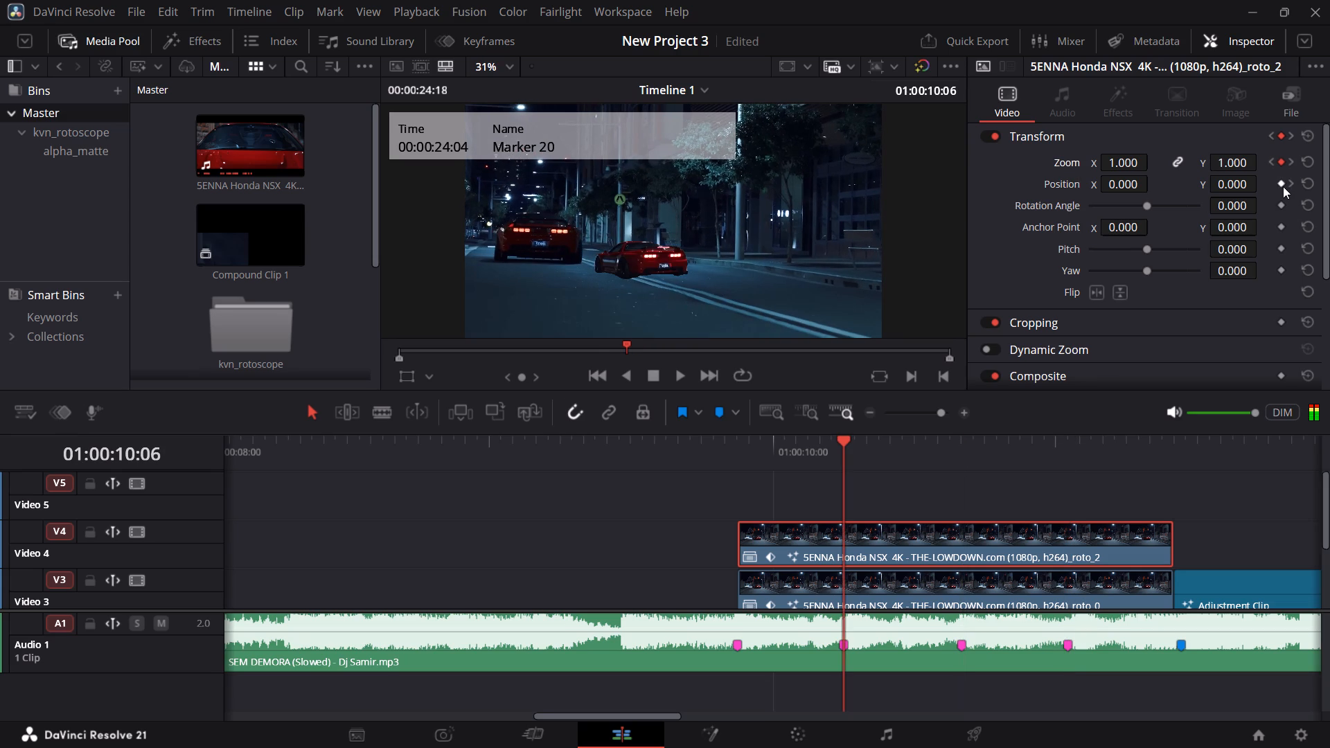
pyautogui.click(1283, 186)
pyautogui.click(1270, 158)
pyautogui.click(1282, 184)
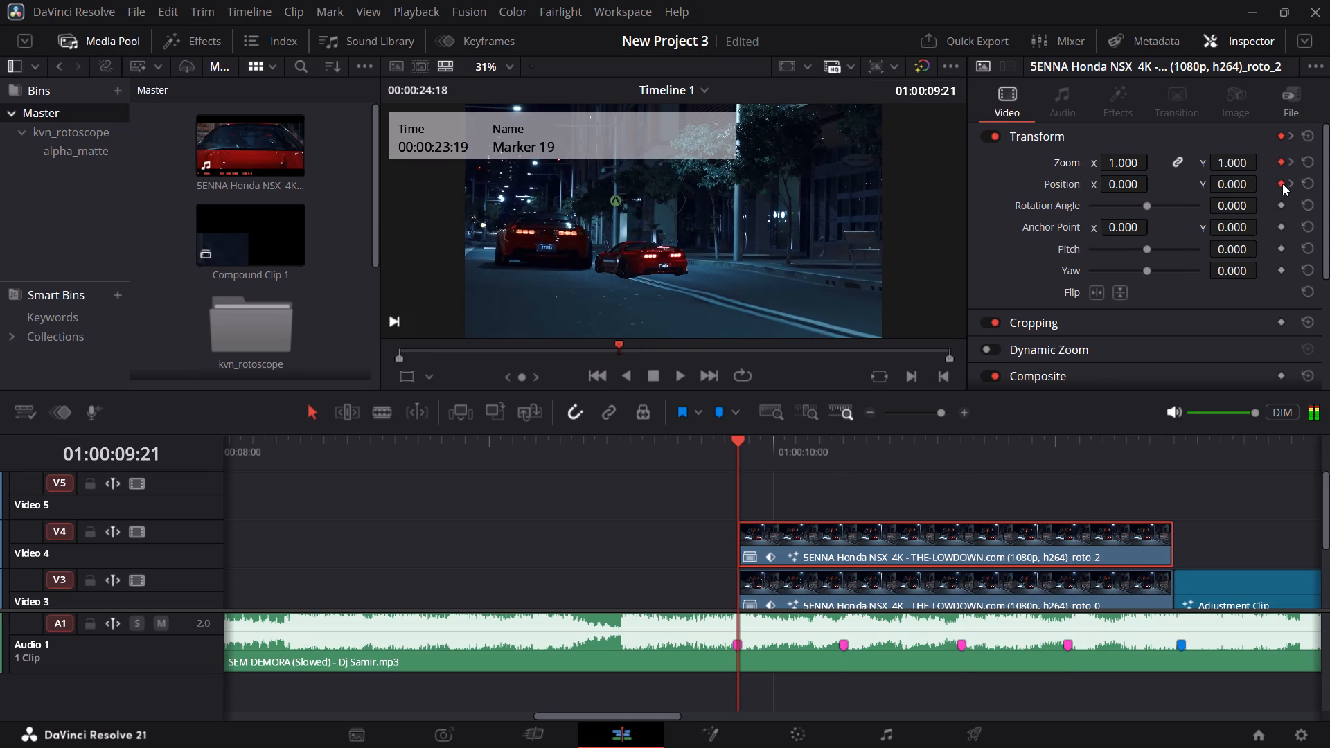
# Review the V4 roto_2 clip's keyframes, restoring the Zoom keyframe at 01:00:11:01 and adding one at 01:00:11:10.
pyautogui.click(1289, 164)
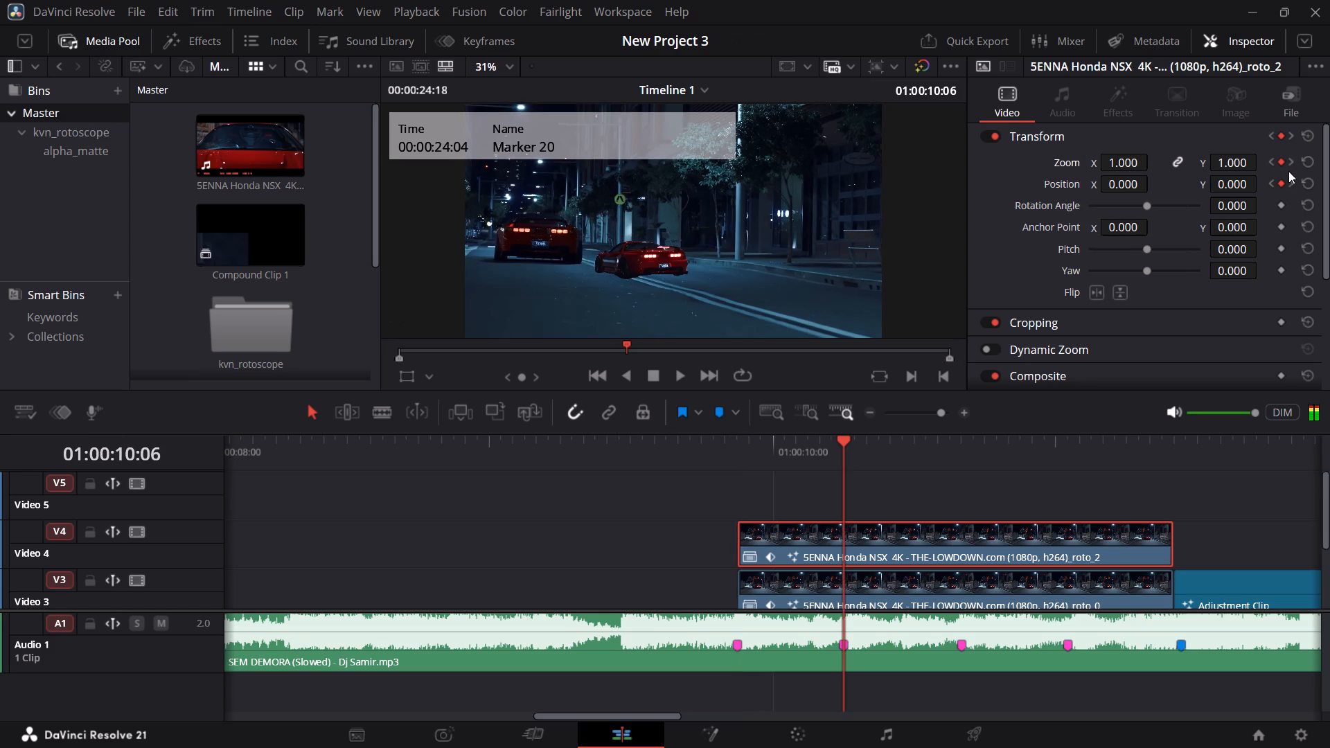
pyautogui.click(1291, 163)
pyautogui.click(1291, 163)
pyautogui.click(1293, 184)
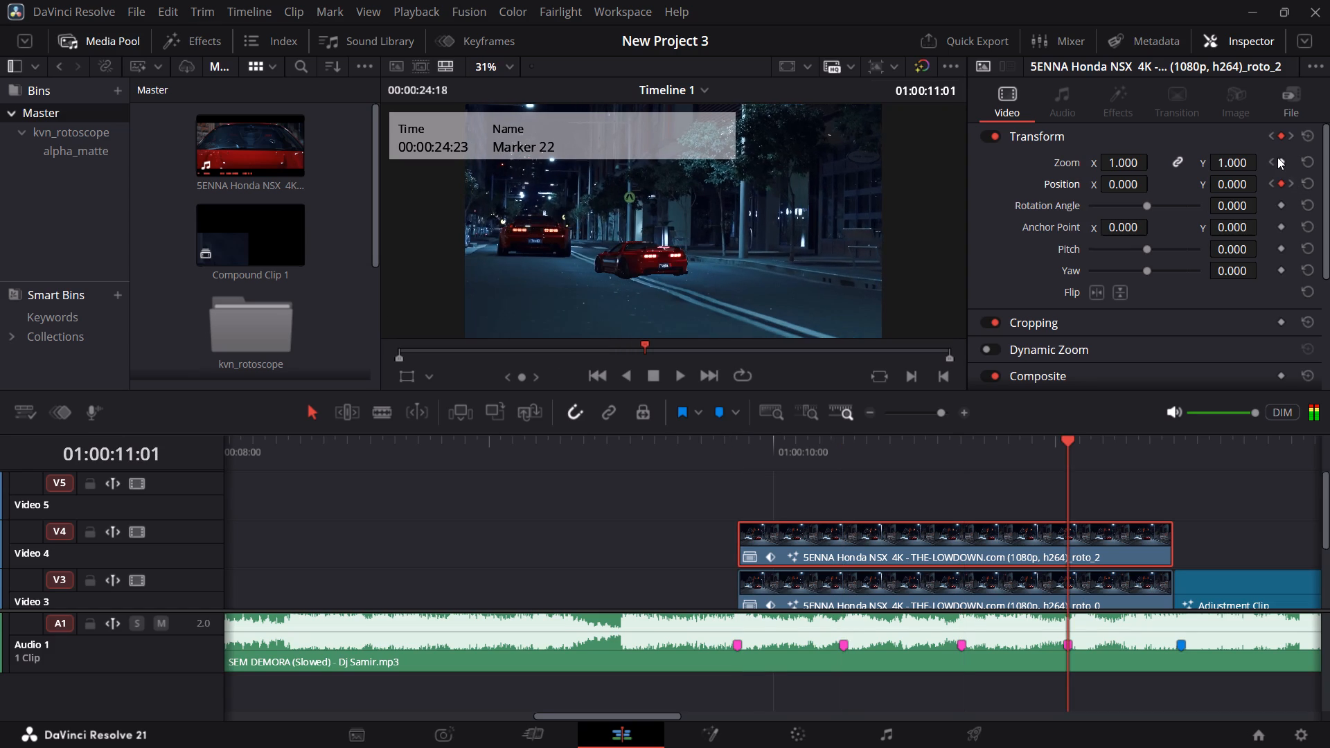
pyautogui.click(1282, 164)
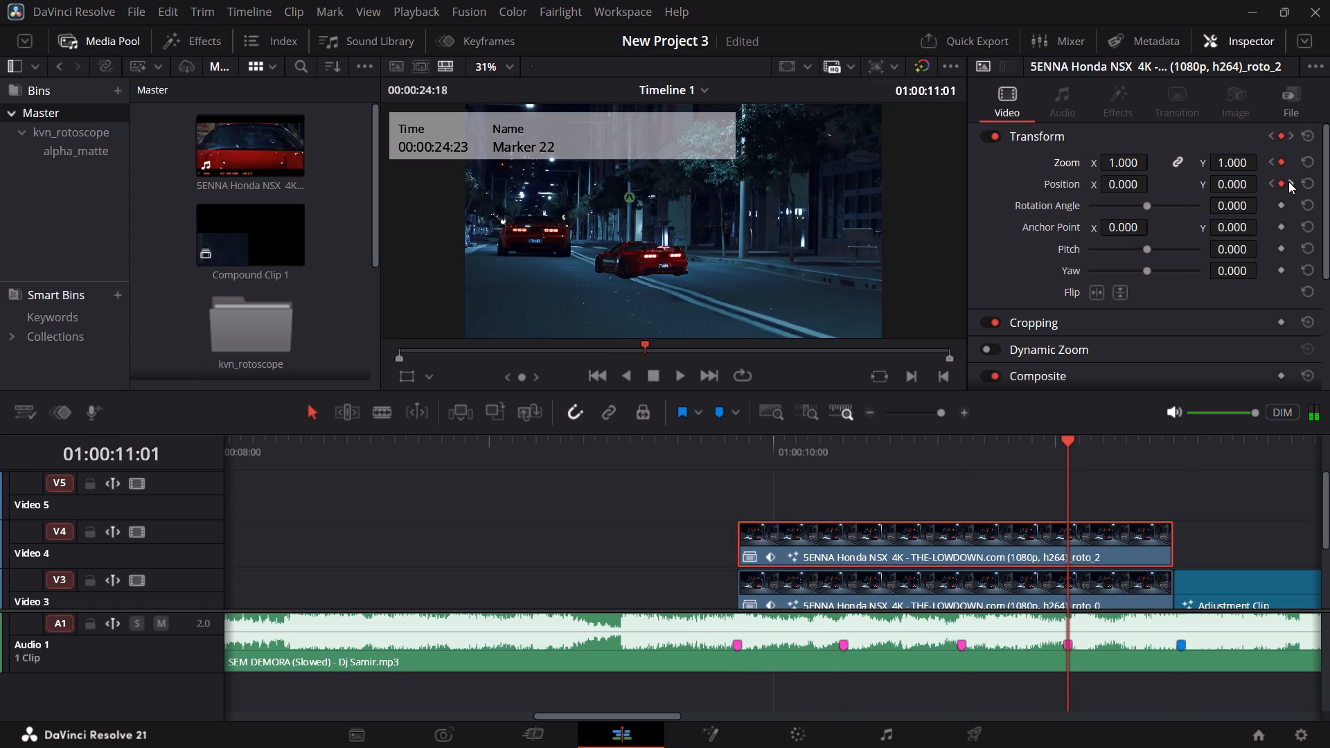
pyautogui.click(1289, 181)
pyautogui.click(1278, 160)
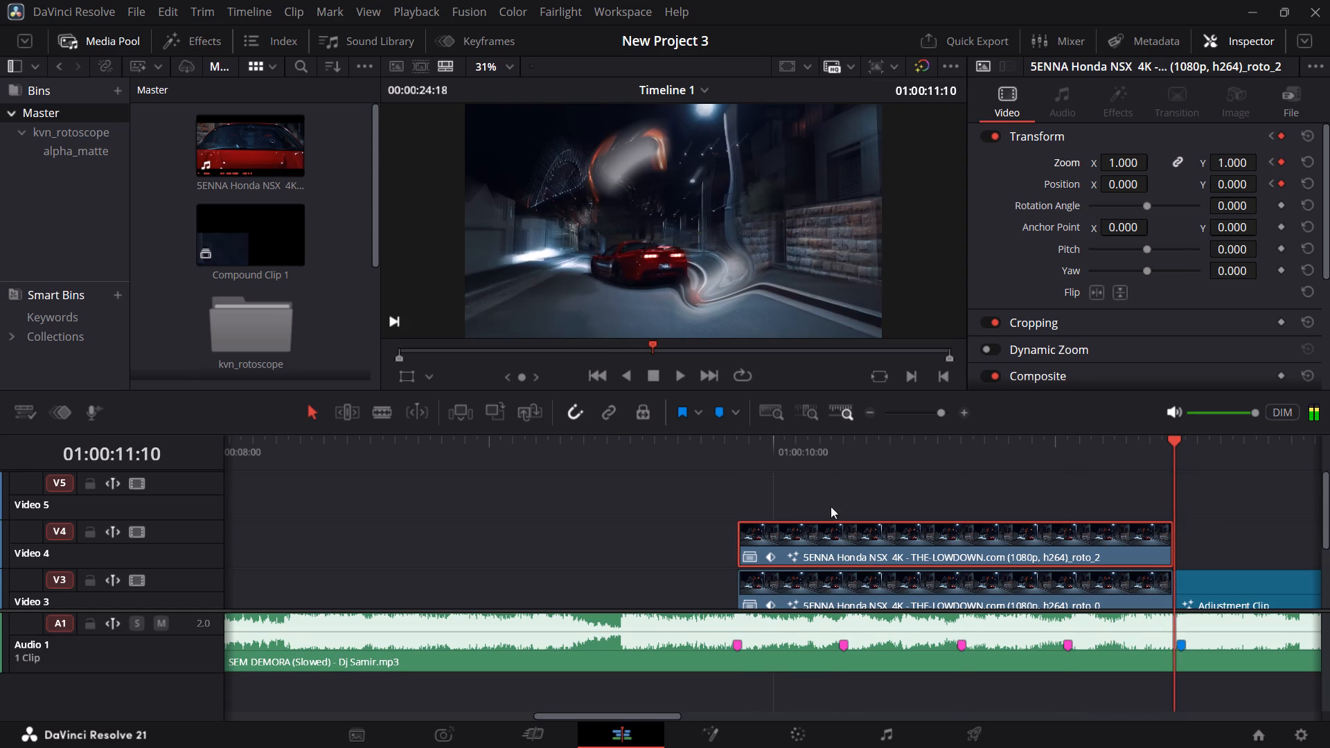
# At 01:00:09:21, set the V4 roto_2 clip's Position to X -1063 and Y -464, moving the car off-frame at lower left.
pyautogui.click(750, 447)
pyautogui.click(741, 453)
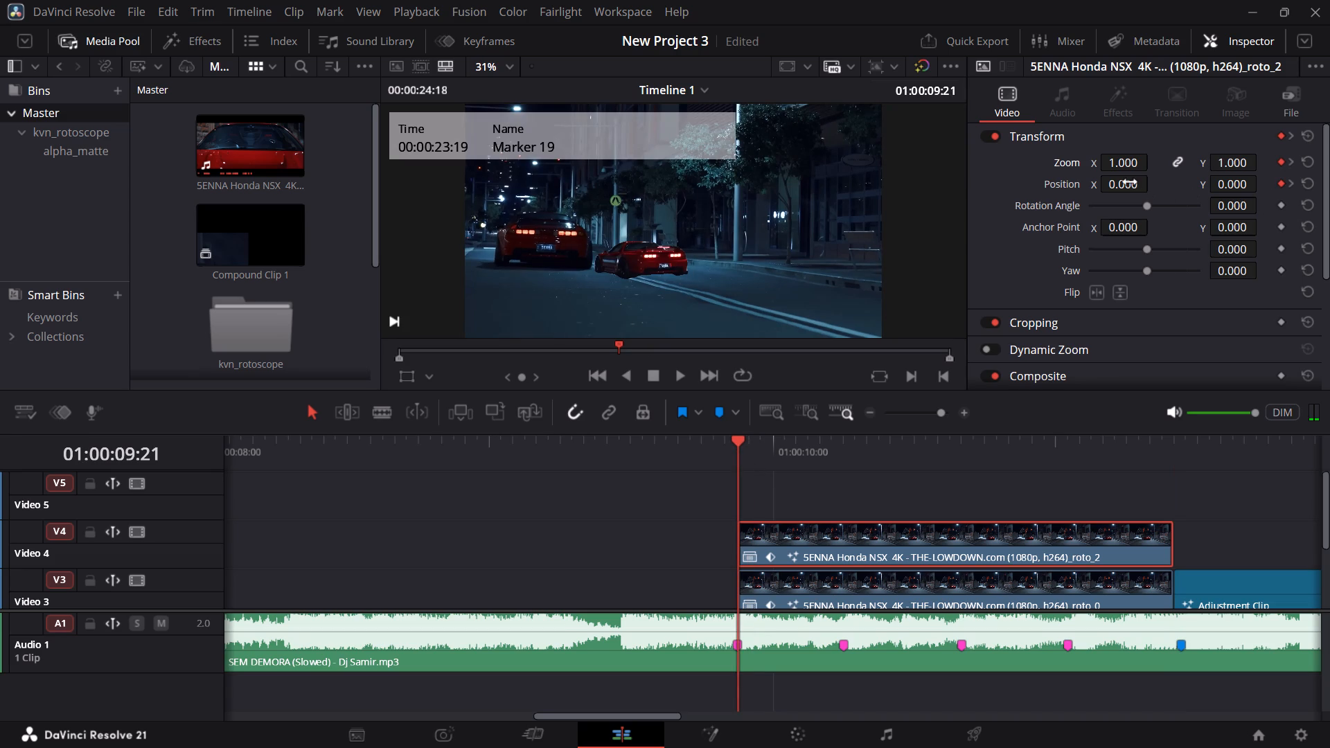
pyautogui.moveTo(1130, 182); pyautogui.dragTo(398, 384)
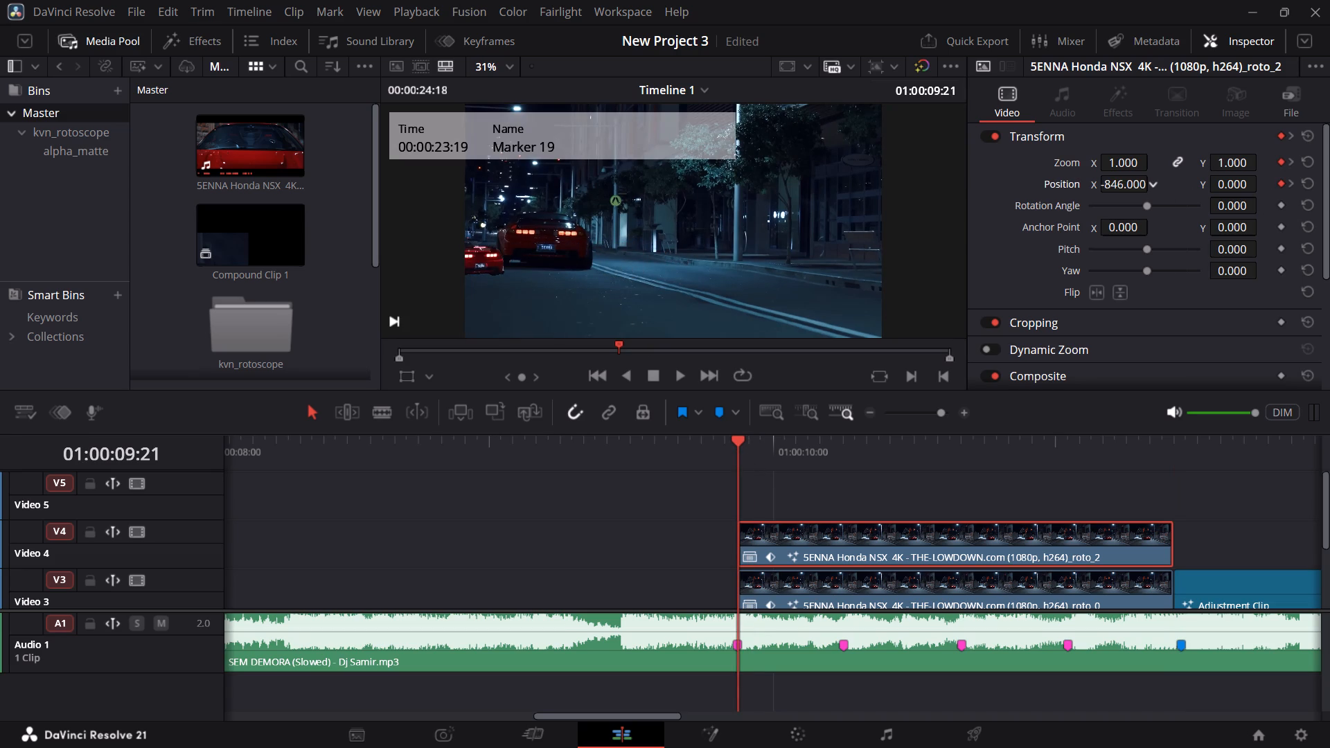
pyautogui.moveTo(398, 384); pyautogui.dragTo(403, 383)
pyautogui.moveTo(1241, 182); pyautogui.dragTo(966, 179)
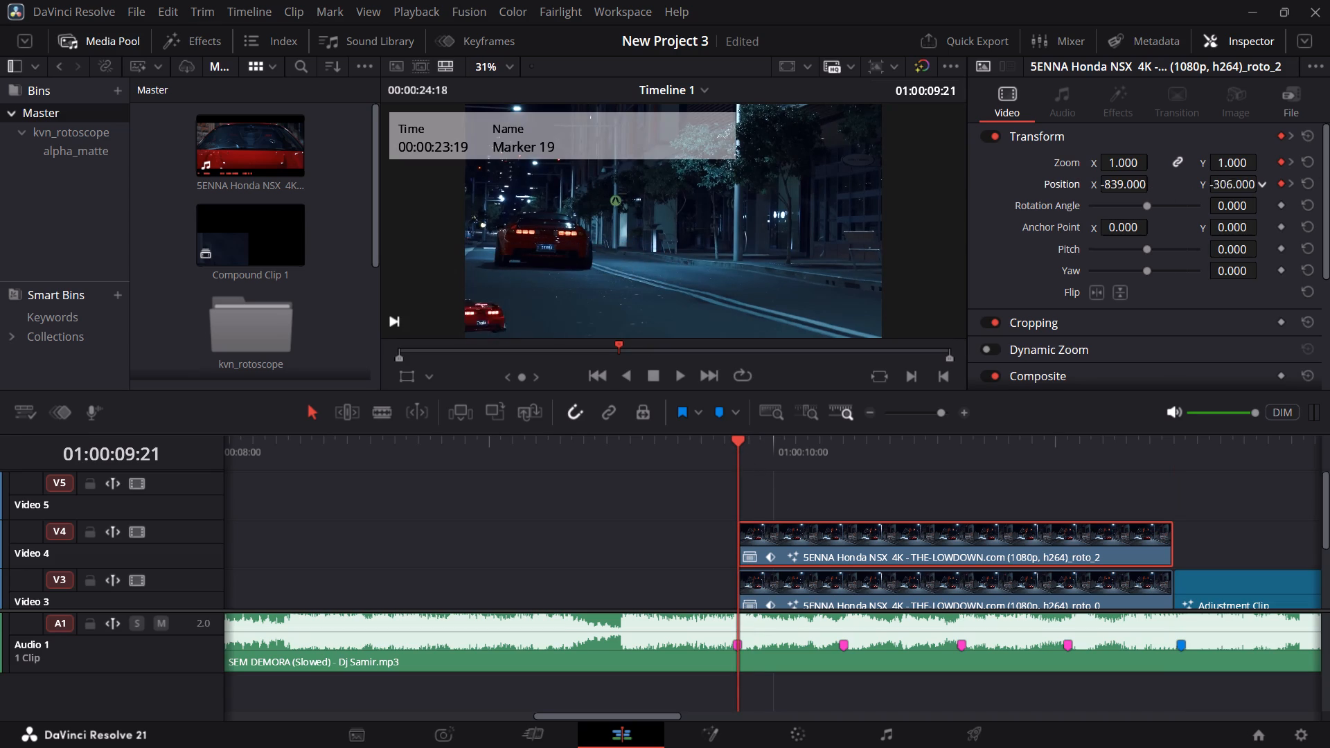
pyautogui.moveTo(966, 179); pyautogui.dragTo(910, 184)
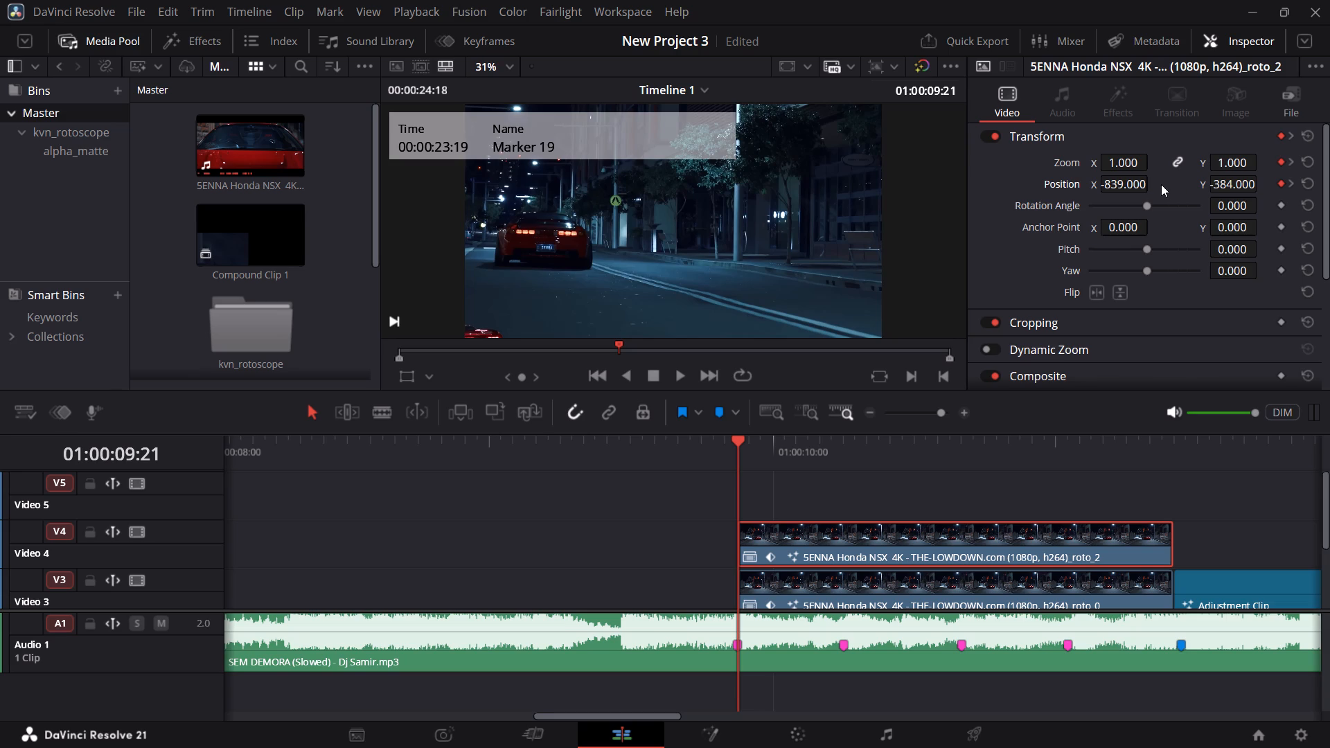
pyautogui.moveTo(1126, 184); pyautogui.dragTo(932, 230)
pyautogui.moveTo(1248, 186); pyautogui.dragTo(1179, 186)
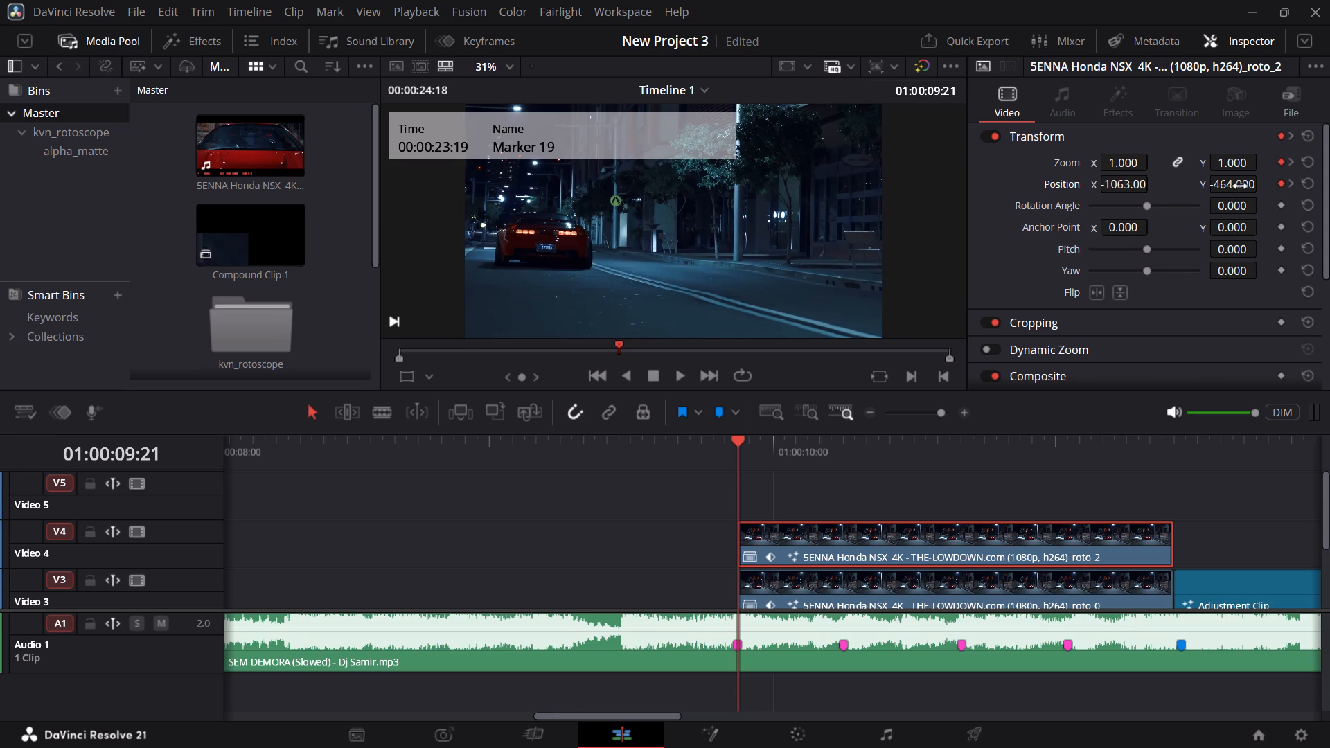
# At the 01:00:10:06 beat marker, raise the V4 roto_2 clip's Position X and Y so the car sits beyond the frame's upper-right corner.
pyautogui.click(840, 447)
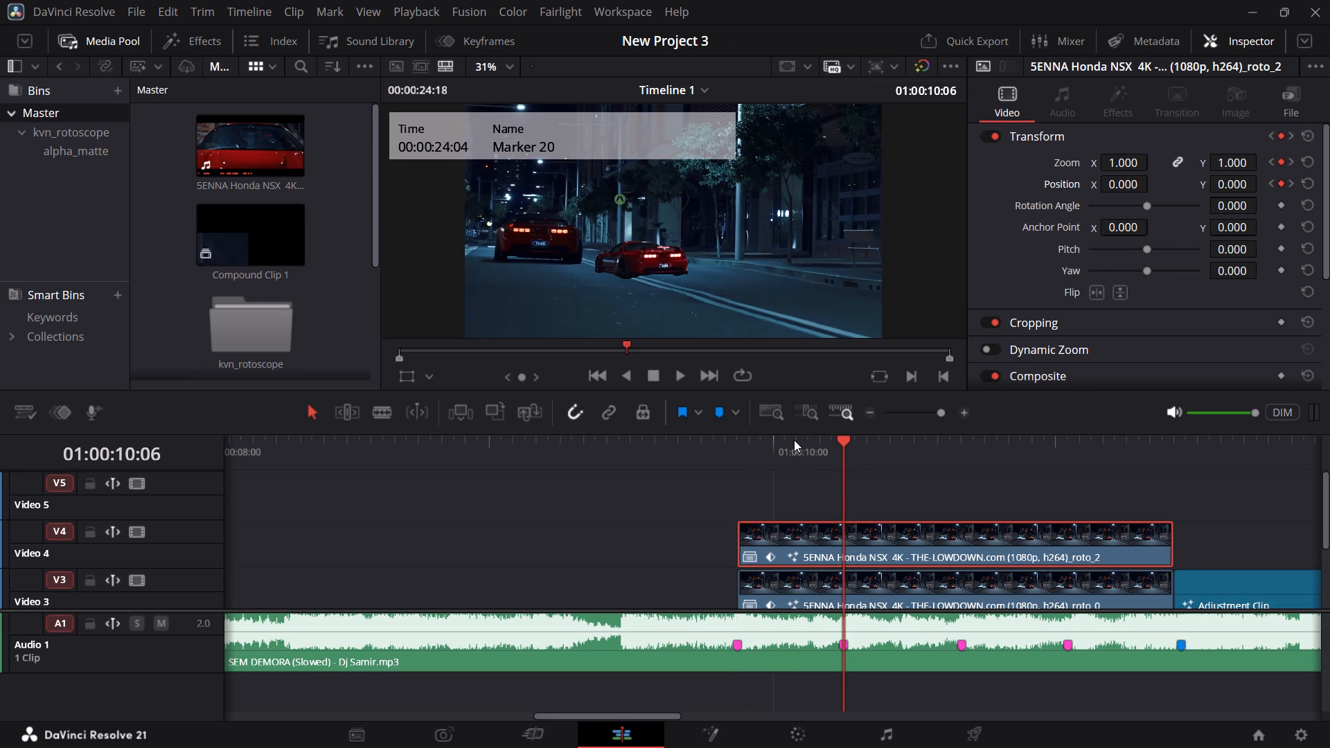
pyautogui.moveTo(795, 442); pyautogui.dragTo(826, 449)
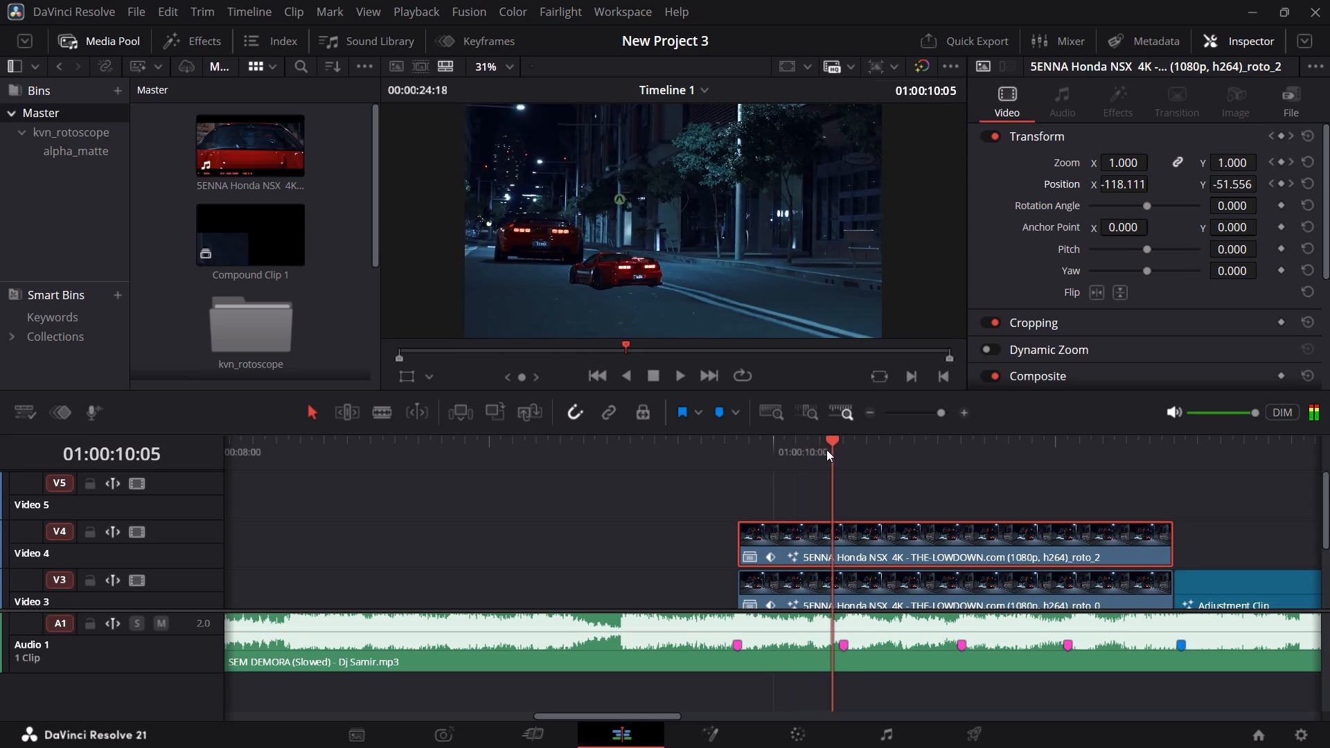
pyautogui.moveTo(826, 449); pyautogui.dragTo(842, 449)
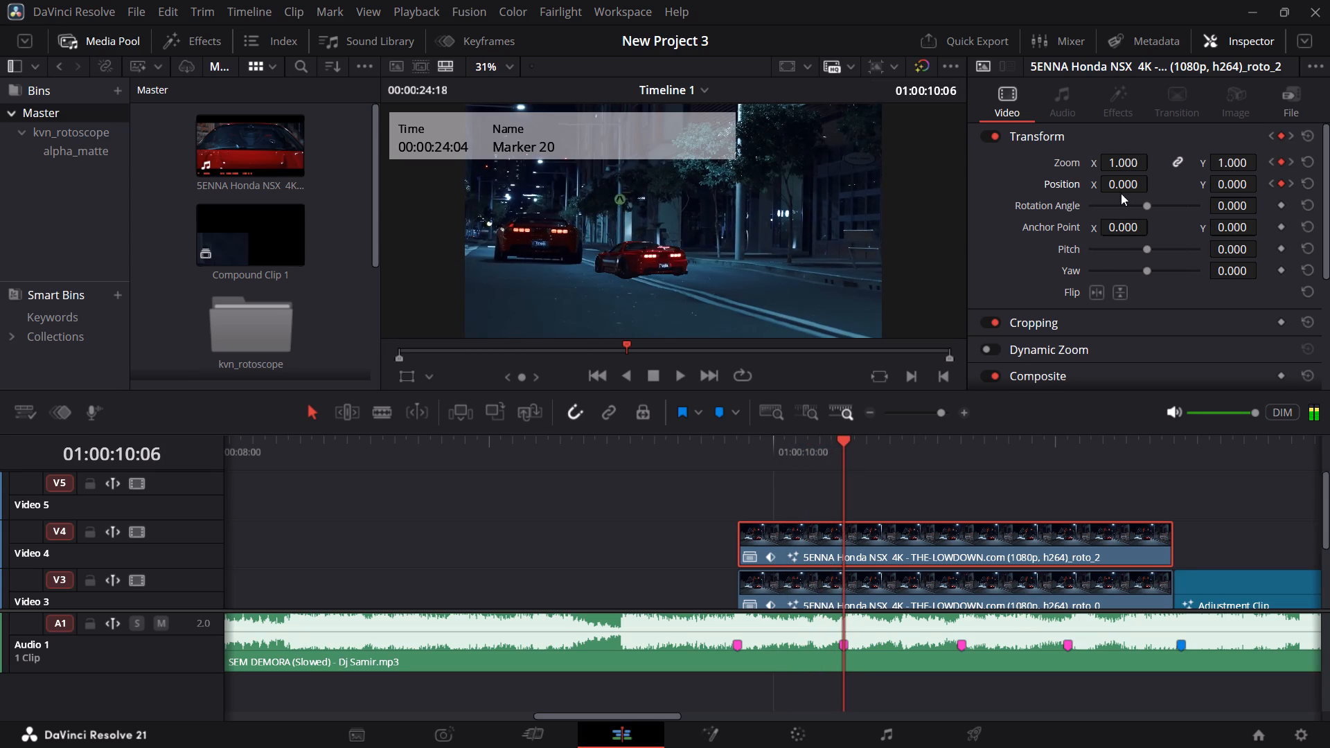
pyautogui.moveTo(1129, 189); pyautogui.dragTo(1329, 269)
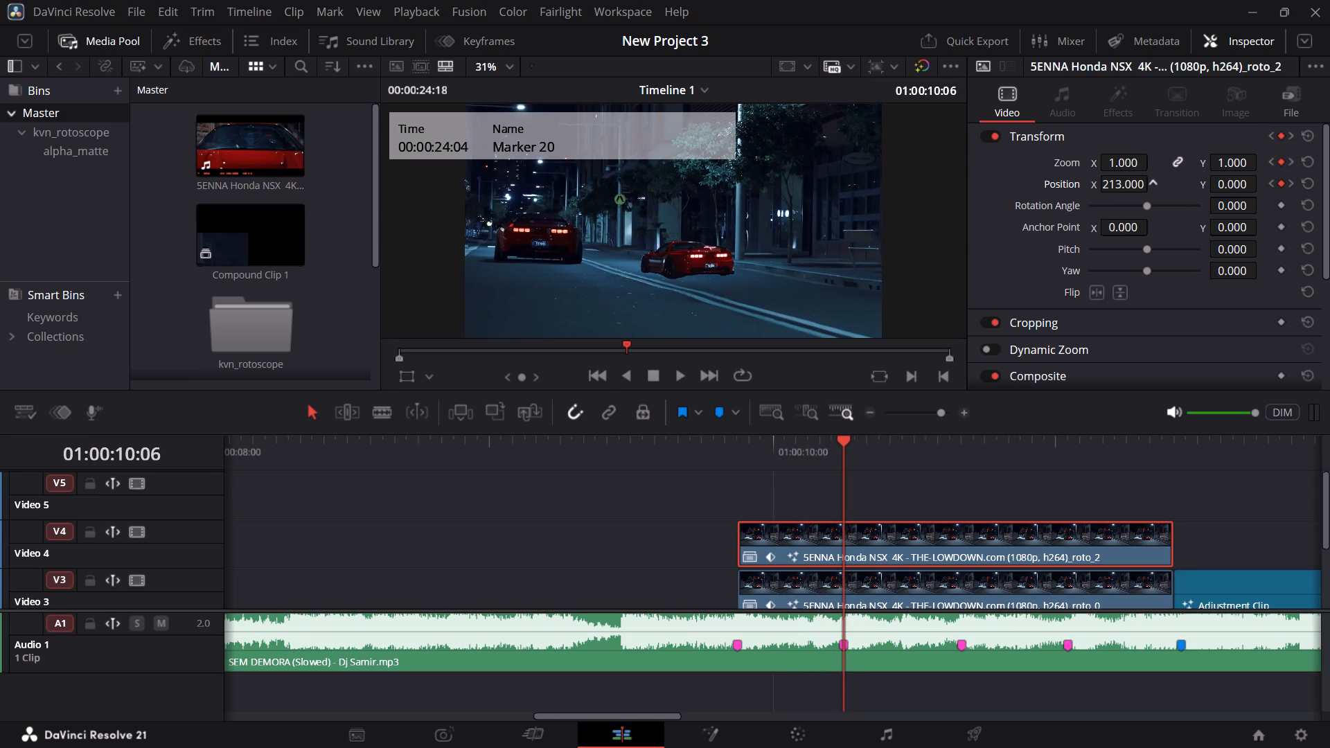
pyautogui.moveTo(1329, 269); pyautogui.dragTo(786, 385)
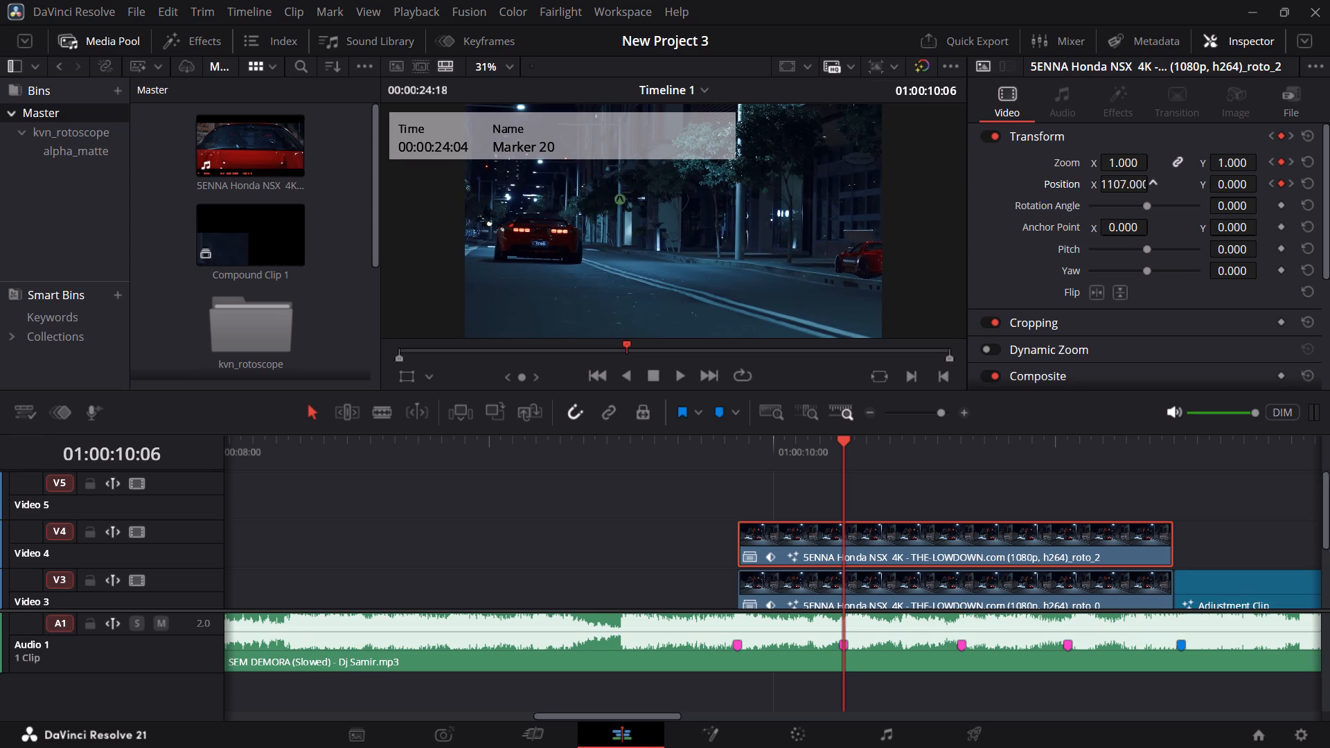
pyautogui.moveTo(786, 385); pyautogui.dragTo(815, 388)
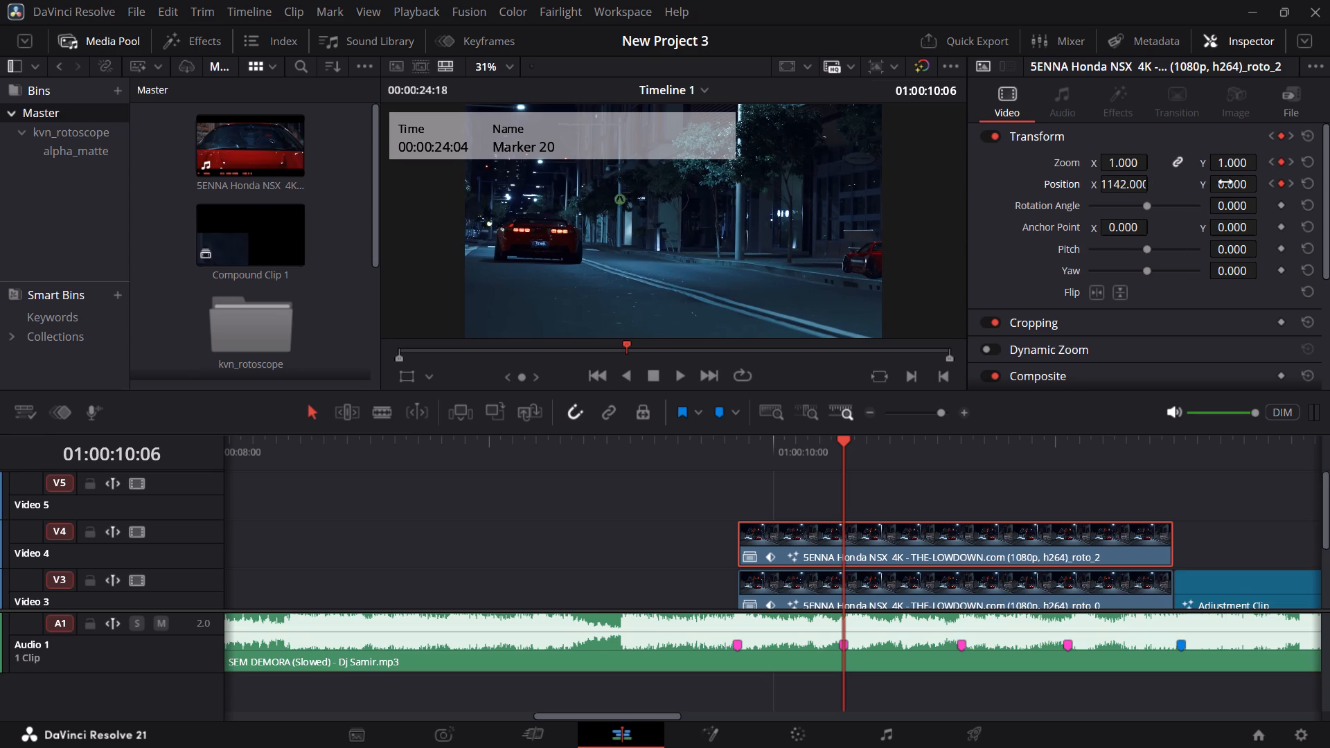
pyautogui.moveTo(1224, 182); pyautogui.dragTo(1253, 460)
pyautogui.moveTo(1110, 184); pyautogui.dragTo(1165, 187)
# At the 01:00:10:16 beat marker, set the V4 roto_2 clip's Position to X 834 and Y about -677, below the frame's lower-right corner.
pyautogui.click(966, 456)
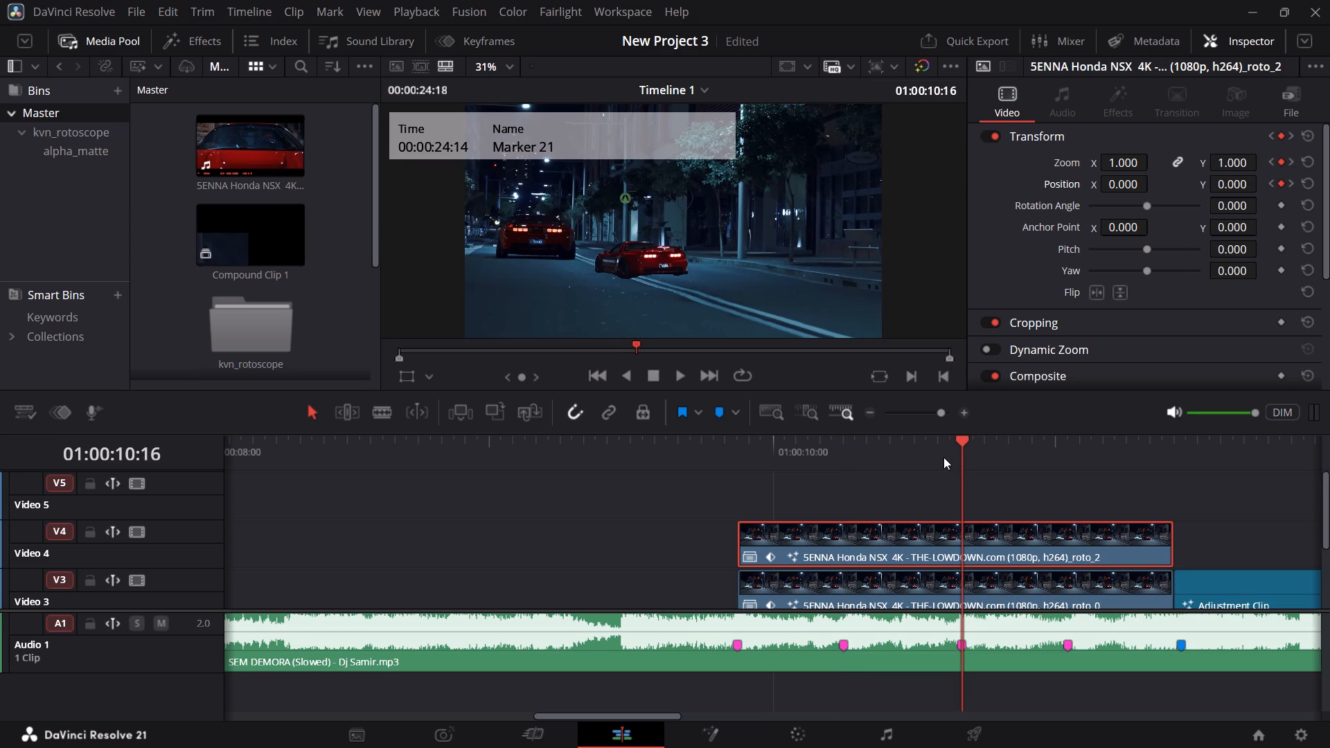
pyautogui.moveTo(943, 457); pyautogui.dragTo(944, 464)
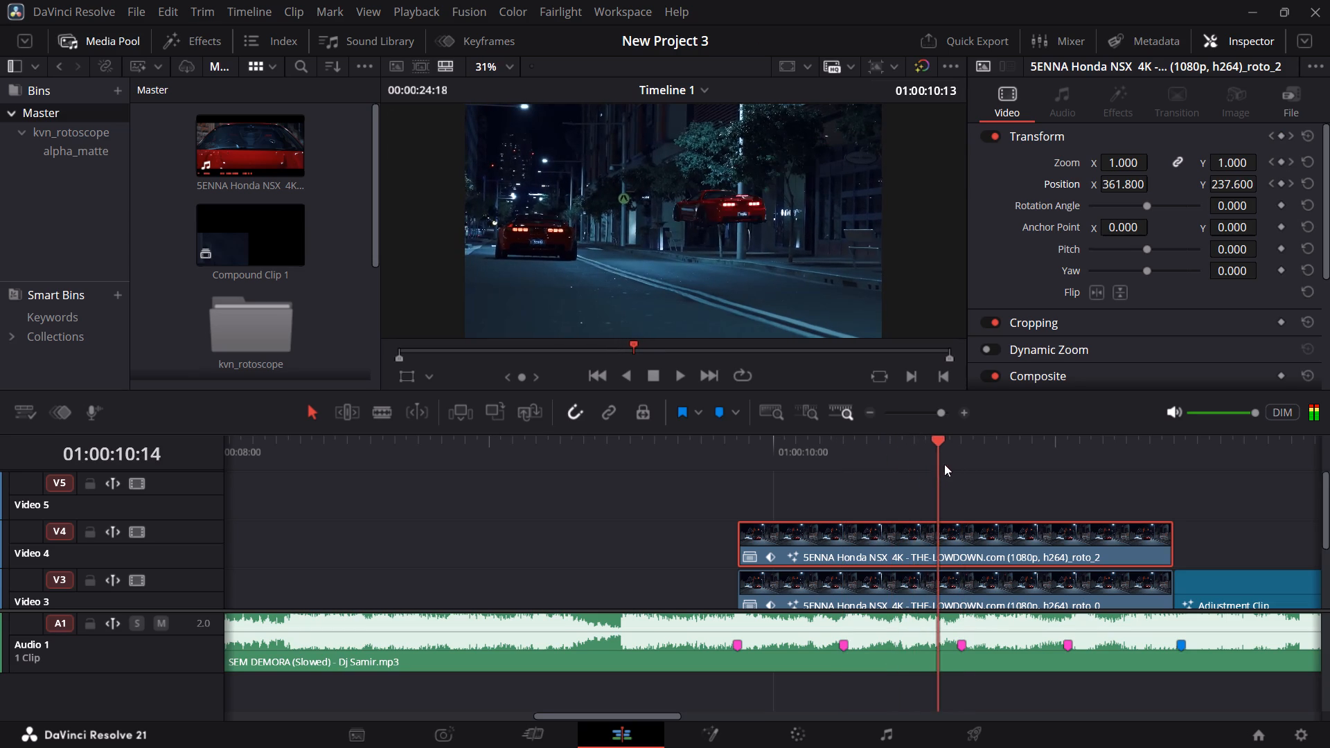
pyautogui.moveTo(944, 464); pyautogui.dragTo(965, 465)
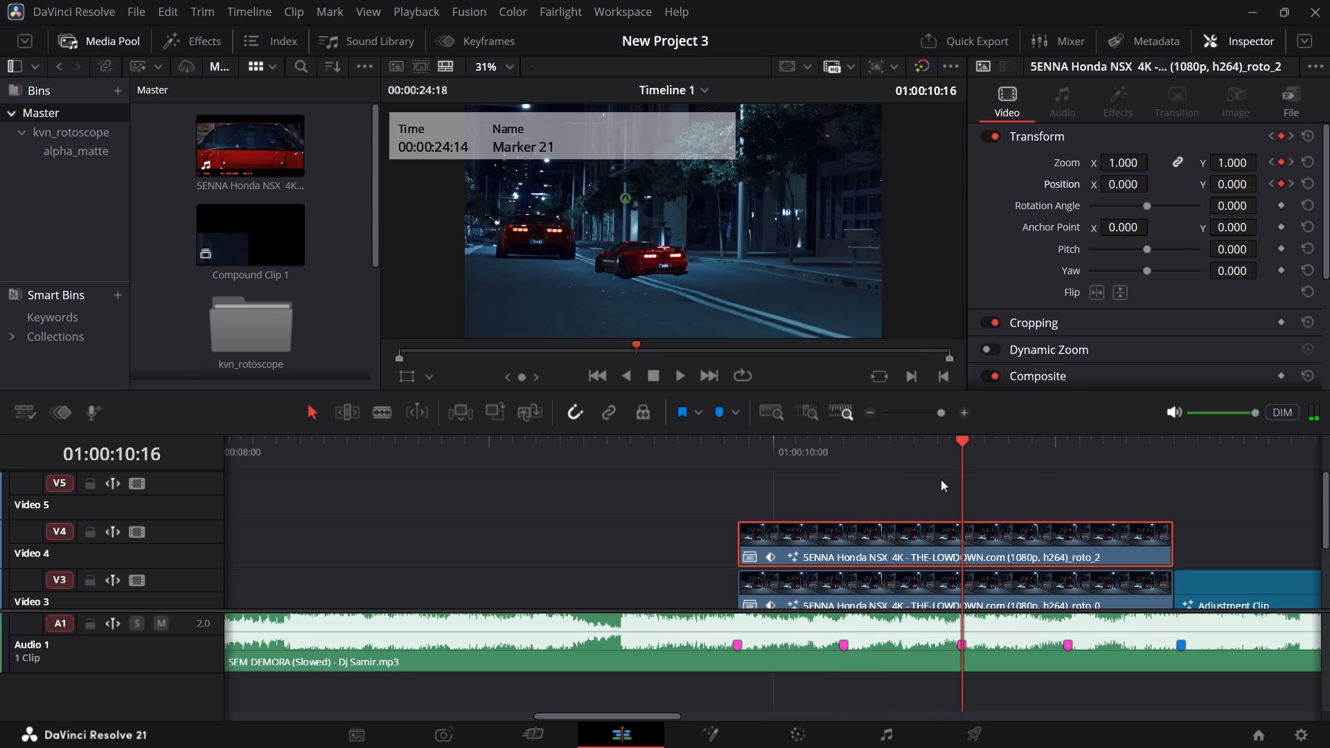
pyautogui.moveTo(857, 449); pyautogui.dragTo(742, 452)
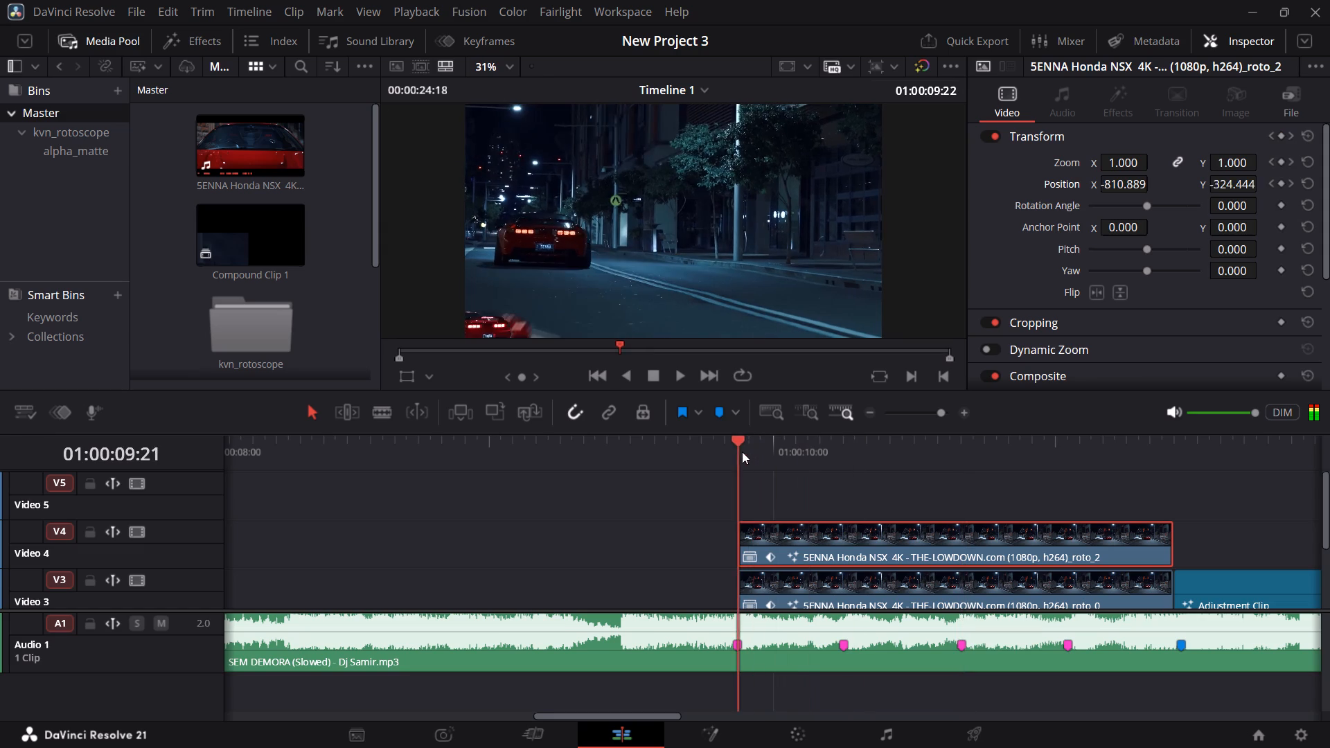
pyautogui.moveTo(742, 452); pyautogui.dragTo(866, 461)
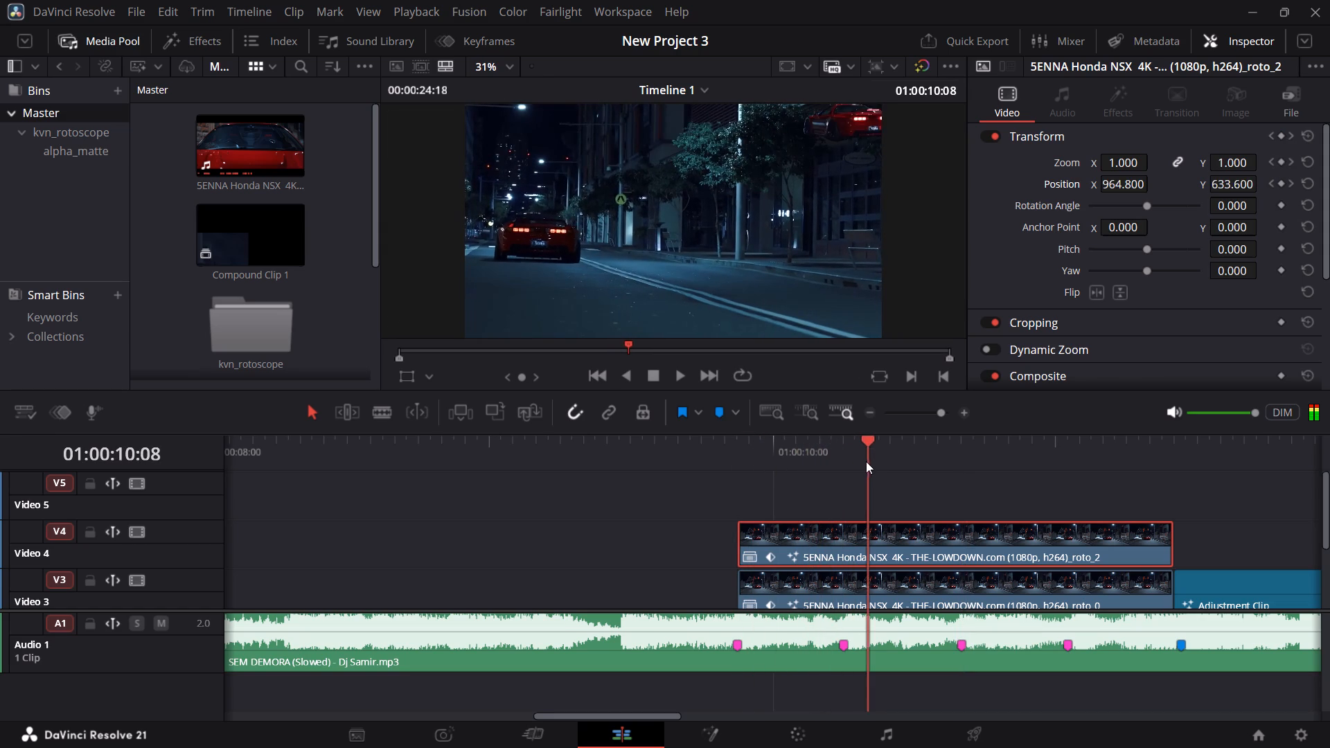
pyautogui.moveTo(866, 461); pyautogui.dragTo(956, 472)
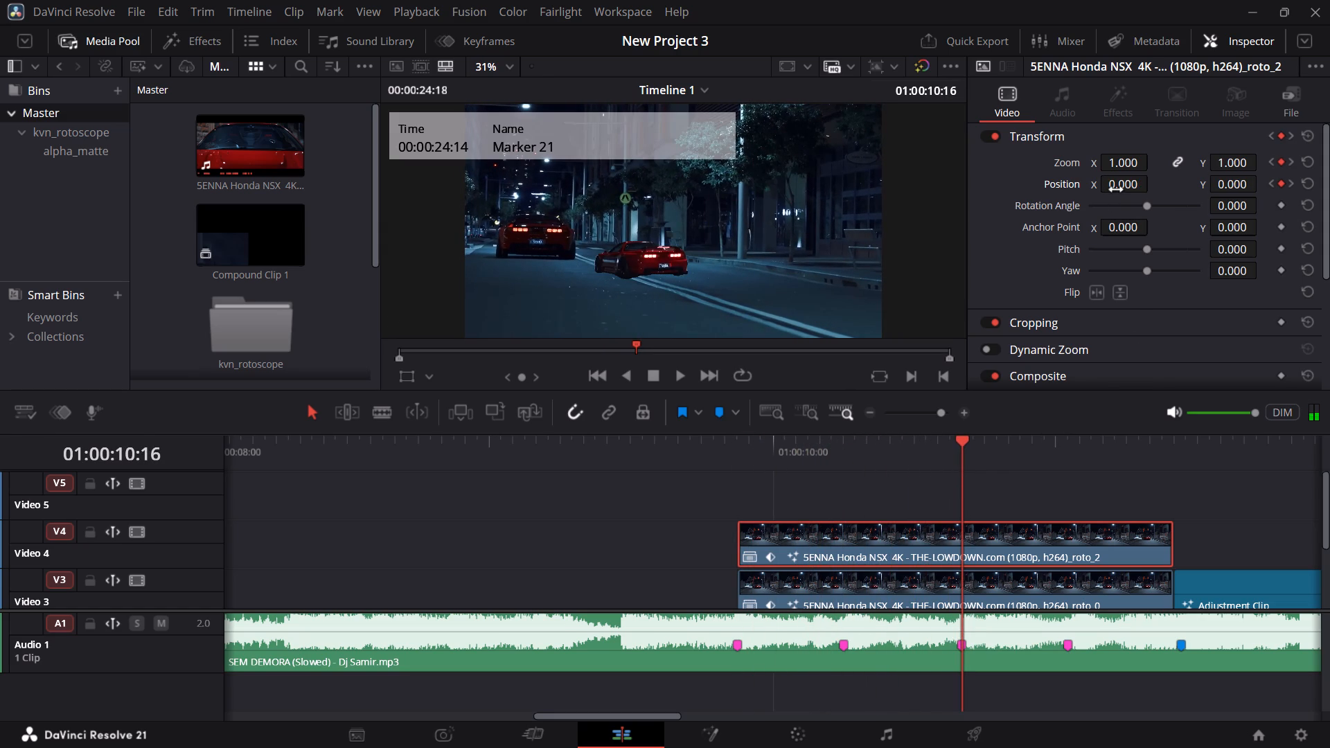
pyautogui.moveTo(1118, 186); pyautogui.dragTo(541, 425)
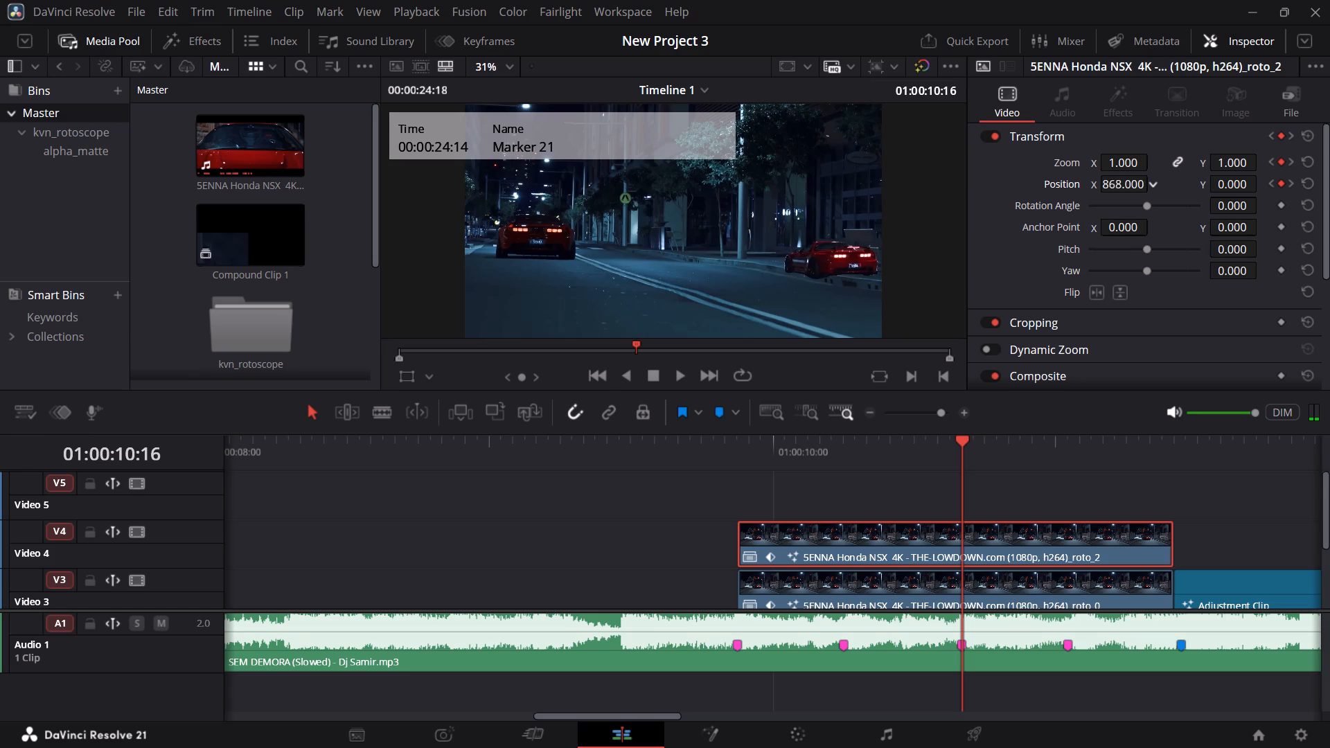
pyautogui.moveTo(541, 425); pyautogui.dragTo(522, 420)
pyautogui.moveTo(1246, 187); pyautogui.dragTo(659, 154)
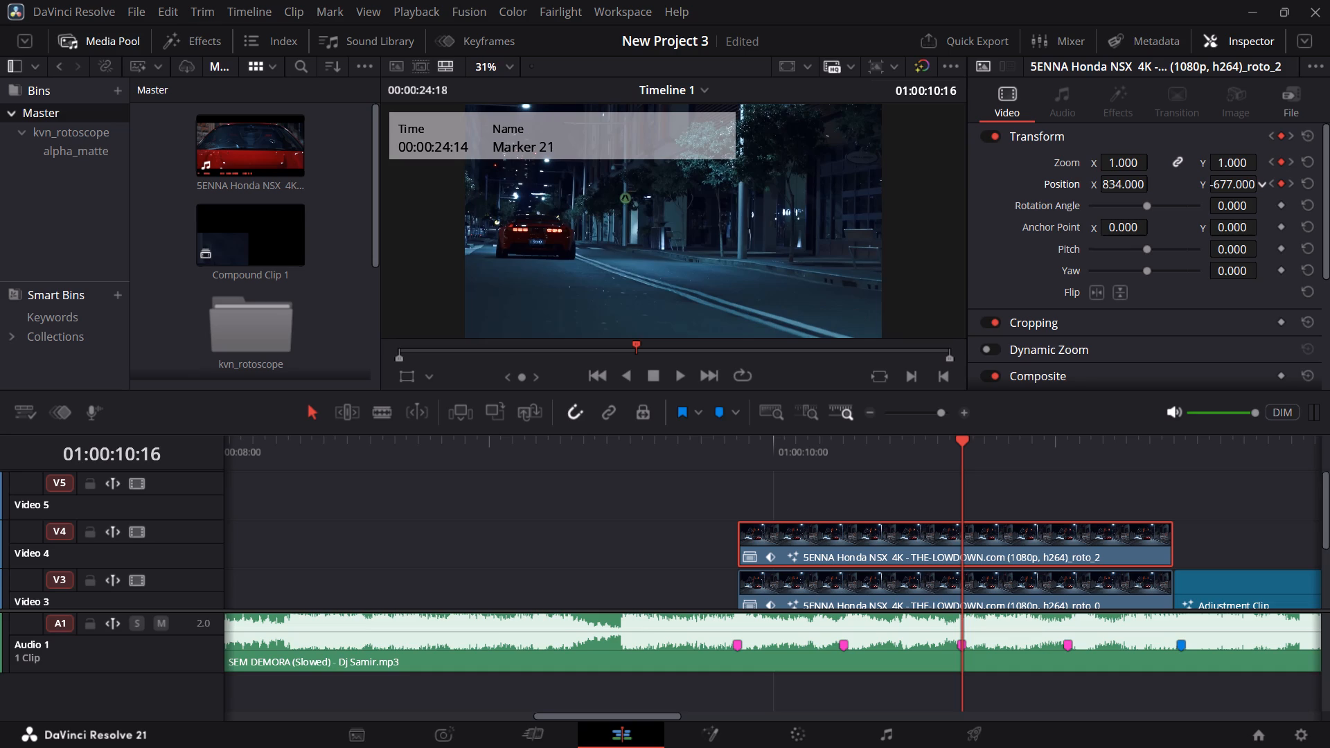
pyautogui.moveTo(659, 154); pyautogui.dragTo(659, 154)
# At the 01:00:11:01 beat marker, set the V4 roto_2 clip's Position X to -295.
pyautogui.moveTo(973, 443); pyautogui.dragTo(1045, 461)
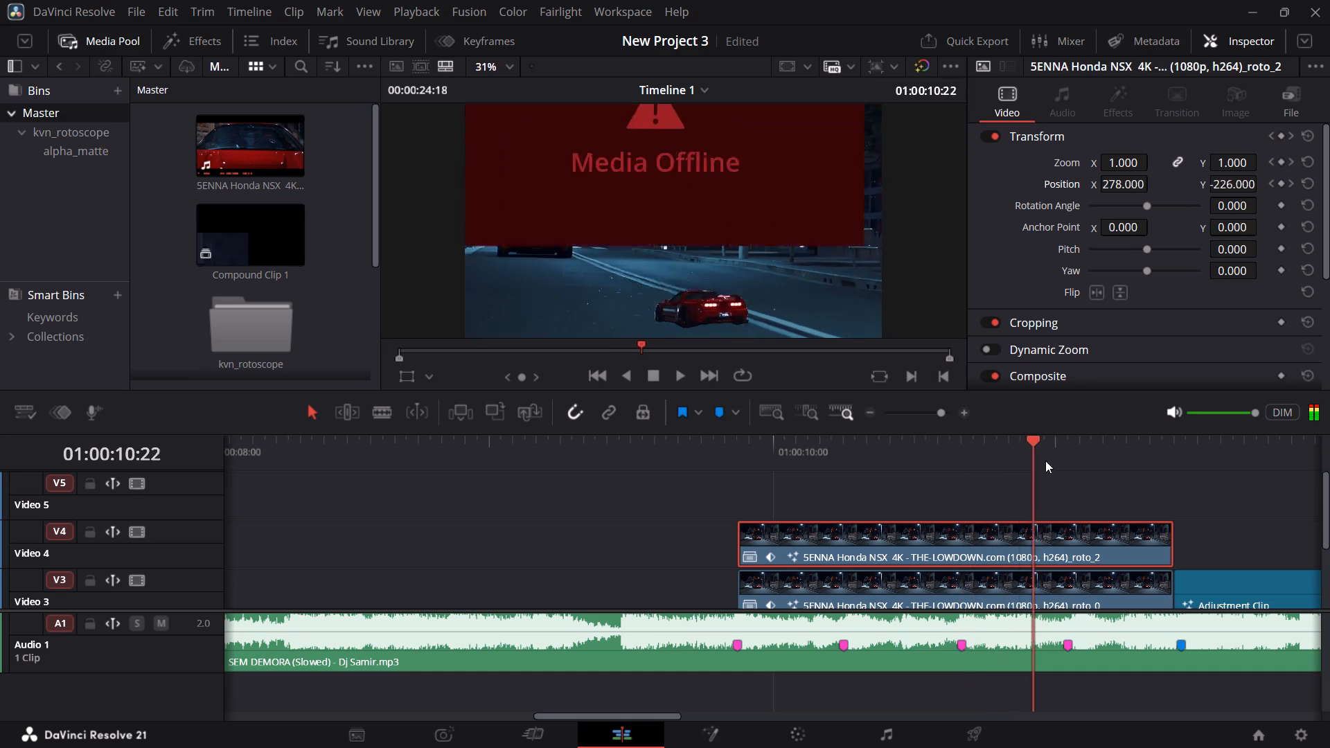
pyautogui.moveTo(1045, 461); pyautogui.dragTo(1085, 467)
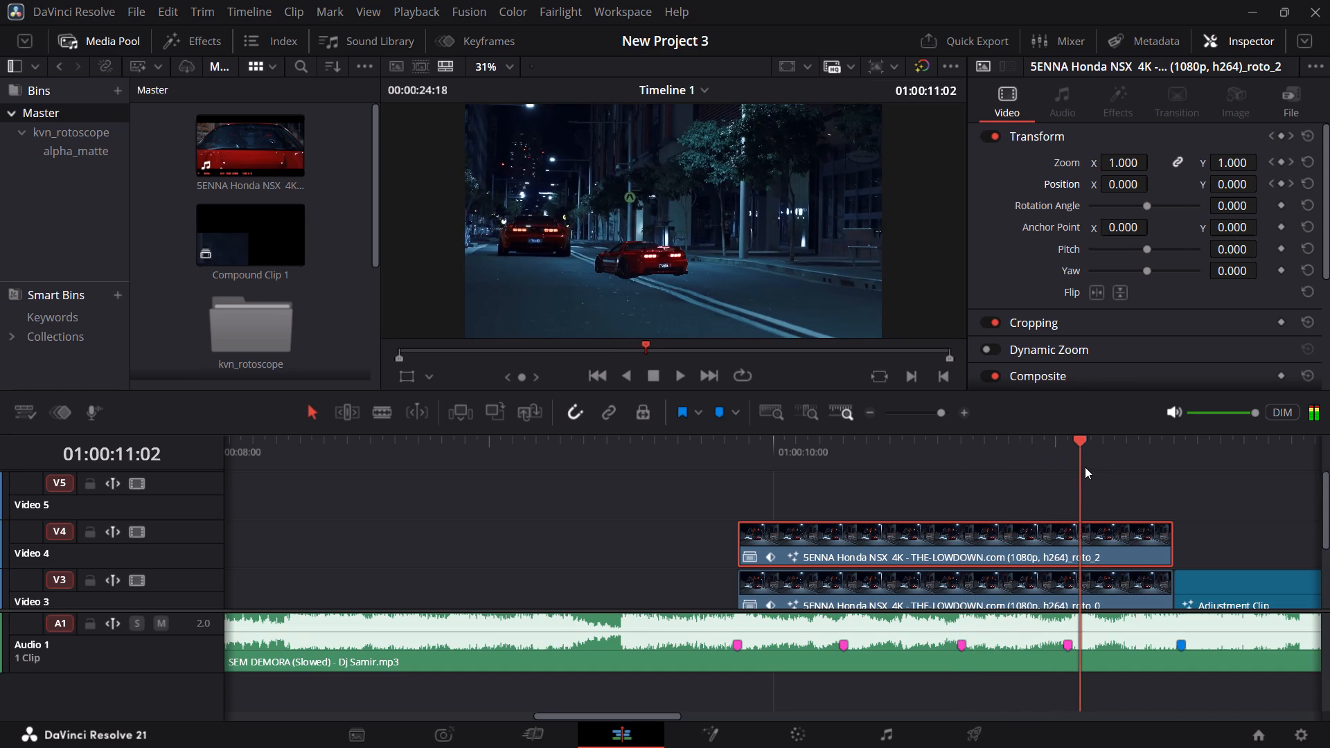
pyautogui.moveTo(1085, 467); pyautogui.dragTo(1070, 468)
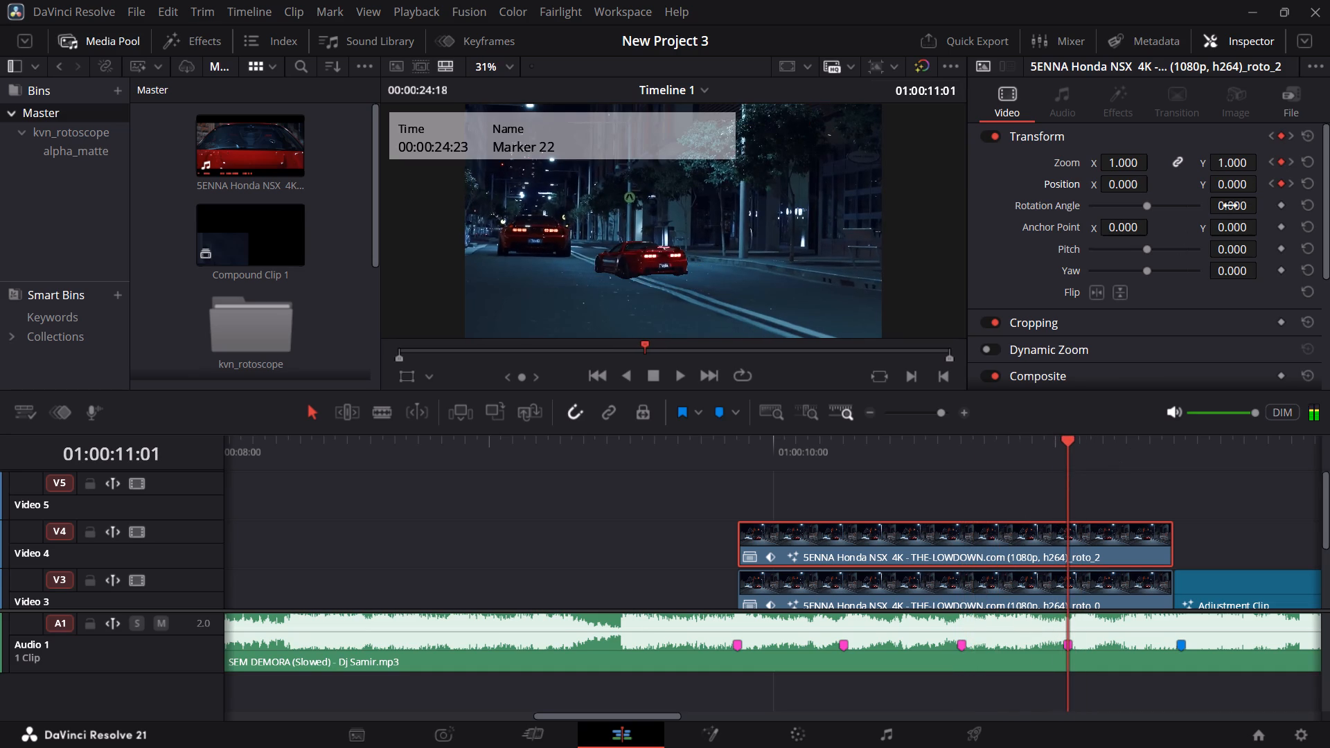
pyautogui.moveTo(1124, 184); pyautogui.dragTo(687, 206)
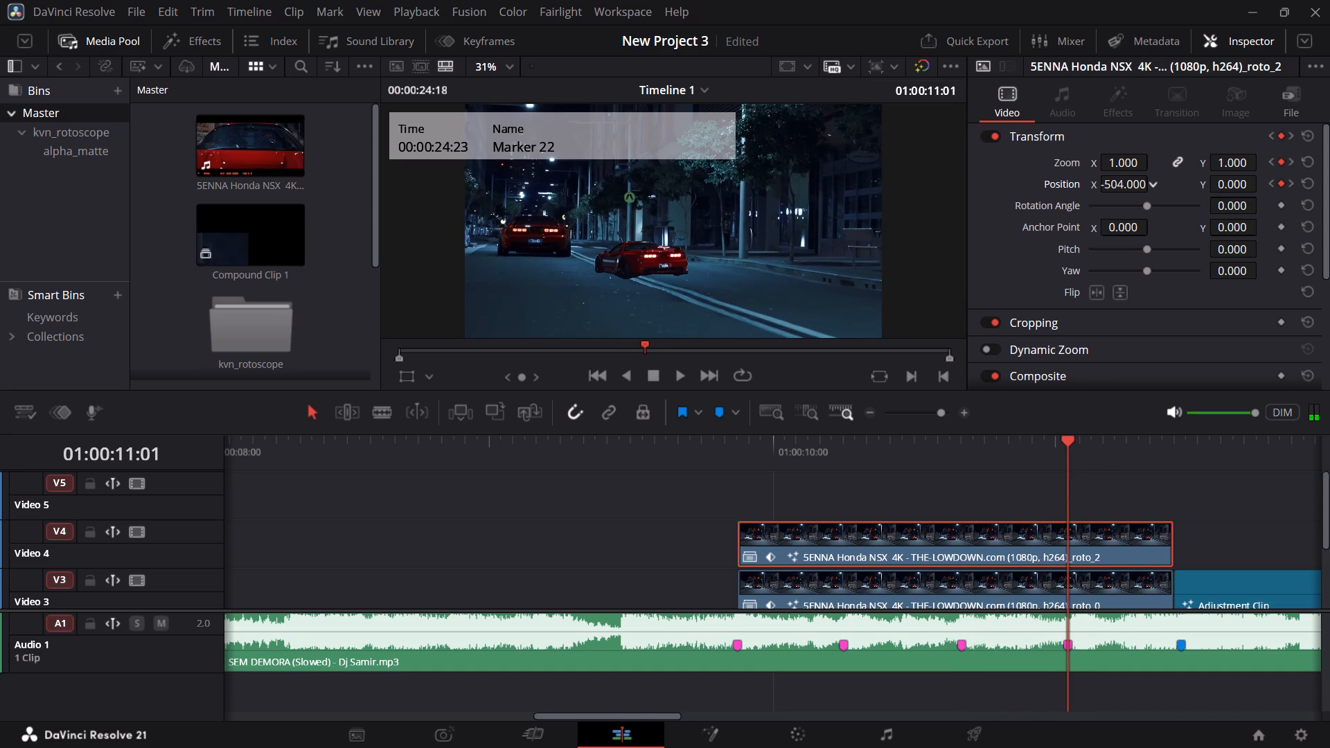
pyautogui.moveTo(687, 206); pyautogui.dragTo(684, 206)
pyautogui.moveTo(684, 206); pyautogui.dragTo(878, 238)
pyautogui.moveTo(878, 238); pyautogui.dragTo(949, 255)
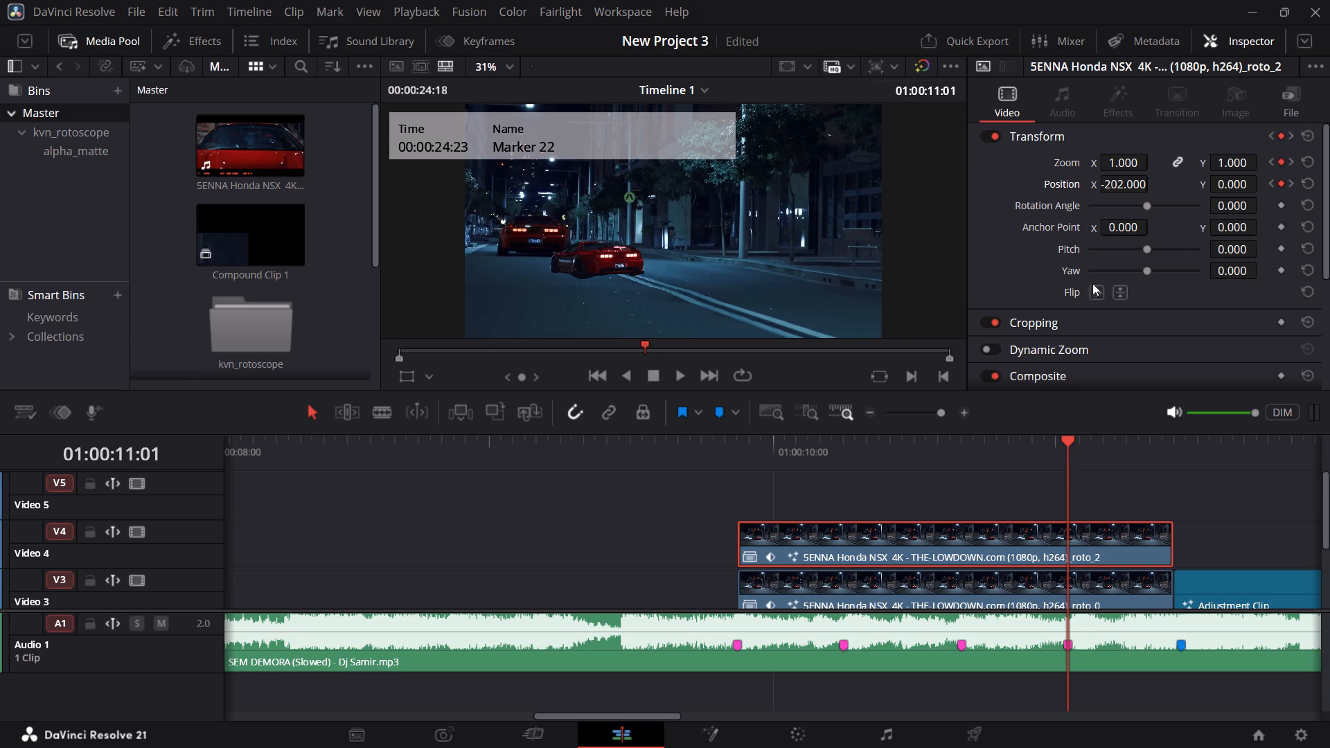
pyautogui.moveTo(1137, 182); pyautogui.dragTo(1056, 197)
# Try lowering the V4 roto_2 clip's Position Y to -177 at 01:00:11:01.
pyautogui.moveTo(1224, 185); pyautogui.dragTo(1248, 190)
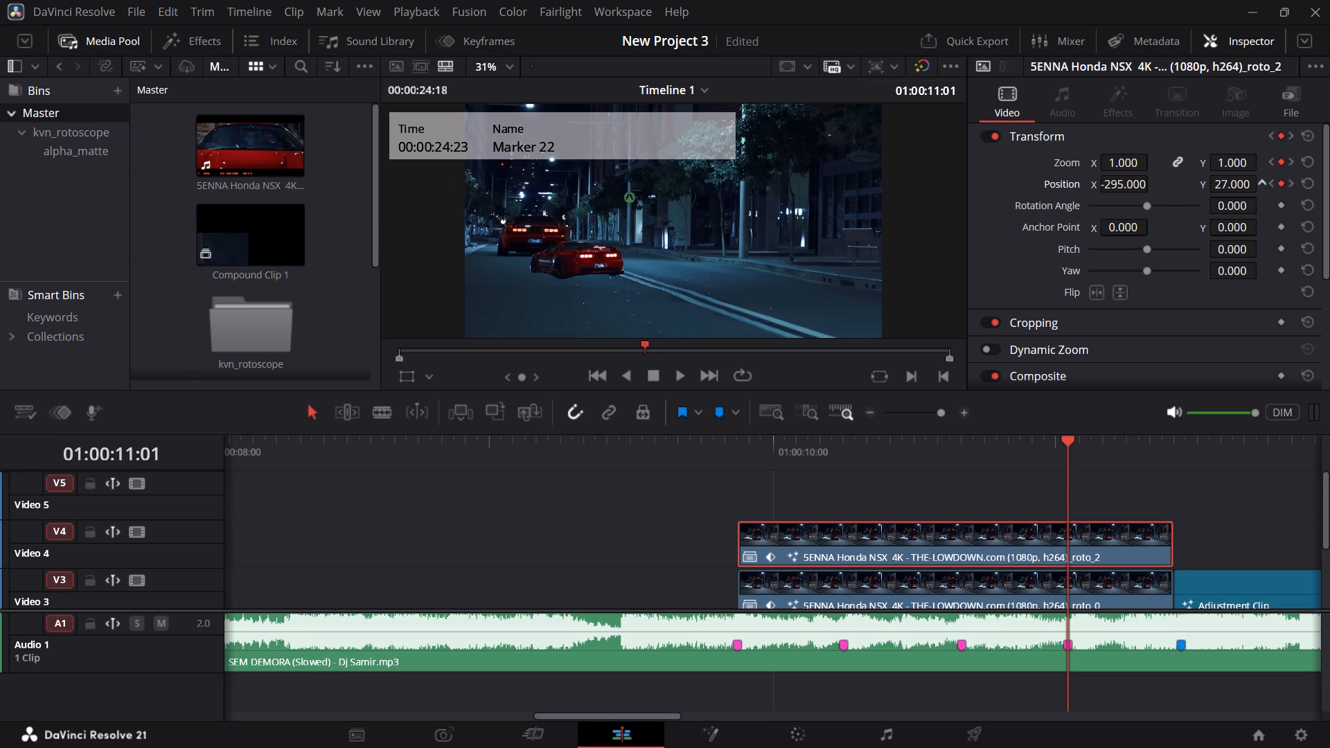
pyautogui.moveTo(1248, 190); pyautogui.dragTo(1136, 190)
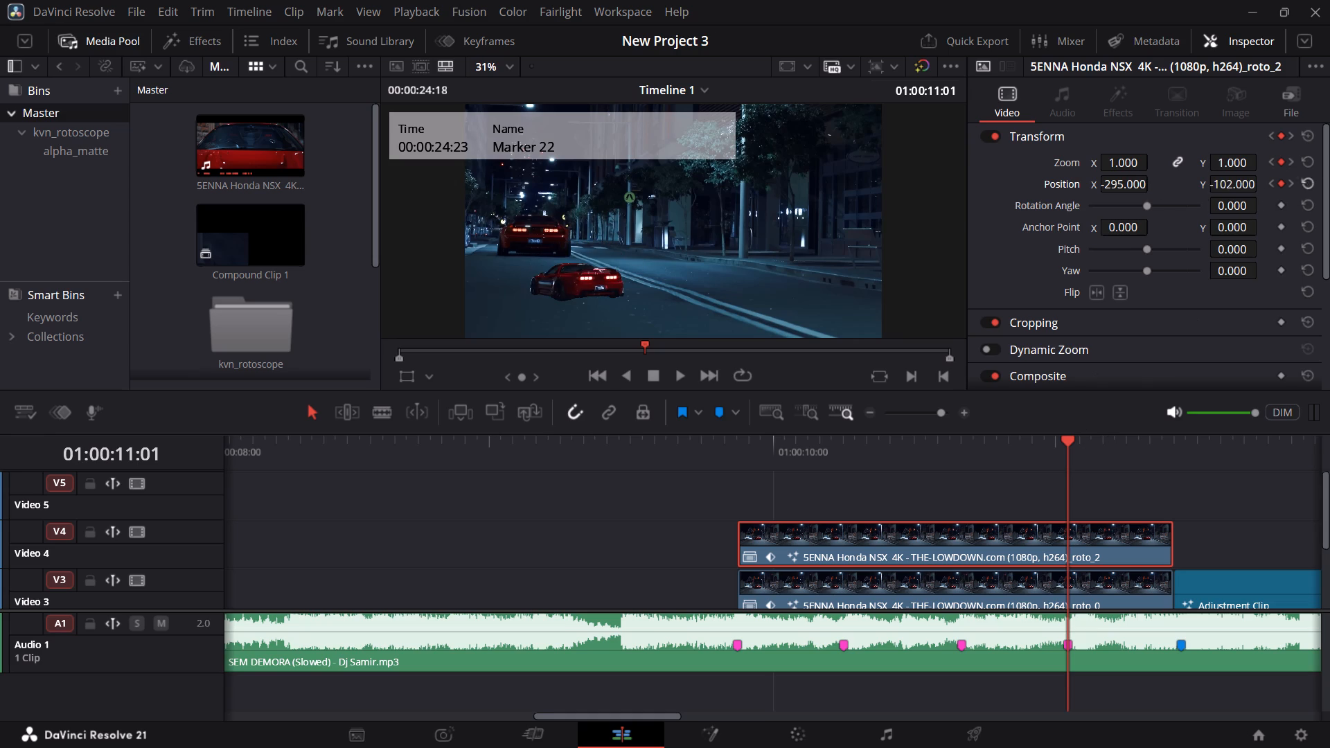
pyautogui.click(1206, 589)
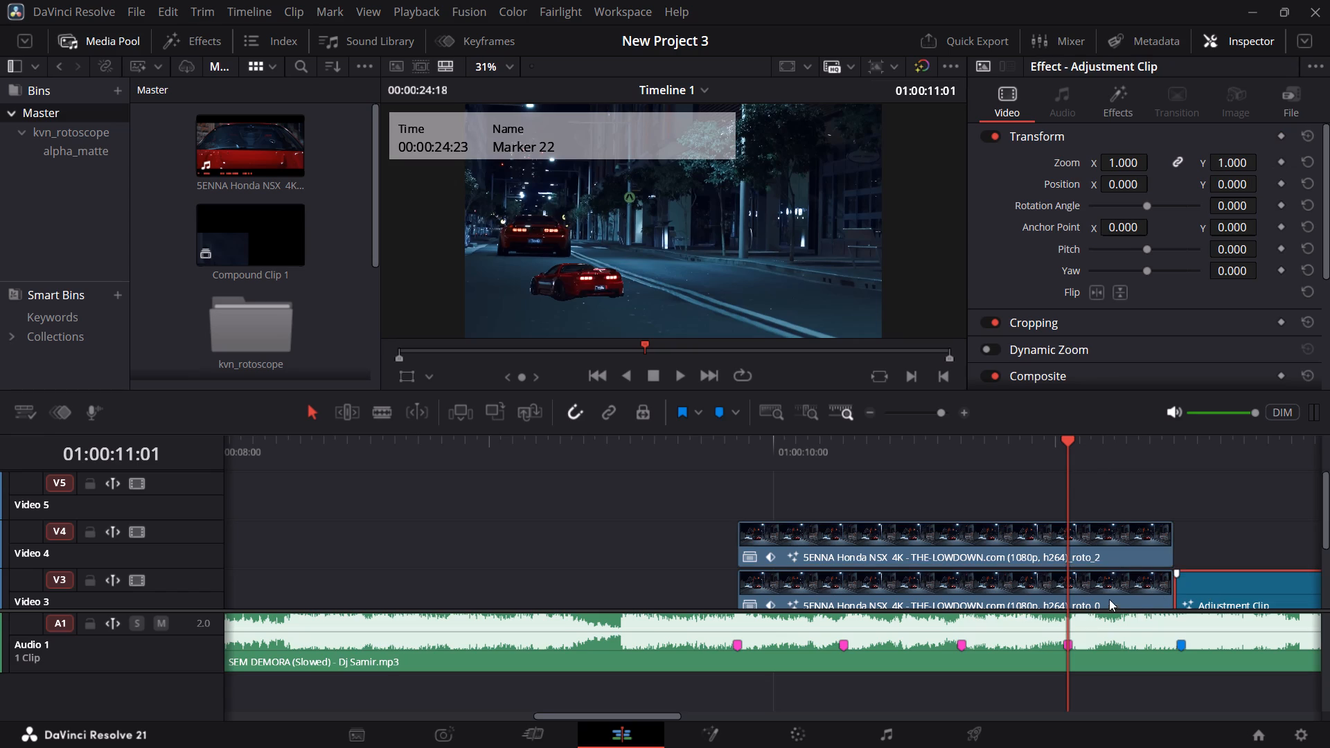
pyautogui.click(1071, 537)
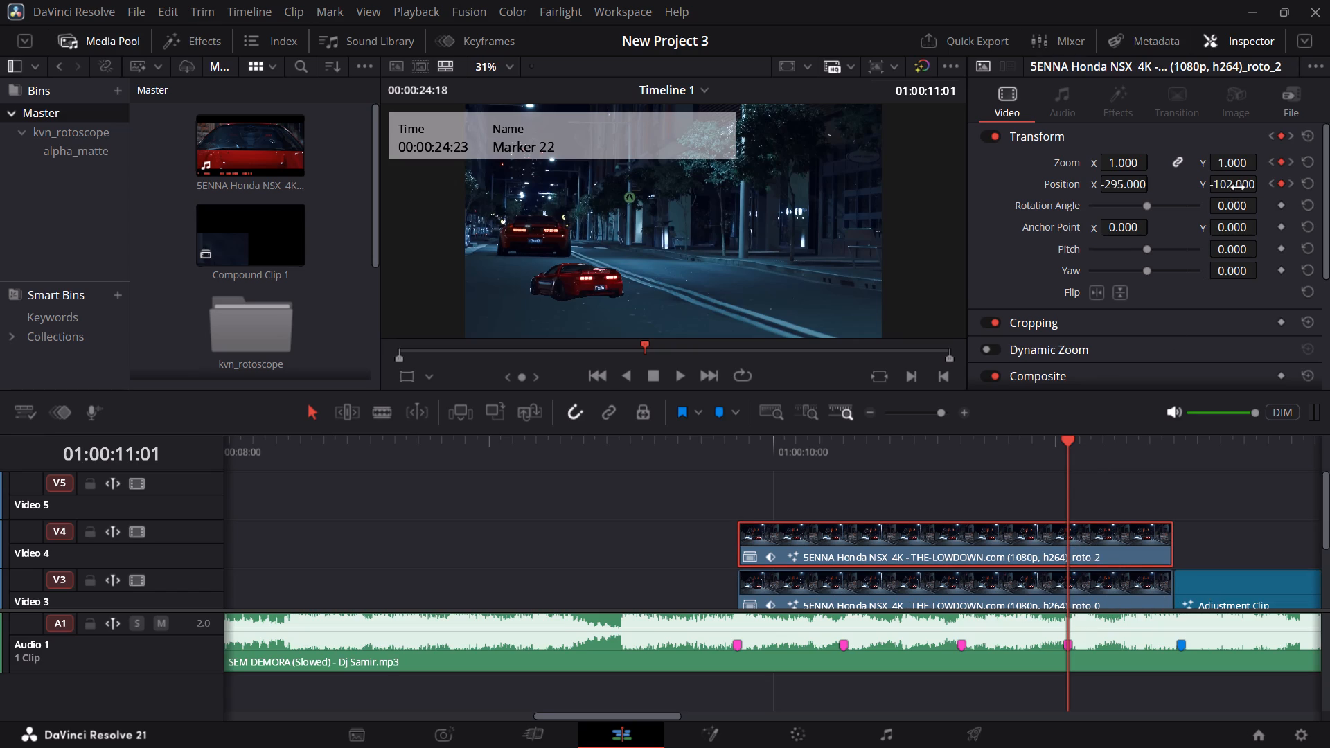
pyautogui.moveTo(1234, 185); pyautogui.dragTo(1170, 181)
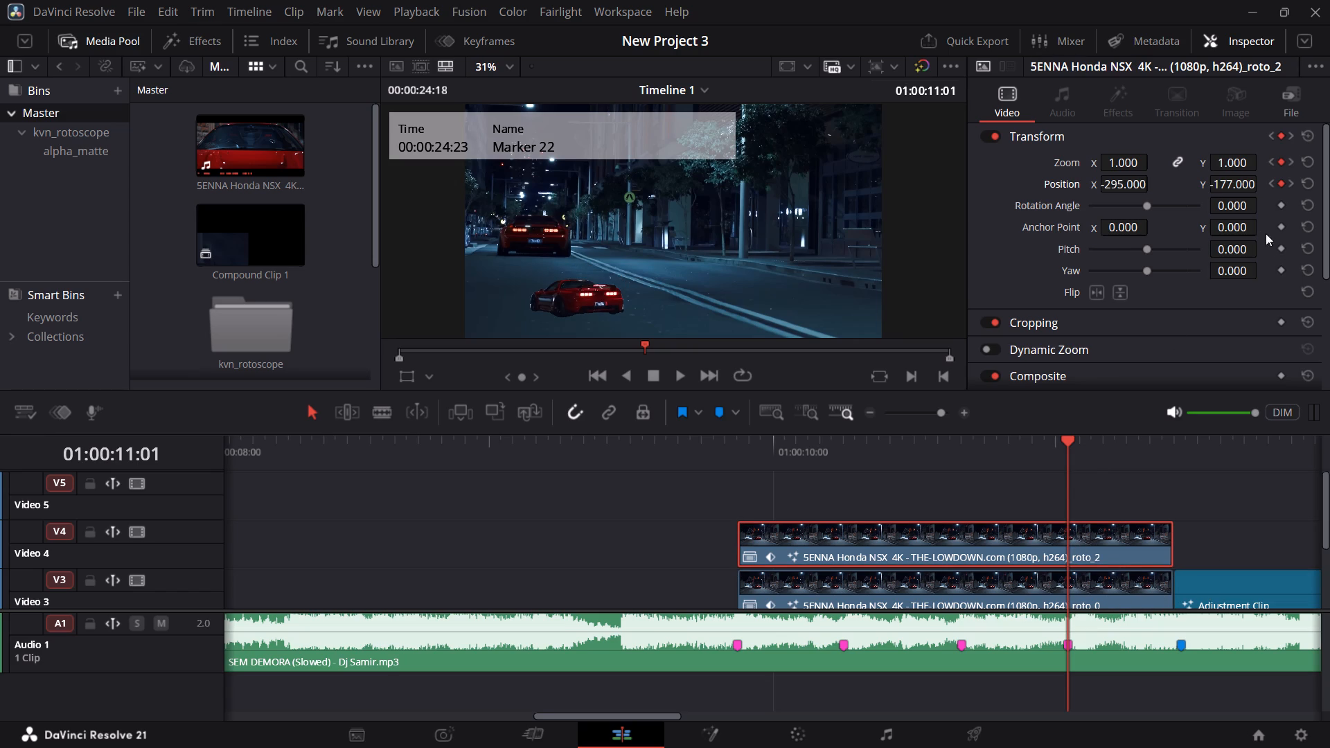
# Raise the V4 roto_2 clip's Position Y to 795 at 01:00:11:01, moving the car above the top of the frame.
pyautogui.moveTo(1225, 185); pyautogui.dragTo(832, 384)
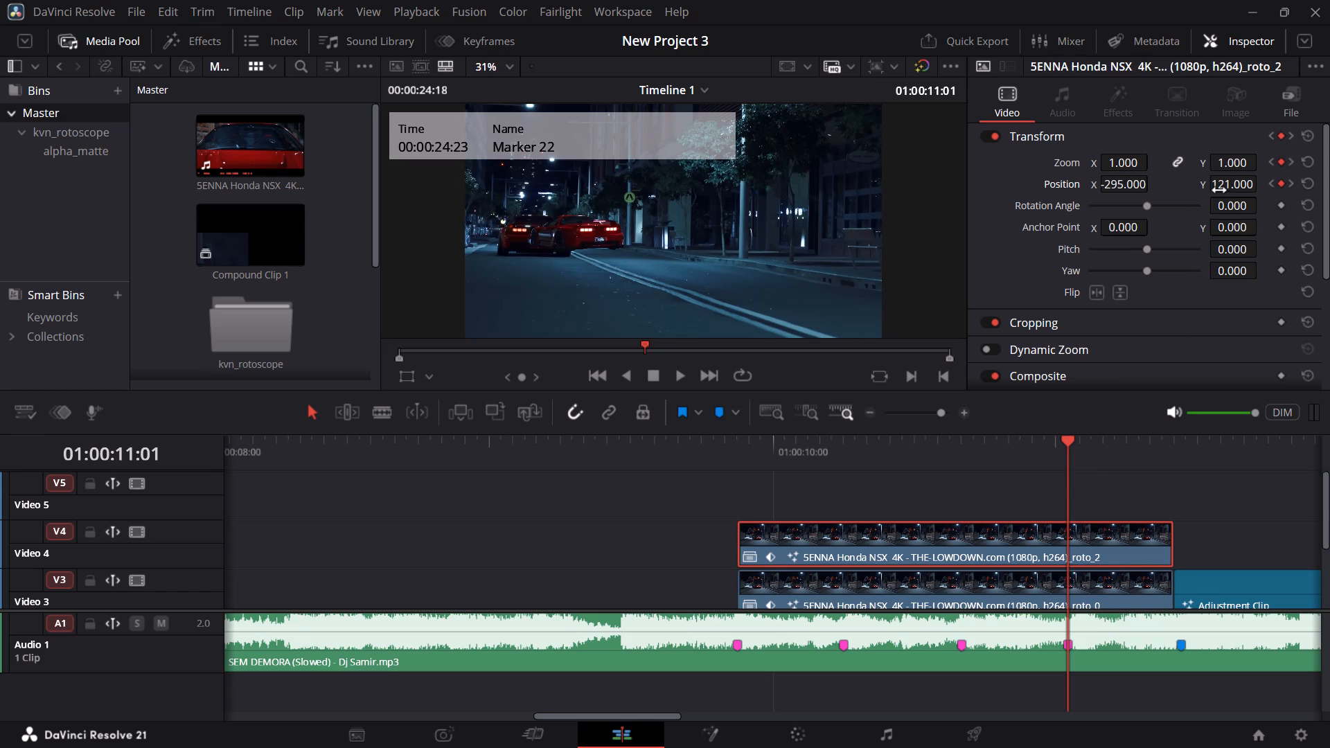
pyautogui.moveTo(1219, 188); pyautogui.dragTo(787, 388)
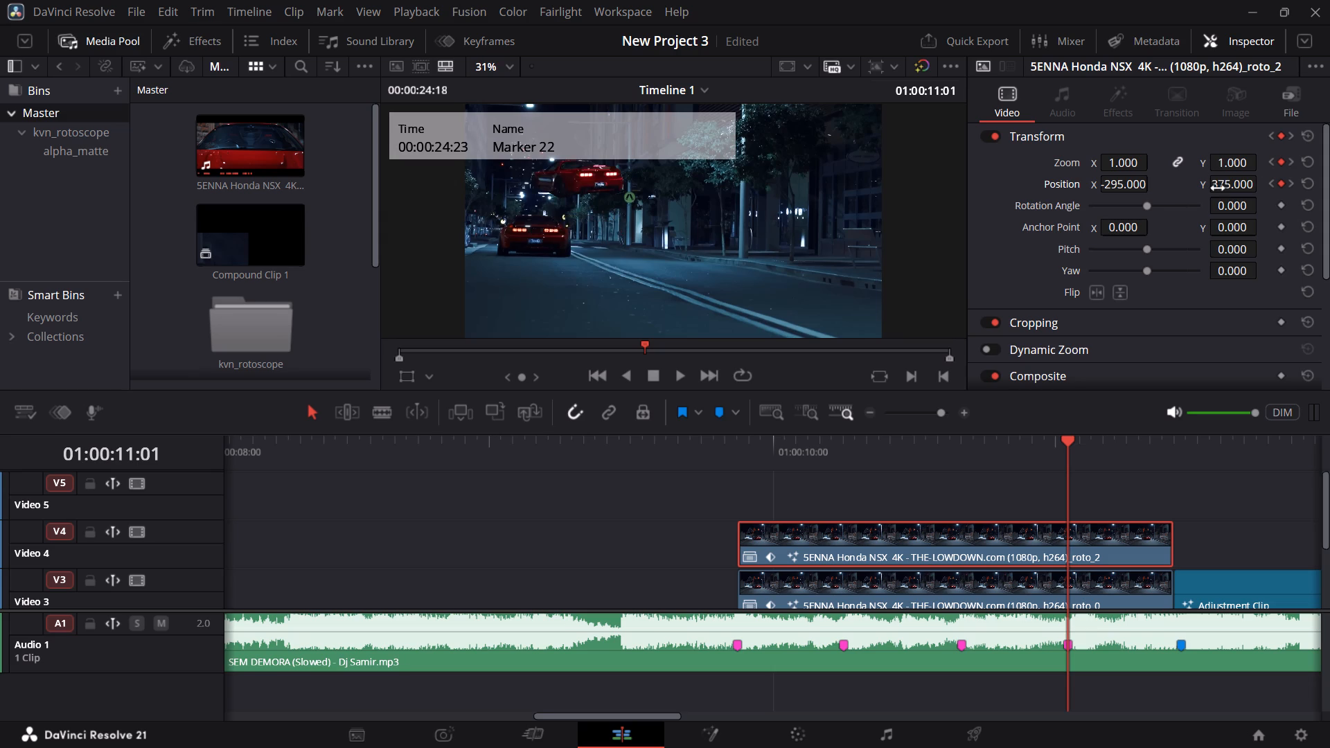
pyautogui.moveTo(1220, 181); pyautogui.dragTo(770, 387)
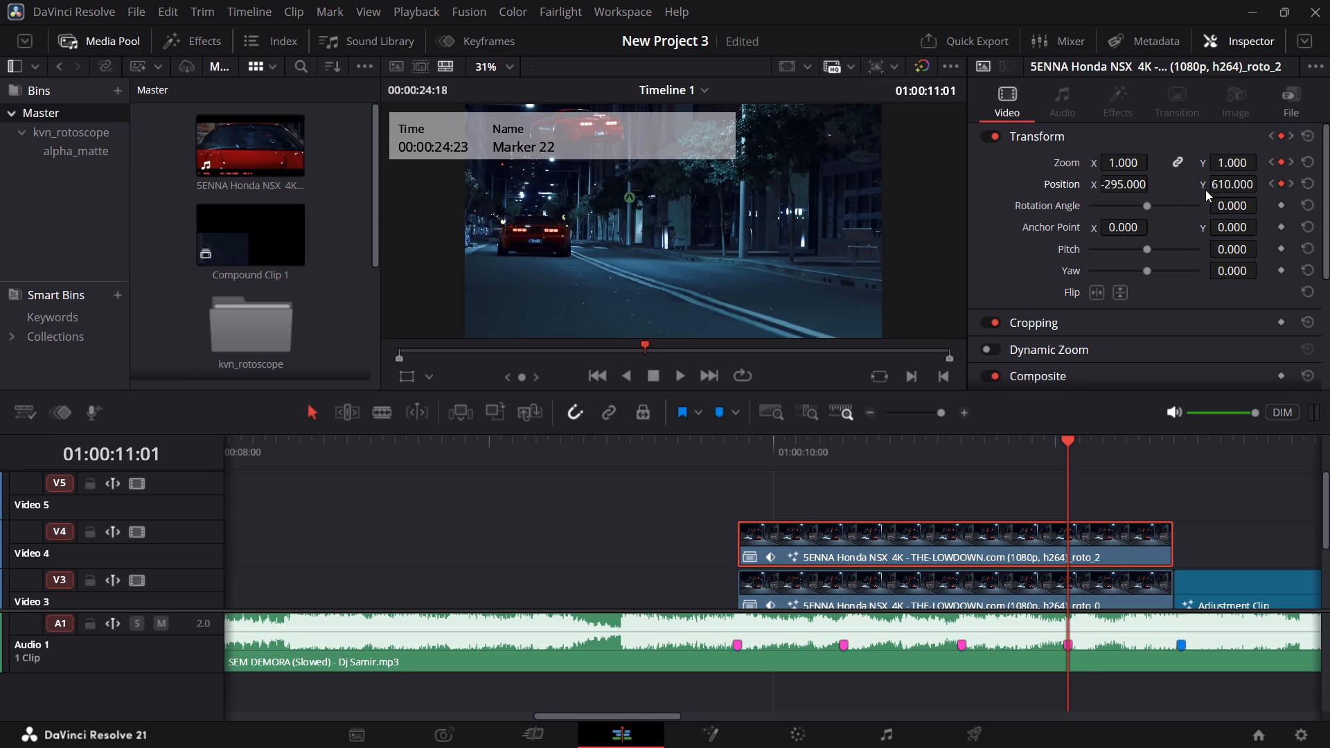
pyautogui.moveTo(1221, 181); pyautogui.dragTo(691, 376)
pyautogui.moveTo(691, 376); pyautogui.dragTo(731, 380)
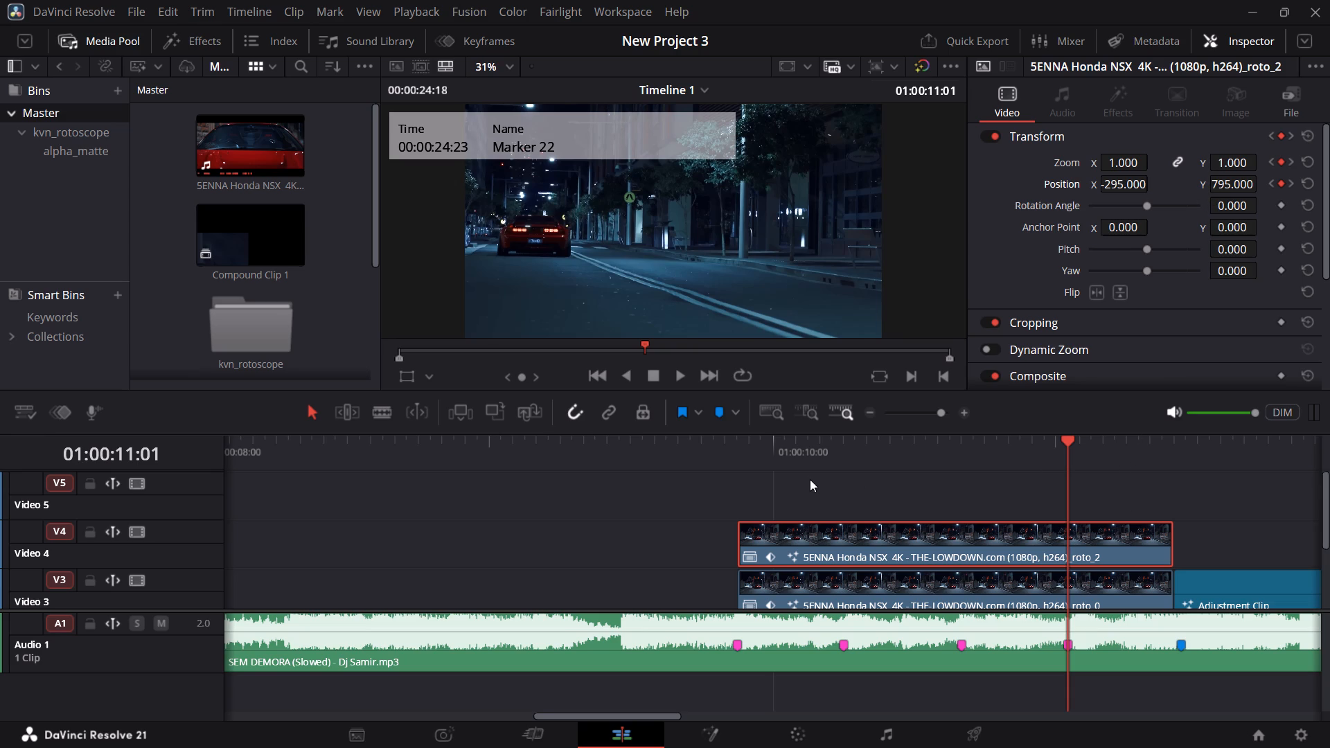
# Play back the transition and delete the roto_0 clip on V3 beneath the V4 roto_2 clip.
pyautogui.click(706, 454)
pyautogui.press('space')
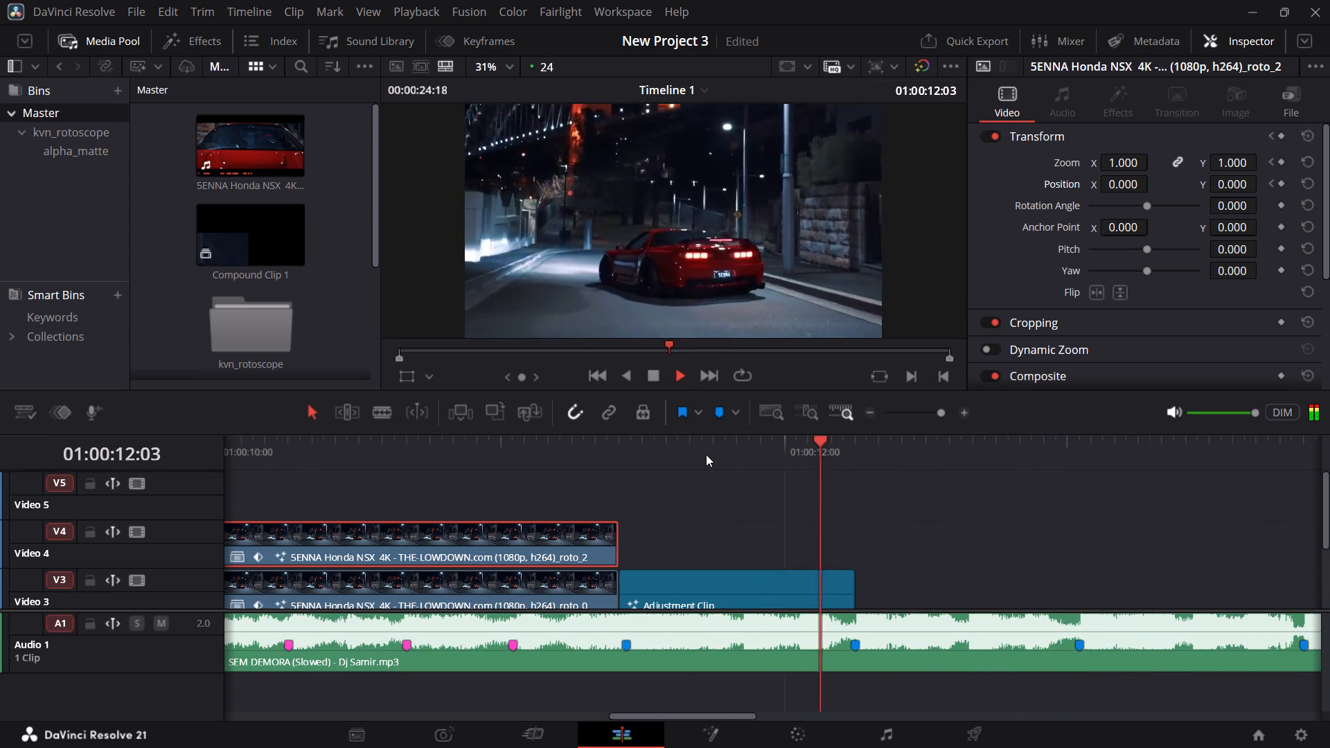
pyautogui.press('space')
pyautogui.keyDown('ctrl'); pyautogui.scroll(5, 836, 524); pyautogui.keyUp('ctrl')
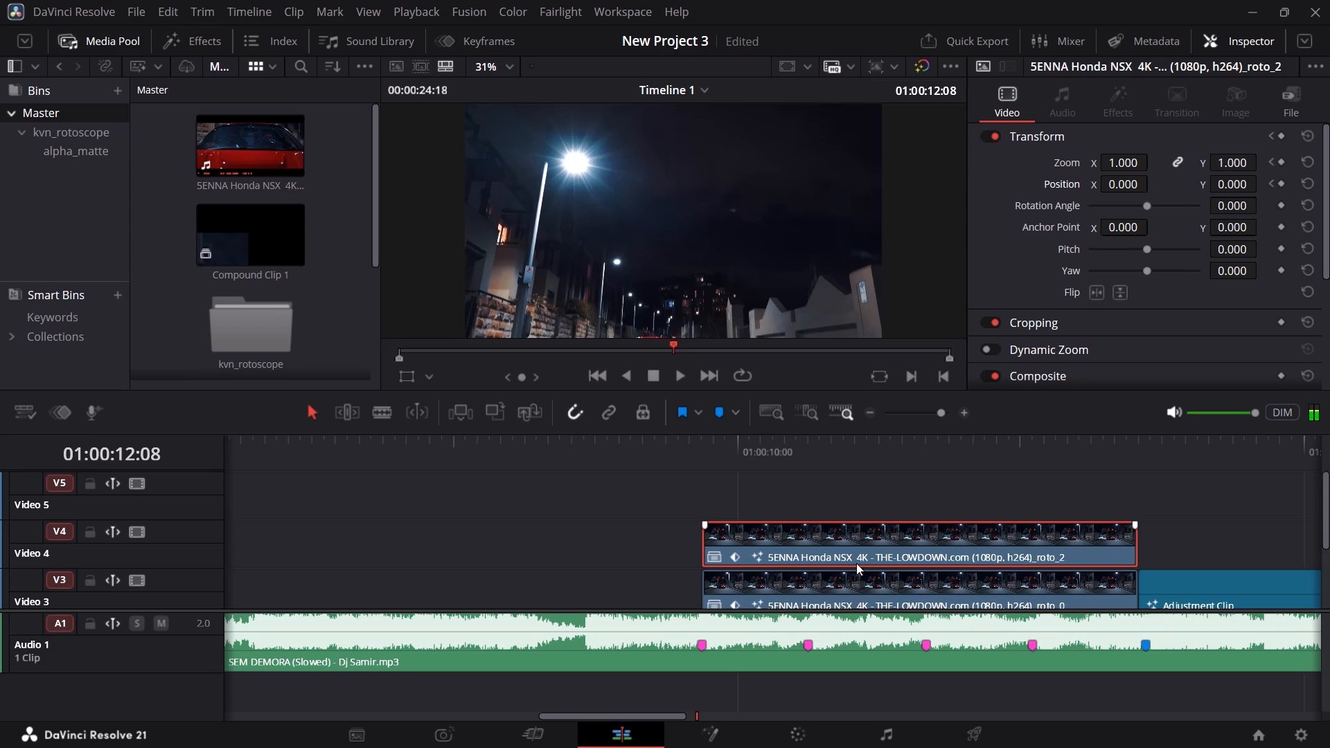
pyautogui.click(860, 581)
pyautogui.press('BackSpace')
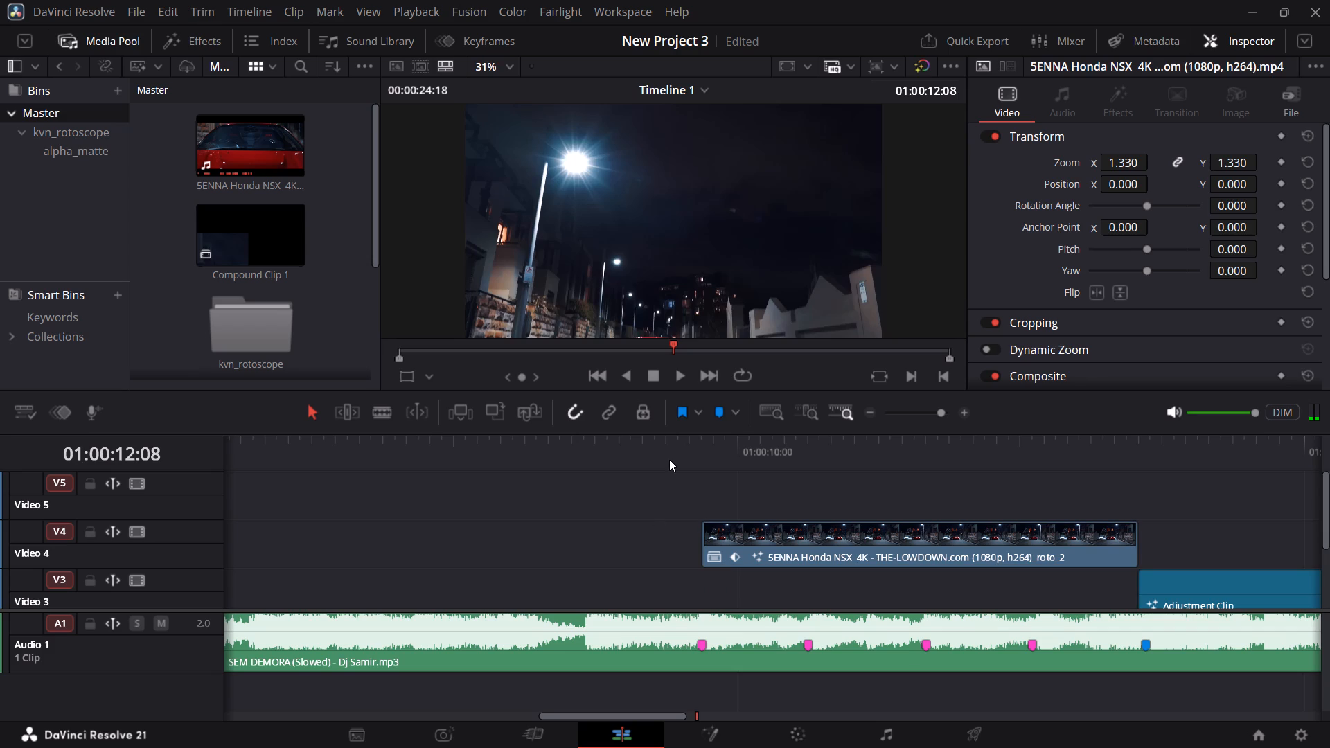
# Play back the section from before the V4 roto_2 clip to check the car's motion between the beat markers.
pyautogui.click(669, 459)
pyautogui.press('space')
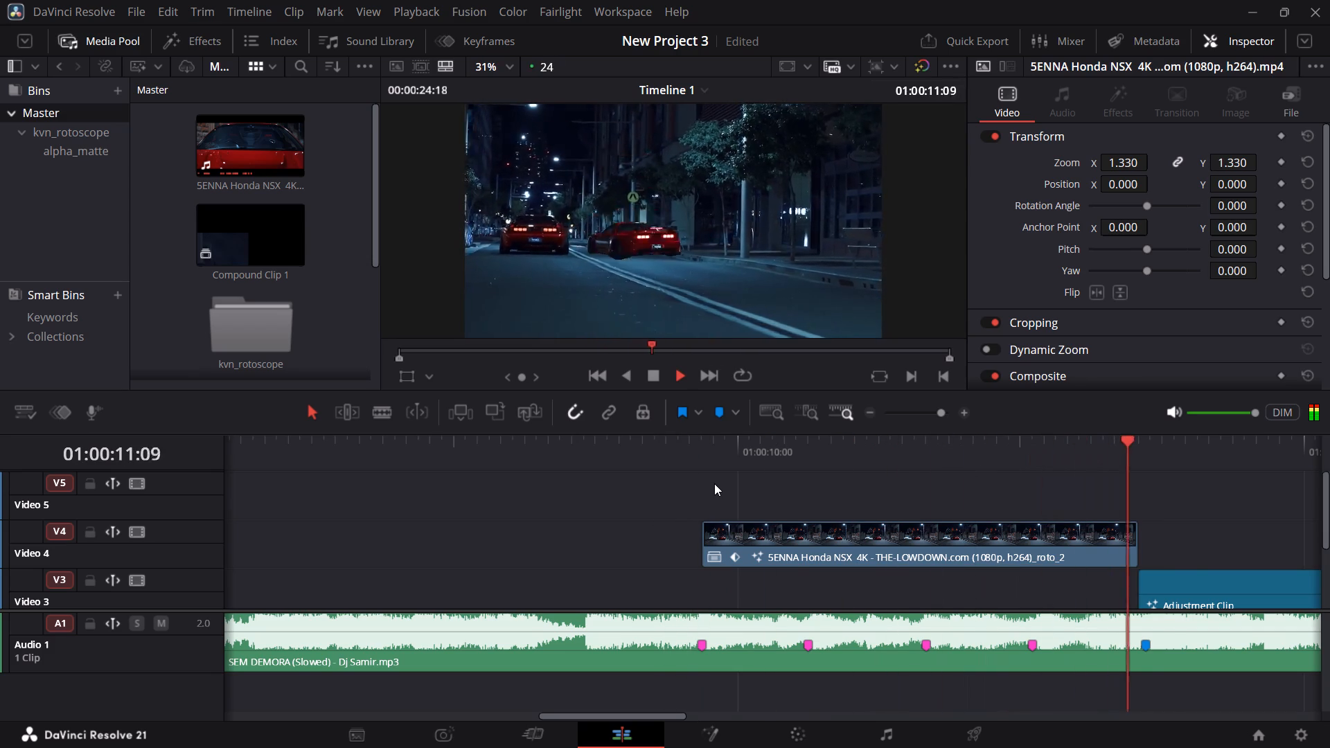
pyautogui.press('space')
pyautogui.keyDown('ctrl'); pyautogui.scroll(1, 828, 542); pyautogui.keyUp('ctrl')
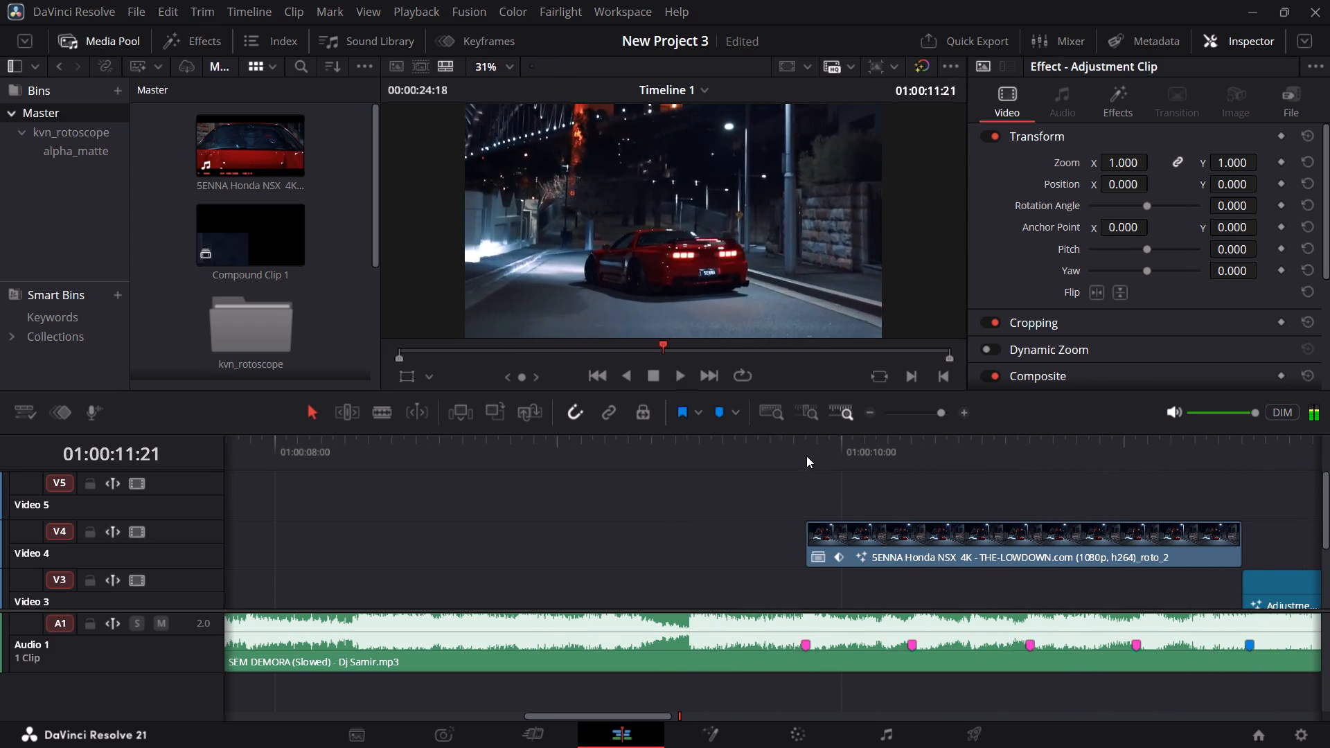
pyautogui.click(806, 456)
pyautogui.press('space')
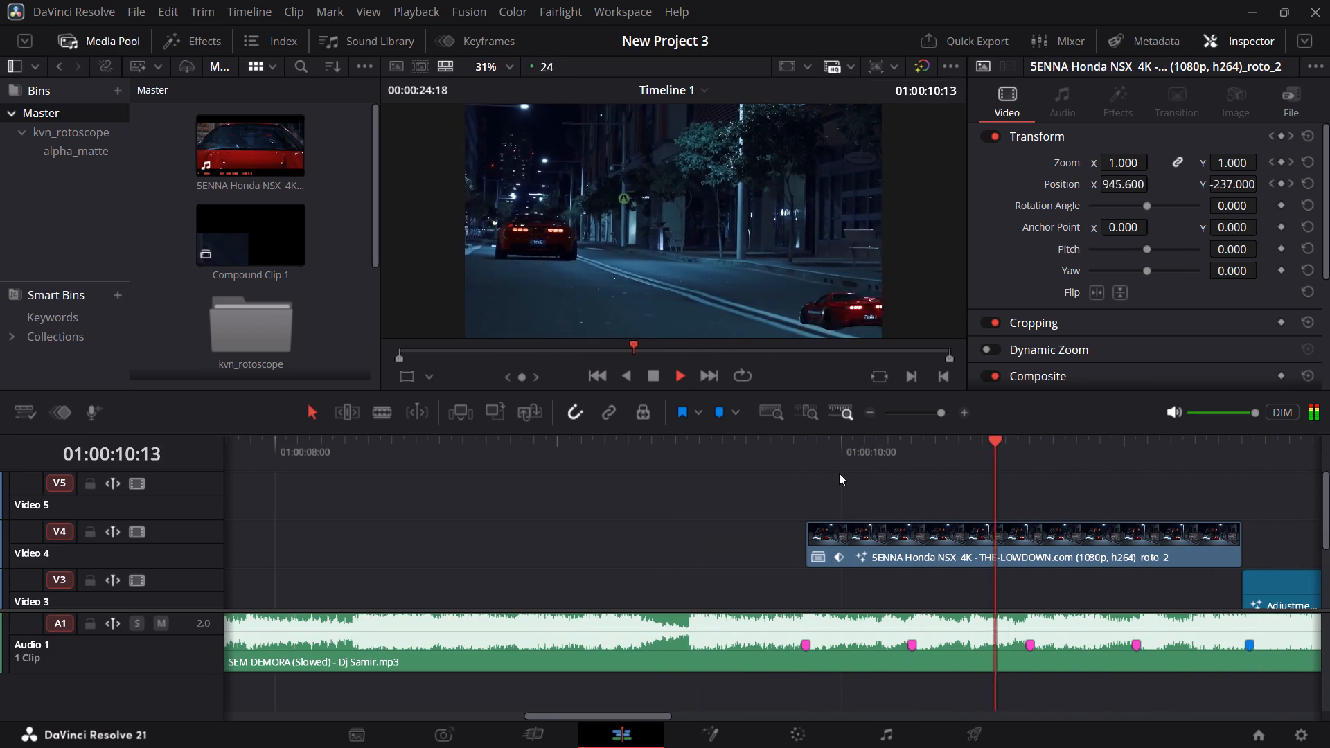
pyautogui.press('space')
# At the 01:00:10:06 beat marker, set the V4 roto_2 clip's Position to X 1370 and Y 969, farther beyond the upper-right corner.
pyautogui.click(903, 457)
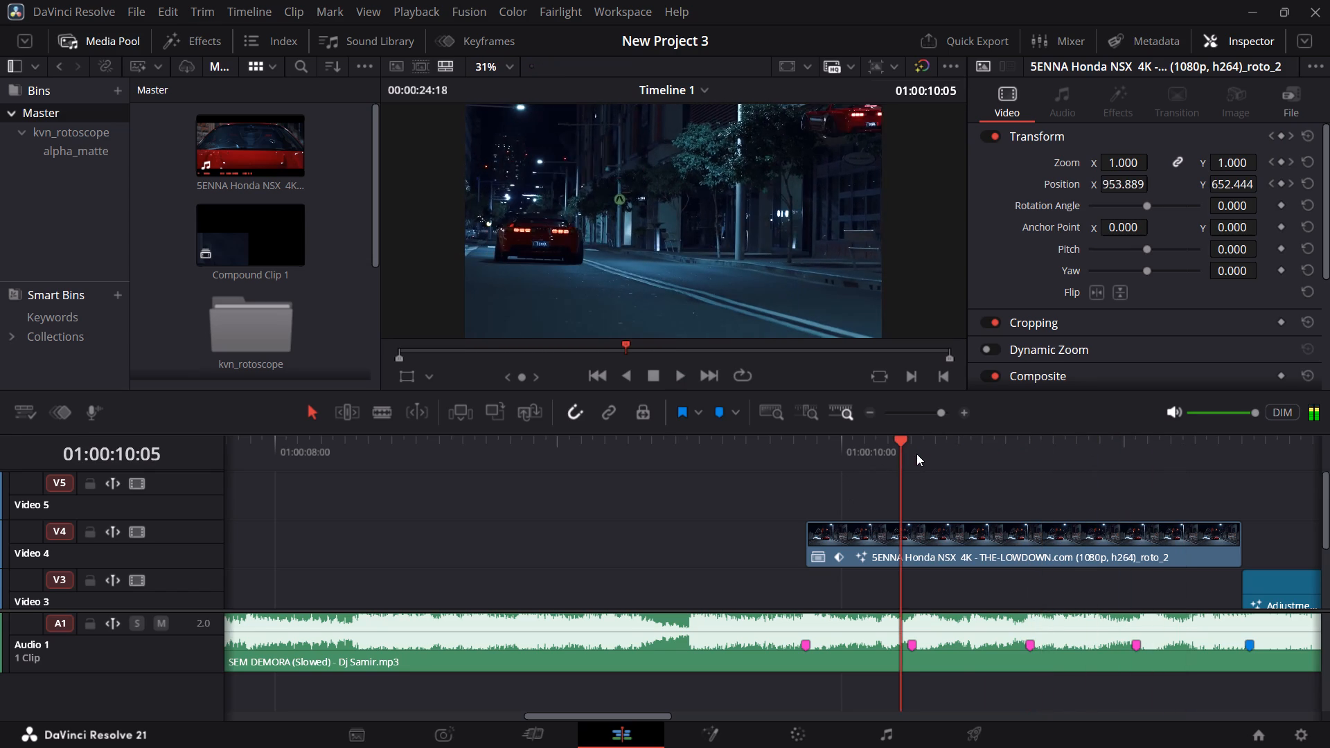
pyautogui.click(916, 454)
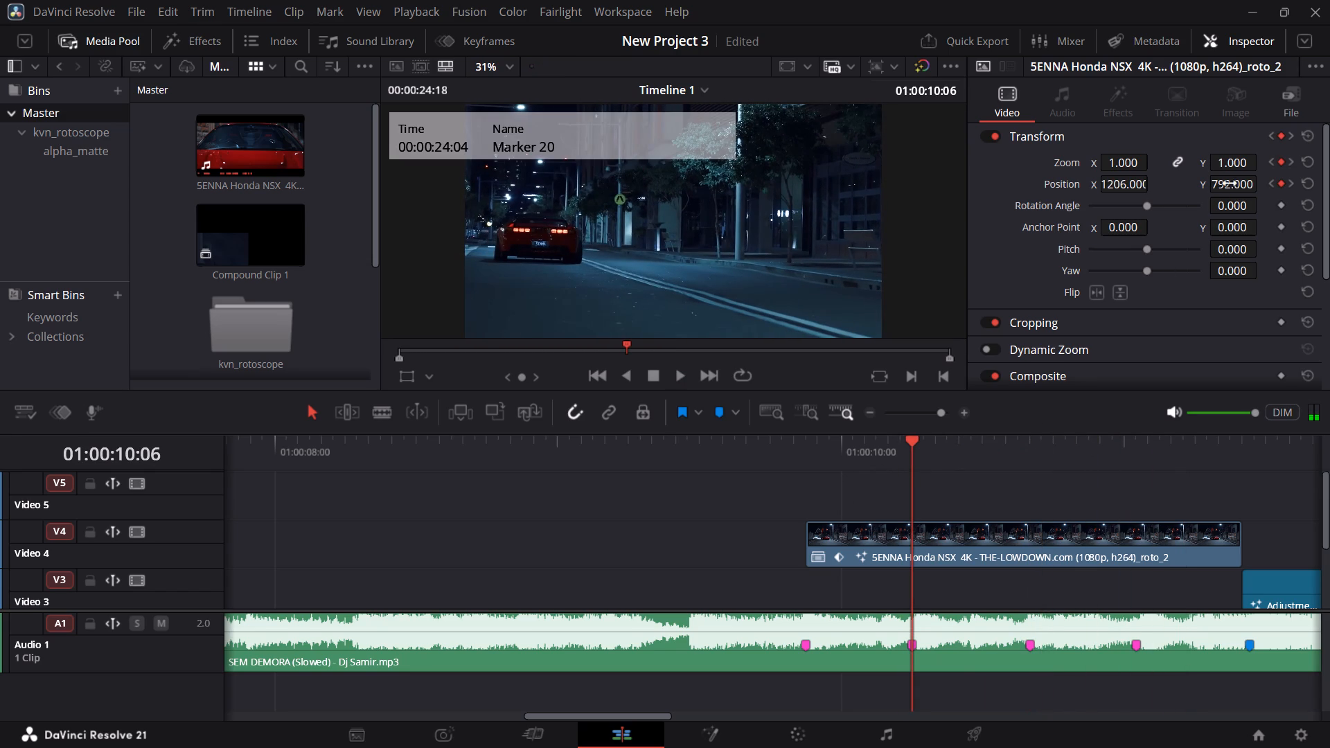
pyautogui.moveTo(1227, 184); pyautogui.dragTo(731, 382)
pyautogui.moveTo(1112, 185); pyautogui.dragTo(1254, 196)
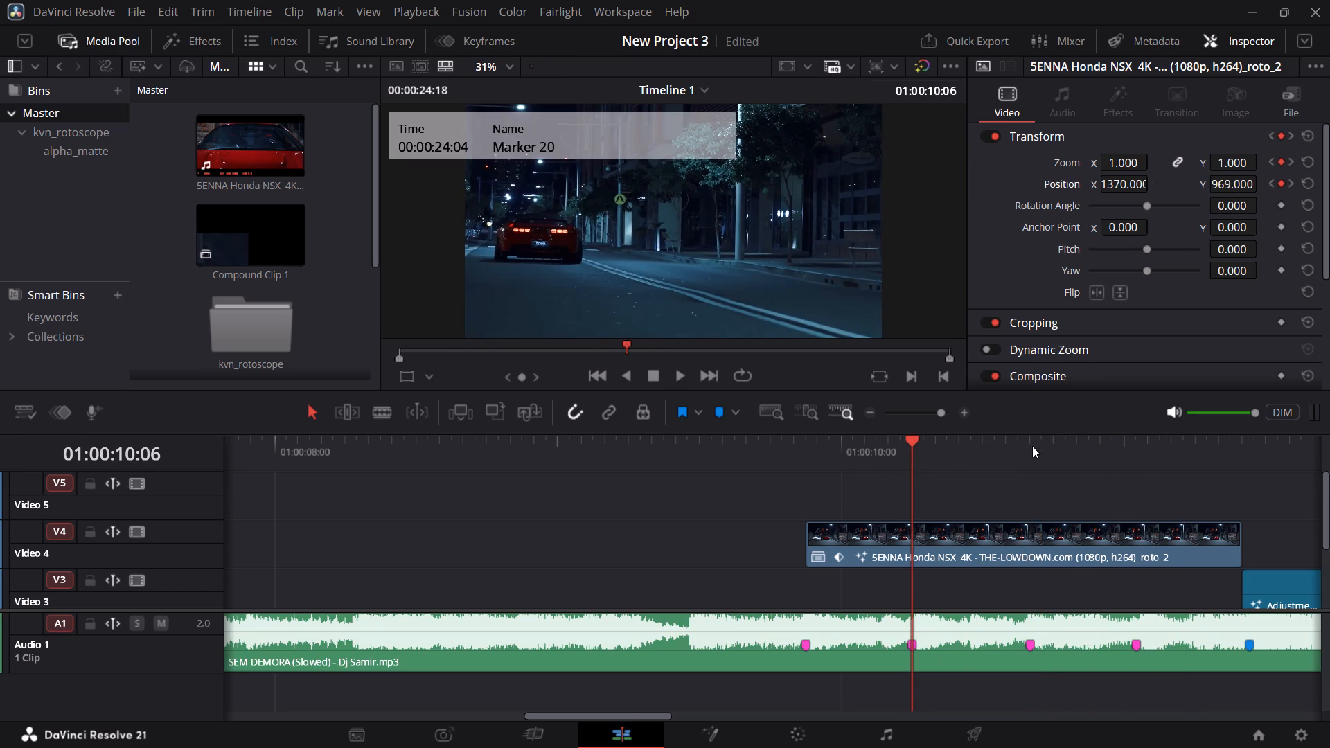
# At the 01:00:10:16 beat marker, set the V4 roto_2 clip's Position to X 1058 and Y -834.
pyautogui.click(1039, 457)
pyautogui.click(1031, 463)
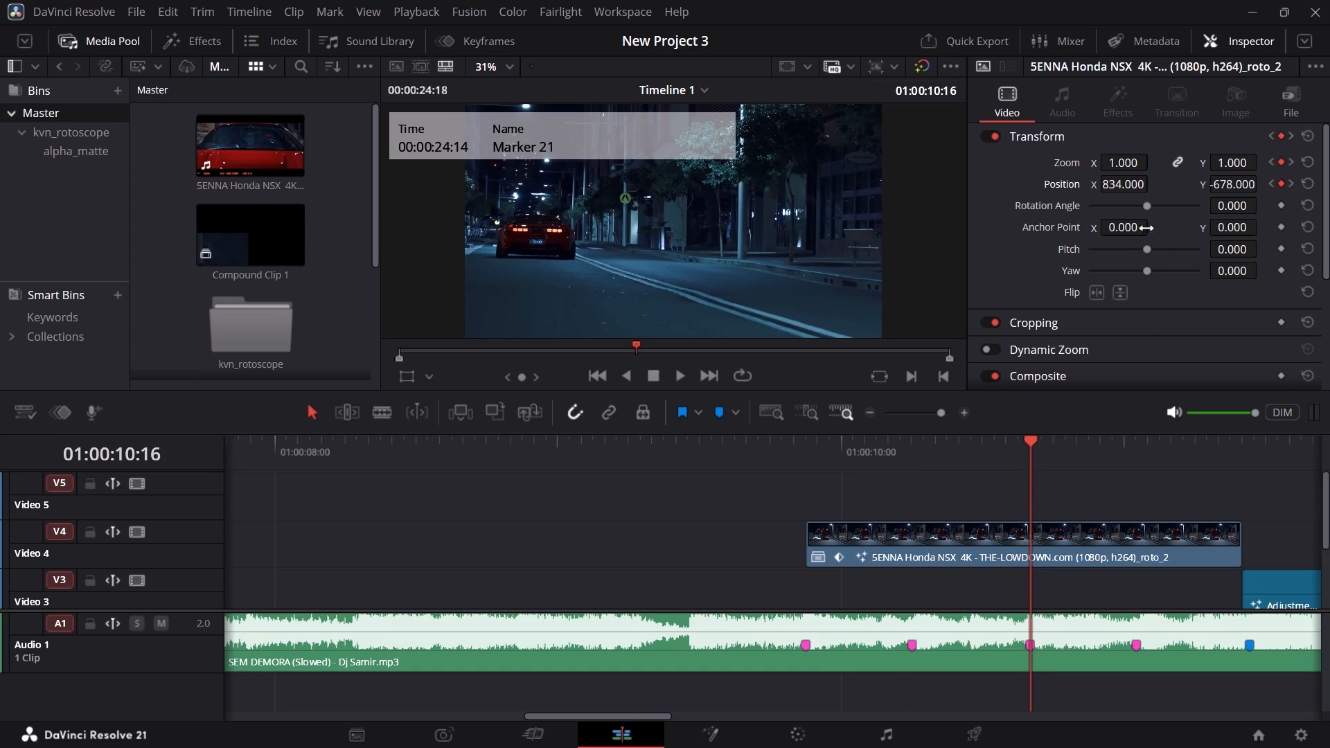
pyautogui.moveTo(1245, 184); pyautogui.dragTo(1110, 195)
pyautogui.moveTo(1135, 183); pyautogui.dragTo(679, 375)
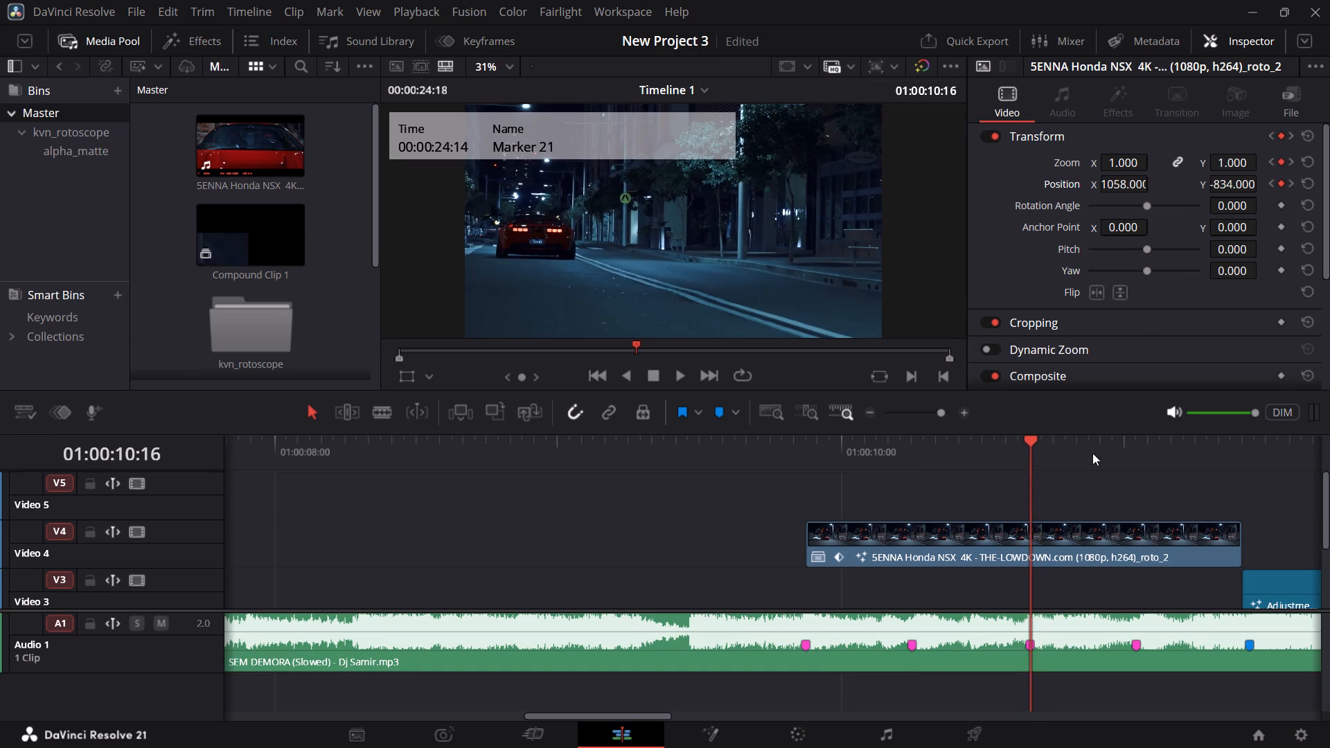
# At the 01:00:11:01 beat marker, set the V4 roto_2 clip's Position to X -416 and Y 935.
pyautogui.click(1138, 442)
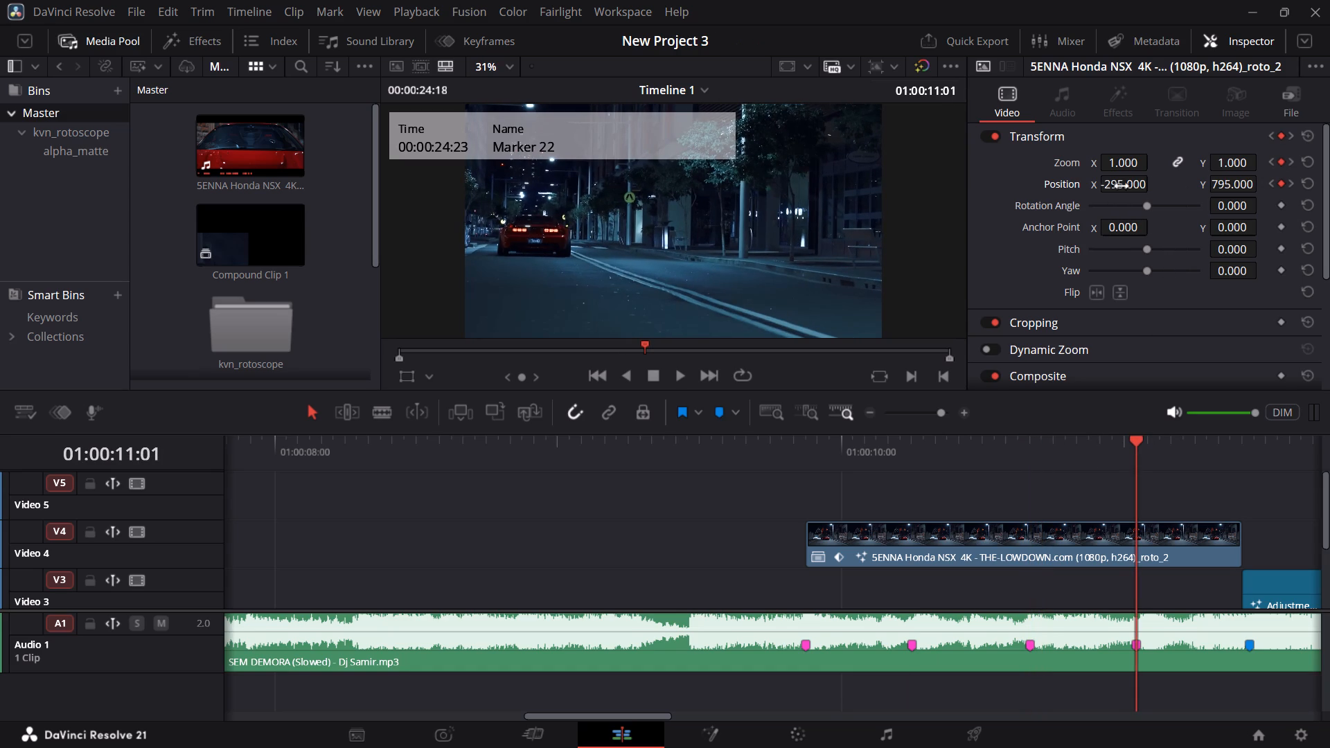
pyautogui.moveTo(1121, 186); pyautogui.dragTo(1016, 186)
pyautogui.moveTo(1230, 186); pyautogui.dragTo(695, 377)
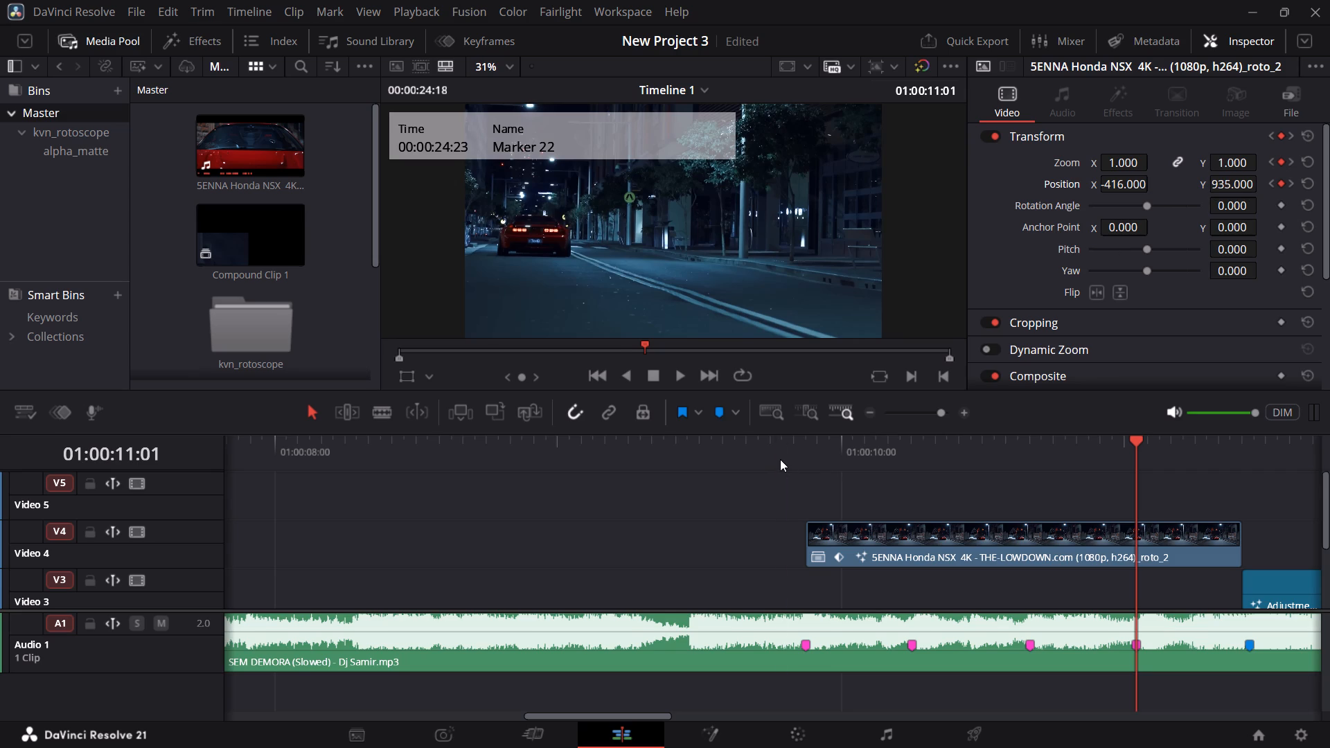
# Play back the transition from before the V4 roto_2 clip to check the car's adjusted motion.
pyautogui.click(780, 460)
pyautogui.press('space')
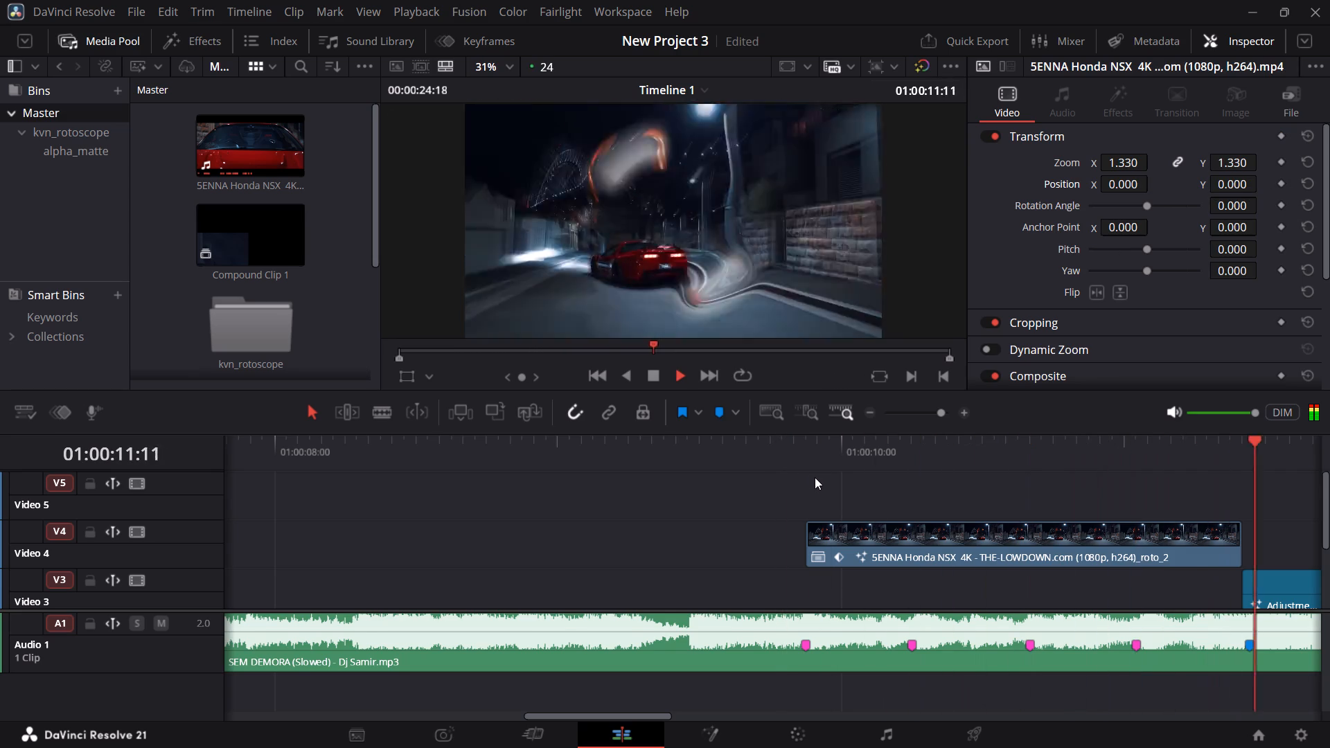
pyautogui.press('space')
# From the V4 roto_2 clip's first frame at 01:00:09:21, open its Fusion composition and add a Directional Blur node before MediaOut1.
pyautogui.keyDown('ctrl'); pyautogui.scroll(2, 787, 516); pyautogui.keyUp('ctrl')
pyautogui.click(465, 445)
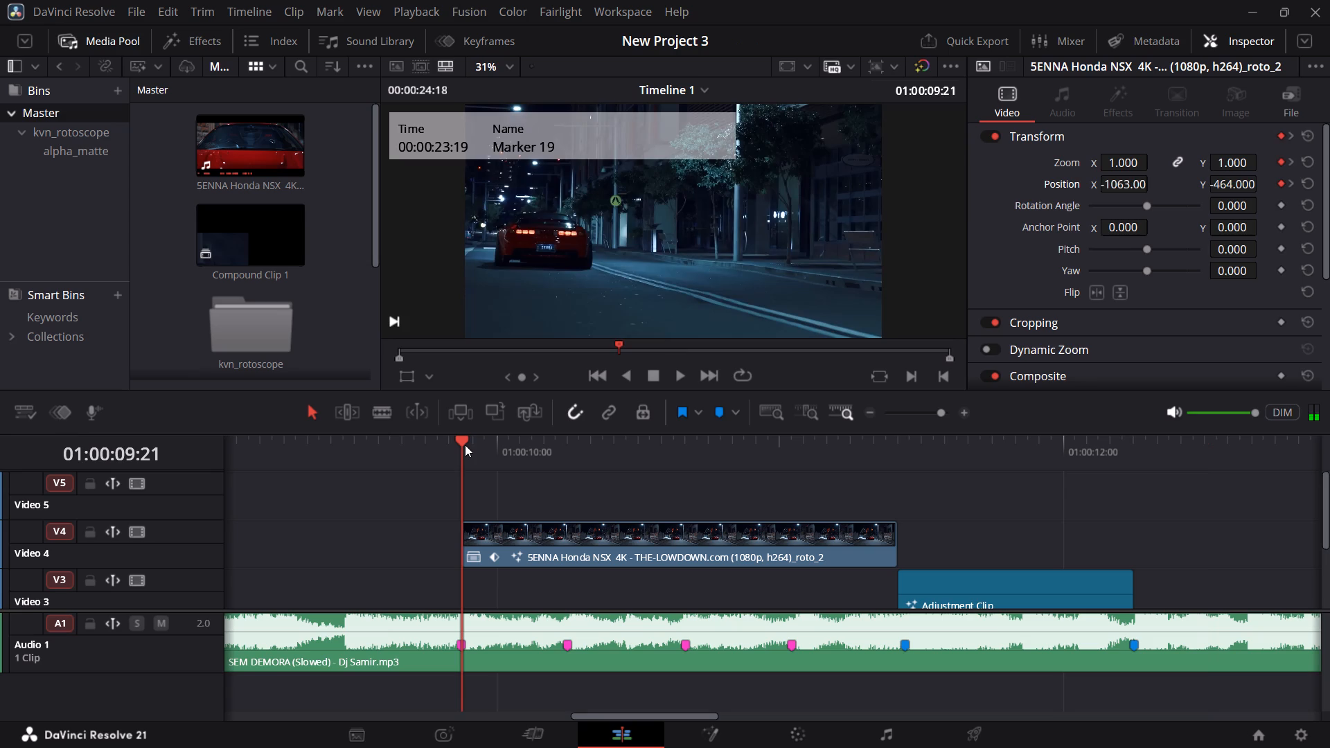
pyautogui.click(695, 729)
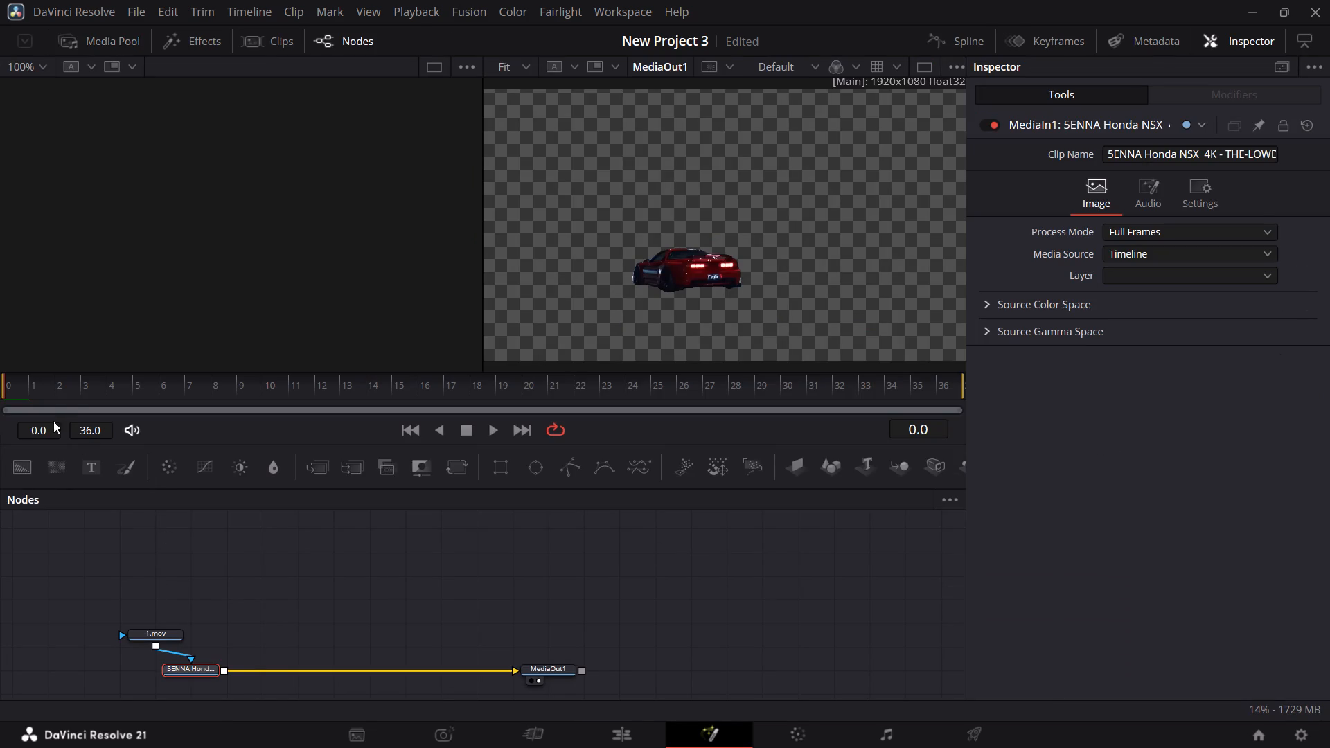
pyautogui.moveTo(64, 398); pyautogui.dragTo(660, 401)
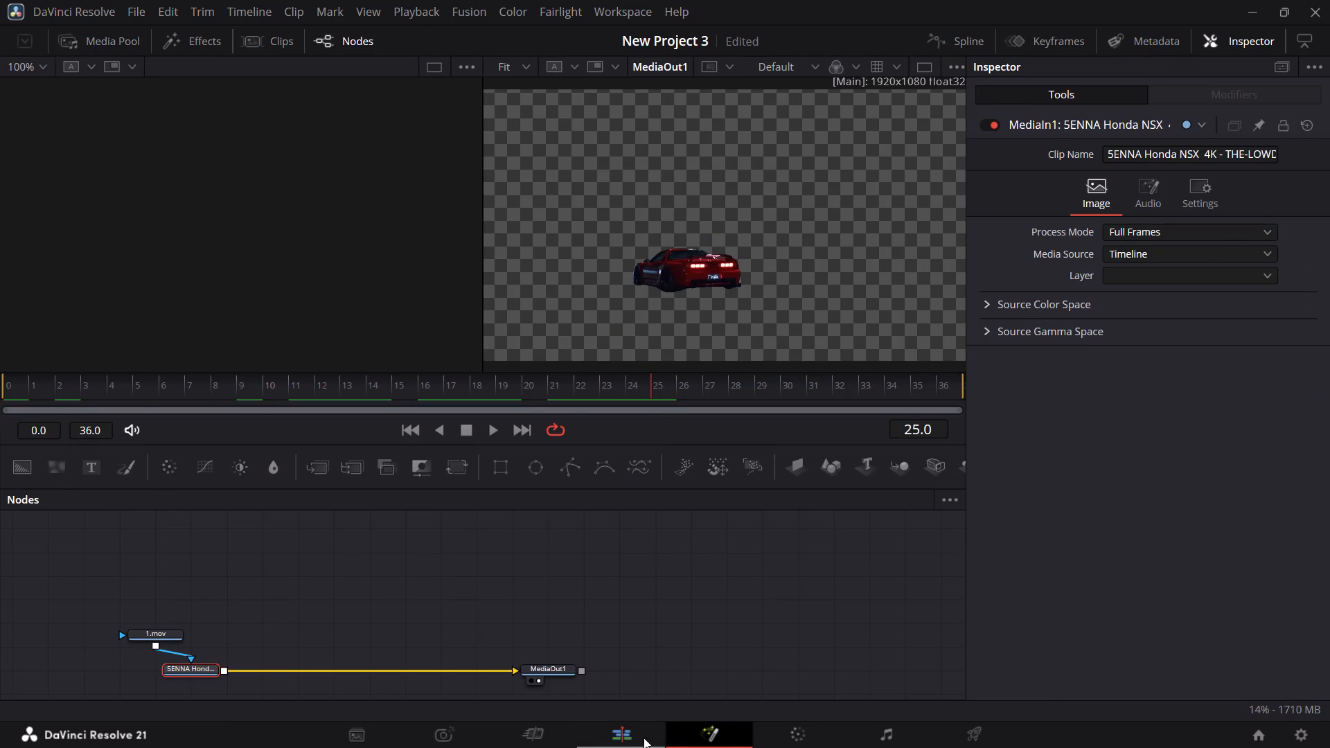
pyautogui.click(644, 738)
pyautogui.click(478, 445)
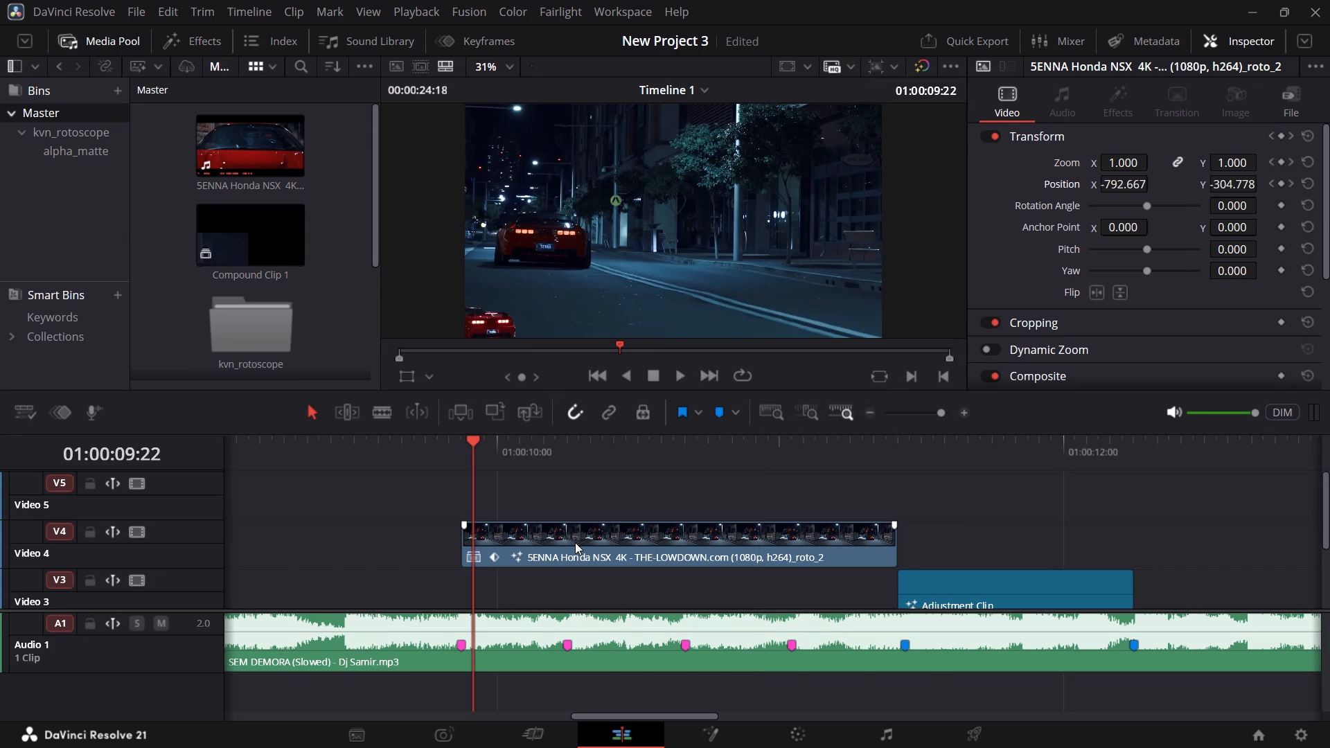
pyautogui.click(454, 456)
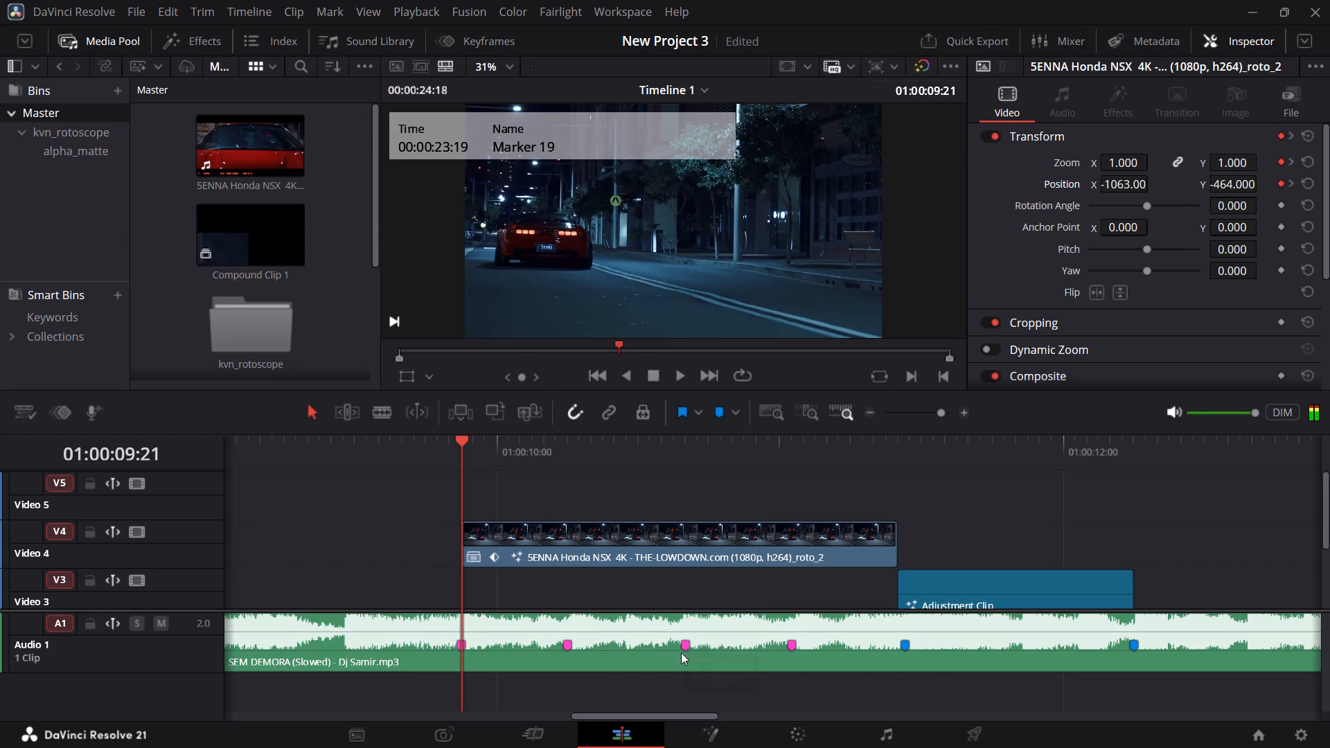
pyautogui.click(734, 728)
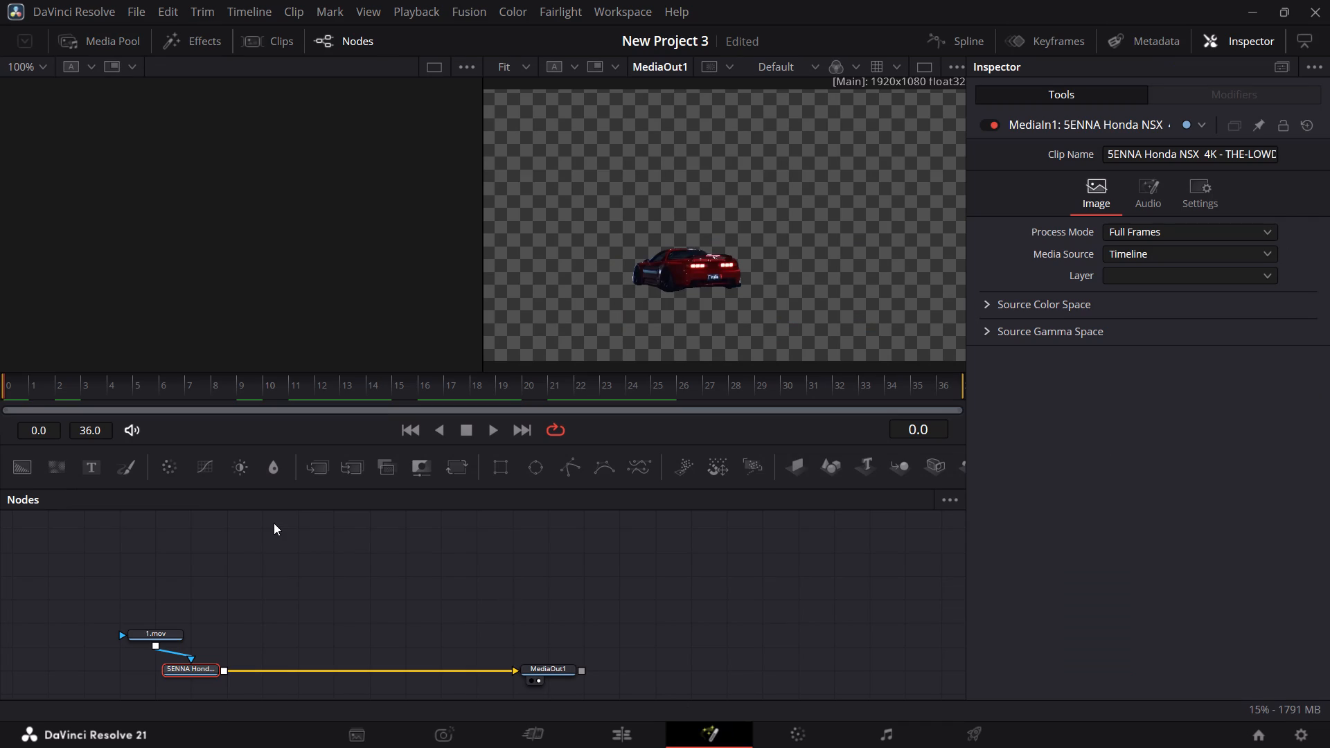
pyautogui.hotkey('shift', 'space')
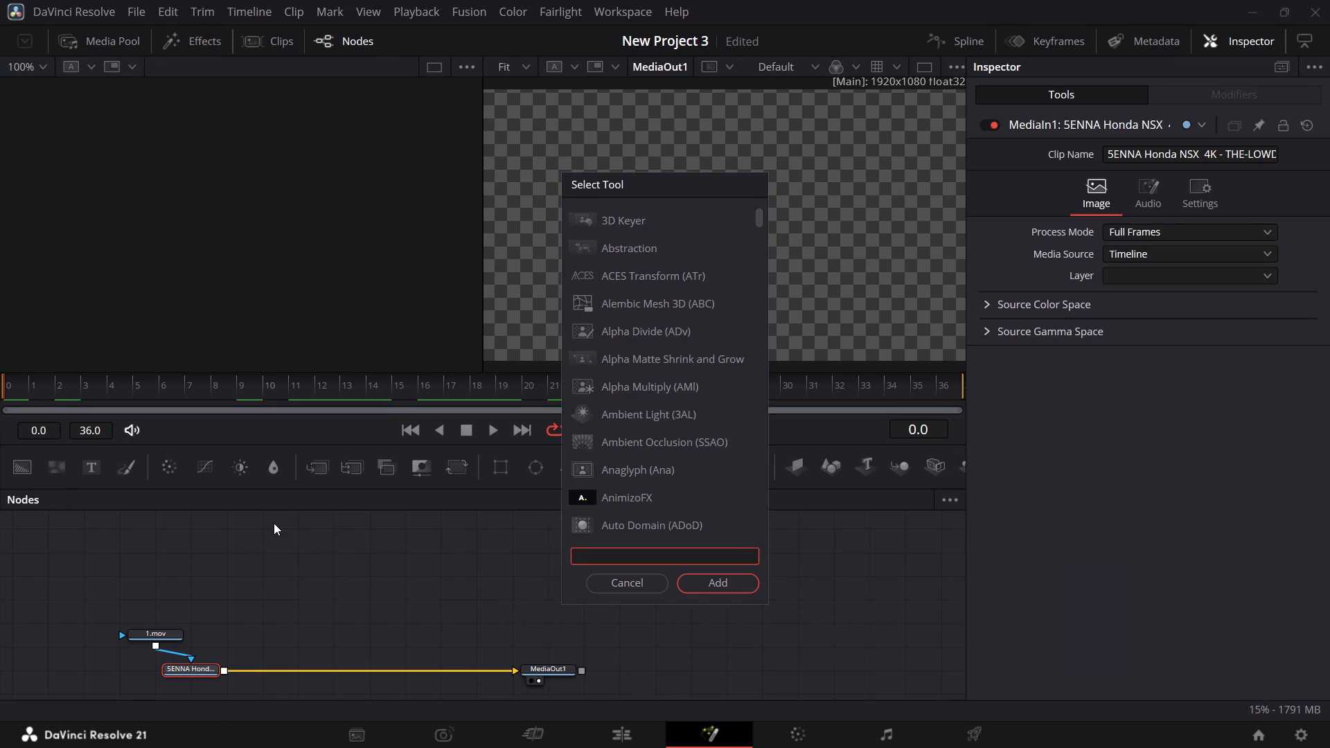
pyautogui.write('dire')
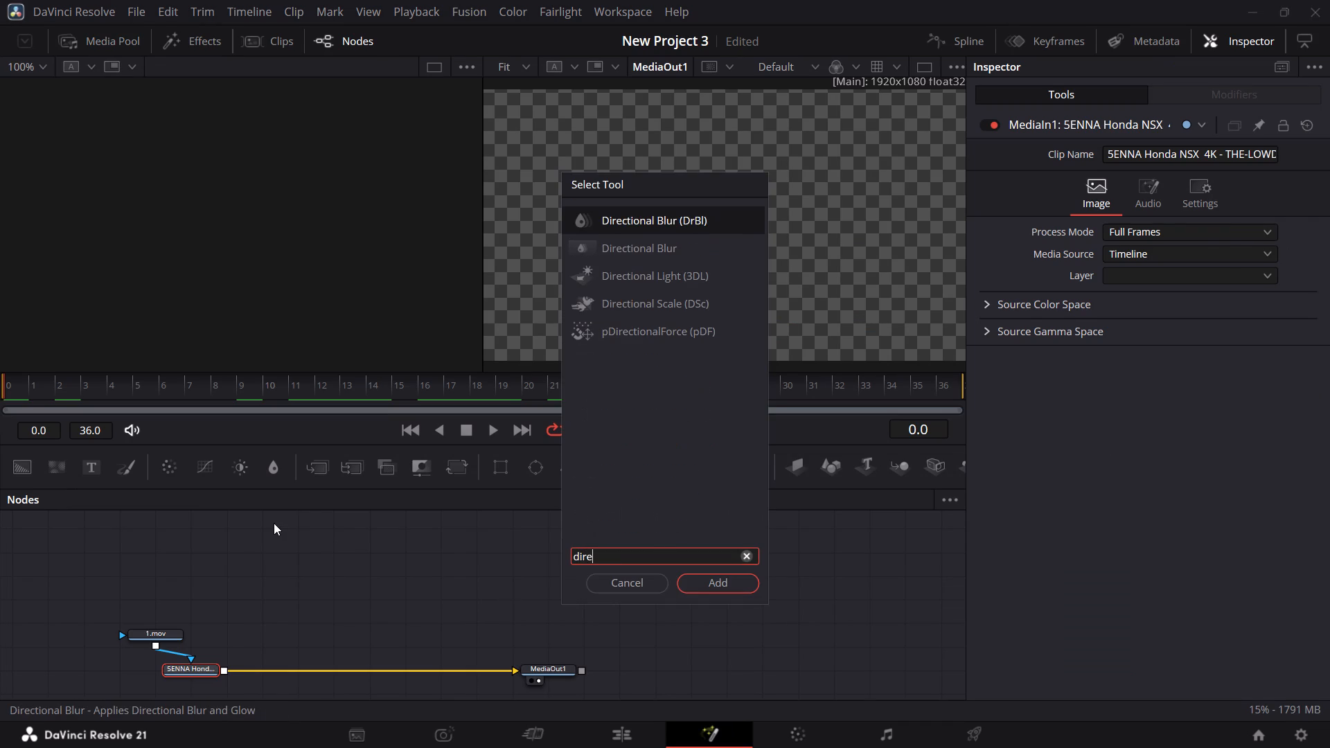
pyautogui.press('Return')
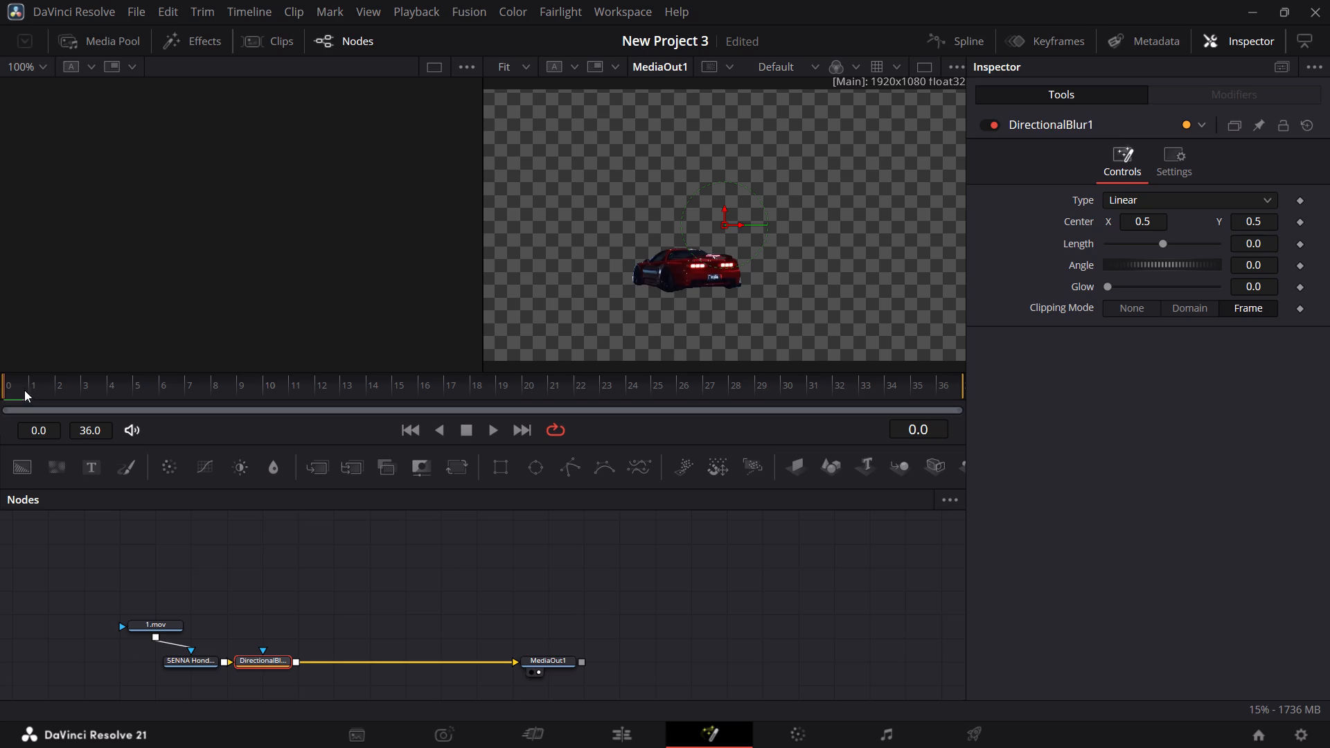
# Compare the composition's early frames with the timeline's beat markers and open Fusion at the 01:00:10:06 marker, frame 9.
pyautogui.moveTo(31, 394); pyautogui.dragTo(60, 396)
pyautogui.moveTo(60, 396); pyautogui.dragTo(163, 412)
pyautogui.click(617, 738)
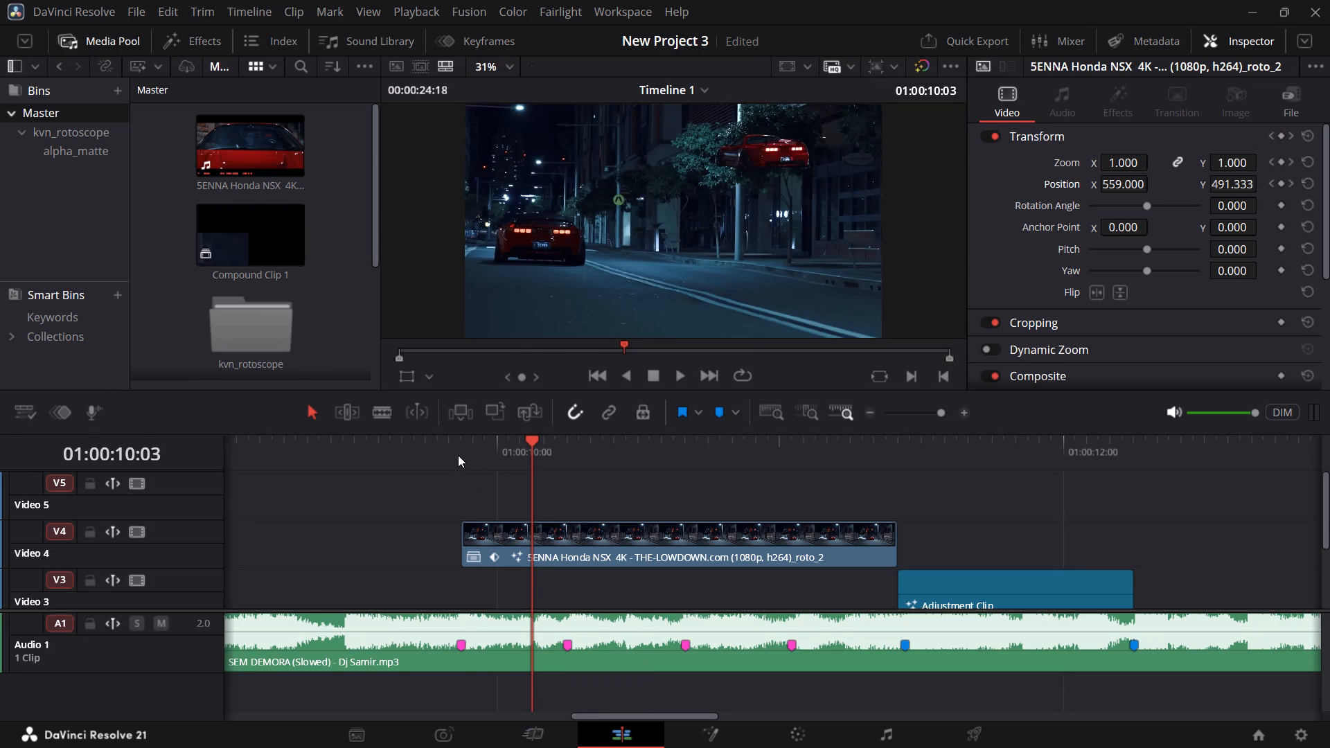
pyautogui.click(458, 450)
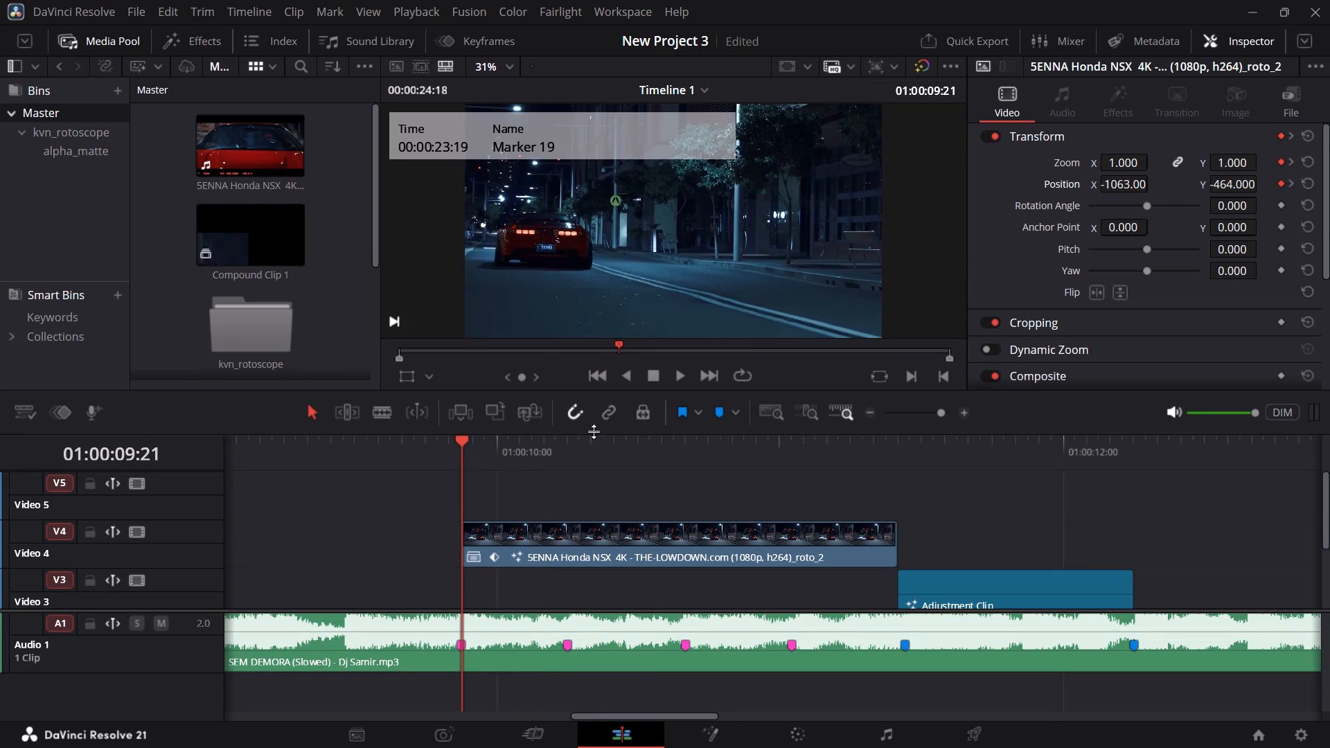
pyautogui.click(564, 448)
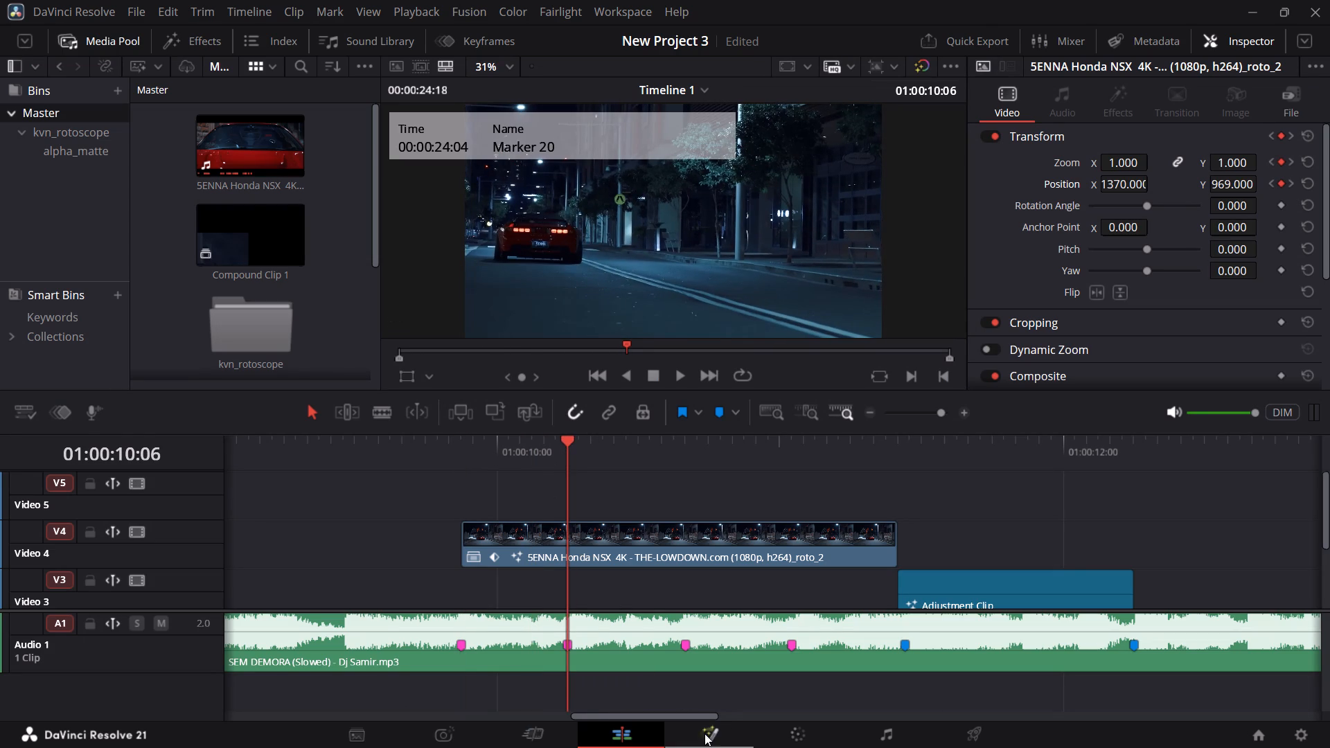
pyautogui.click(716, 742)
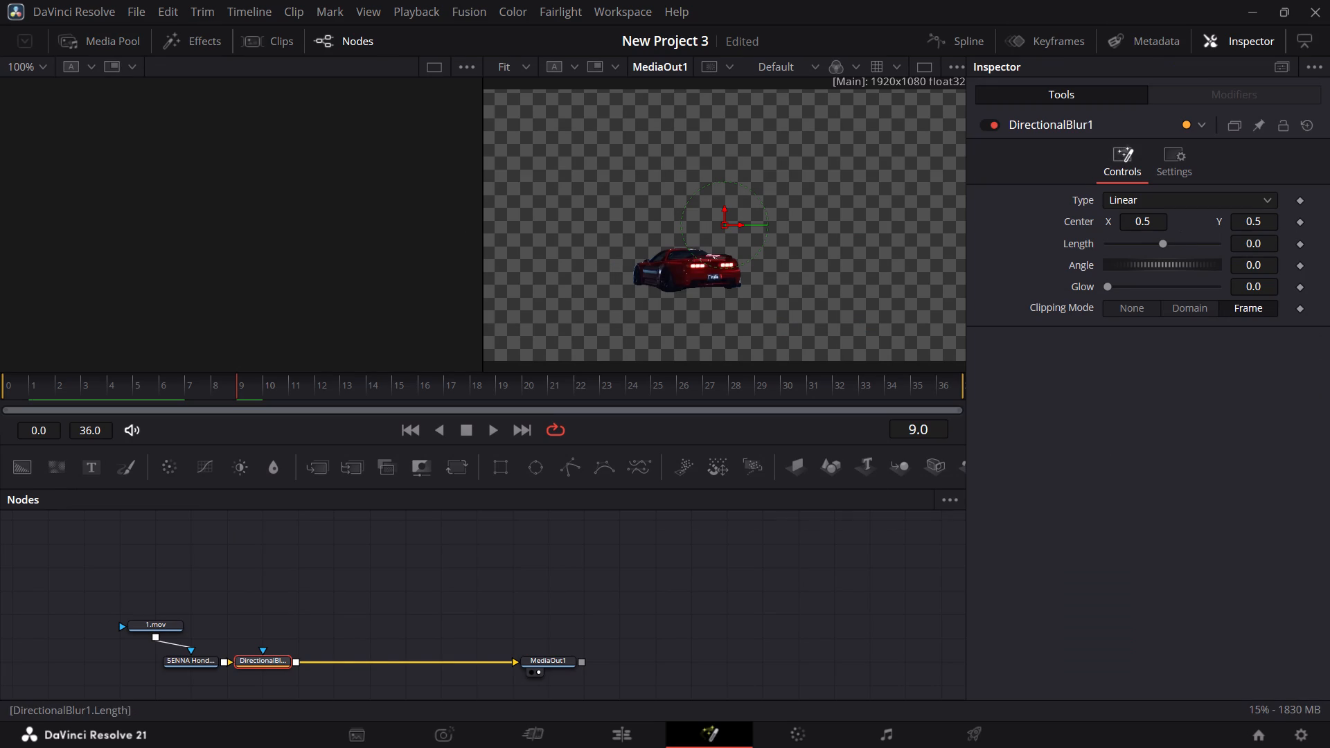
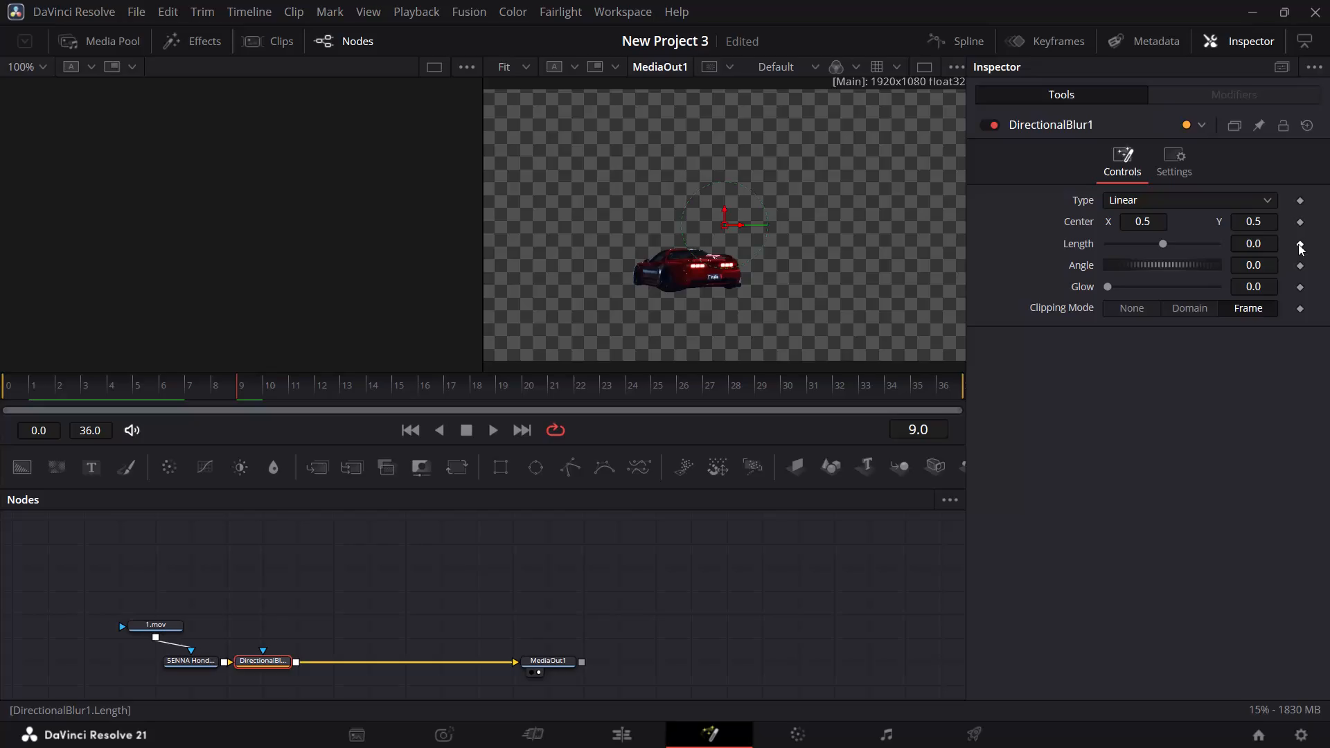
# Keyframe the Directional Blur's Length at 0.0 on frames 9, 19 and 28, locating the last two from the timeline's beat markers.
pyautogui.click(1298, 244)
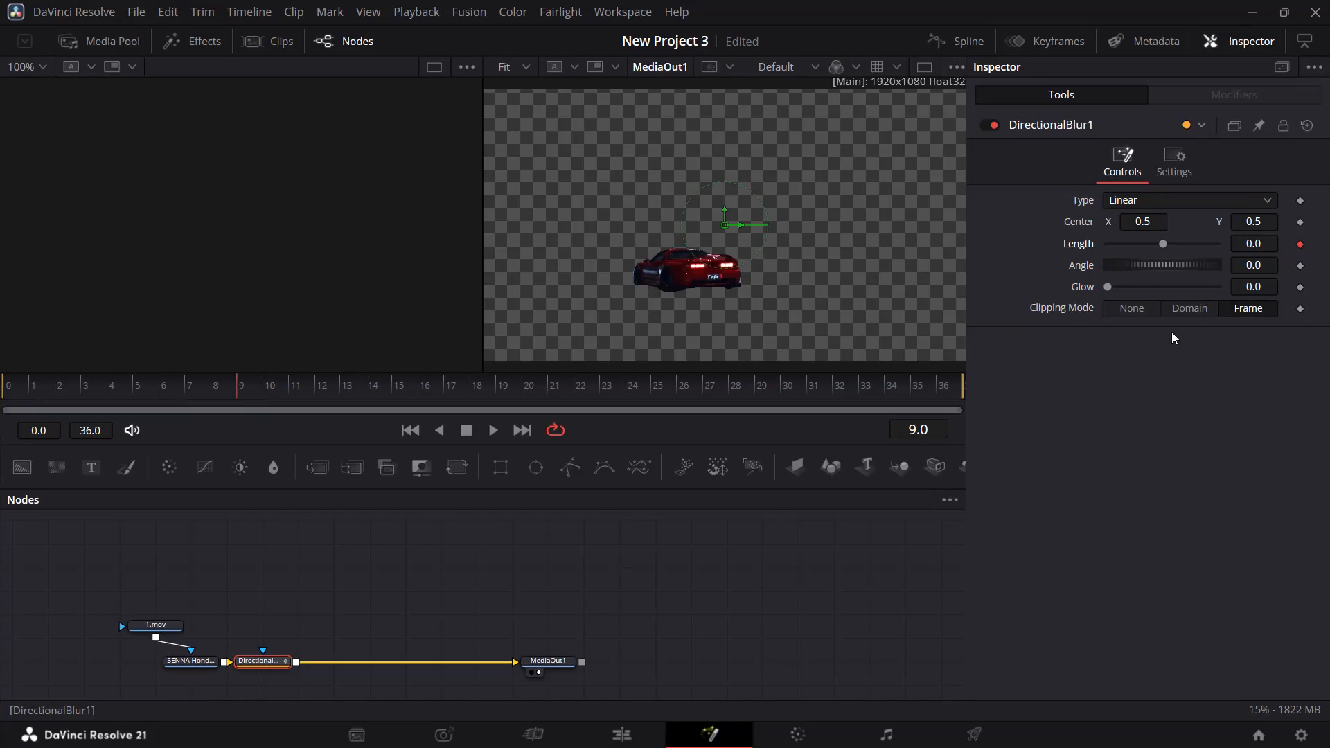
pyautogui.click(620, 728)
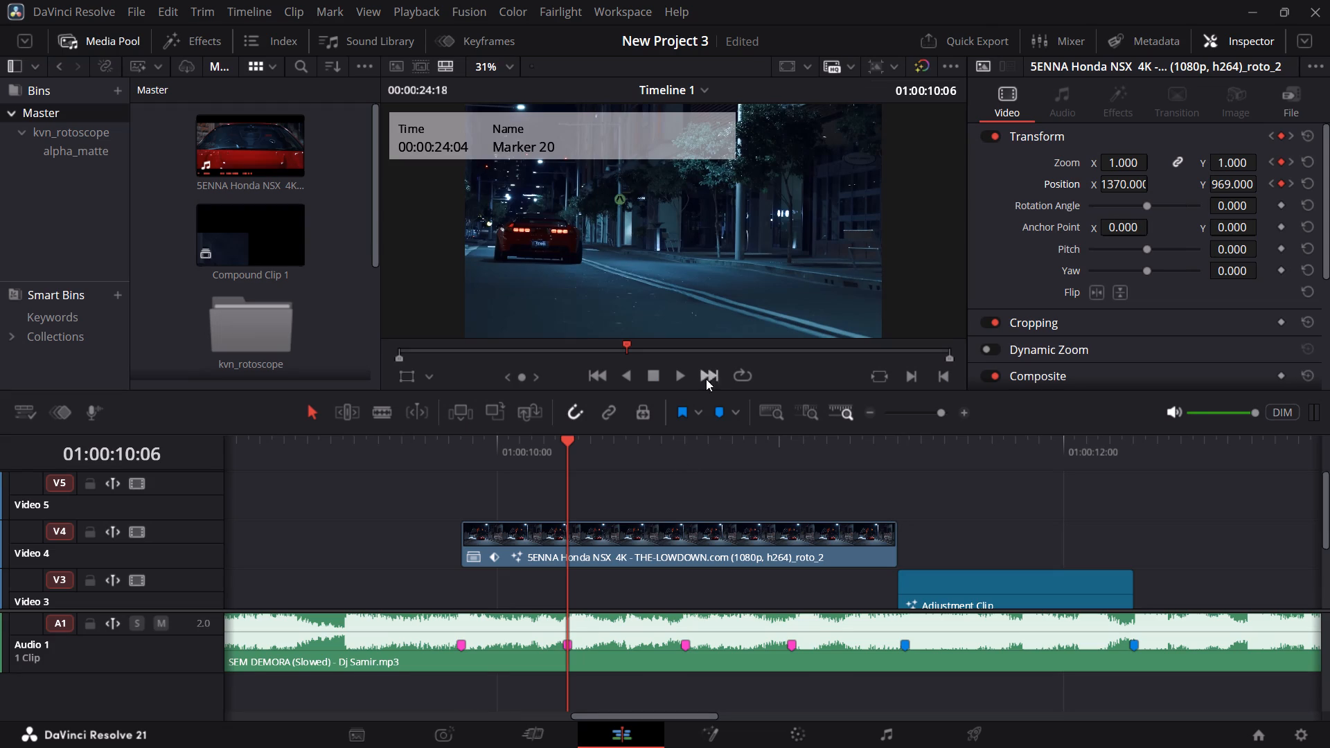
pyautogui.click(689, 450)
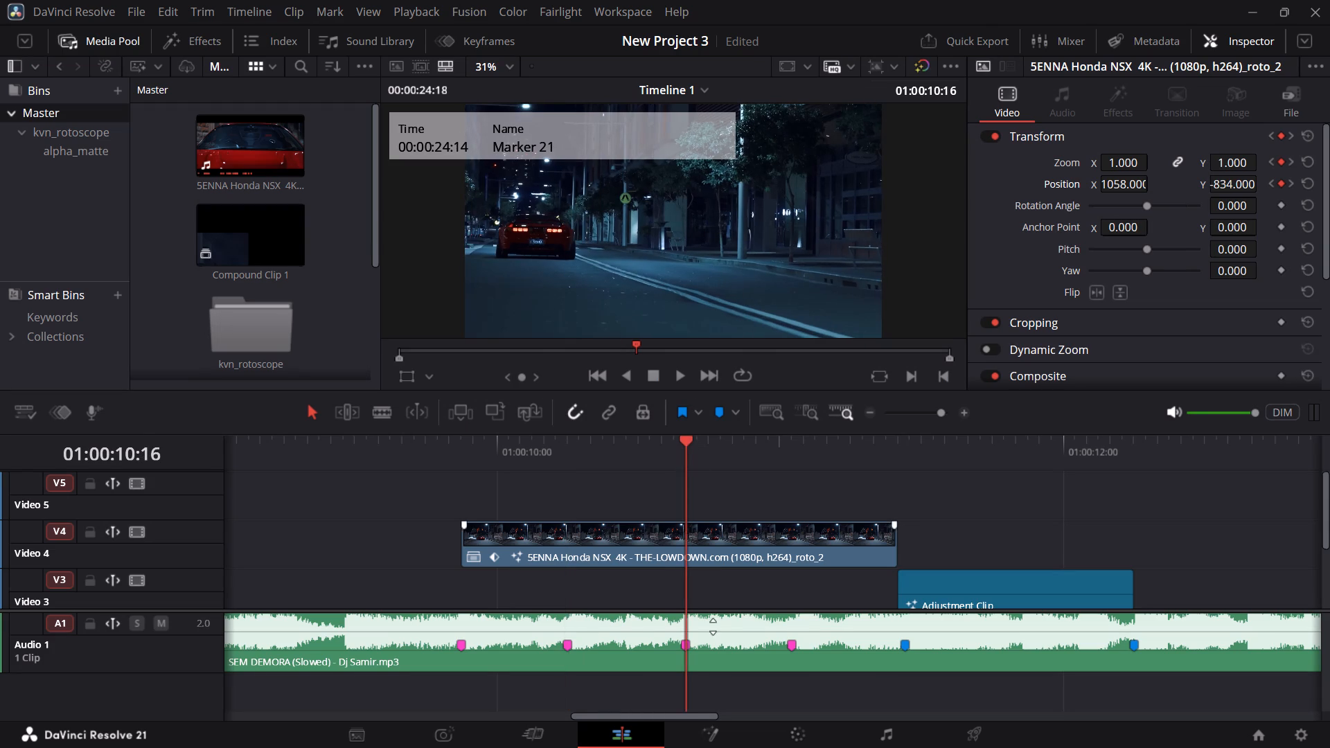
pyautogui.click(724, 724)
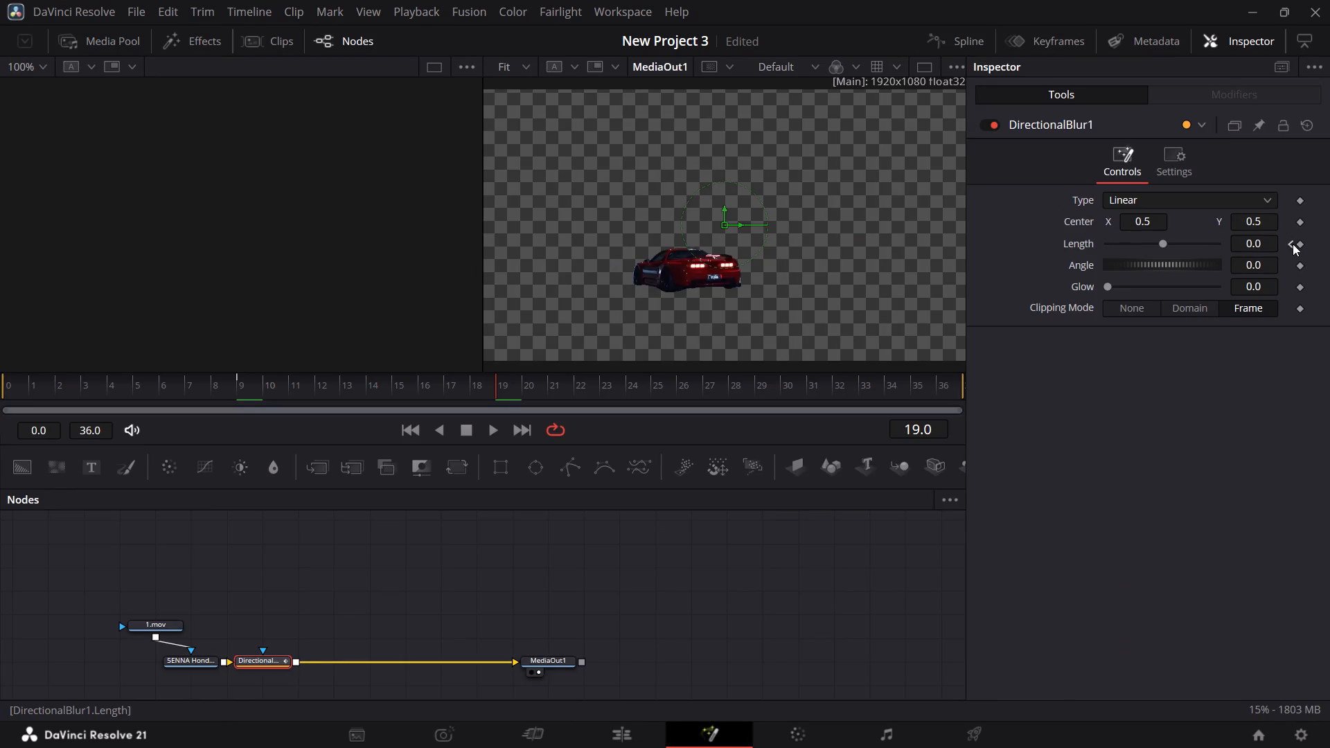
pyautogui.click(1297, 245)
pyautogui.click(619, 728)
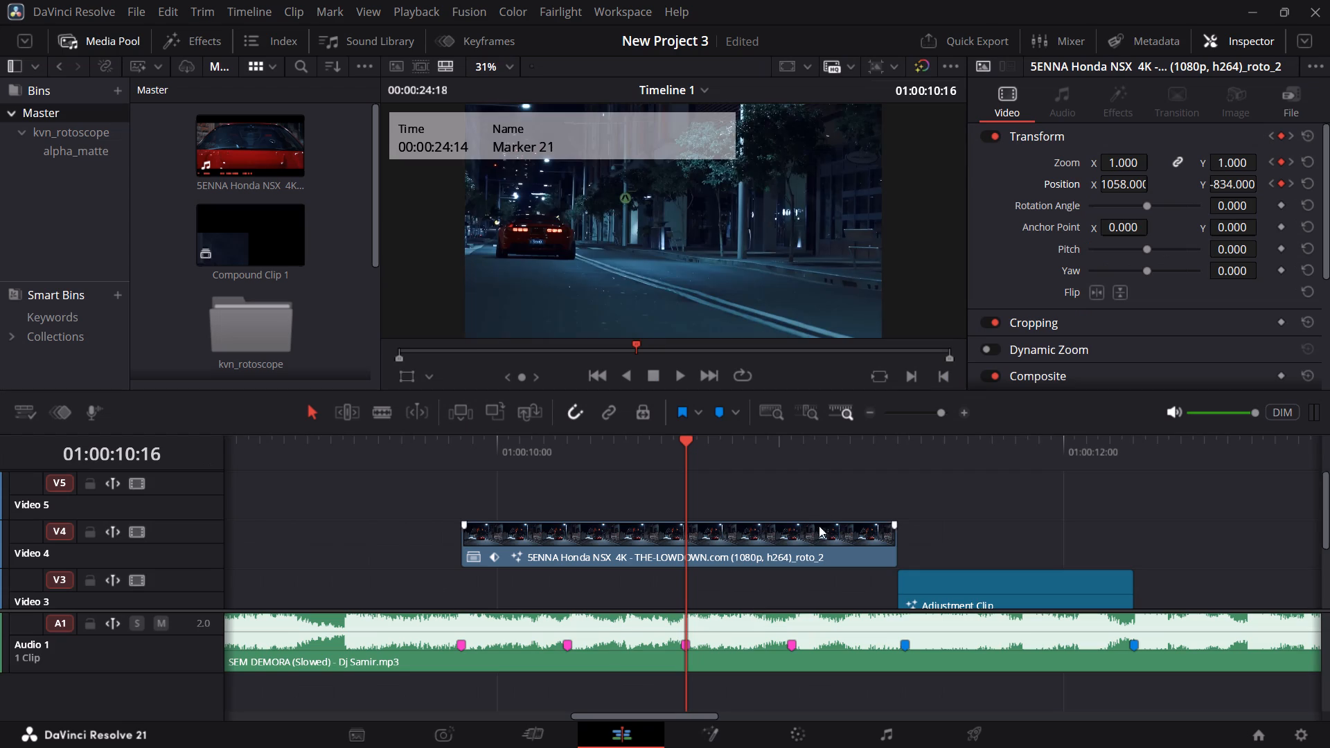
pyautogui.click(790, 447)
pyautogui.click(702, 733)
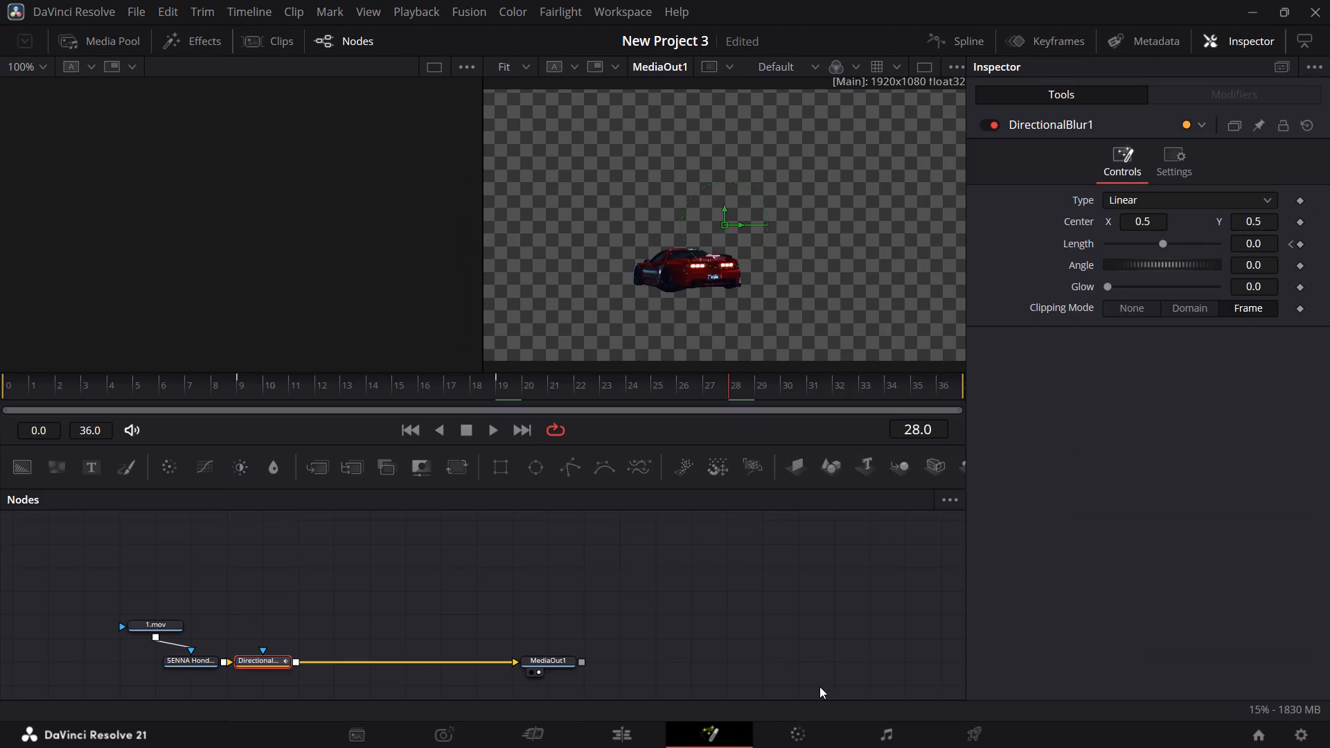
pyautogui.click(1302, 244)
# Locate the end of the V4 roto_2 clip and keyframe the Directional Blur's Length at 0.0 on frame 36.
pyautogui.click(621, 733)
pyautogui.click(895, 439)
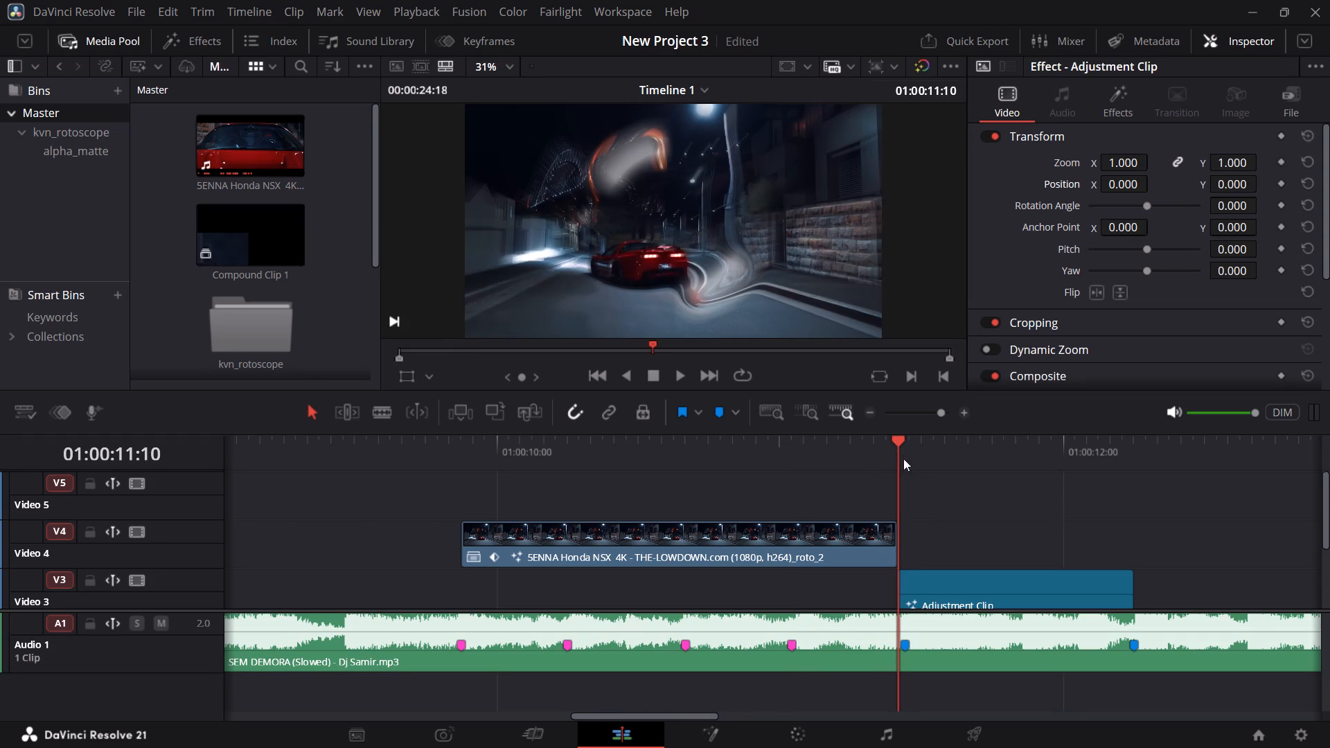
pyautogui.click(889, 450)
pyautogui.click(894, 452)
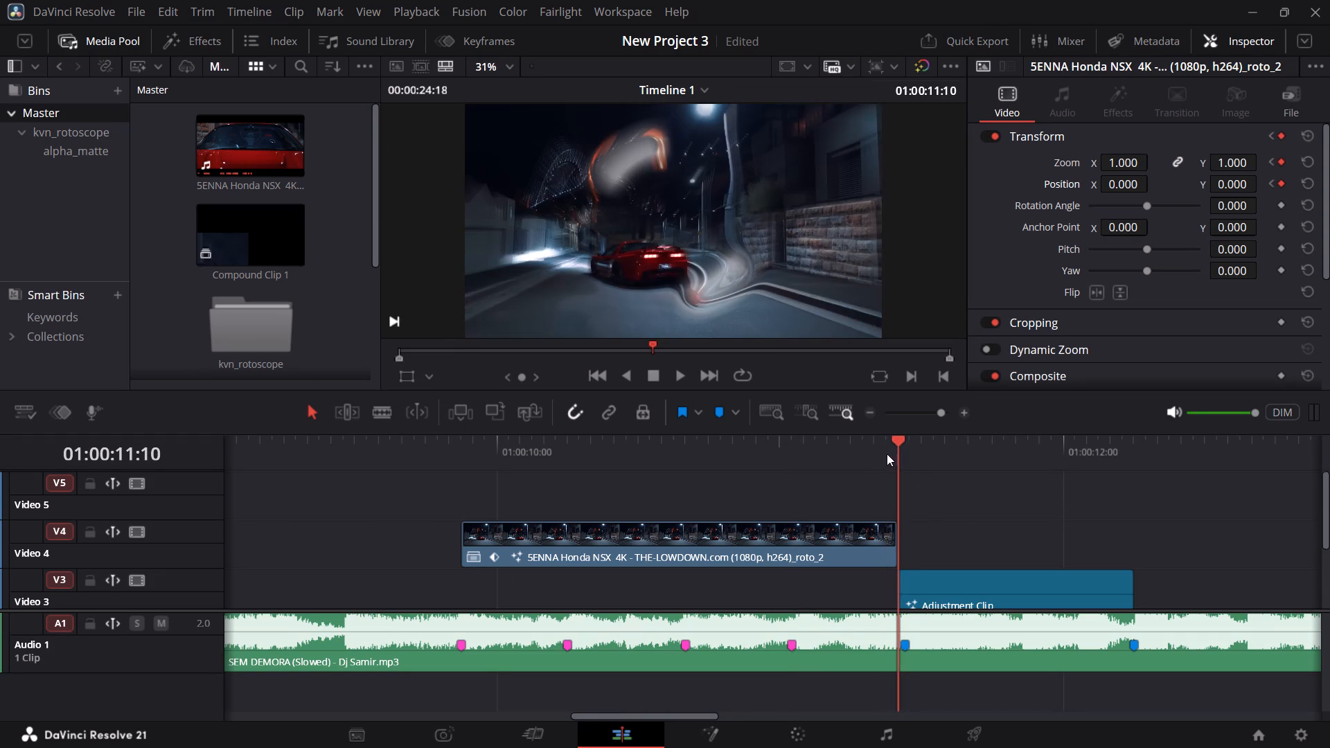
pyautogui.click(886, 452)
pyautogui.click(718, 730)
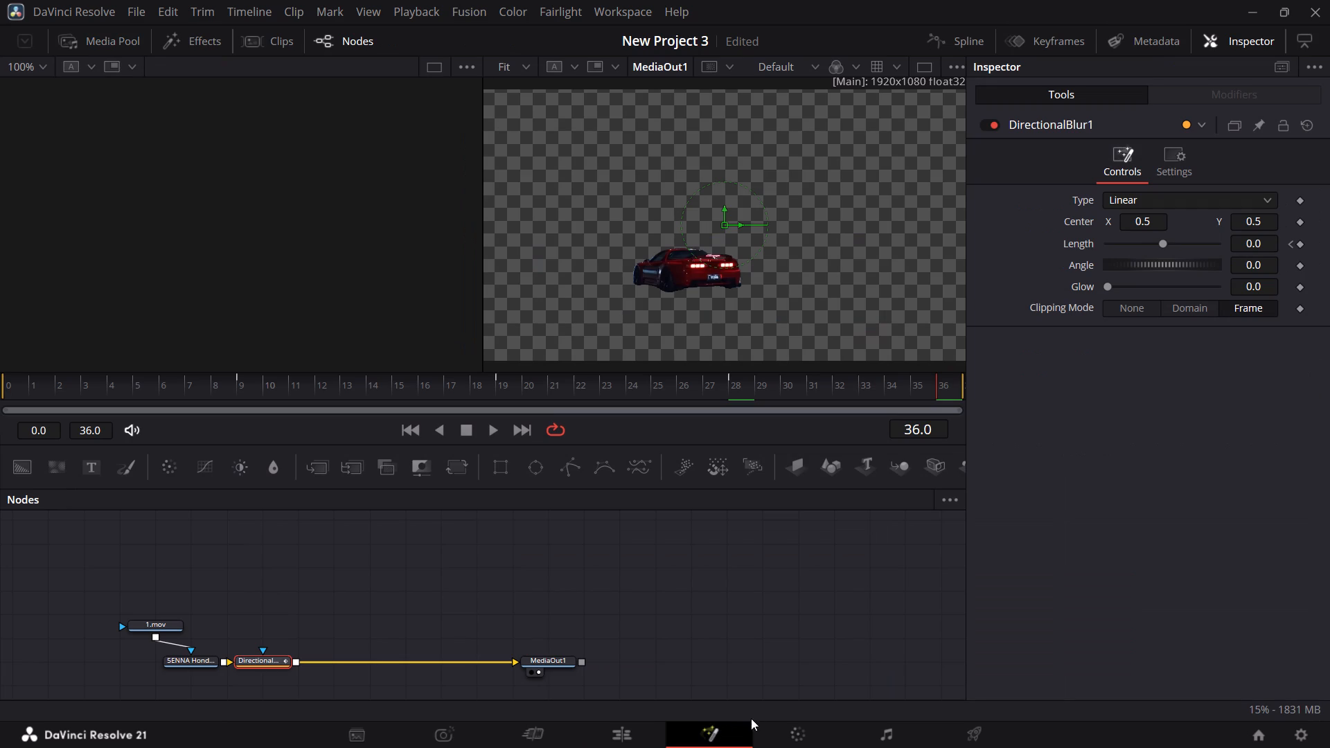
pyautogui.moveTo(925, 391); pyautogui.dragTo(965, 390)
pyautogui.click(1303, 247)
# Step back through the Length keyframes and play the composition from frame 0 to check the car.
pyautogui.tripleClick(1293, 246)
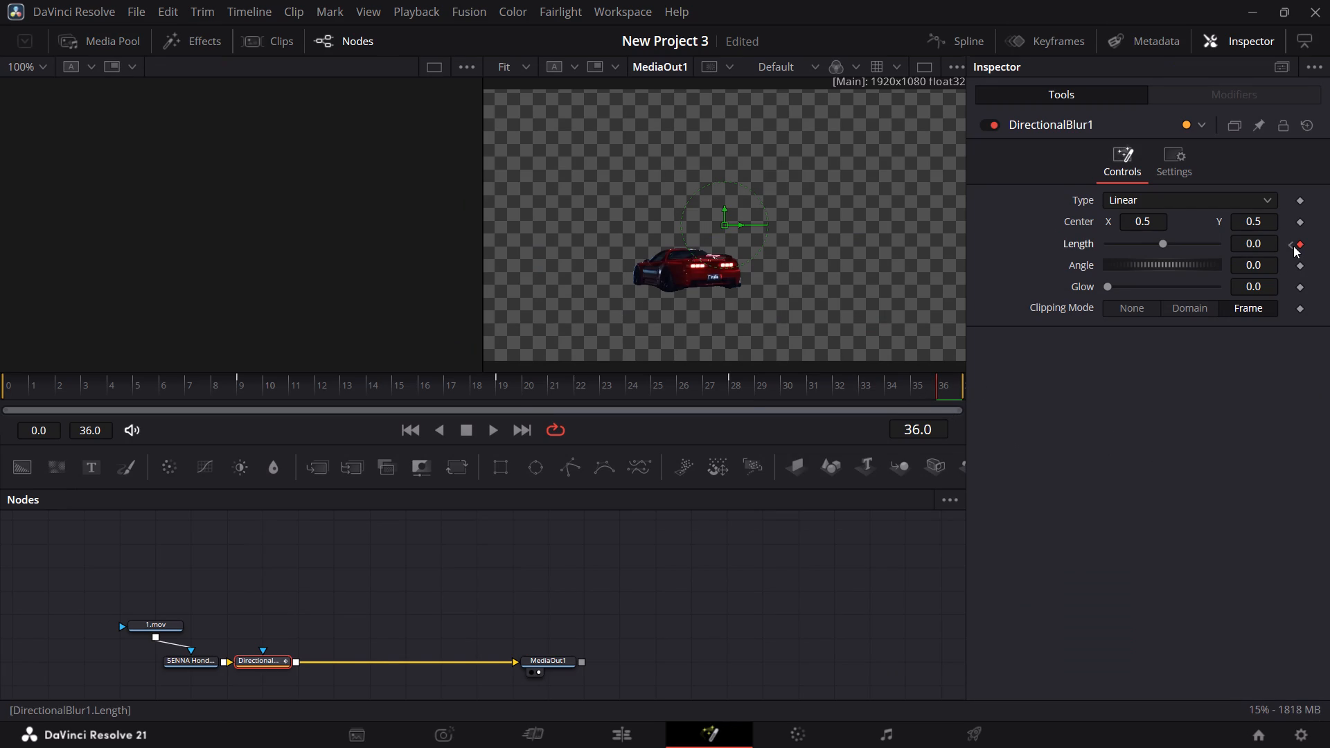
pyautogui.click(1293, 246)
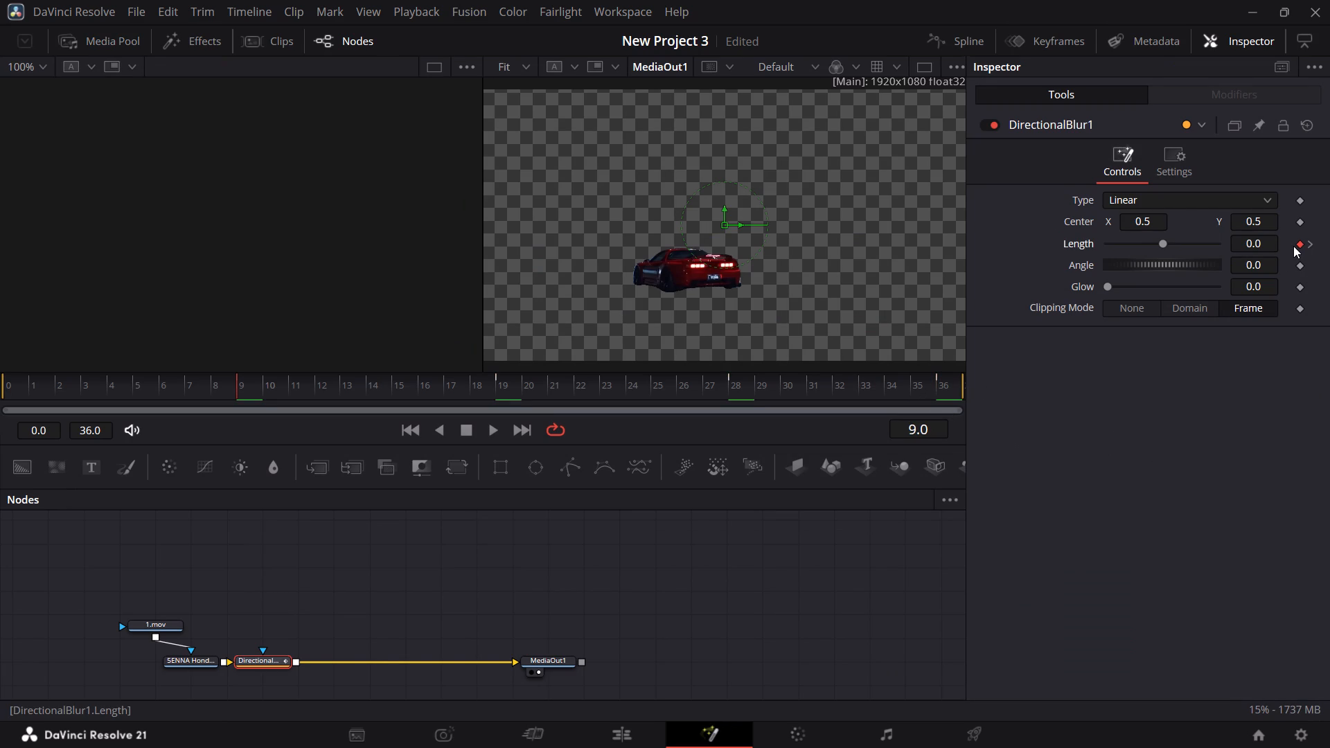
pyautogui.moveTo(154, 398); pyautogui.dragTo(30, 398)
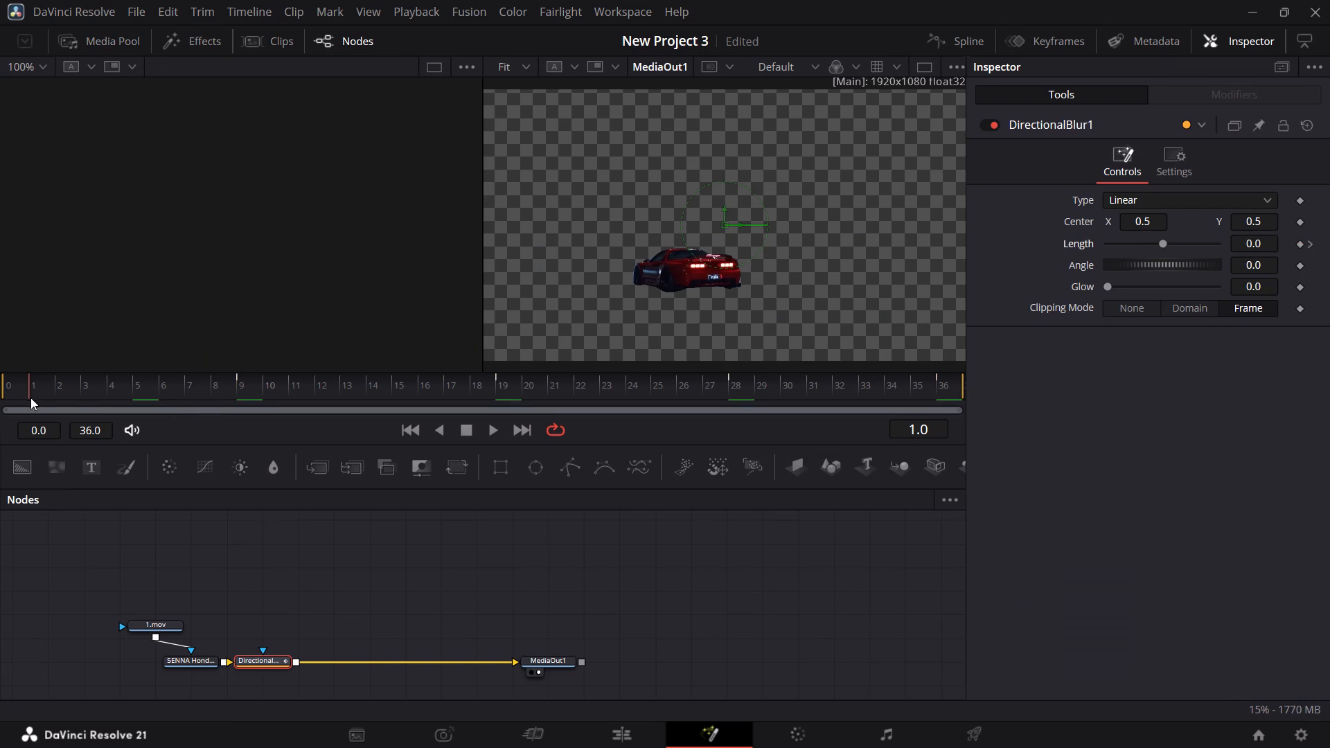
pyautogui.moveTo(30, 398); pyautogui.dragTo(0, 395)
pyautogui.moveTo(46, 383); pyautogui.dragTo(11, 382)
pyautogui.moveTo(11, 382); pyautogui.dragTo(0, 382)
pyautogui.press('space')
pyautogui.press('space')
pyautogui.press('space')
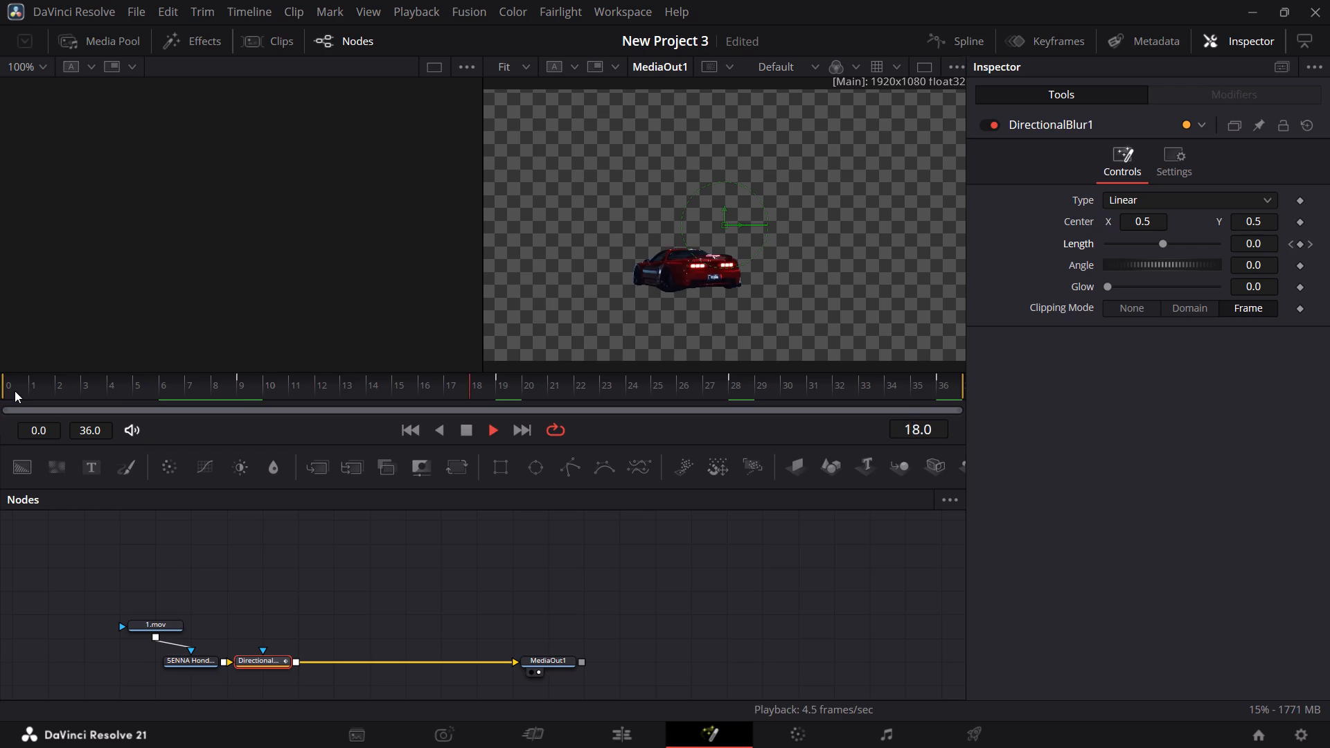
pyautogui.press('space')
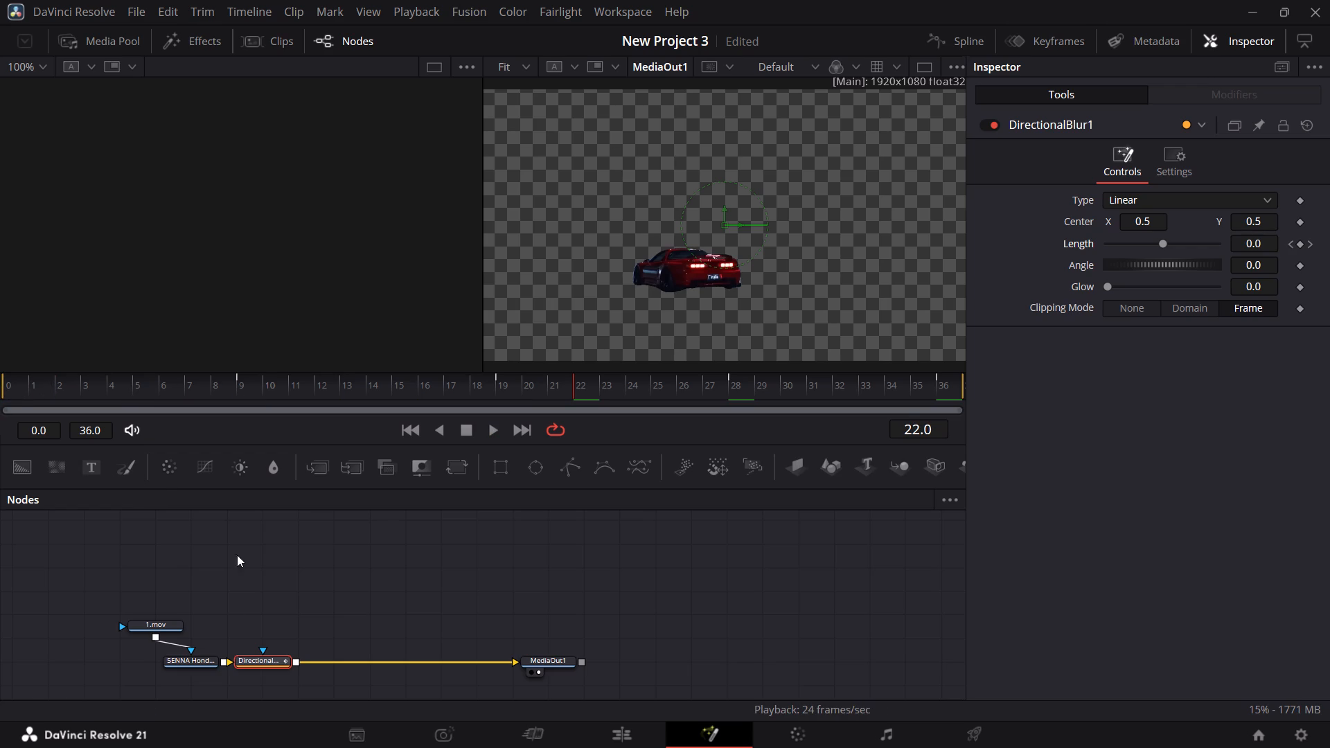
# Move the DirectionalBlur1 node away from the source clip node, slightly above the connection line.
pyautogui.moveTo(261, 660); pyautogui.dragTo(307, 664)
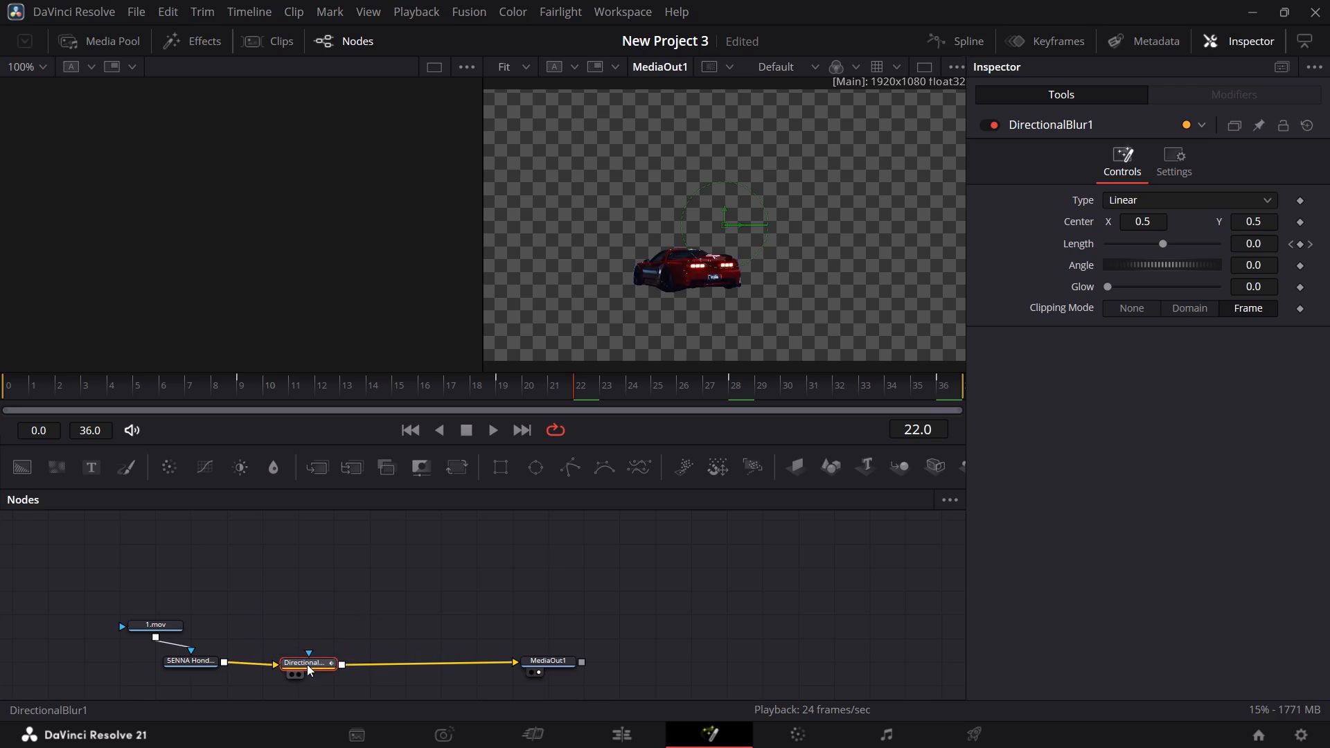
pyautogui.moveTo(307, 664); pyautogui.dragTo(310, 653)
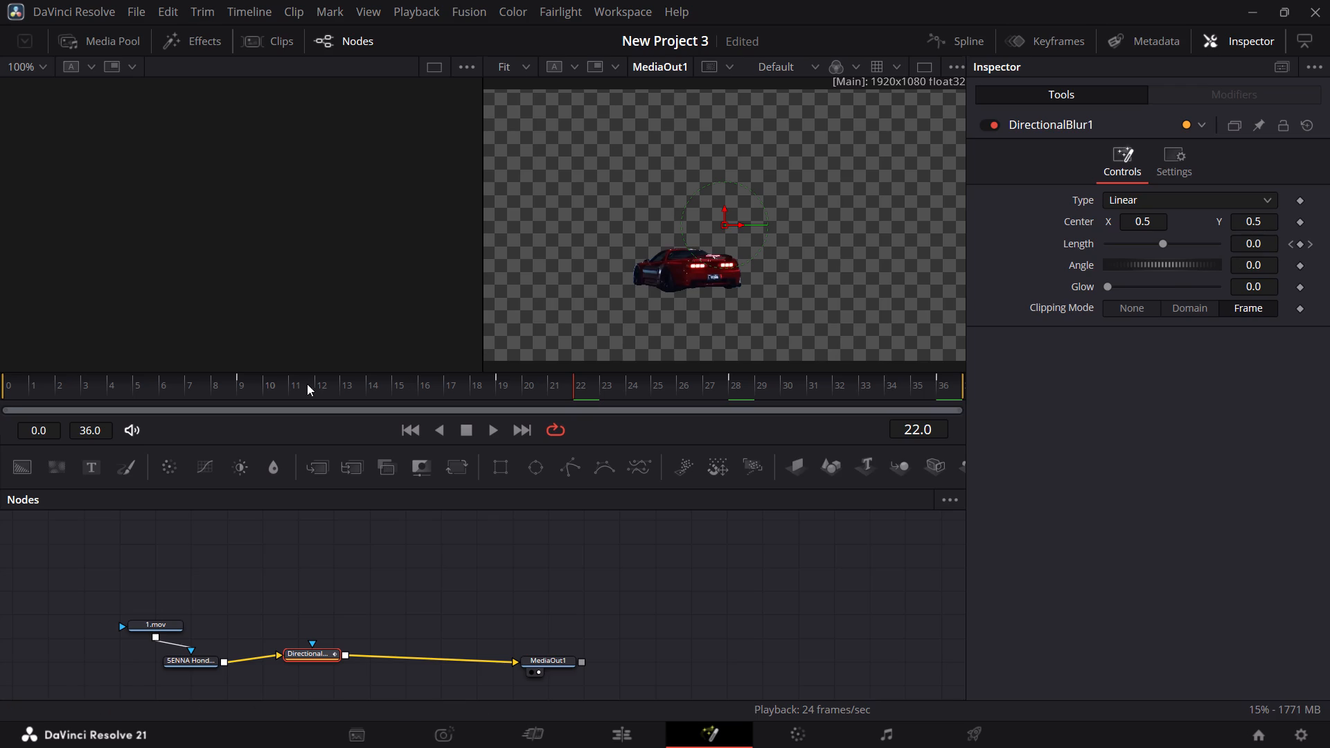
# At frame 0, keyframe the Directional Blur's Angle at 45.6 and set its Length to 0.0378.
pyautogui.moveTo(276, 386); pyautogui.dragTo(0, 385)
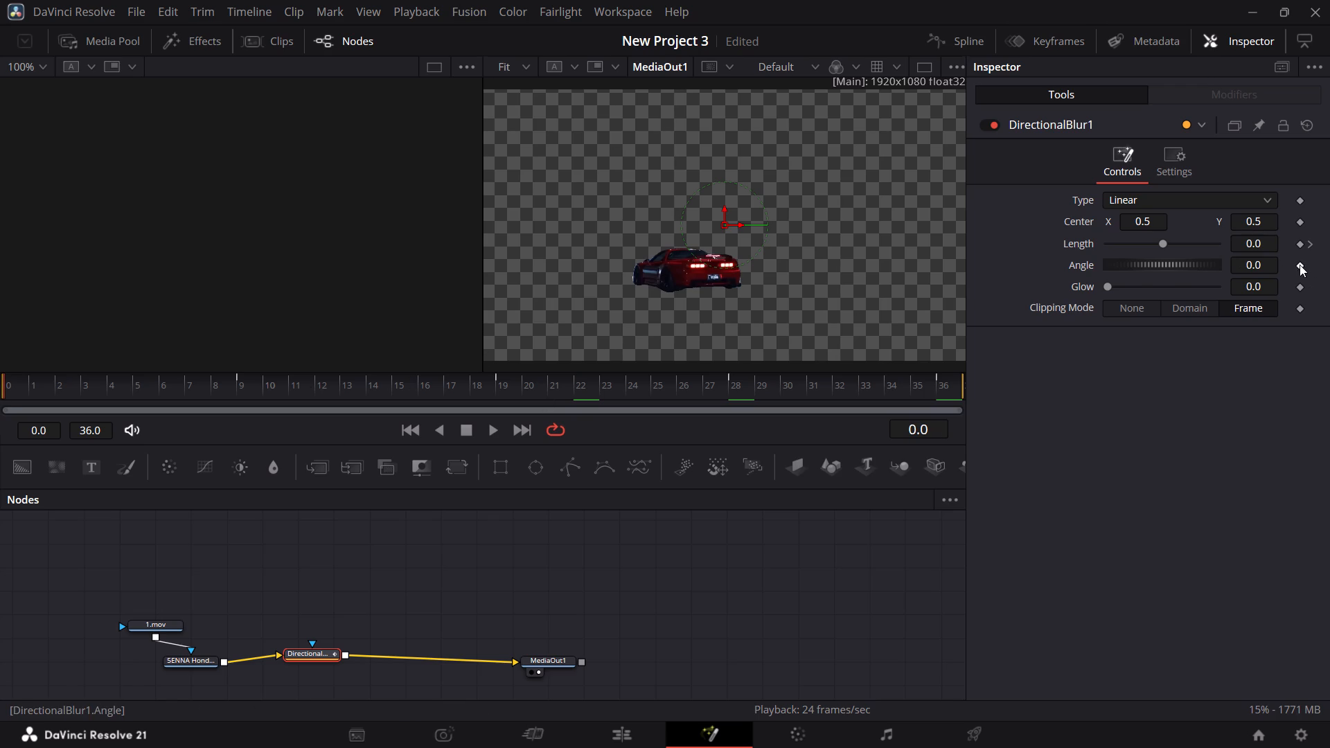
pyautogui.click(1300, 265)
pyautogui.moveTo(1248, 262); pyautogui.dragTo(731, 269)
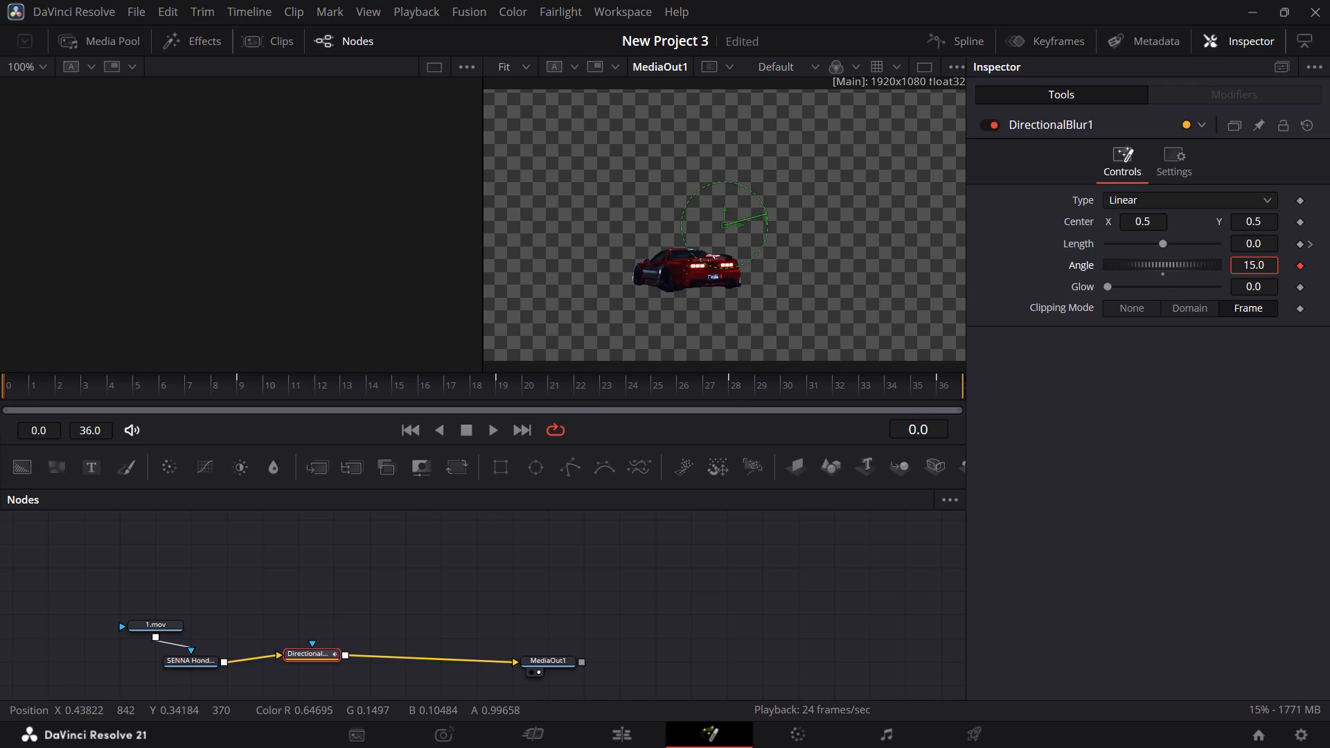
pyautogui.moveTo(731, 269); pyautogui.dragTo(993, 242)
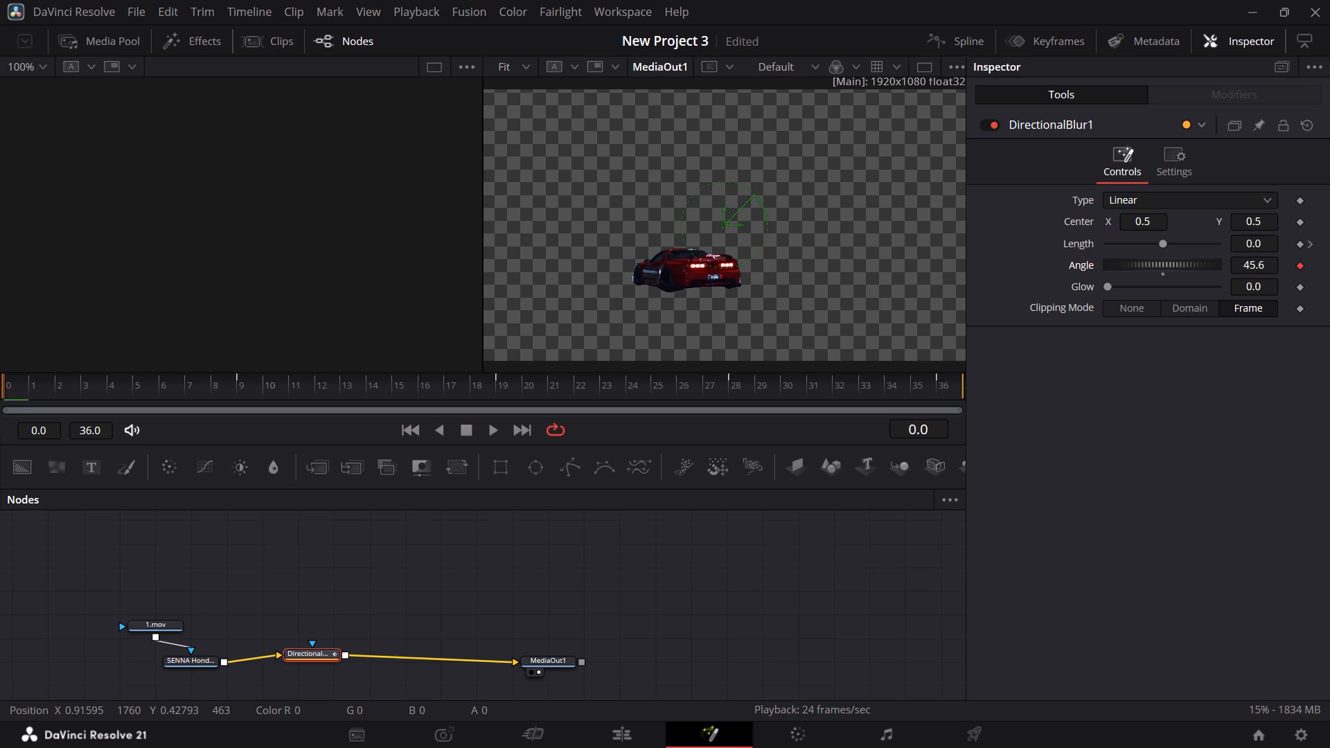
pyautogui.moveTo(1252, 242); pyautogui.dragTo(765, 241)
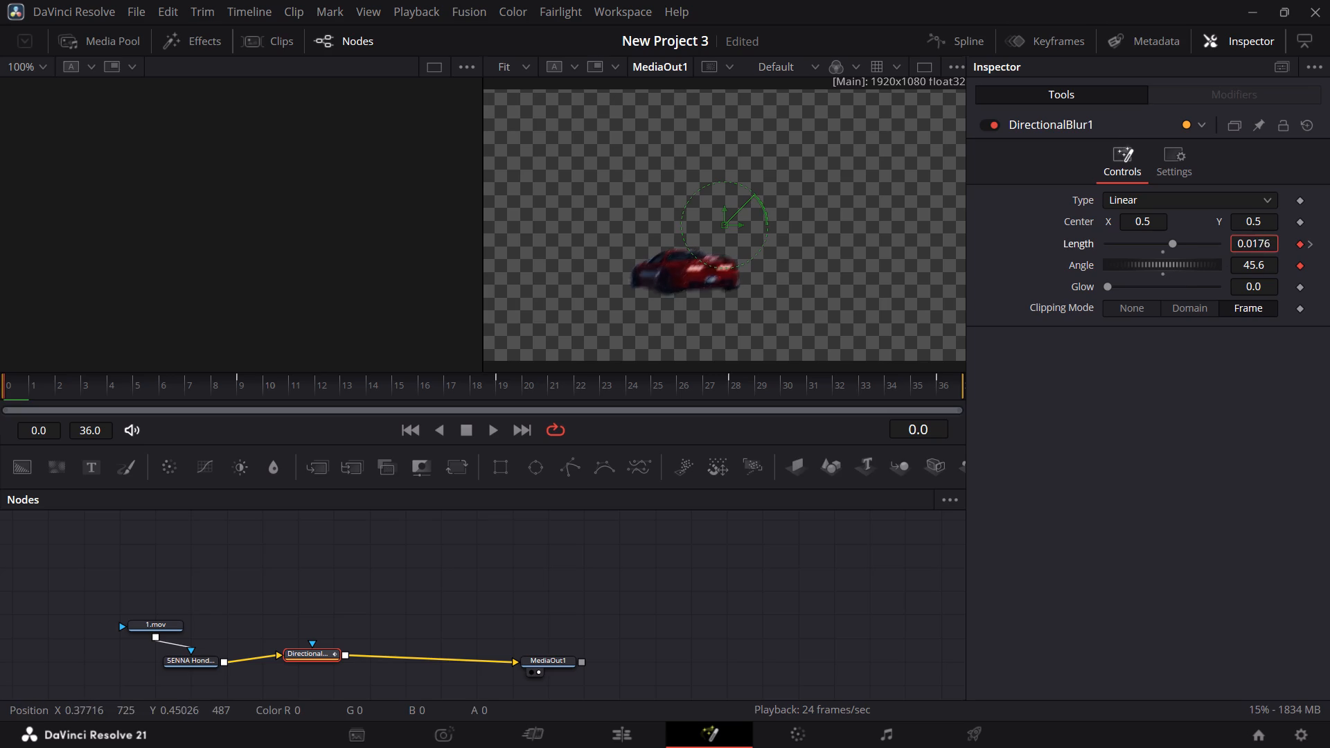
pyautogui.moveTo(765, 241); pyautogui.dragTo(930, 237)
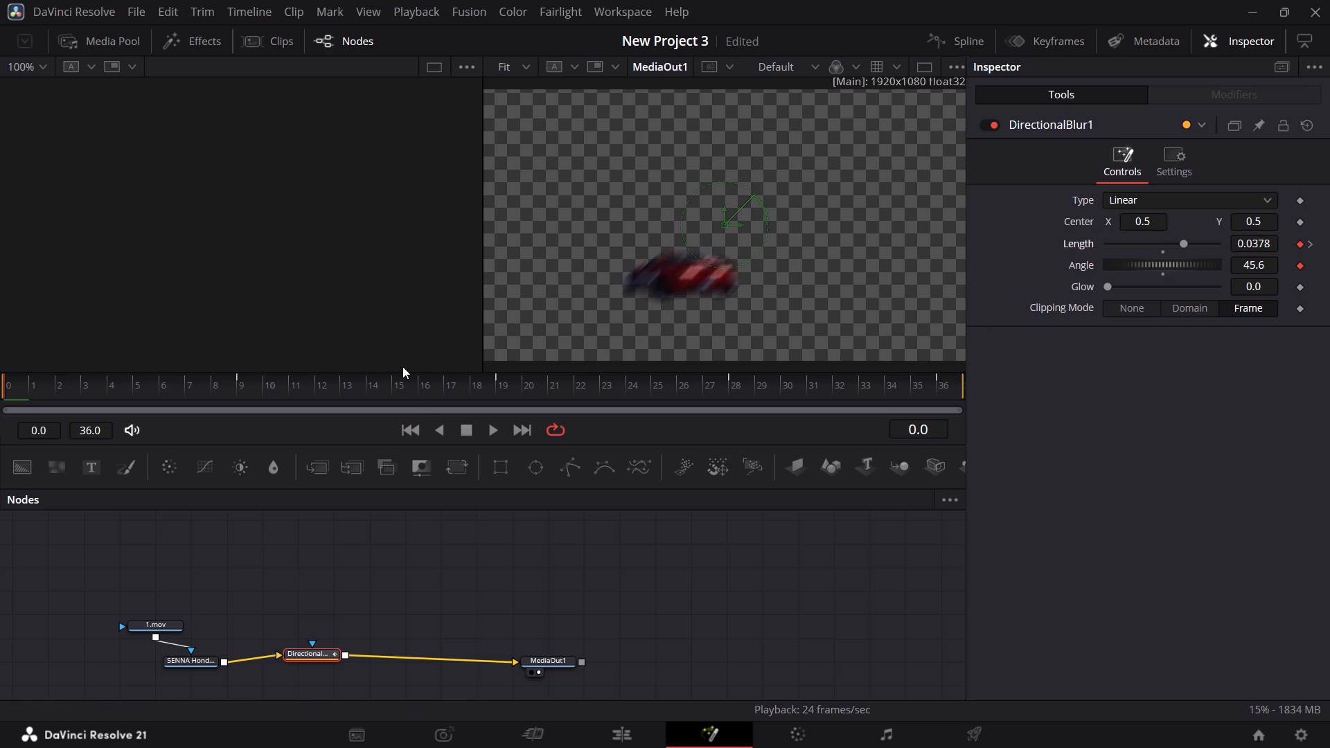
# At frame 9, set the Directional Blur's Angle to 88.6 and its Length to 0.038.
pyautogui.click(245, 383)
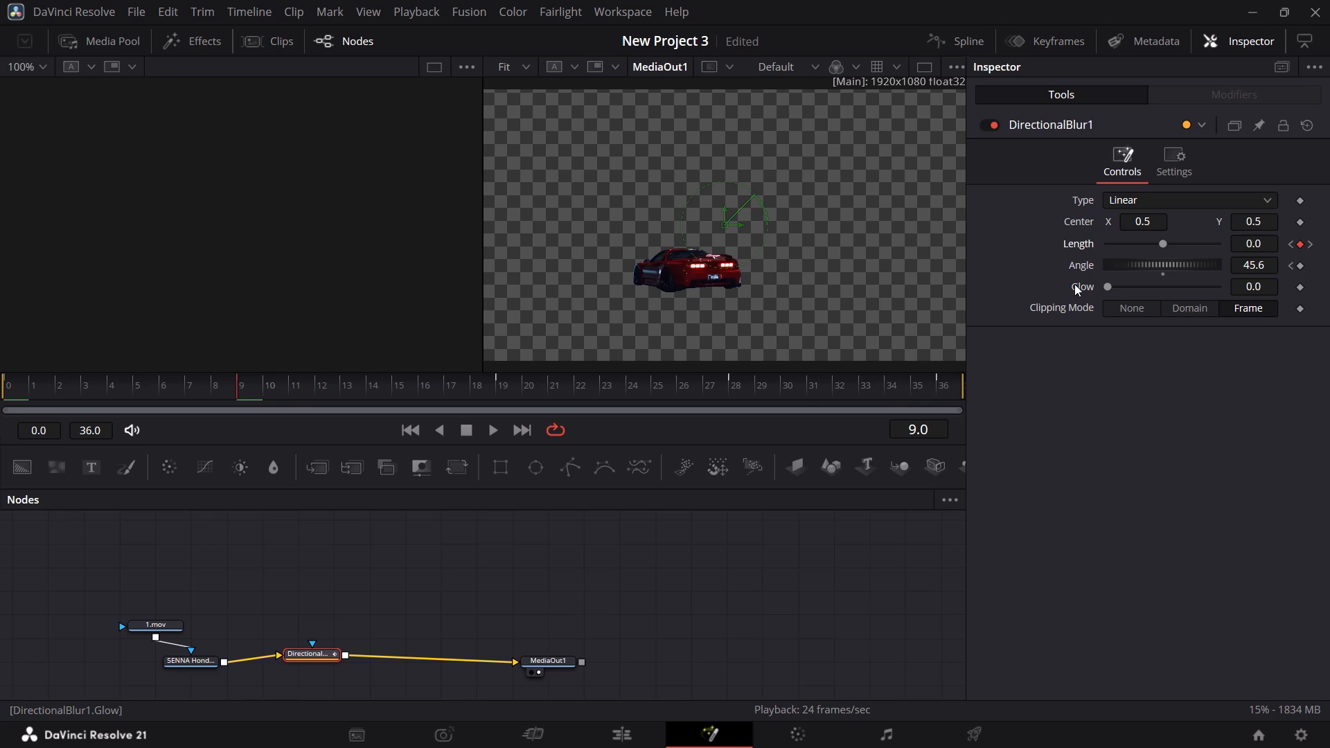
pyautogui.moveTo(1250, 265); pyautogui.dragTo(759, 276)
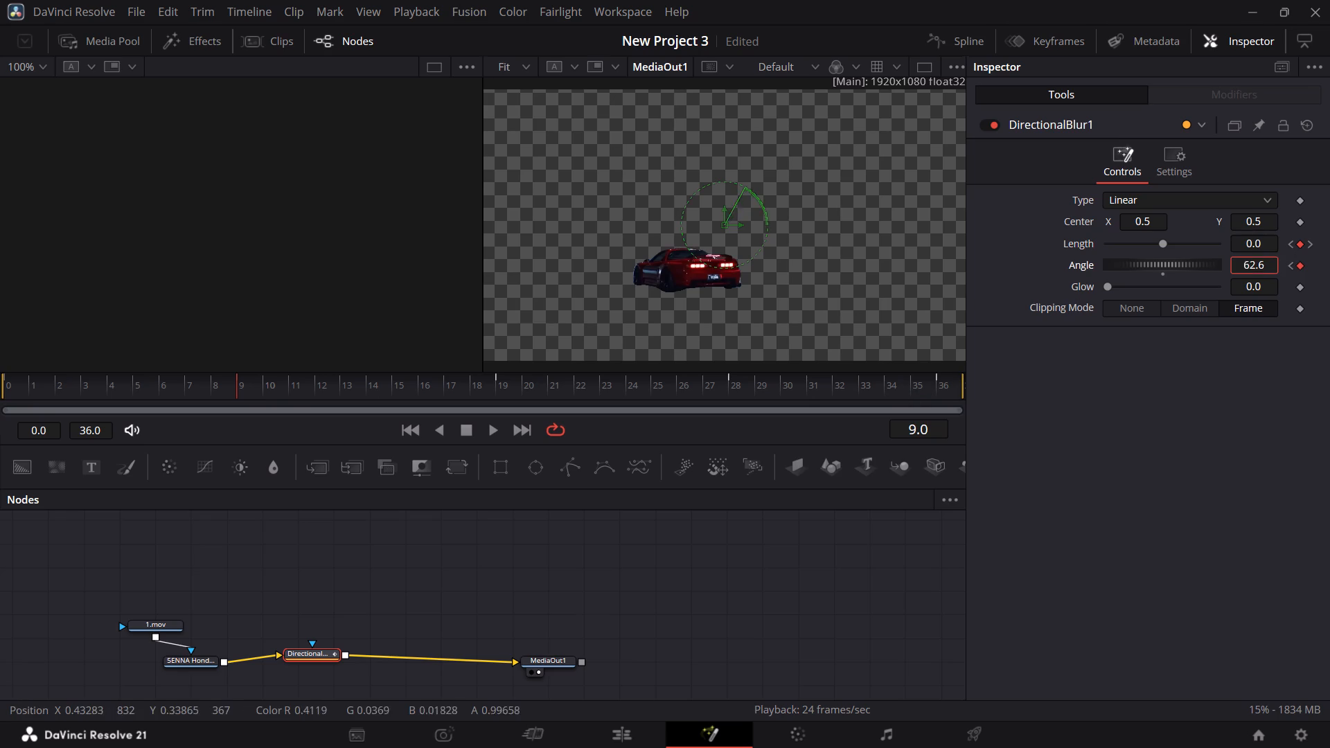
pyautogui.moveTo(759, 276); pyautogui.dragTo(973, 317)
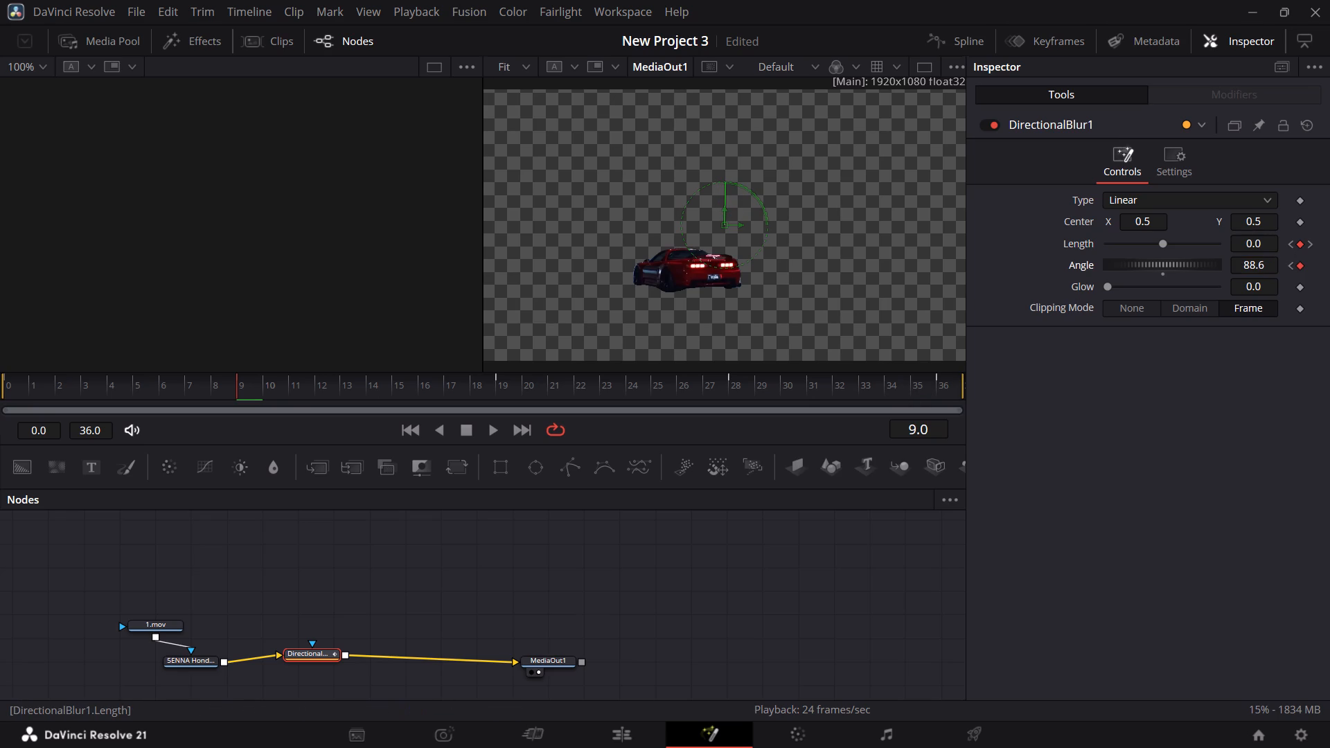
pyautogui.moveTo(1246, 240); pyautogui.dragTo(923, 271)
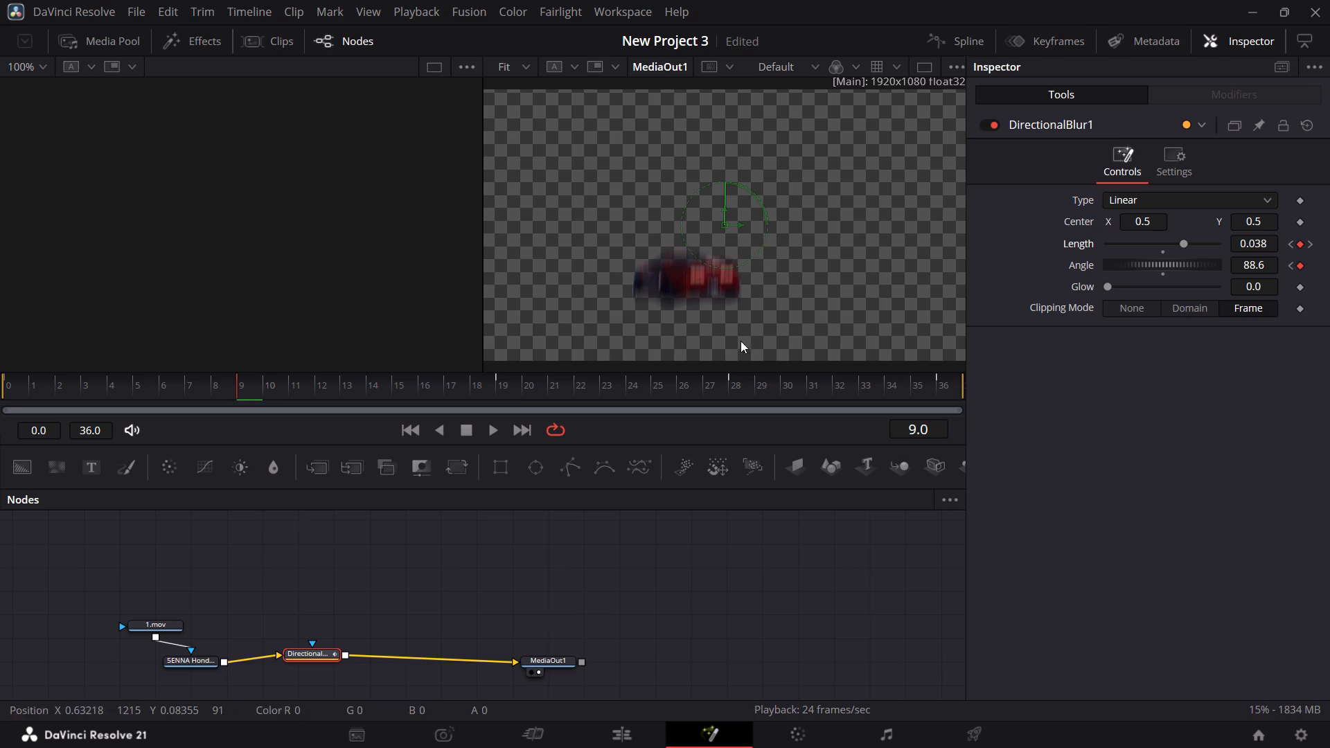
# At frame 19, set the Directional Blur's Angle to 125.2 and its Length to 0.0241.
pyautogui.click(499, 387)
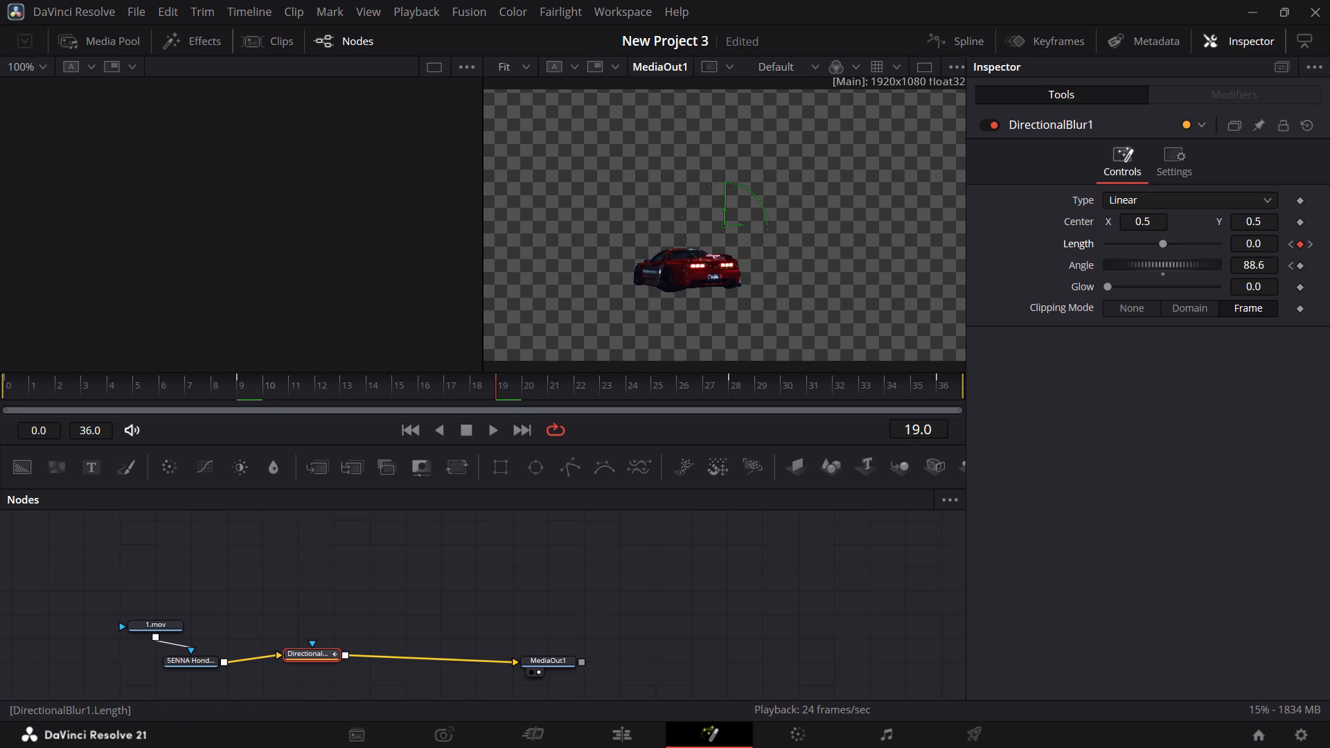
pyautogui.moveTo(1273, 260); pyautogui.dragTo(1157, 257)
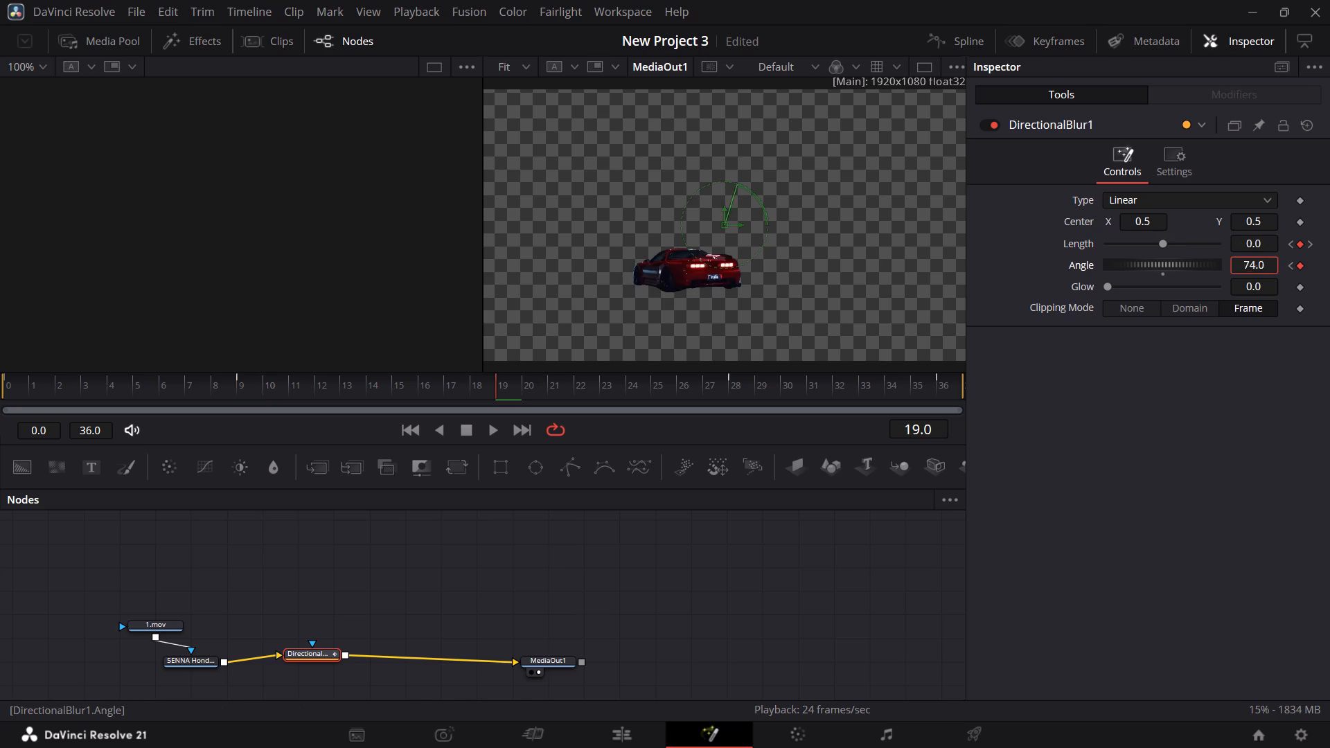
pyautogui.moveTo(1157, 257); pyautogui.dragTo(942, 320)
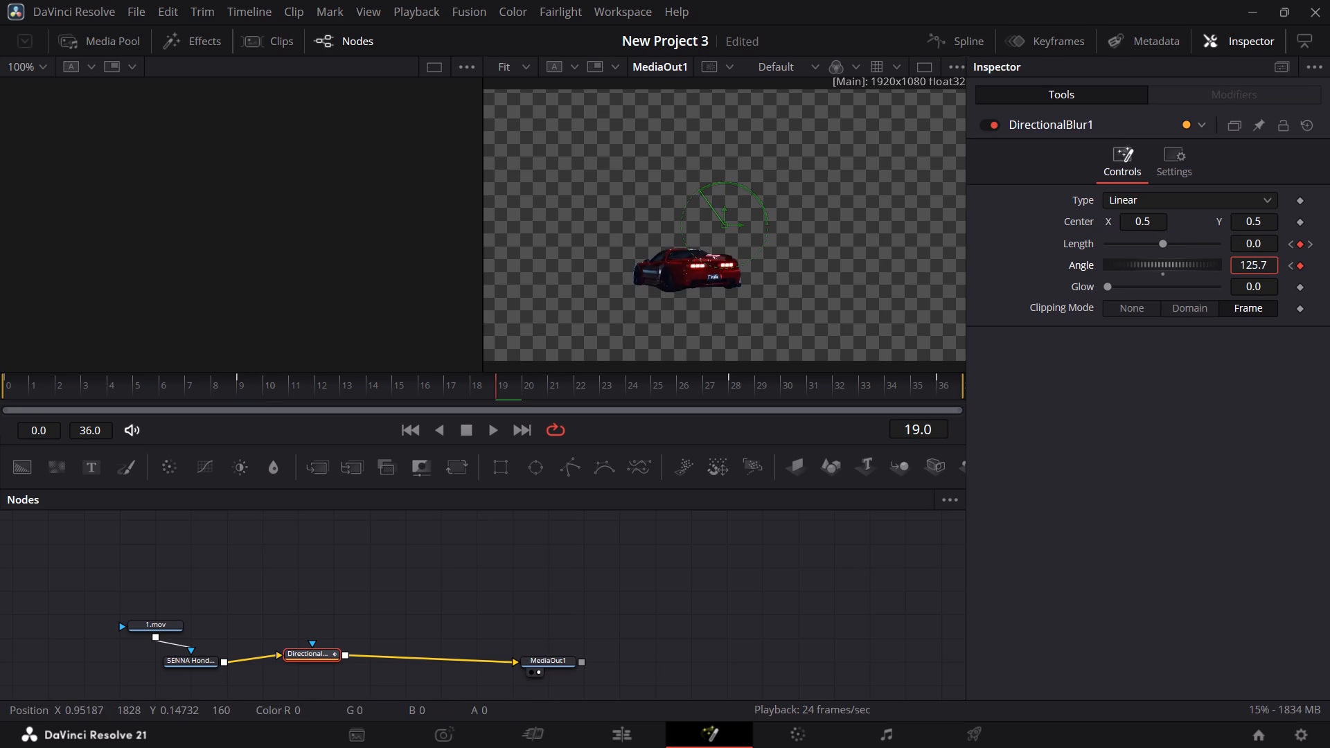
pyautogui.moveTo(942, 320); pyautogui.dragTo(938, 320)
pyautogui.moveTo(1245, 245); pyautogui.dragTo(673, 247)
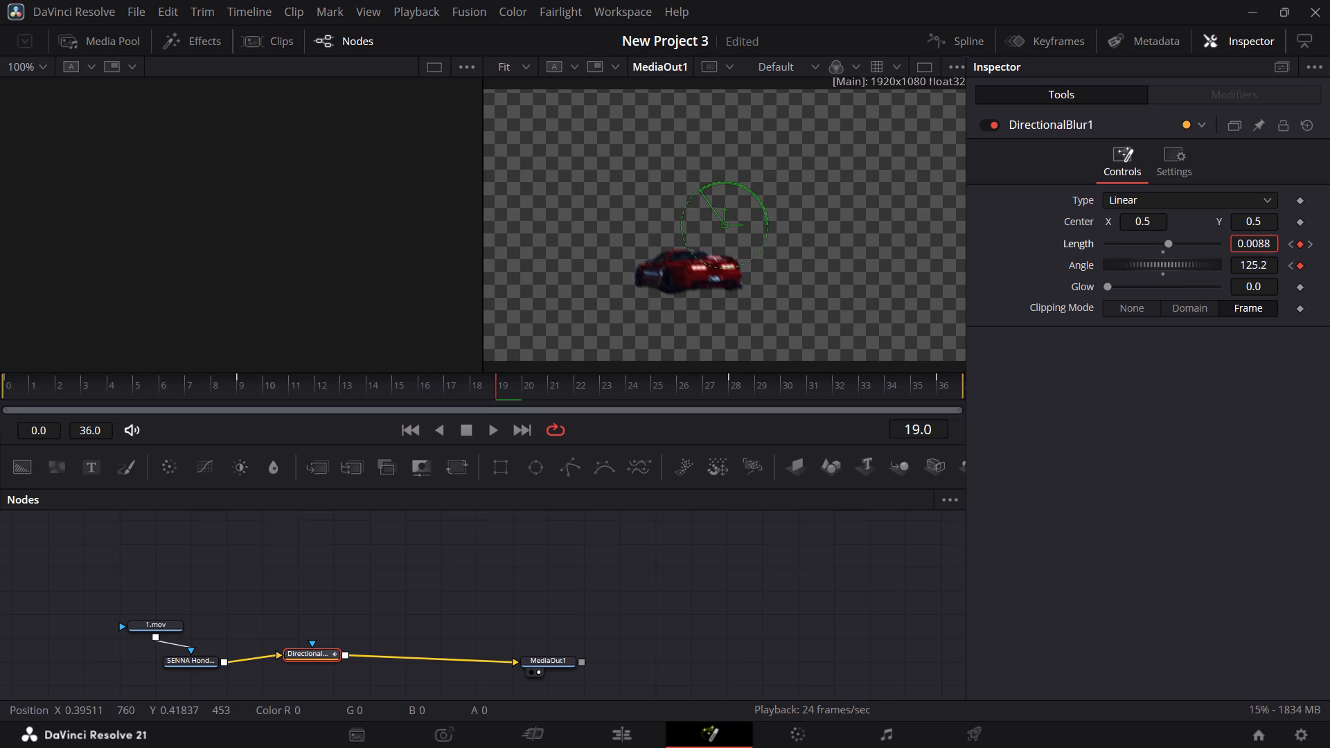
pyautogui.moveTo(673, 247); pyautogui.dragTo(806, 281)
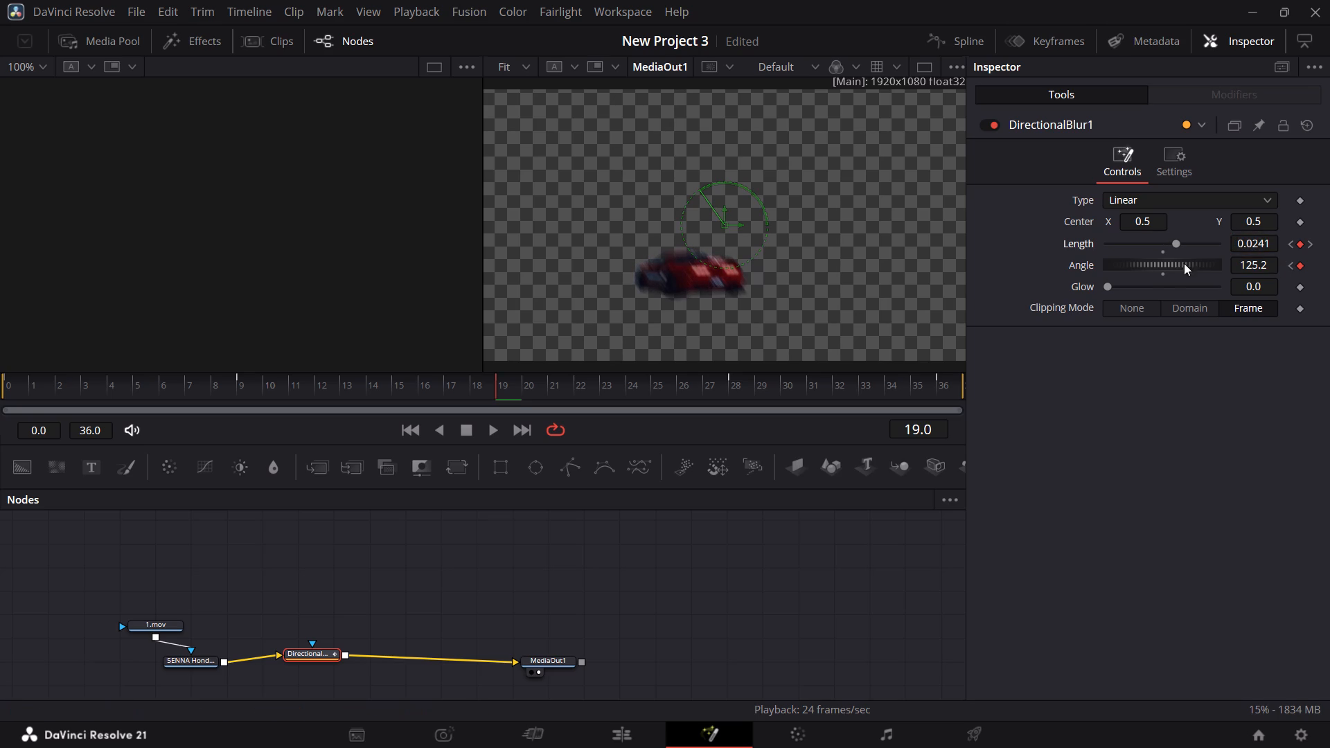
# At frame 28, set the Directional Blur's Length to 0.0206 and return to the edit timeline.
pyautogui.click(741, 391)
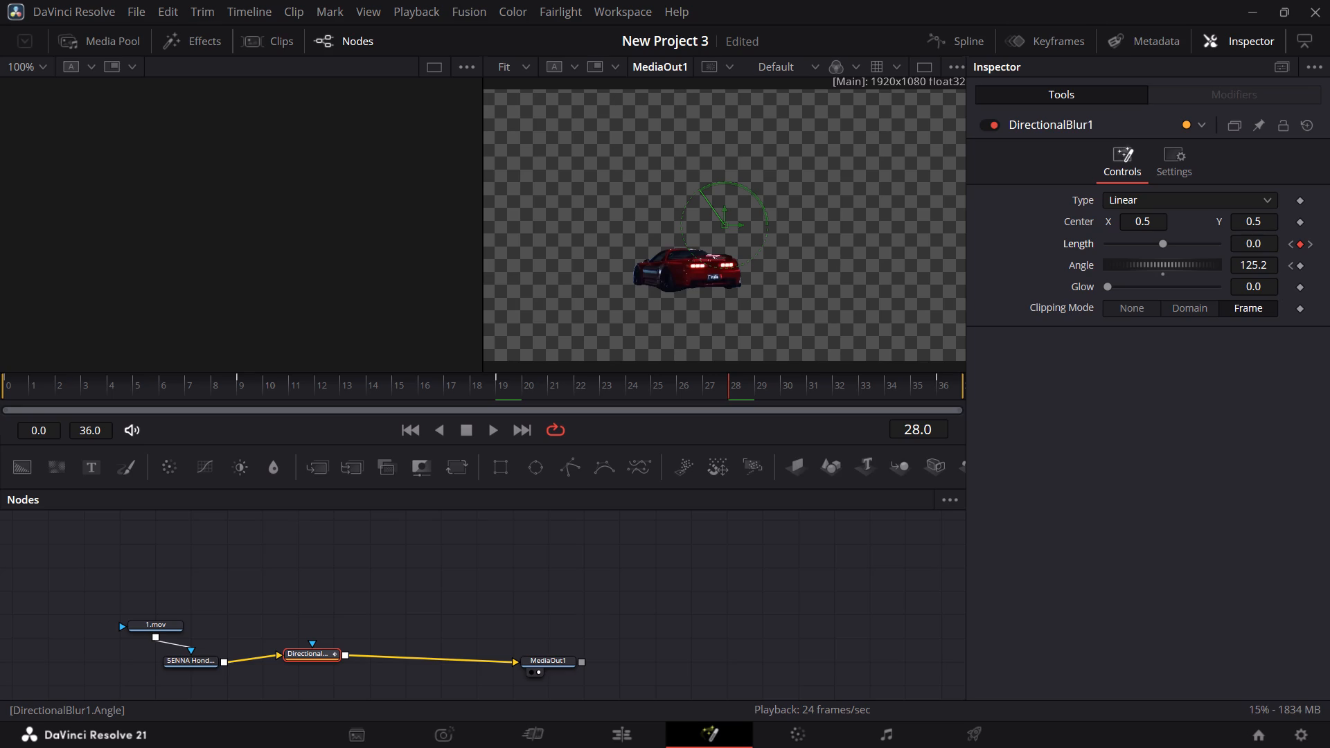
pyautogui.moveTo(1250, 240); pyautogui.dragTo(742, 261)
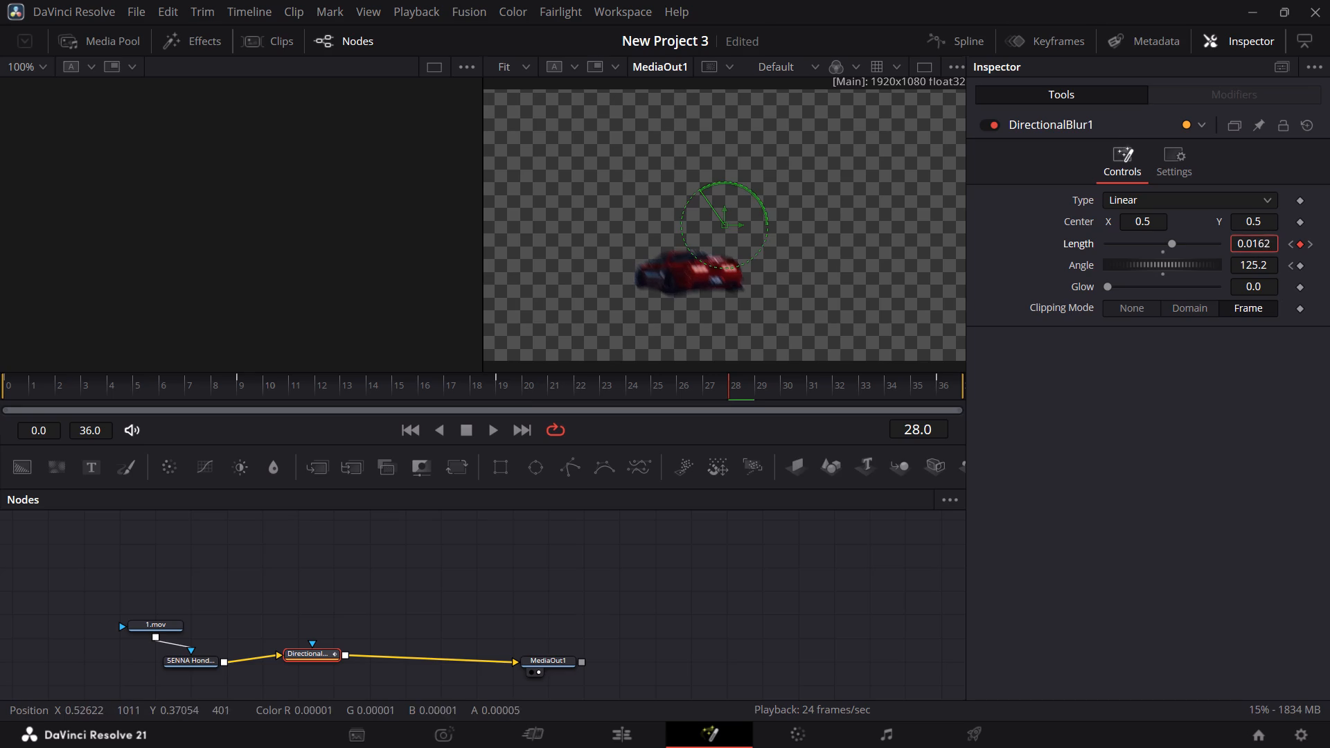
pyautogui.moveTo(742, 261); pyautogui.dragTo(780, 267)
pyautogui.click(635, 733)
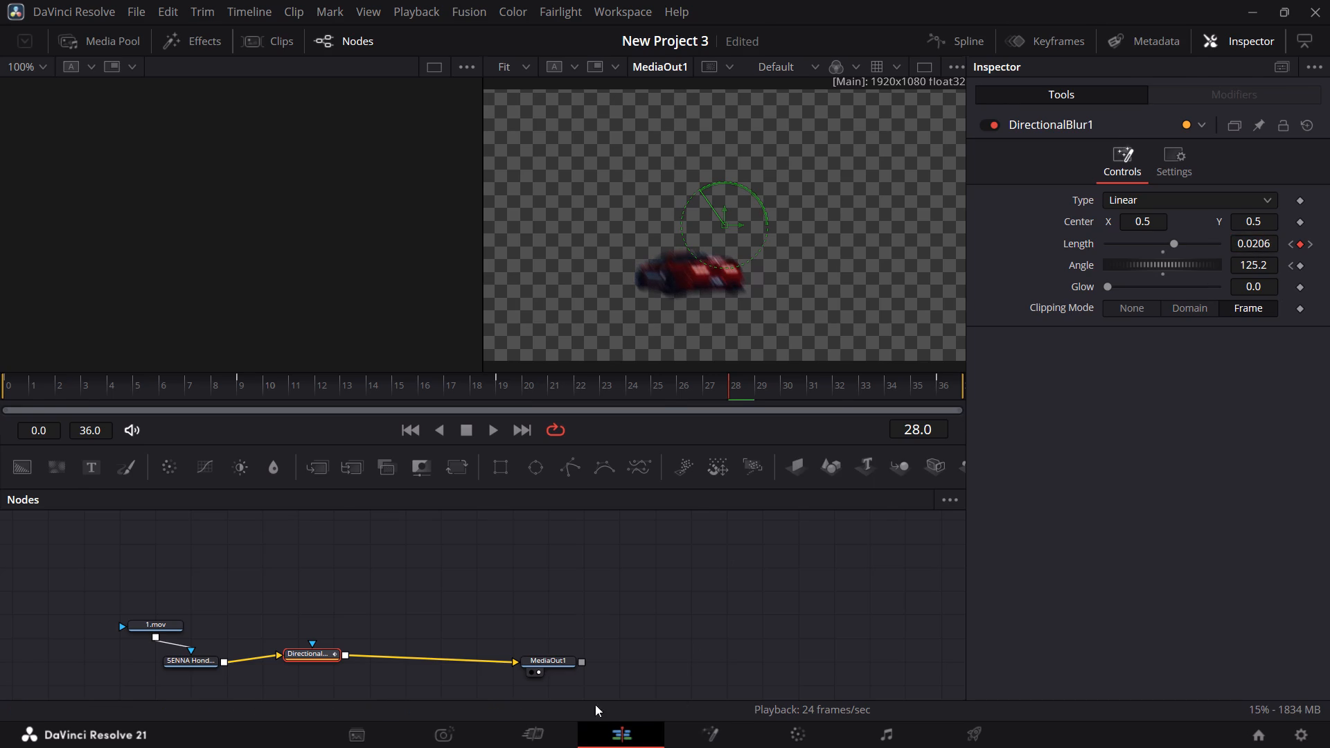
# Play back the edit from the roto transition into the following car shots to review its timing against the music.
pyautogui.click(411, 465)
pyautogui.press('space')
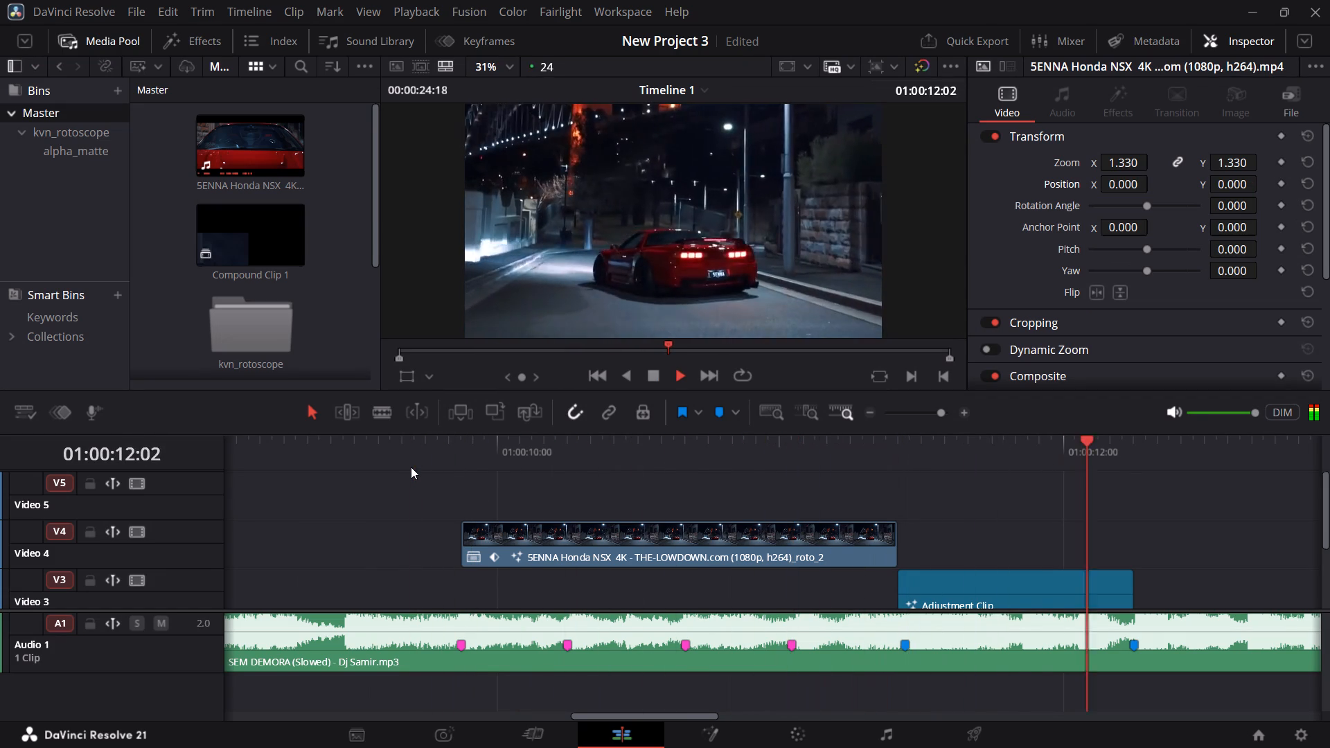
pyautogui.press('space')
pyautogui.click(313, 456)
pyautogui.press('space')
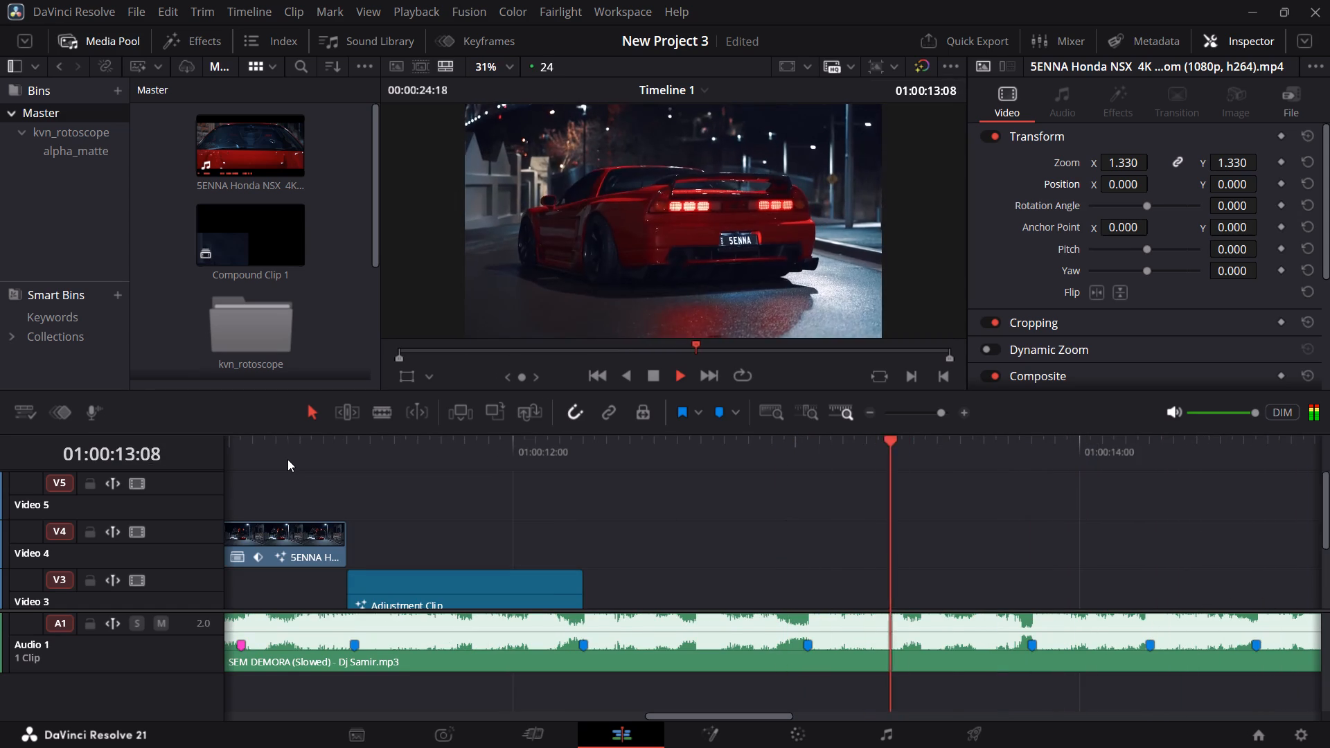
pyautogui.press('space')
pyautogui.keyDown('ctrl'); pyautogui.scroll(6, 498, 524); pyautogui.keyUp('ctrl')
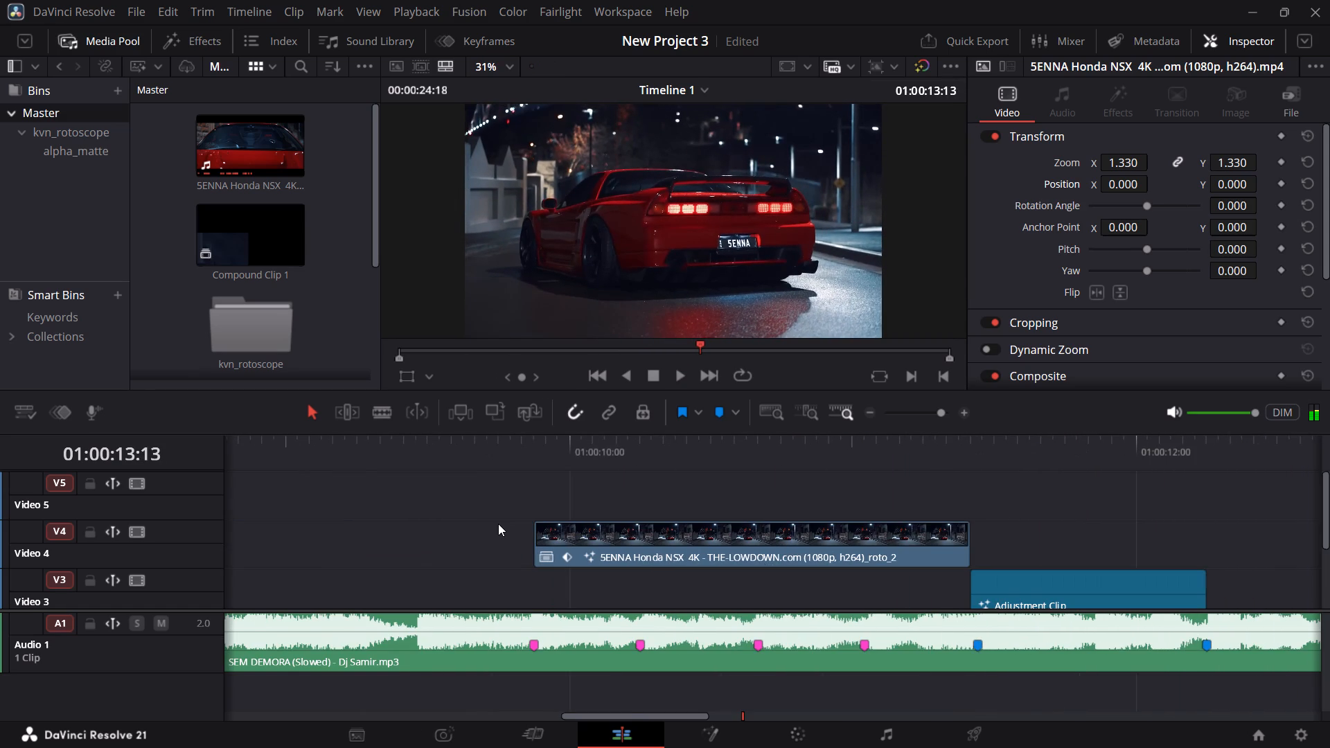
pyautogui.click(466, 449)
pyautogui.press('space')
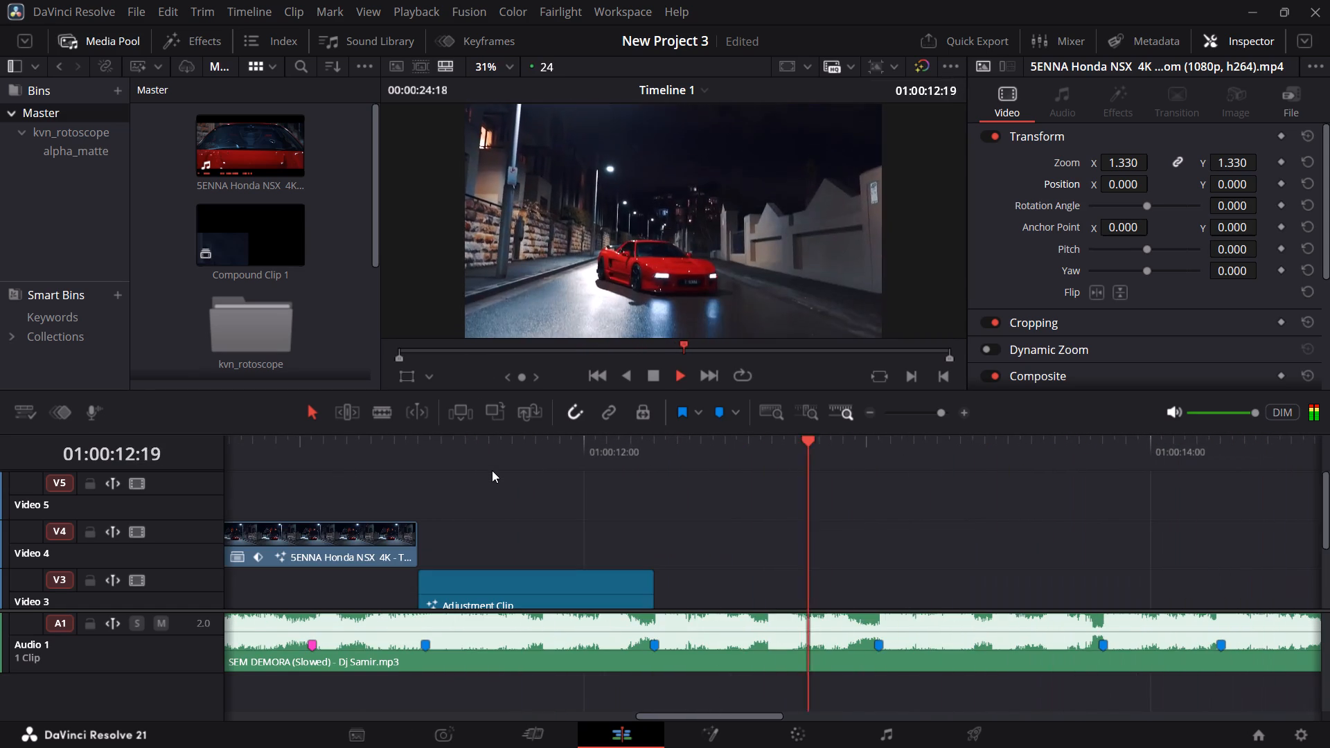
pyautogui.press('space')
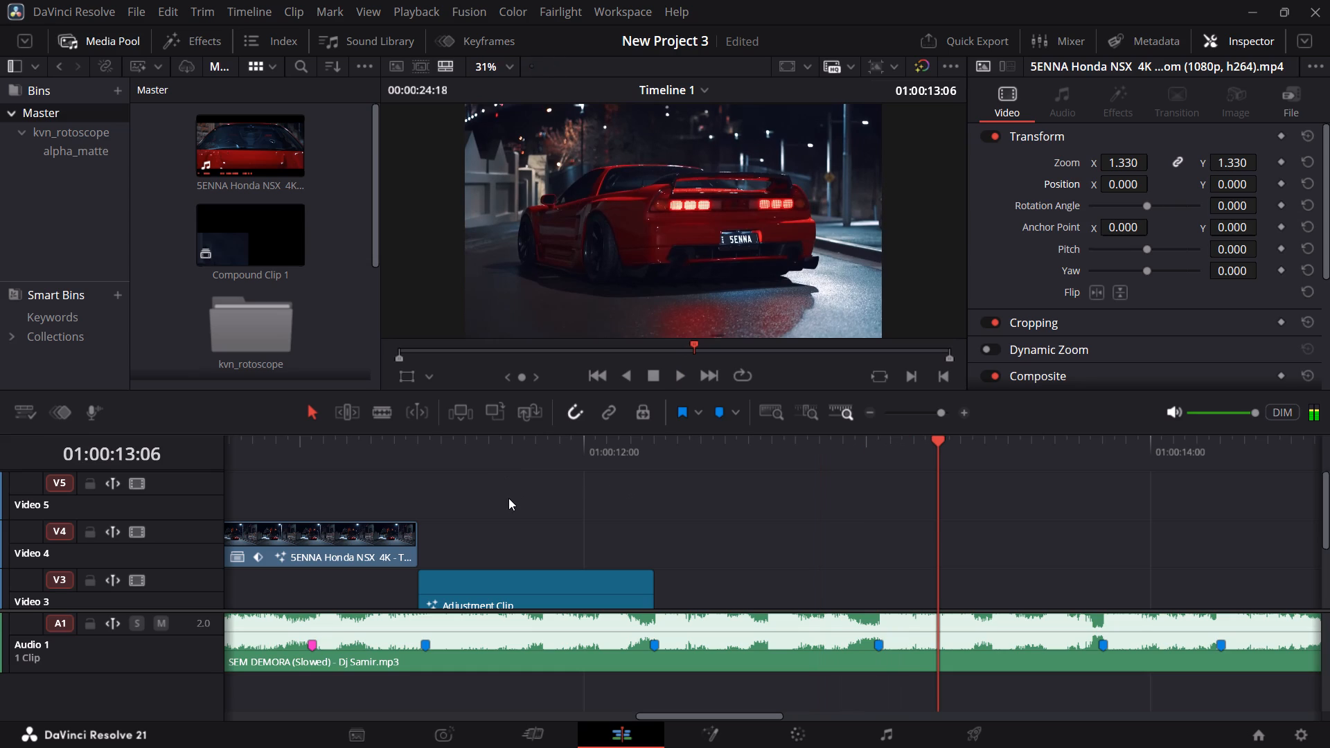
# Duplicate the Video 1 clip that starts at the Adjustment Clip's end onto Video 2, directly above the original.
pyautogui.keyDown('ctrl'); pyautogui.scroll(-2, 720, 530); pyautogui.keyUp('ctrl')
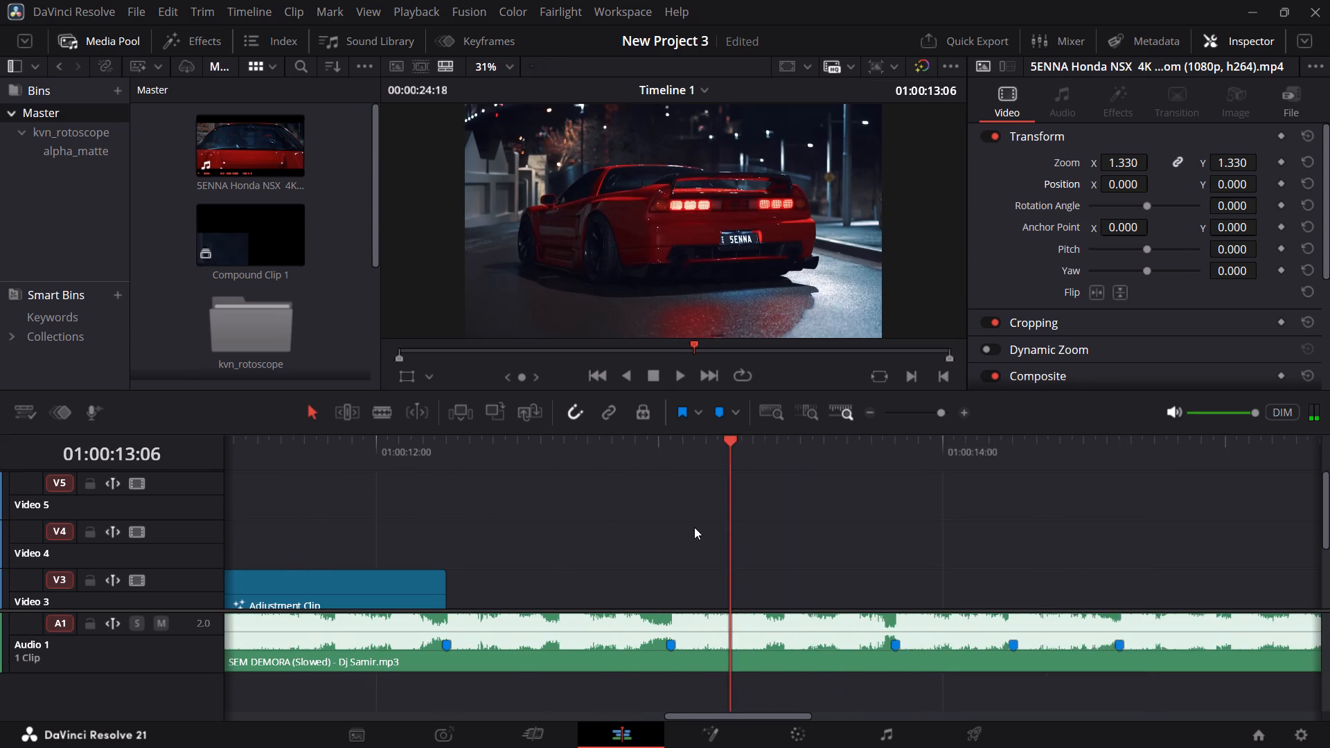
pyautogui.keyDown('ctrl'); pyautogui.scroll(-1, 694, 527); pyautogui.keyUp('ctrl')
pyautogui.scroll(4, 569, 521)
pyautogui.scroll(-2, 569, 520)
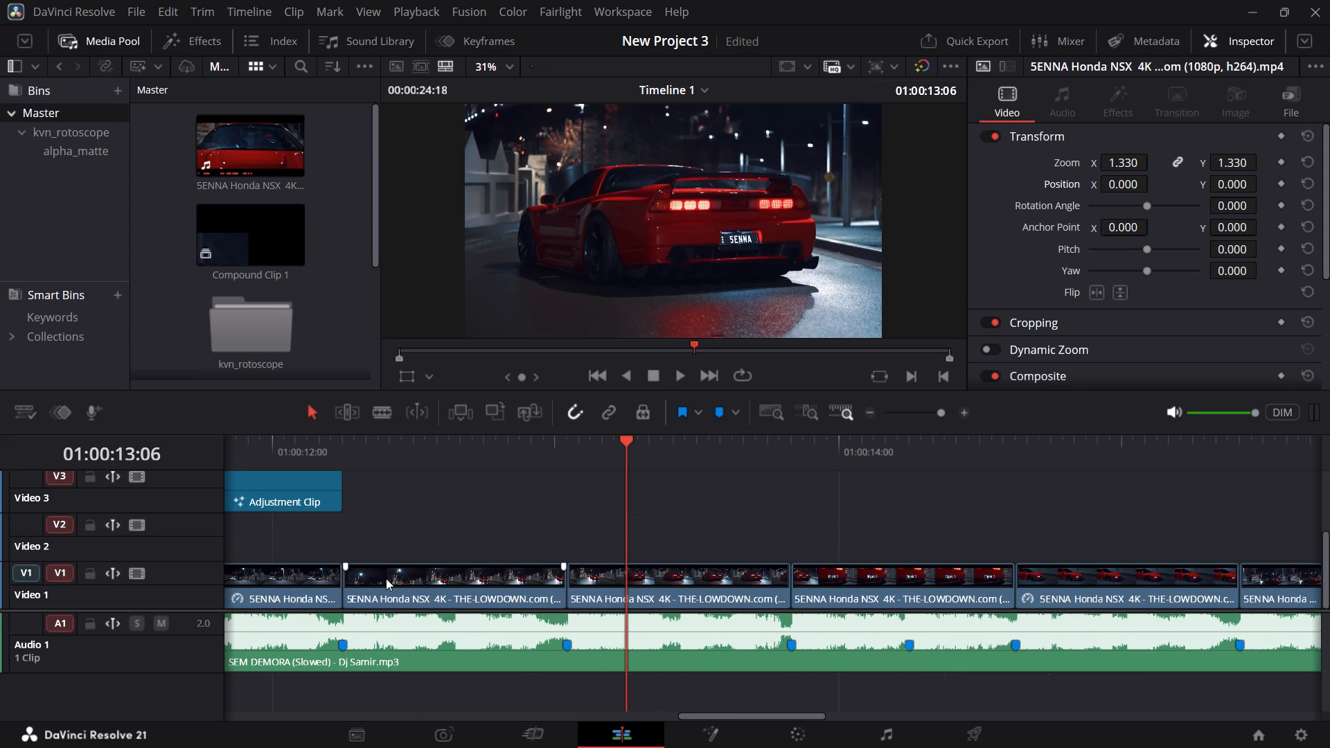
pyautogui.keyDown('alt'); pyautogui.moveTo(386, 578); pyautogui.dragTo(393, 542); pyautogui.keyUp('alt')
# Freeze the duplicated Video 2 clip from 01:00:12:11, where the whole car is in view, using Change Clip Speed's Freeze Frame option.
pyautogui.click(360, 449)
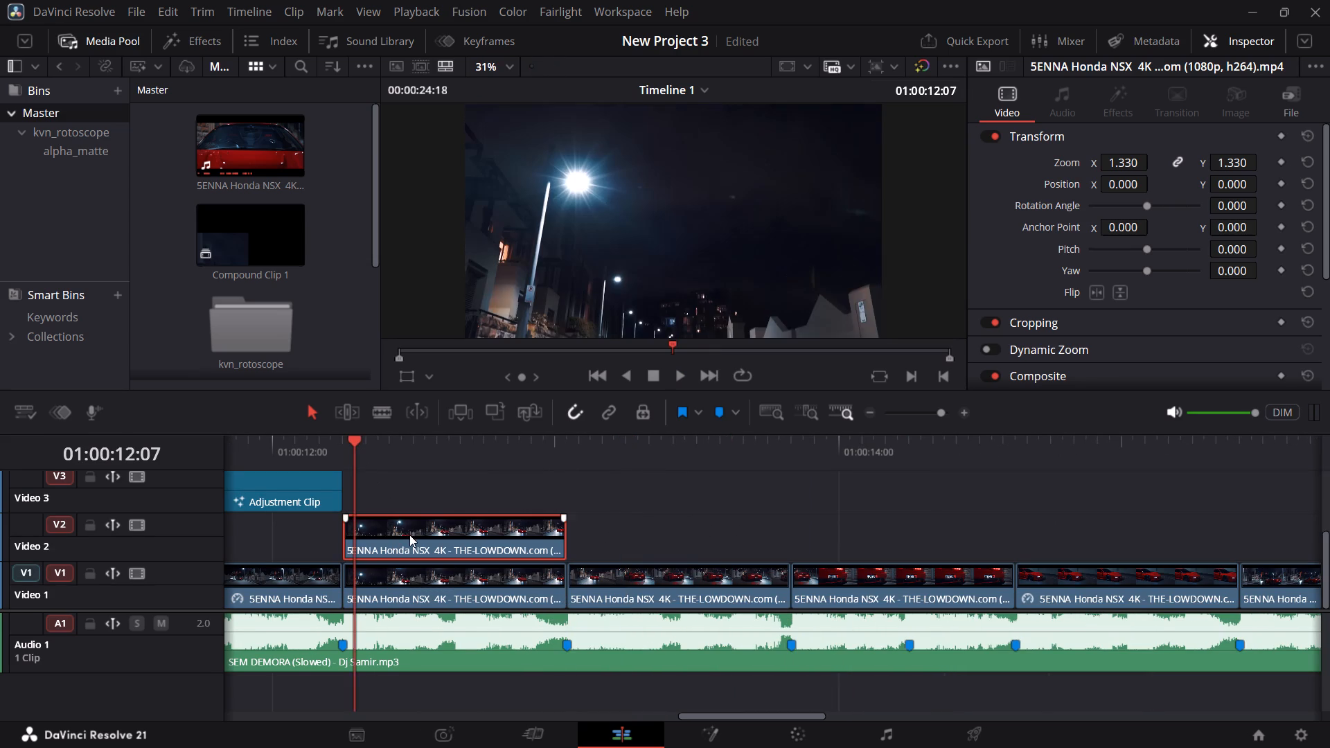
pyautogui.click(375, 458)
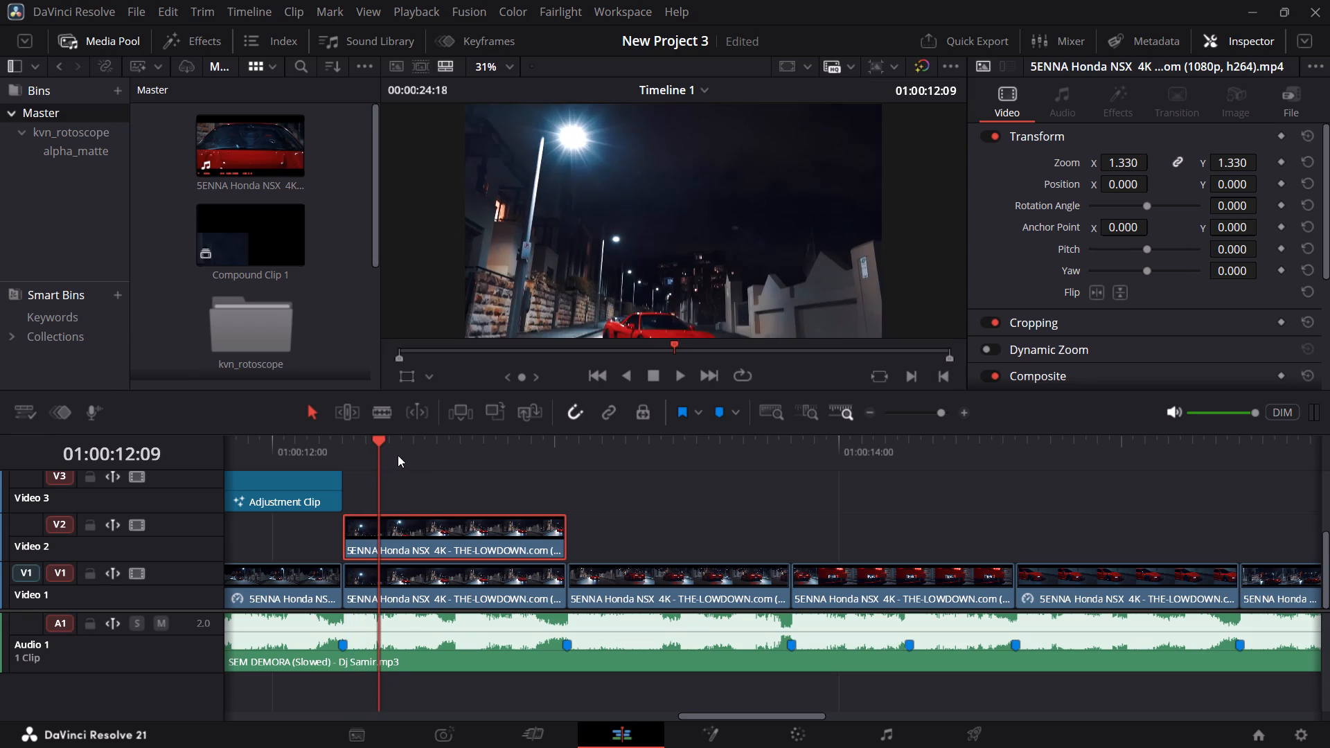
pyautogui.click(398, 455)
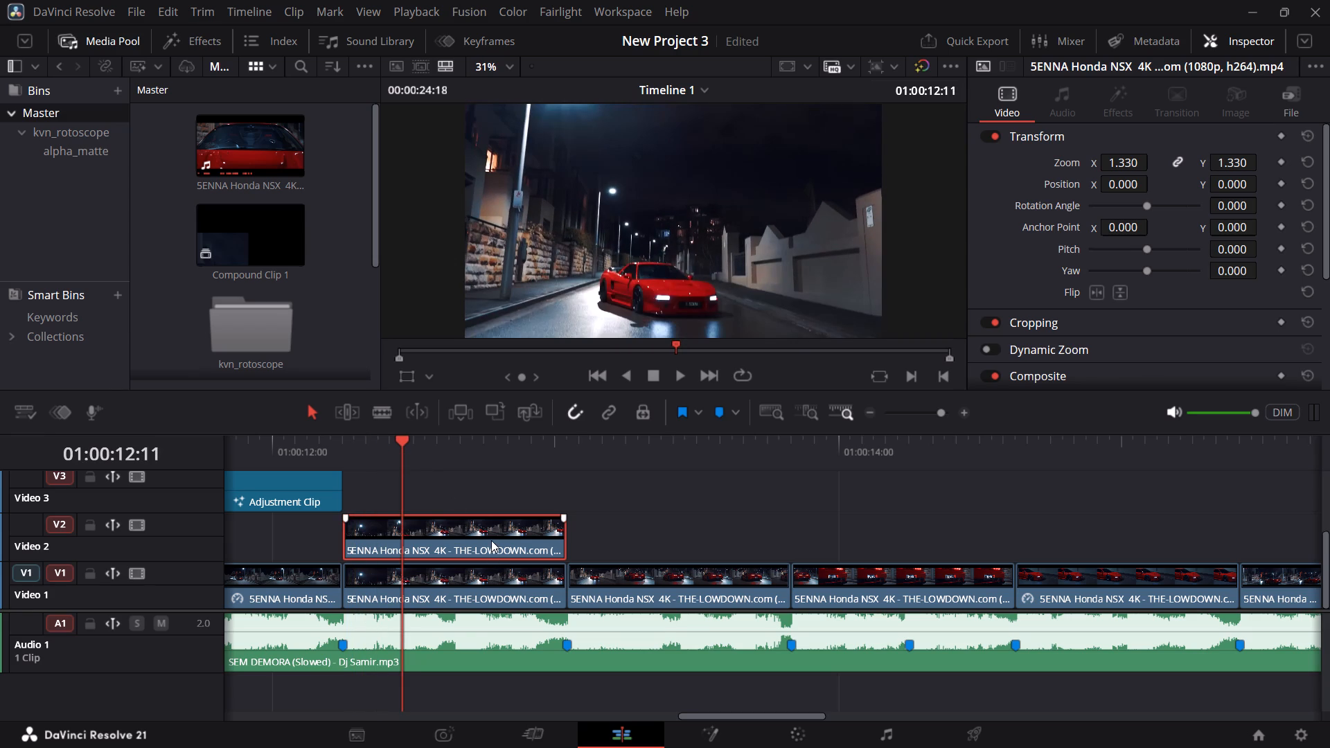
pyautogui.rightClick(491, 540)
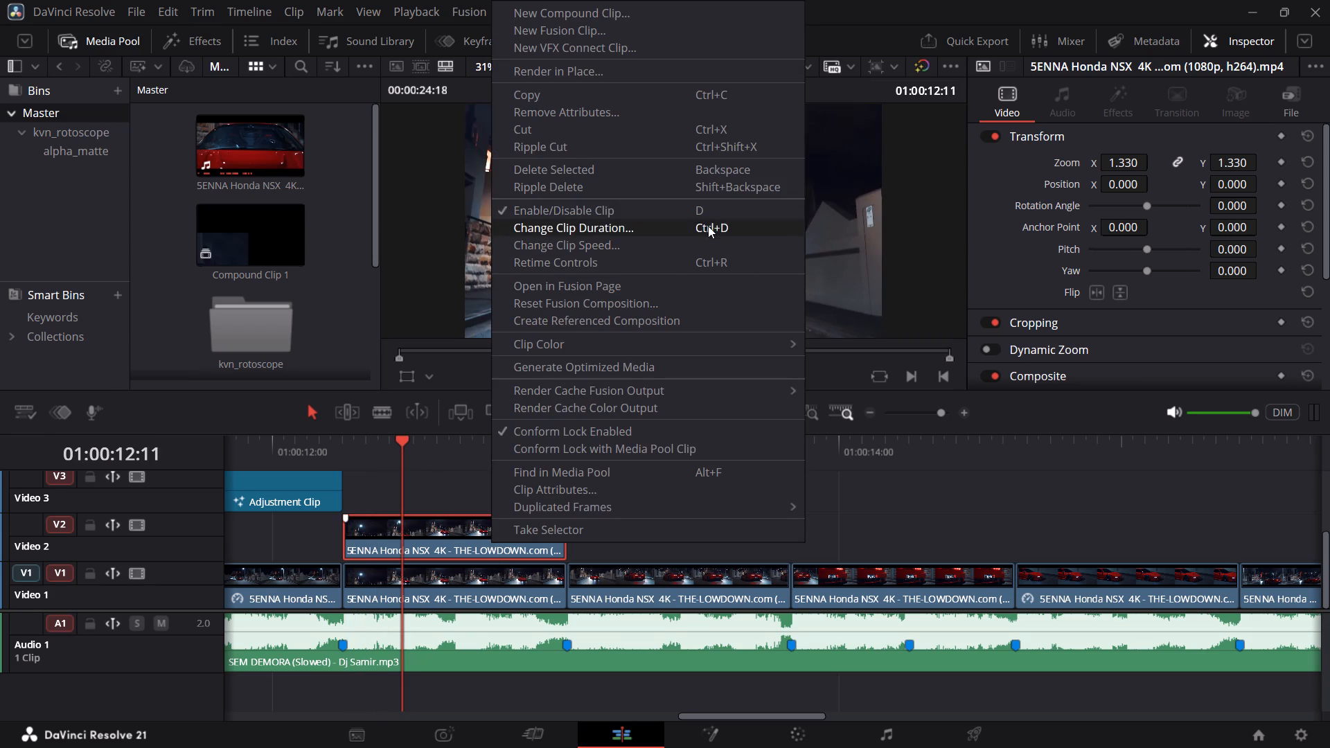
pyautogui.click(724, 245)
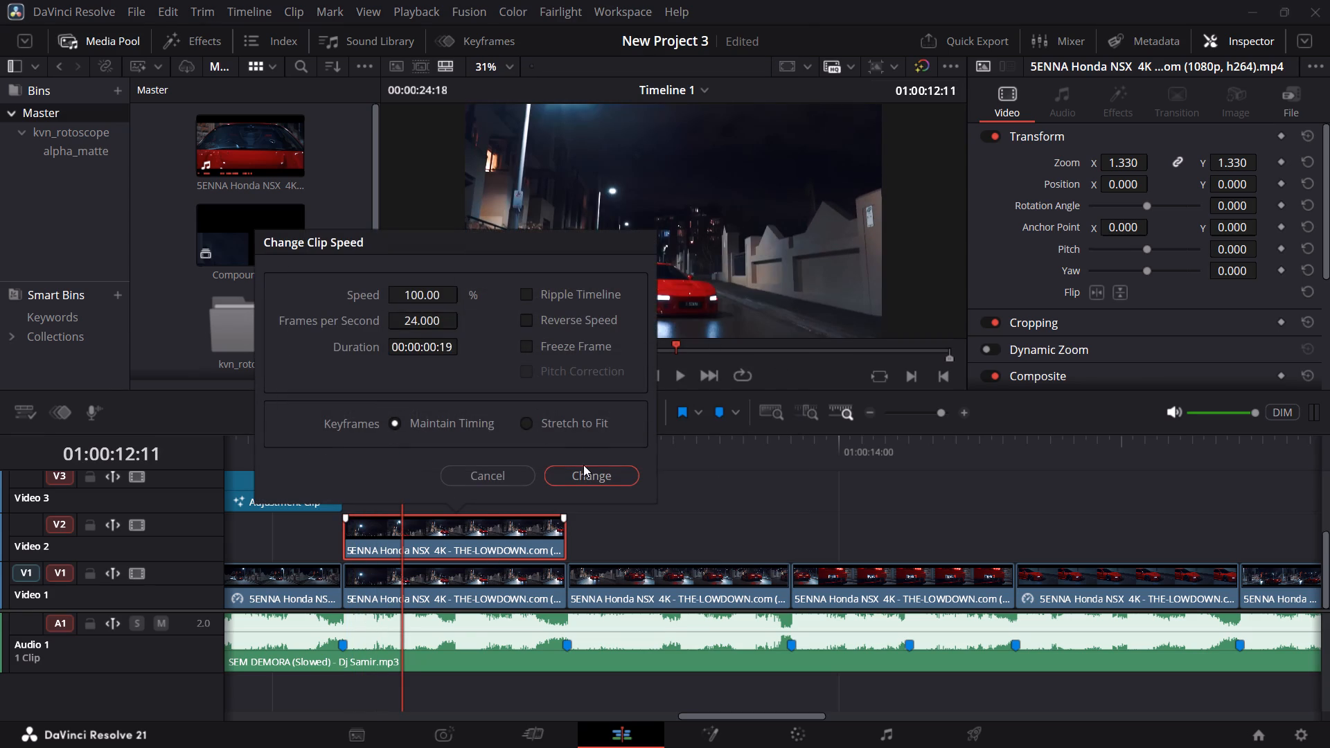
pyautogui.click(533, 351)
pyautogui.click(610, 471)
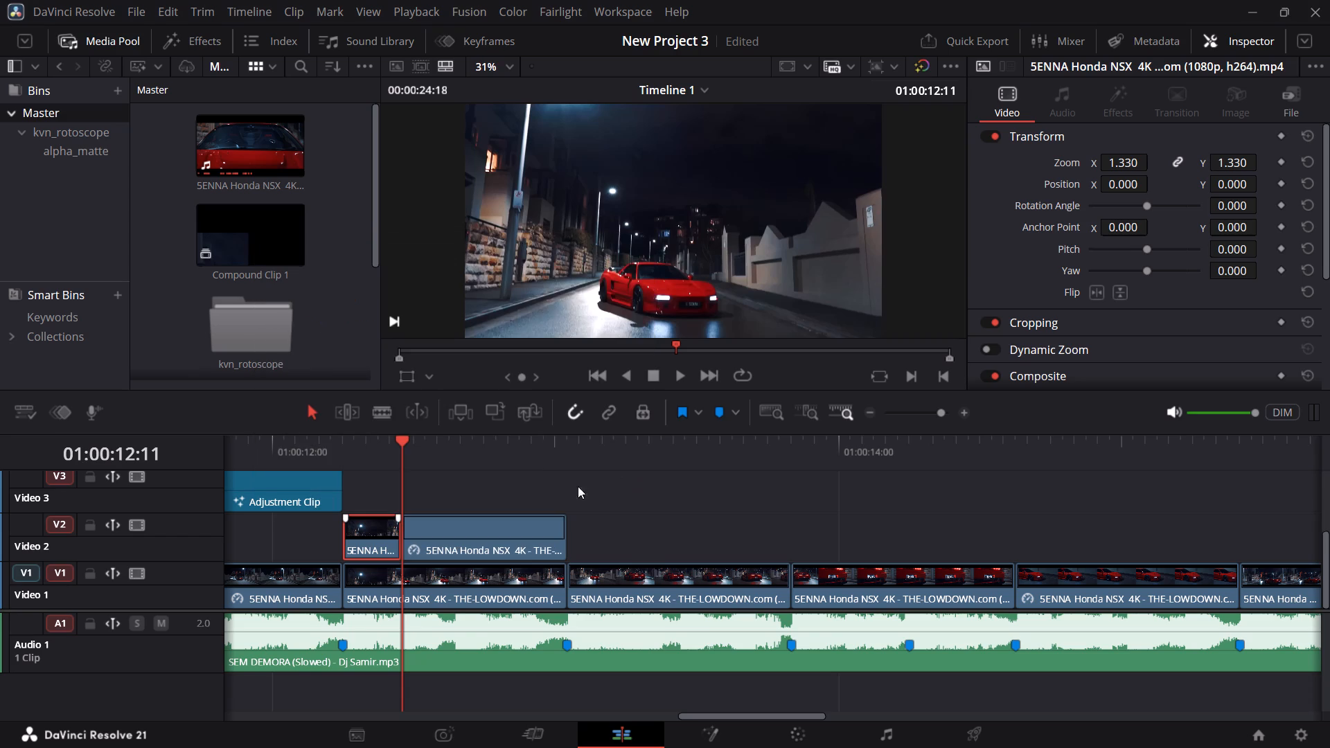
# Scrub through the frozen section, and delete the short unfrozen piece before it on Video 2.
pyautogui.moveTo(411, 447); pyautogui.dragTo(545, 461)
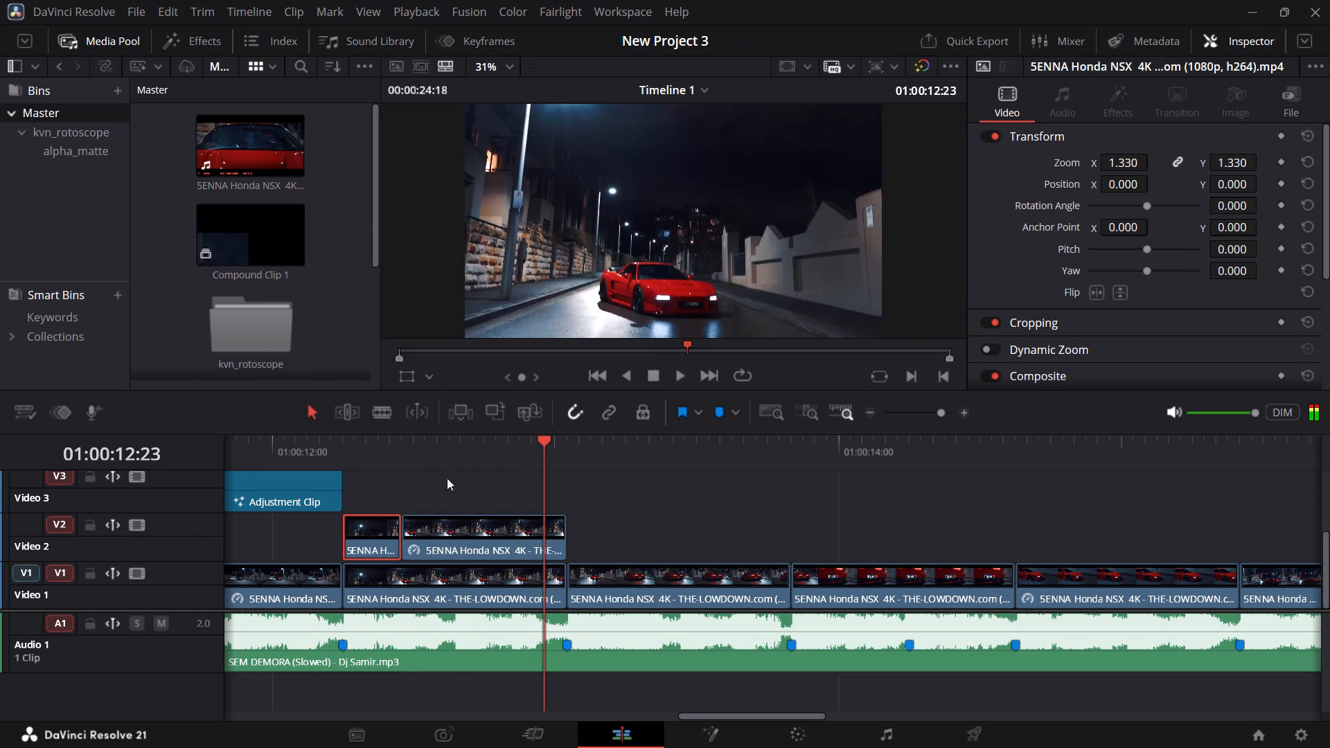
pyautogui.click(384, 537)
pyautogui.press('BackSpace')
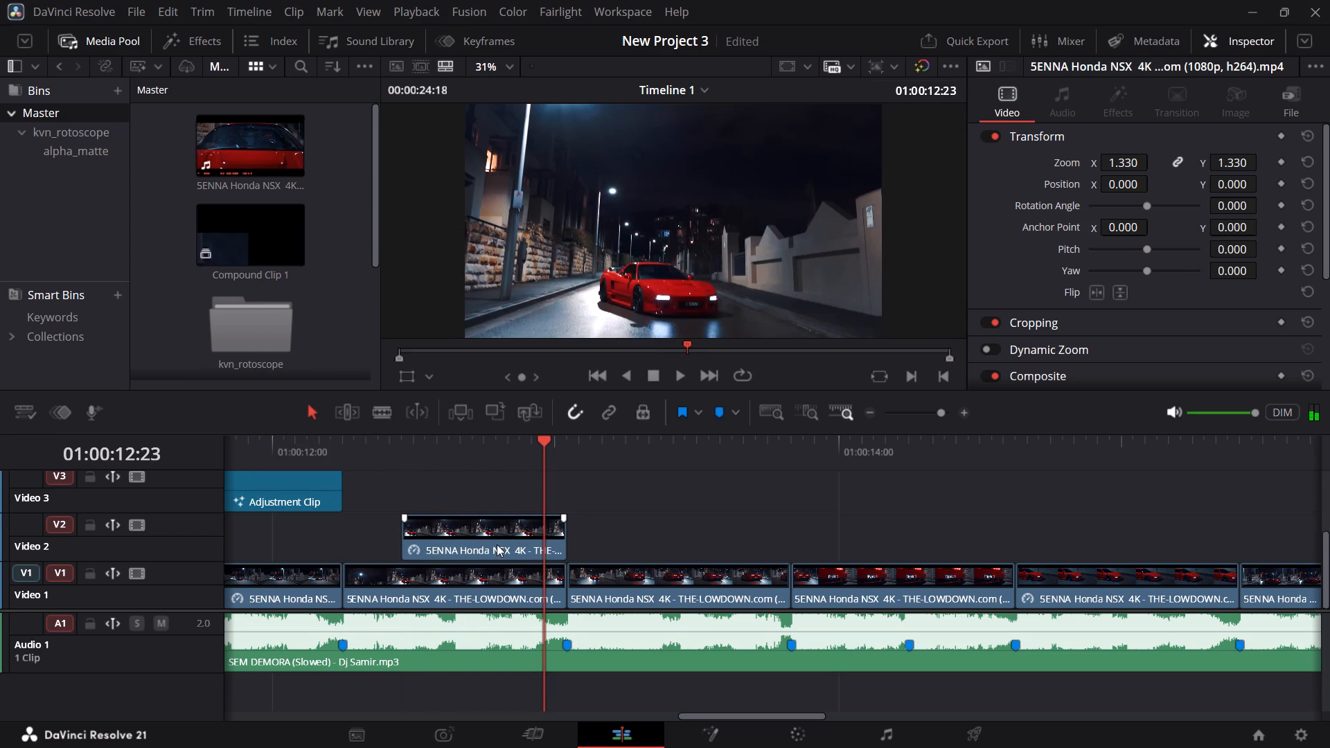
# Move the frozen clip to the start of the shot below it and trim its end to 01:00:12:11.
pyautogui.moveTo(366, 449); pyautogui.dragTo(364, 449)
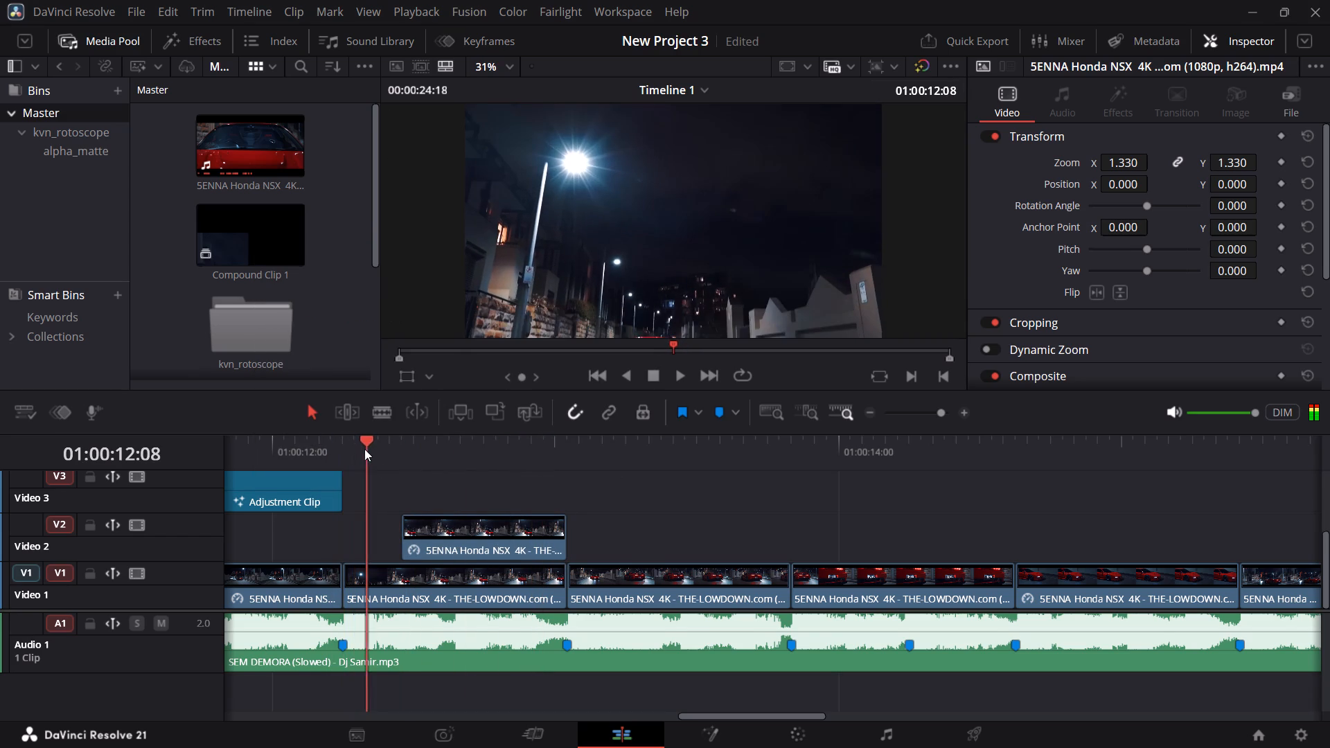
pyautogui.moveTo(364, 449); pyautogui.dragTo(387, 449)
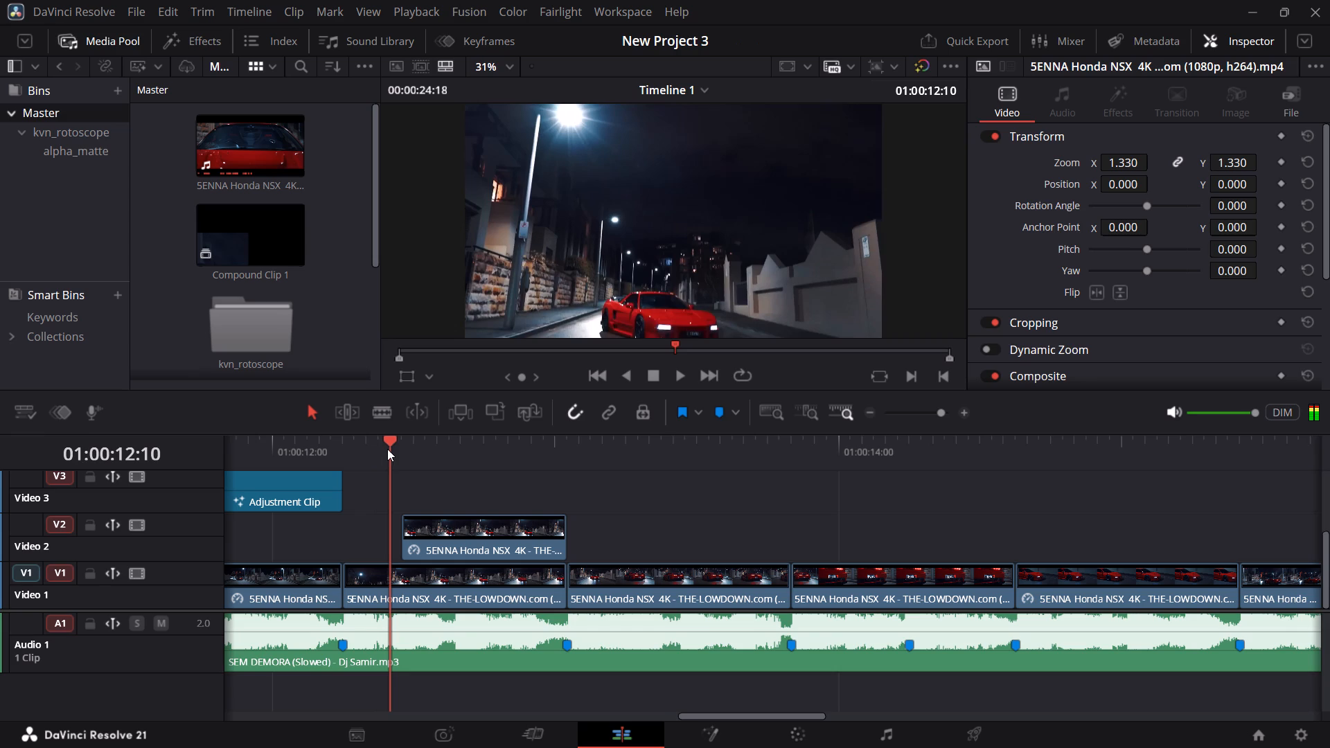
pyautogui.moveTo(387, 449); pyautogui.dragTo(398, 452)
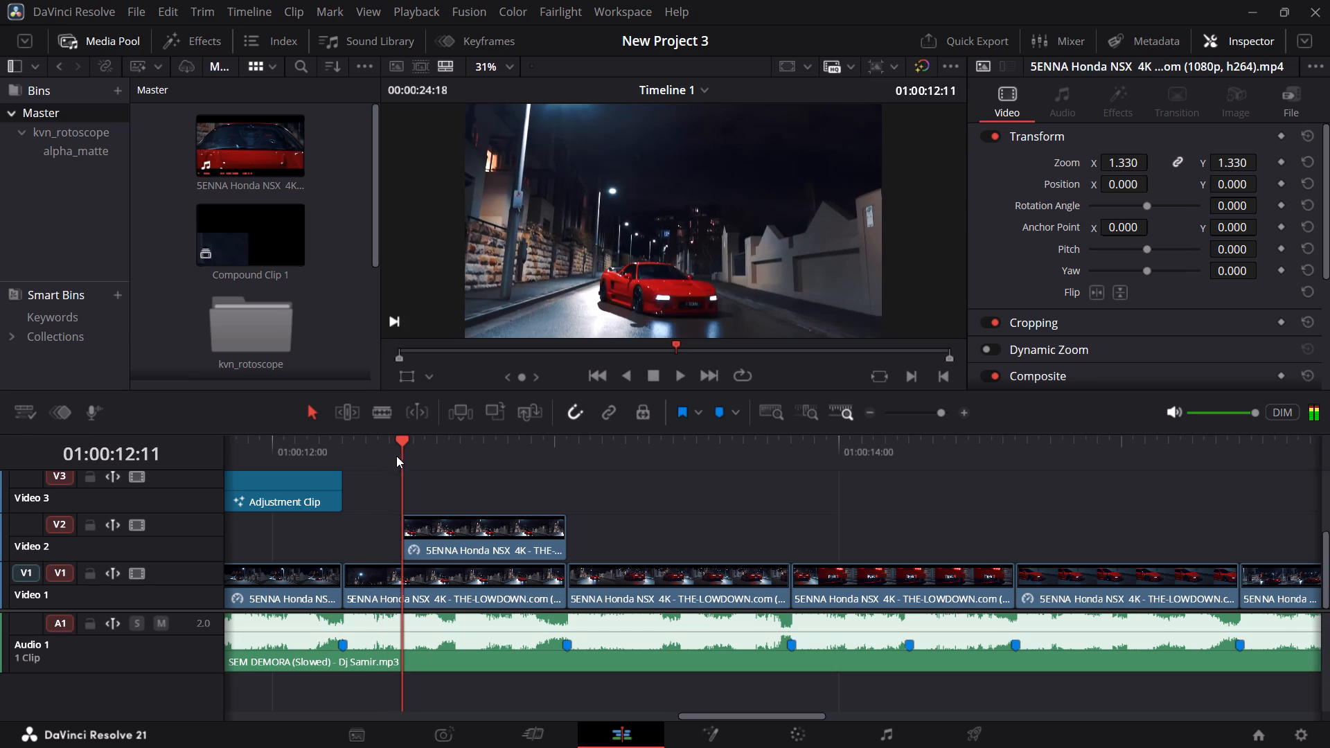
pyautogui.moveTo(454, 535); pyautogui.dragTo(393, 544)
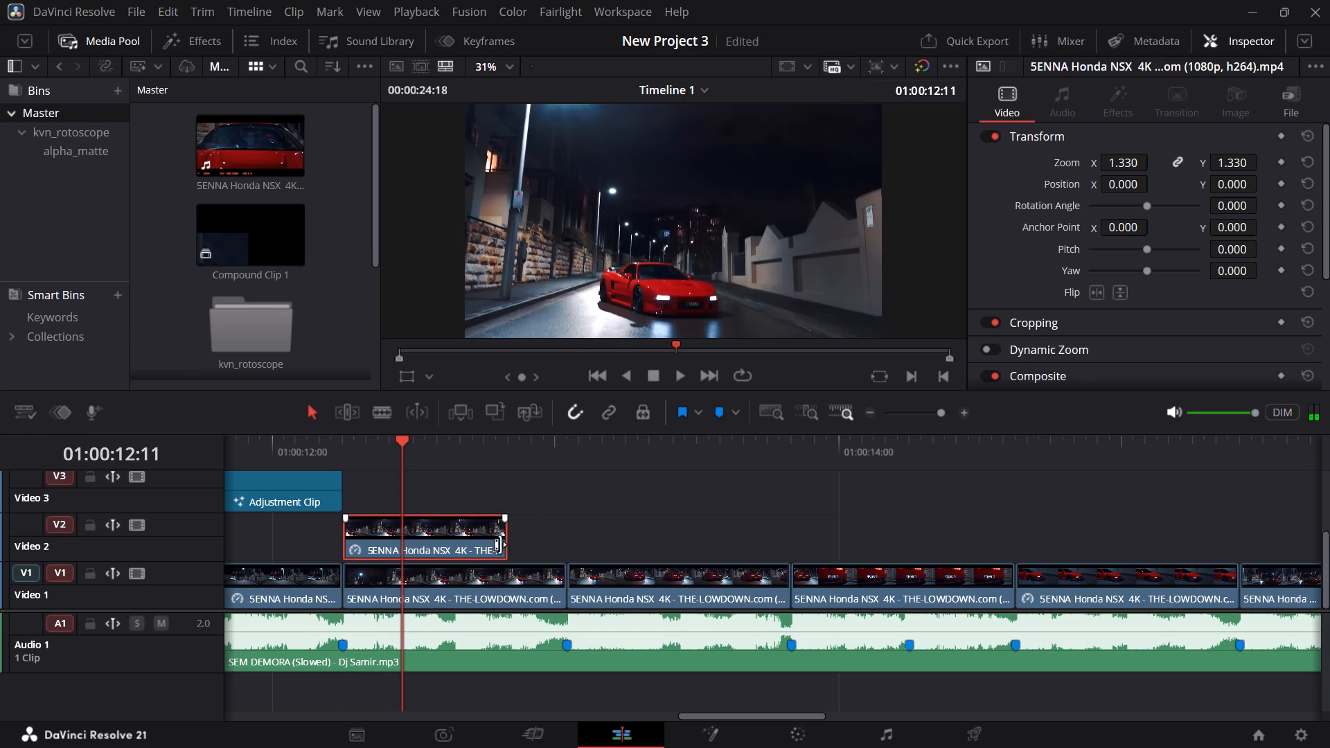
pyautogui.moveTo(504, 542); pyautogui.dragTo(395, 545)
pyautogui.rightClick(389, 545)
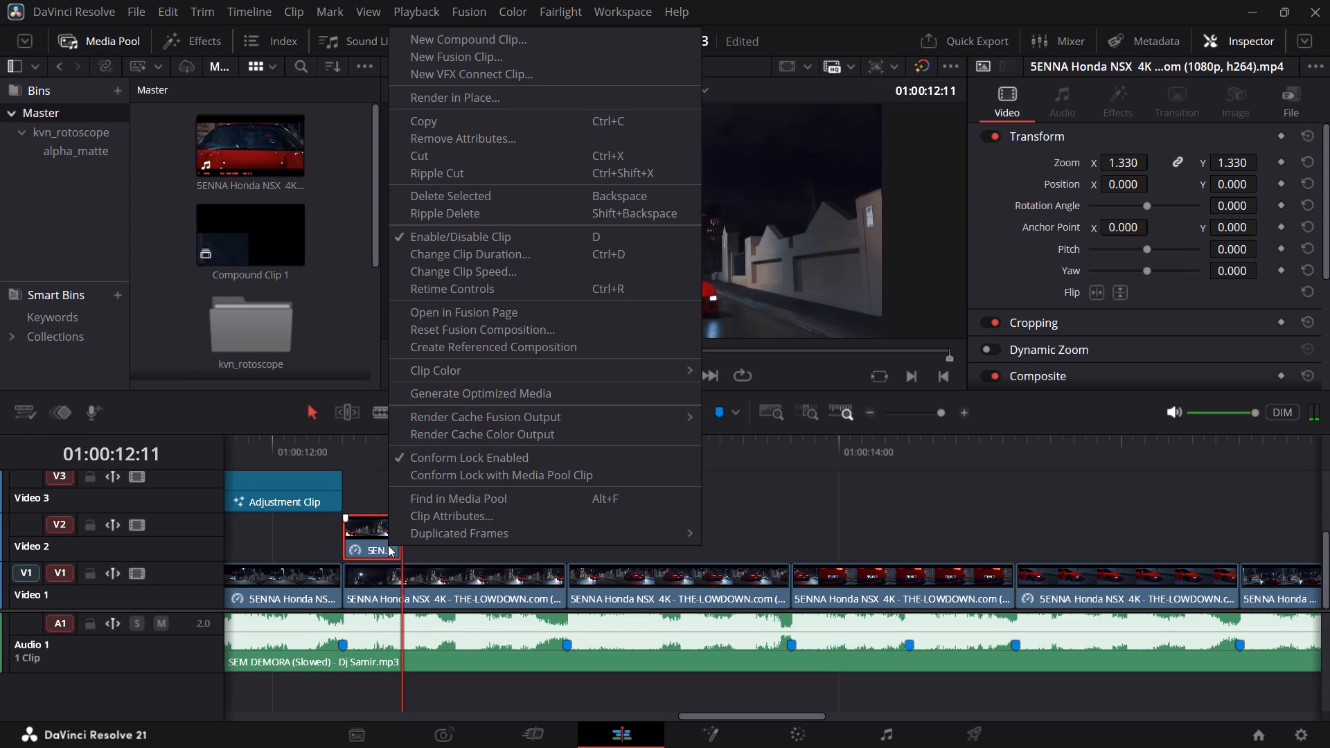
pyautogui.click(862, 490)
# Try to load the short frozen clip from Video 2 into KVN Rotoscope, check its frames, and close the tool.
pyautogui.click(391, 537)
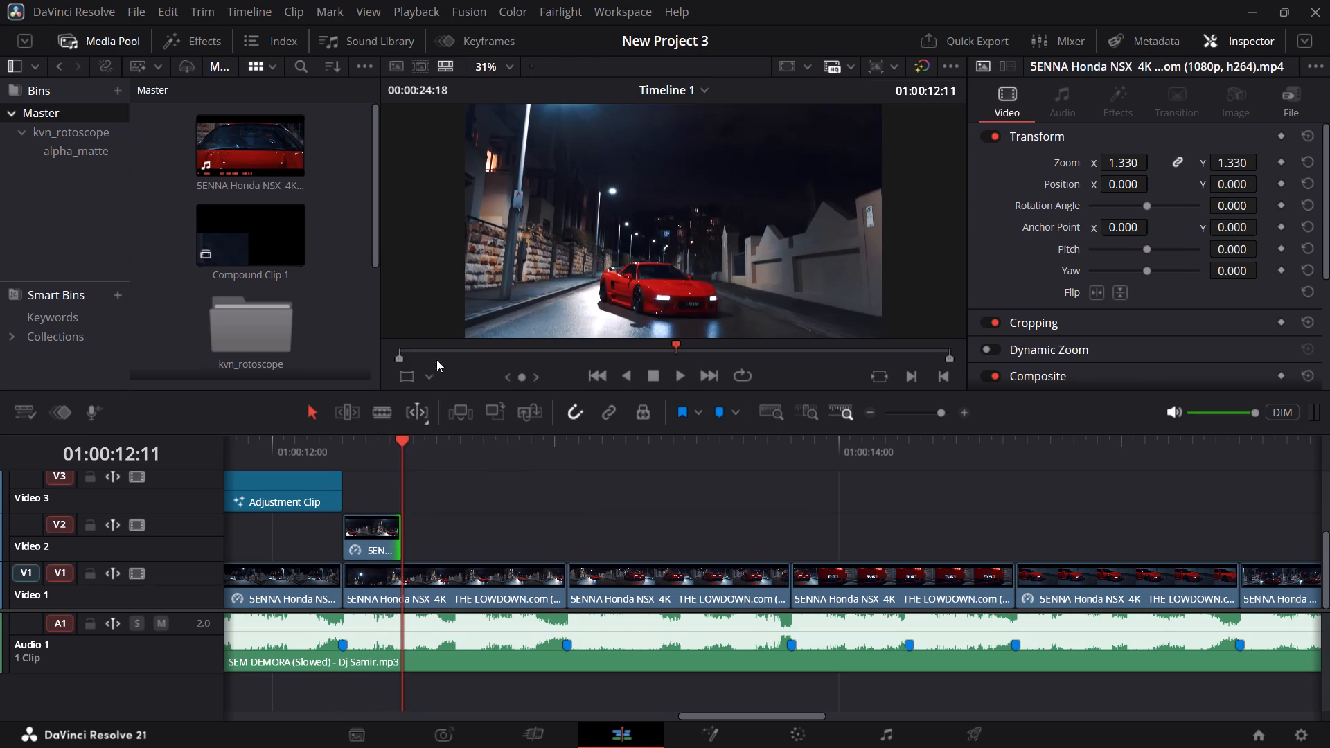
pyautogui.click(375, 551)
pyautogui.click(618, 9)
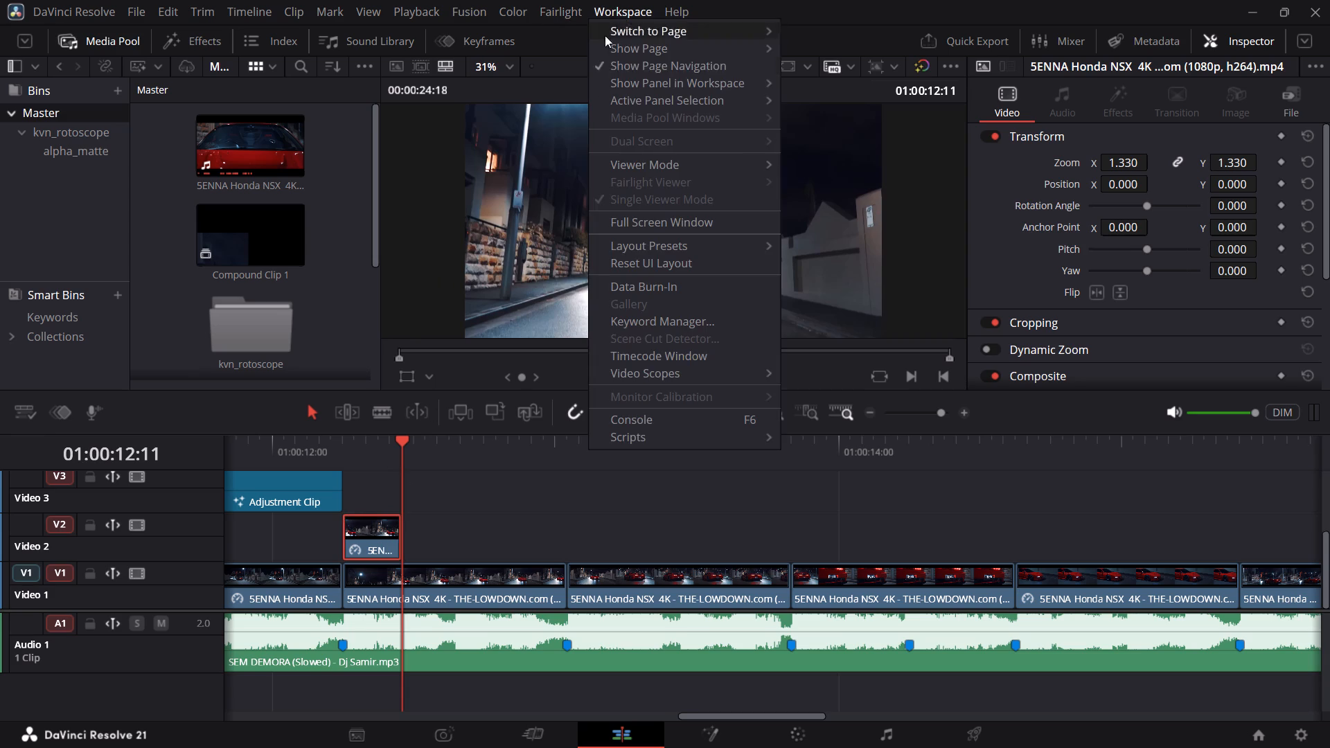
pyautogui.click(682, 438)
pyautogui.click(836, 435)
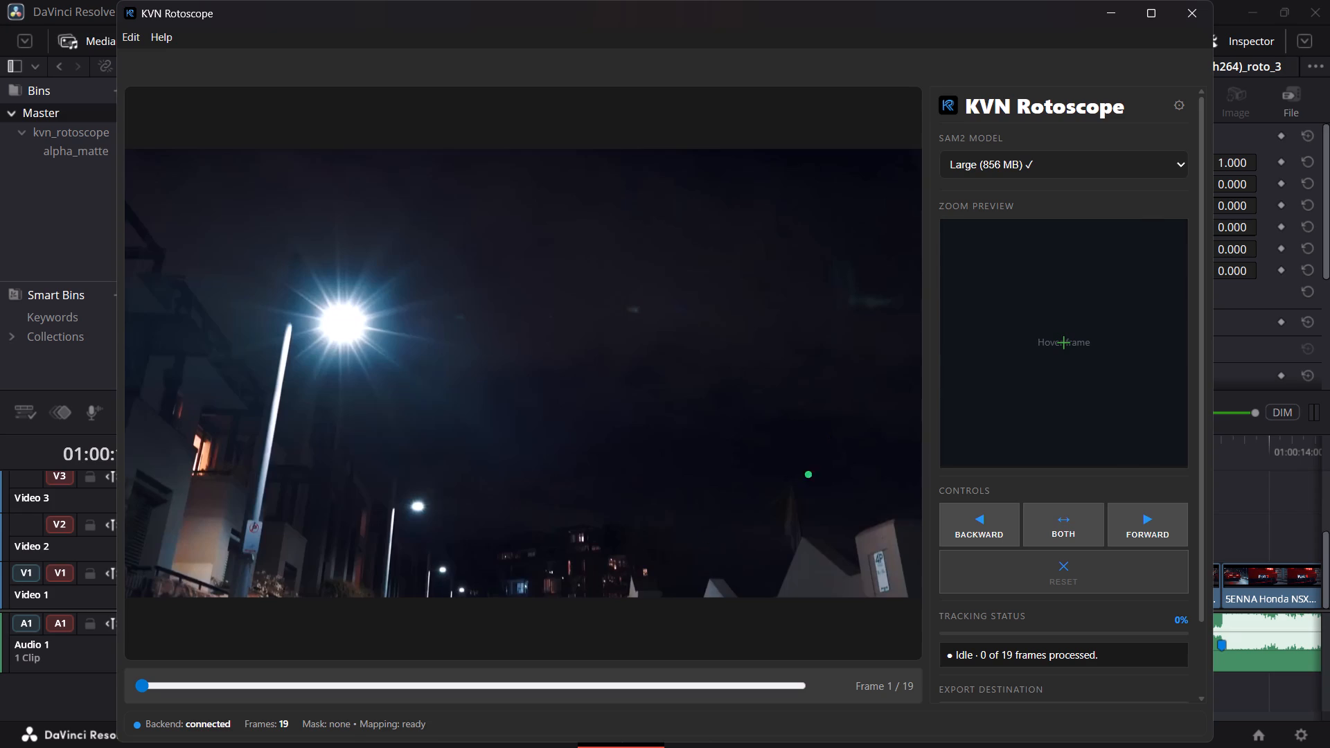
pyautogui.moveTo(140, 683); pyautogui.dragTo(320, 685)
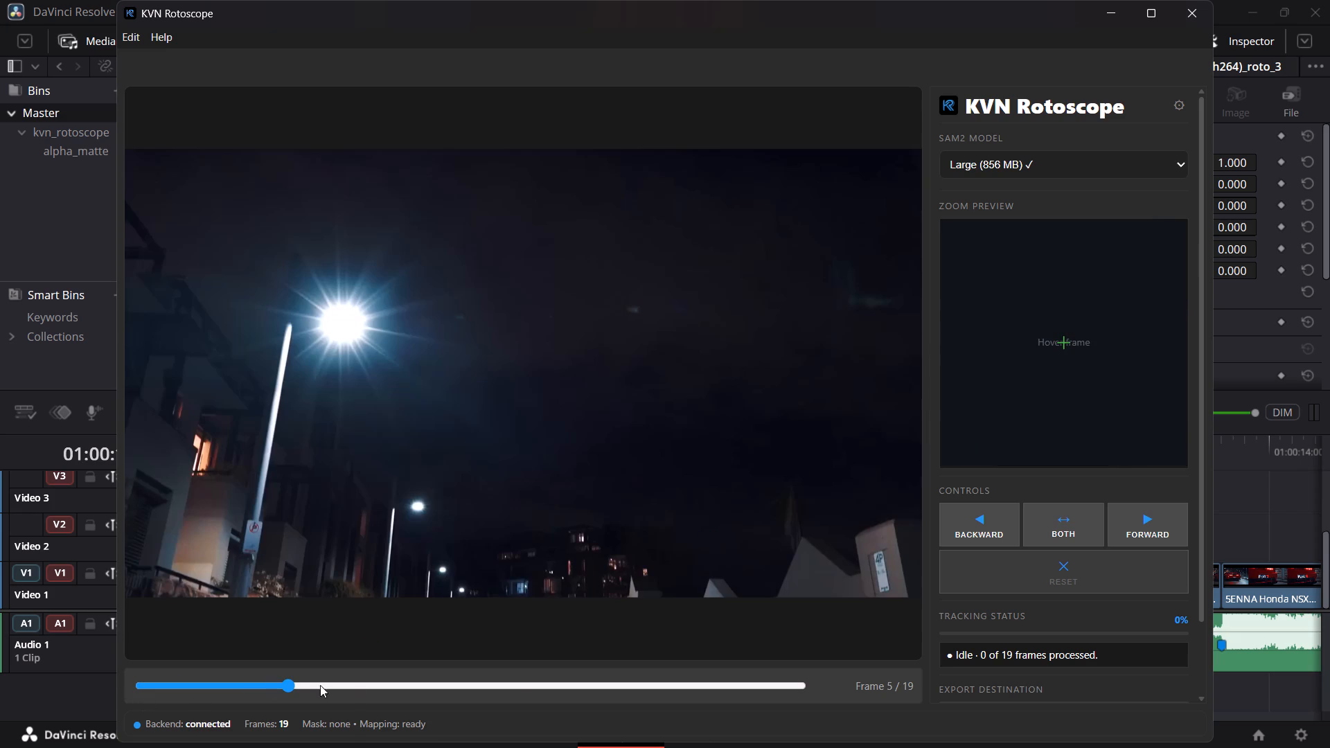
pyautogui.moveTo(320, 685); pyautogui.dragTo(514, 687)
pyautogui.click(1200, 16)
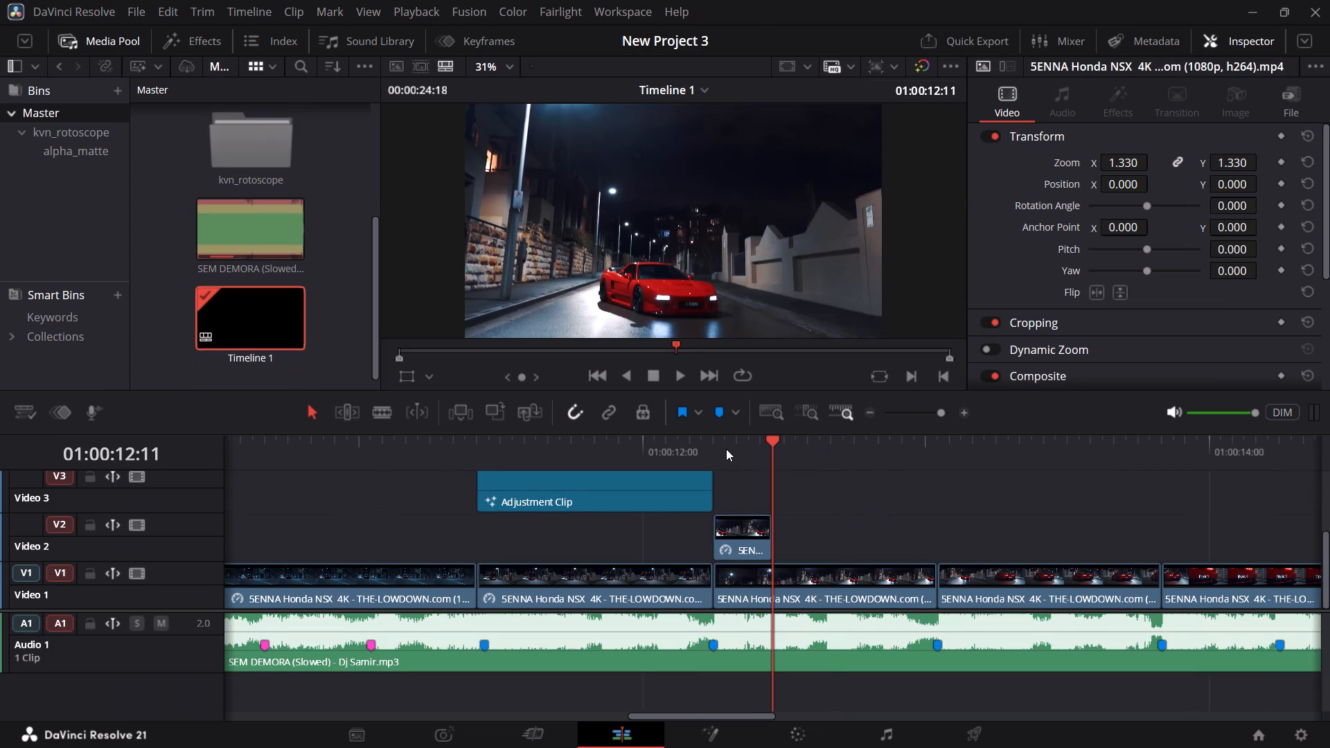
# With the playhead at 01:00:12:07 on the short frozen Video 2 clip, launch the KVN Rotoscope script for it.
pyautogui.click(726, 449)
pyautogui.rightClick(748, 547)
pyautogui.click(725, 553)
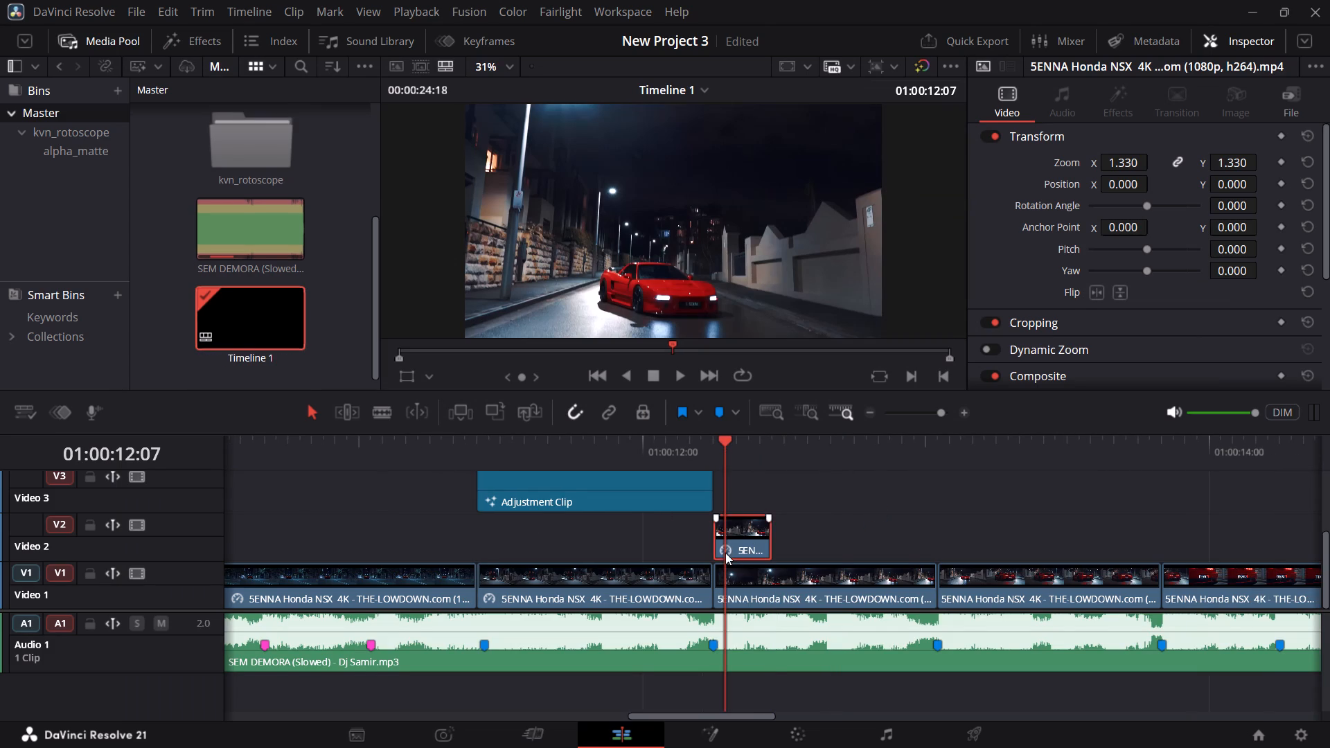
pyautogui.click(628, 13)
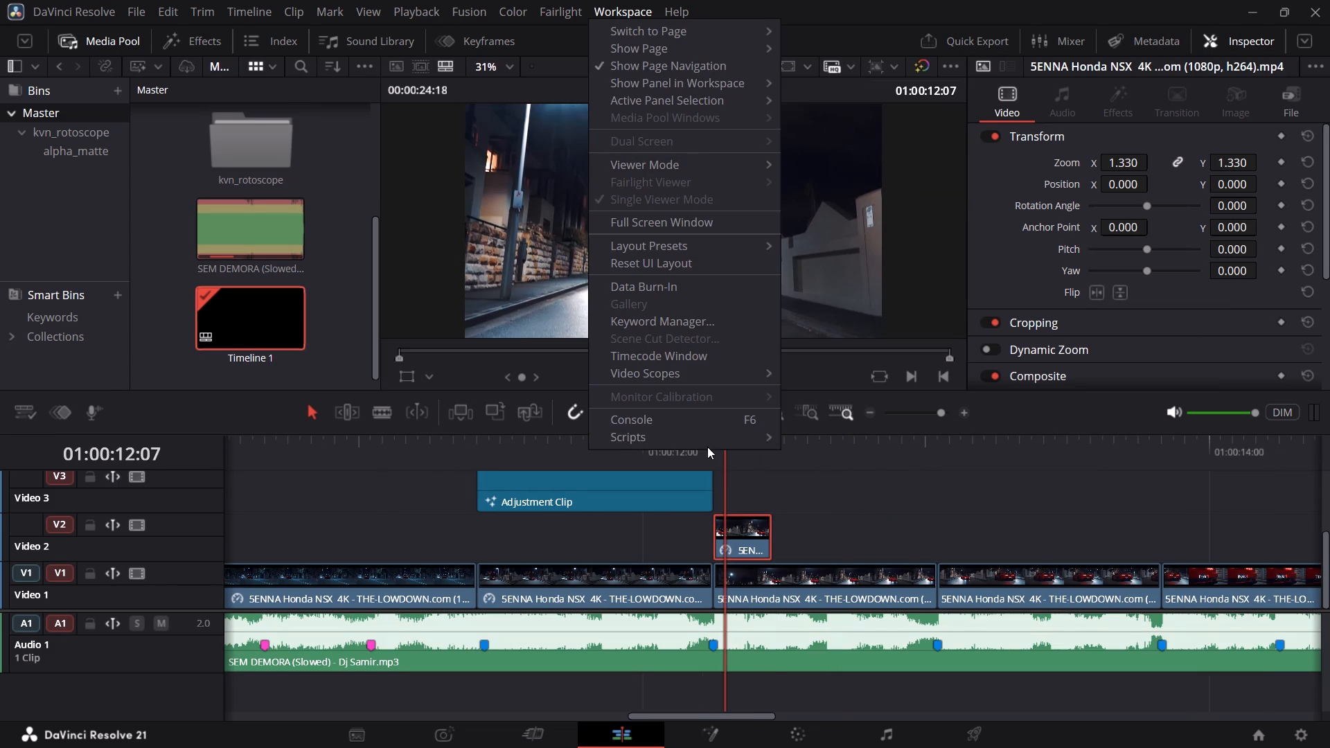
pyautogui.click(711, 437)
pyautogui.click(853, 431)
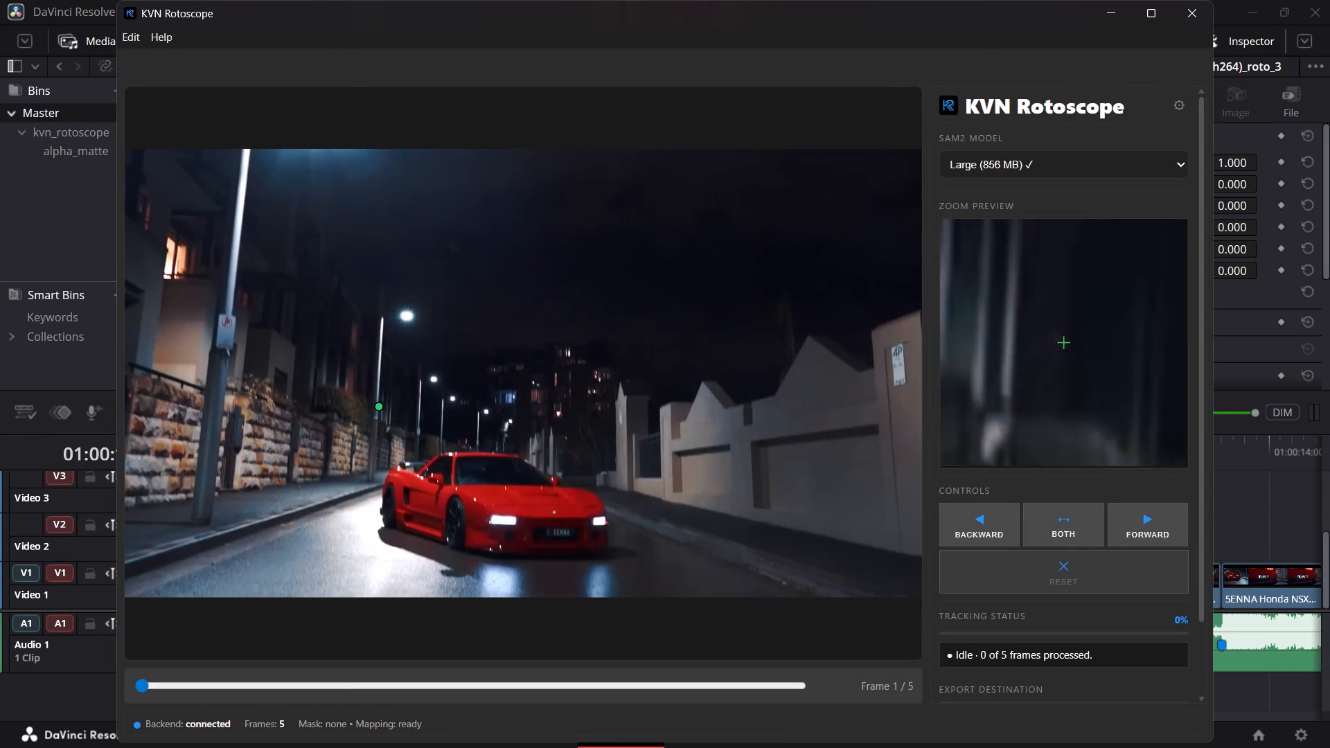
# Mask the red car on frame 1 with 14 include points across its wheels, spoiler, roof, windshield, hood and front bumper.
pyautogui.click(396, 474)
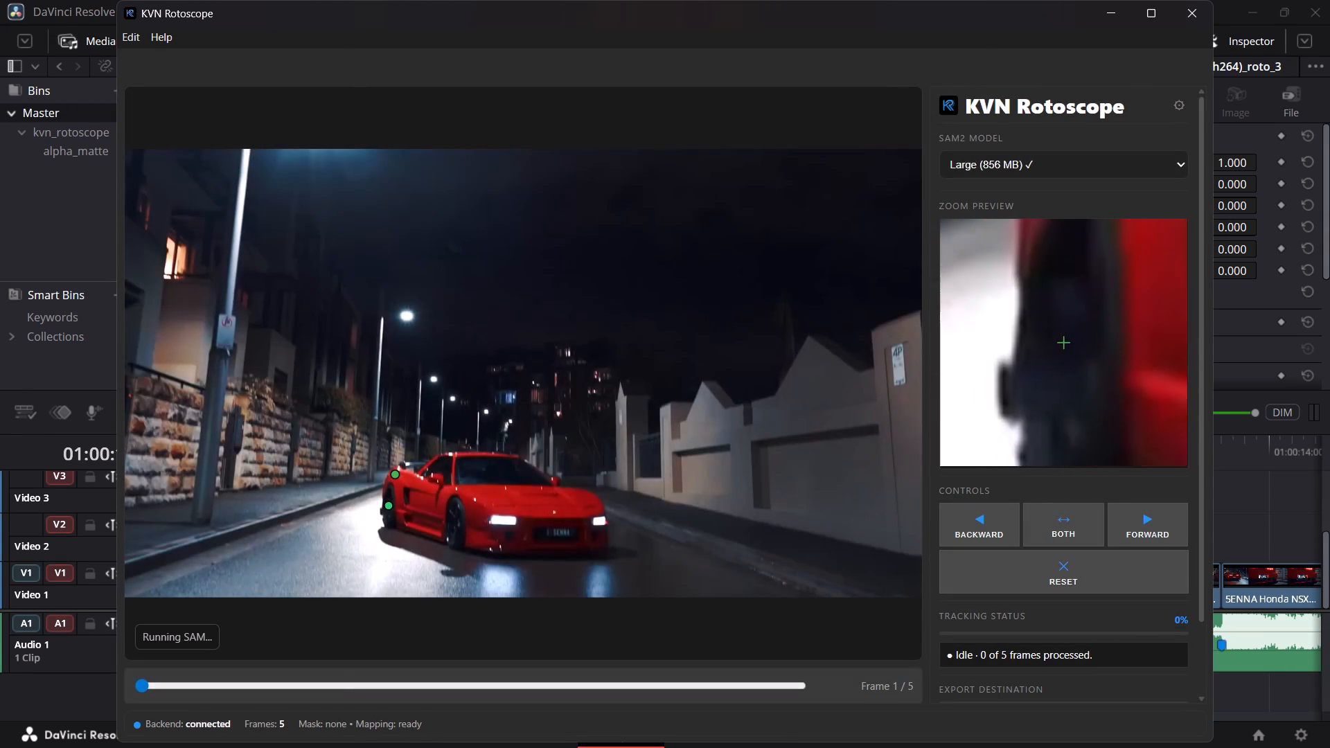
pyautogui.click(389, 506)
pyautogui.click(453, 528)
pyautogui.click(424, 524)
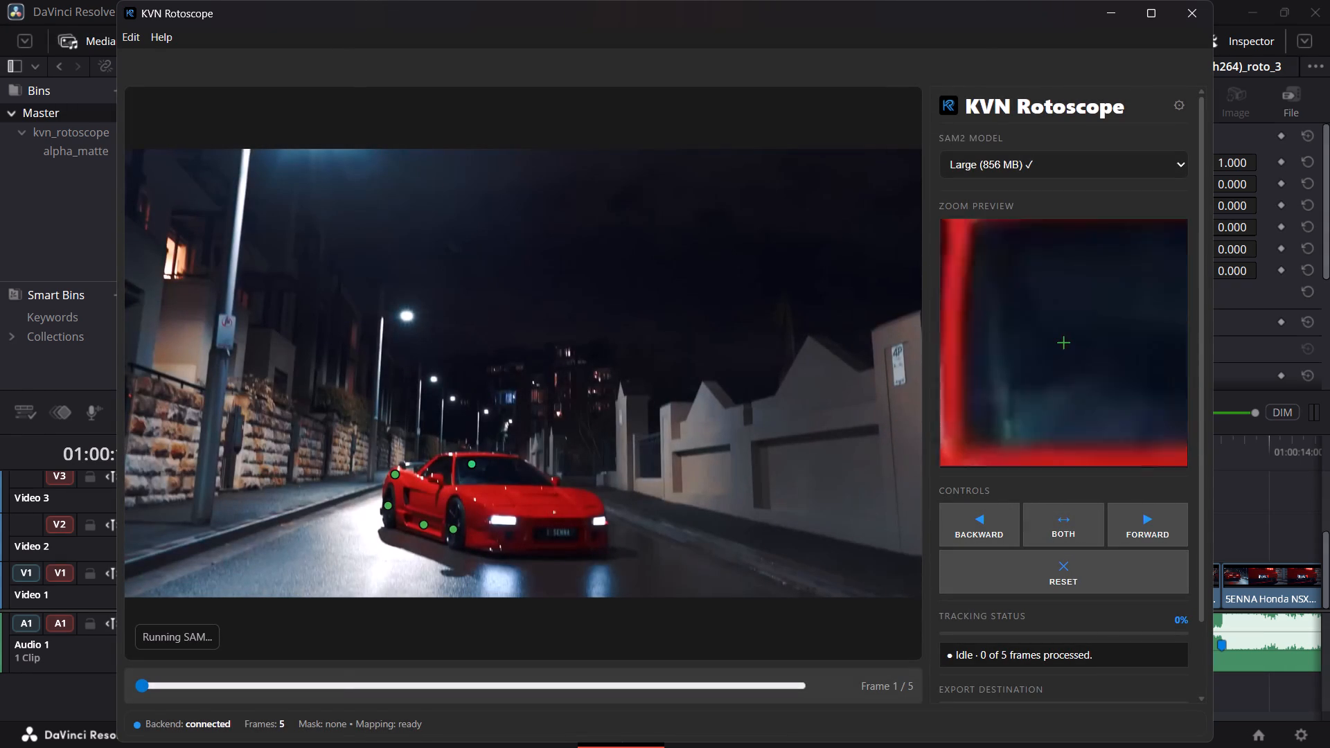
pyautogui.click(474, 461)
pyautogui.click(438, 465)
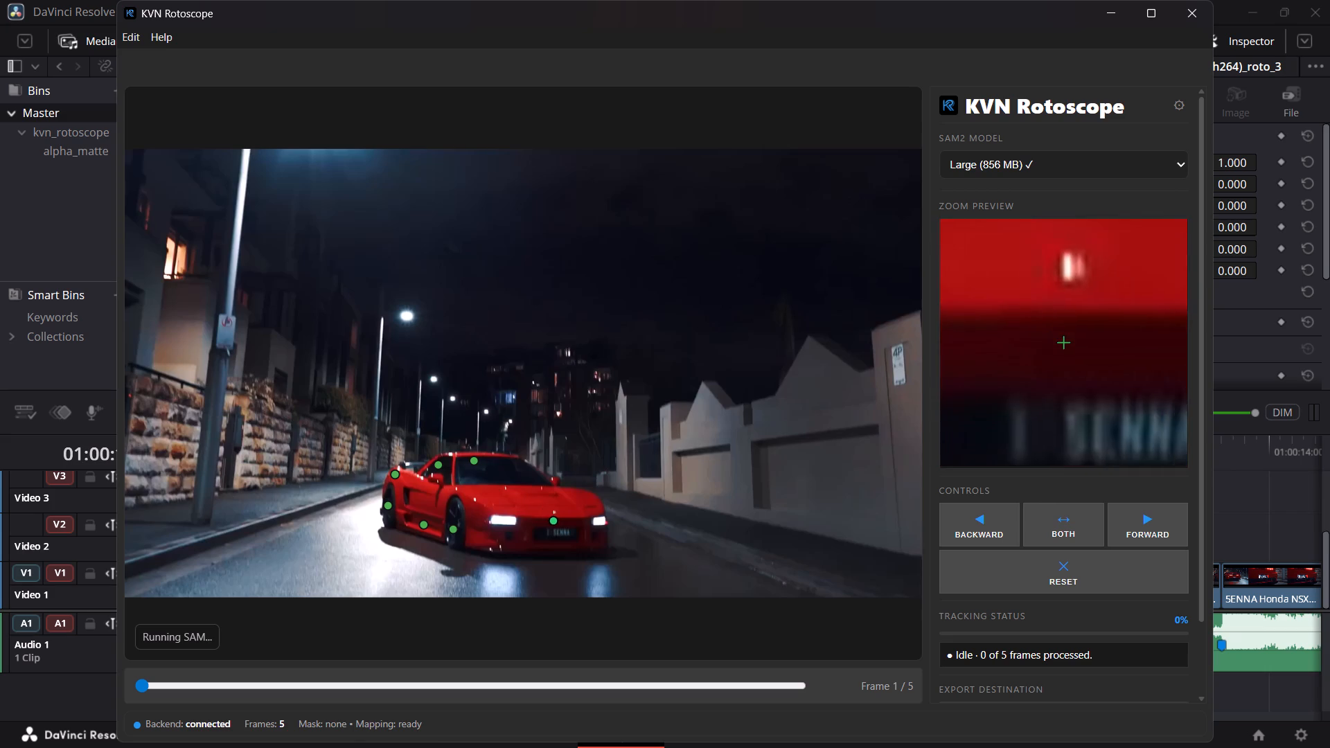
pyautogui.click(553, 521)
pyautogui.click(558, 537)
pyautogui.click(481, 537)
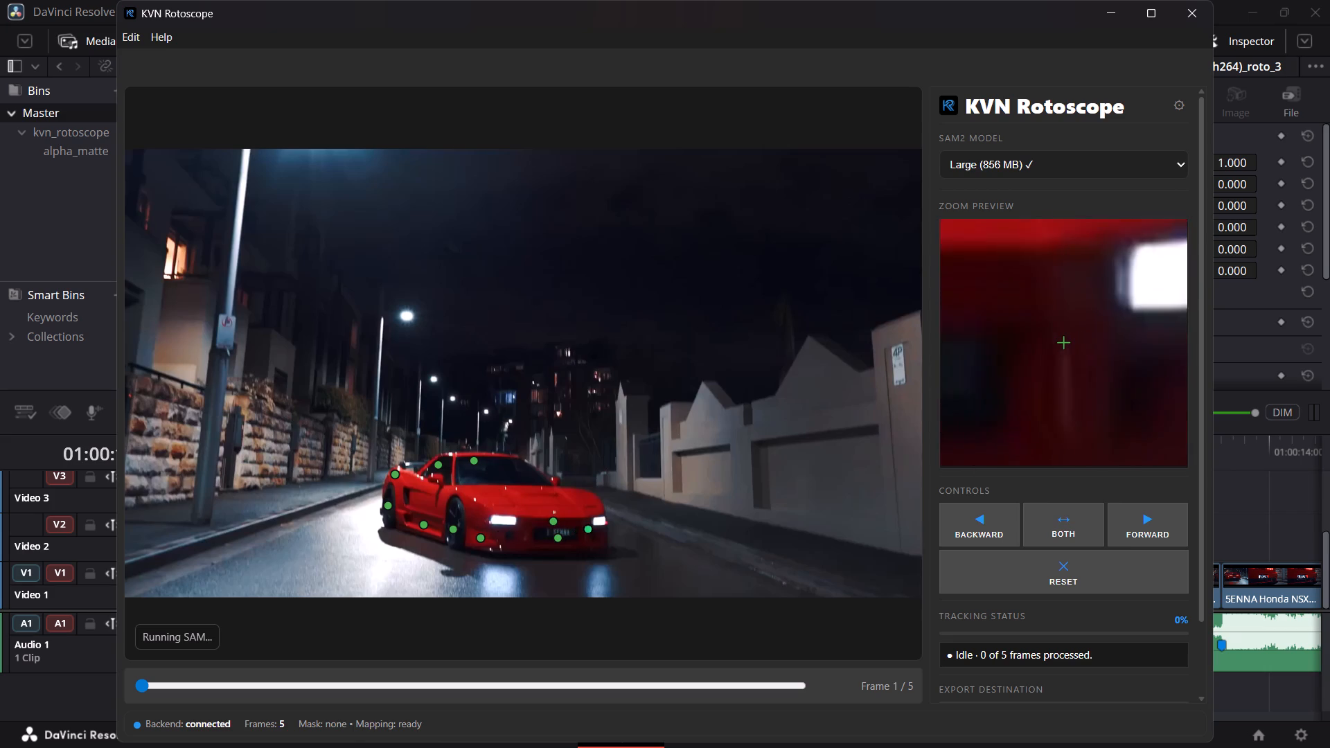
pyautogui.click(603, 535)
pyautogui.click(596, 505)
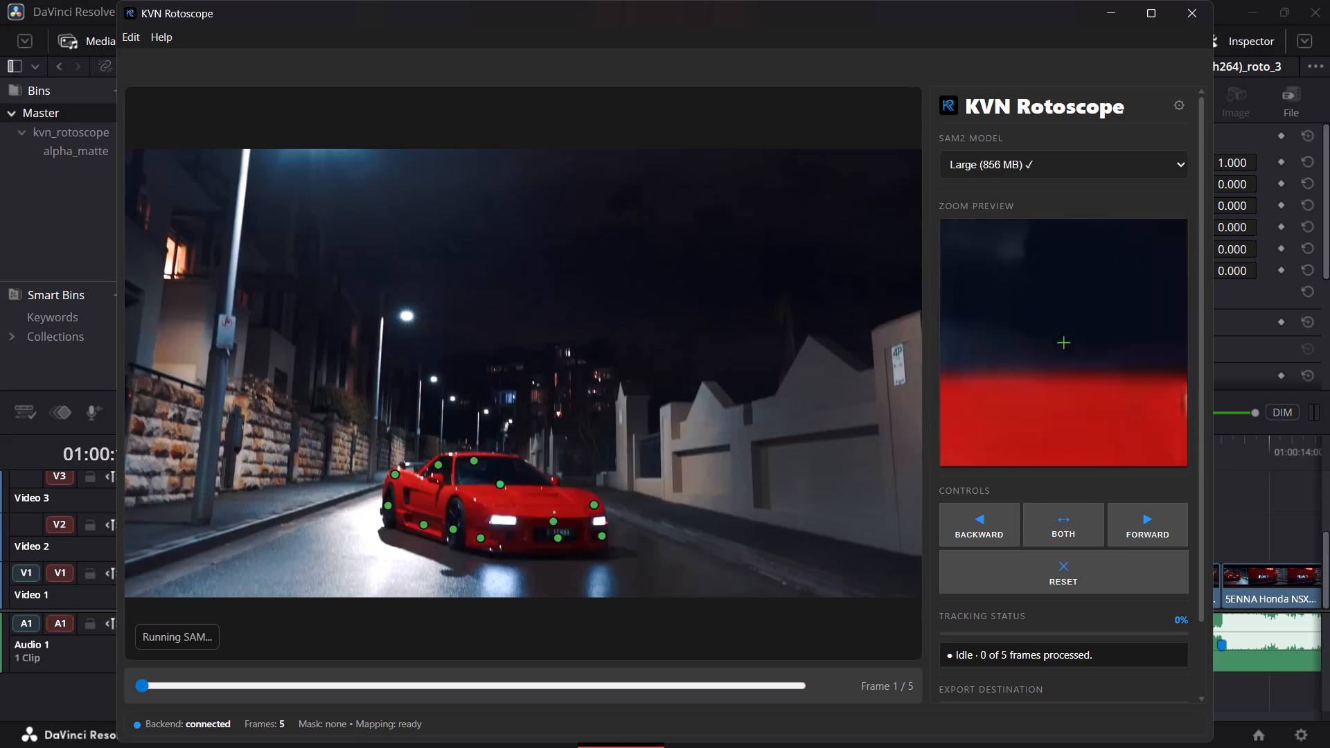
pyautogui.click(532, 499)
pyautogui.click(523, 470)
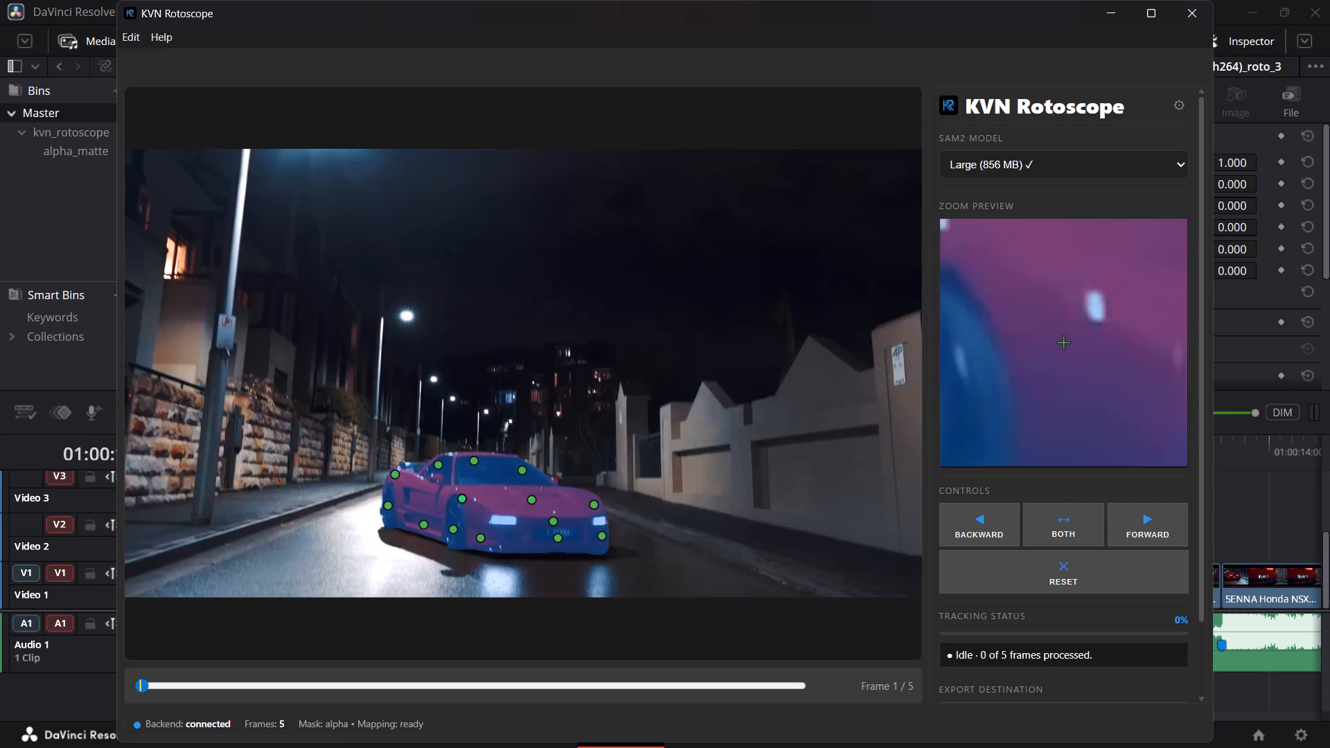
pyautogui.click(422, 464)
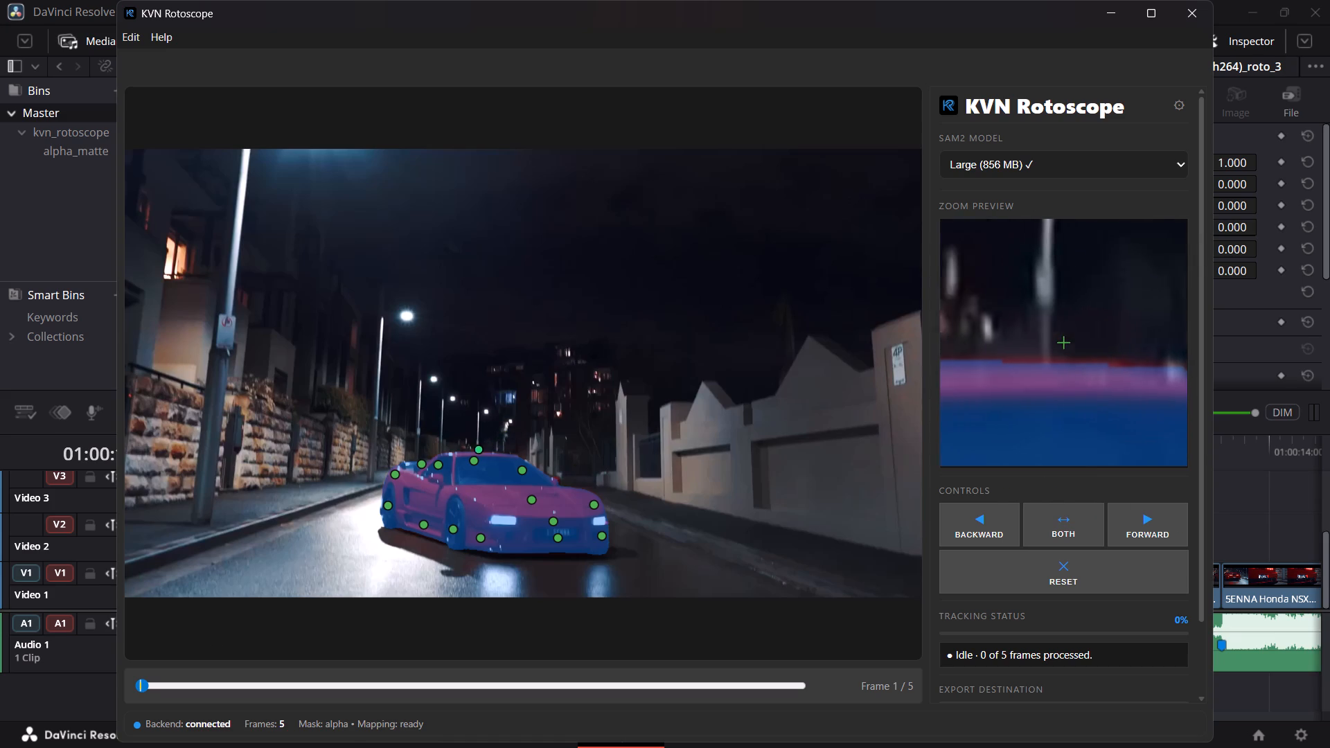
# Track the car mask both backward and forward, and set the alpha matte's QuickTime export destination in the Downloads folder.
pyautogui.click(1066, 527)
pyautogui.scroll(-6, 1050, 527)
pyautogui.click(1033, 626)
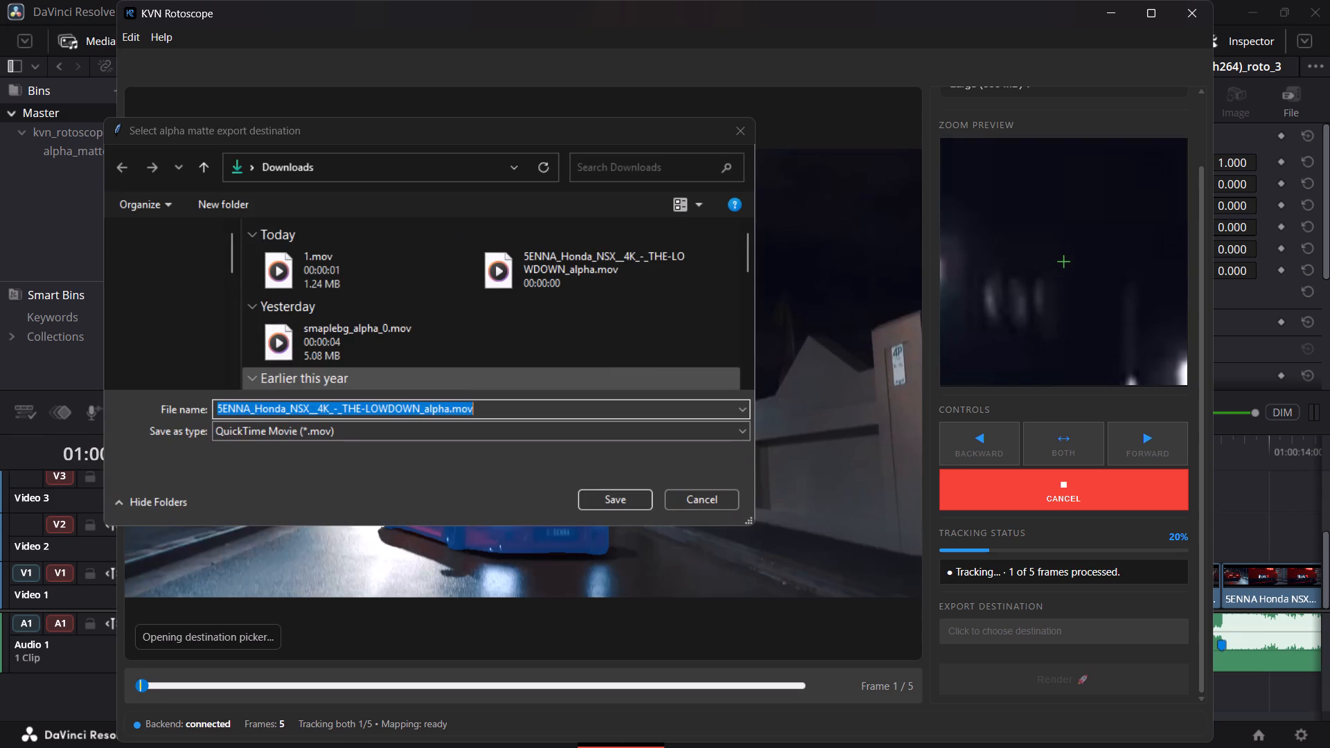
pyautogui.press('BackSpace')
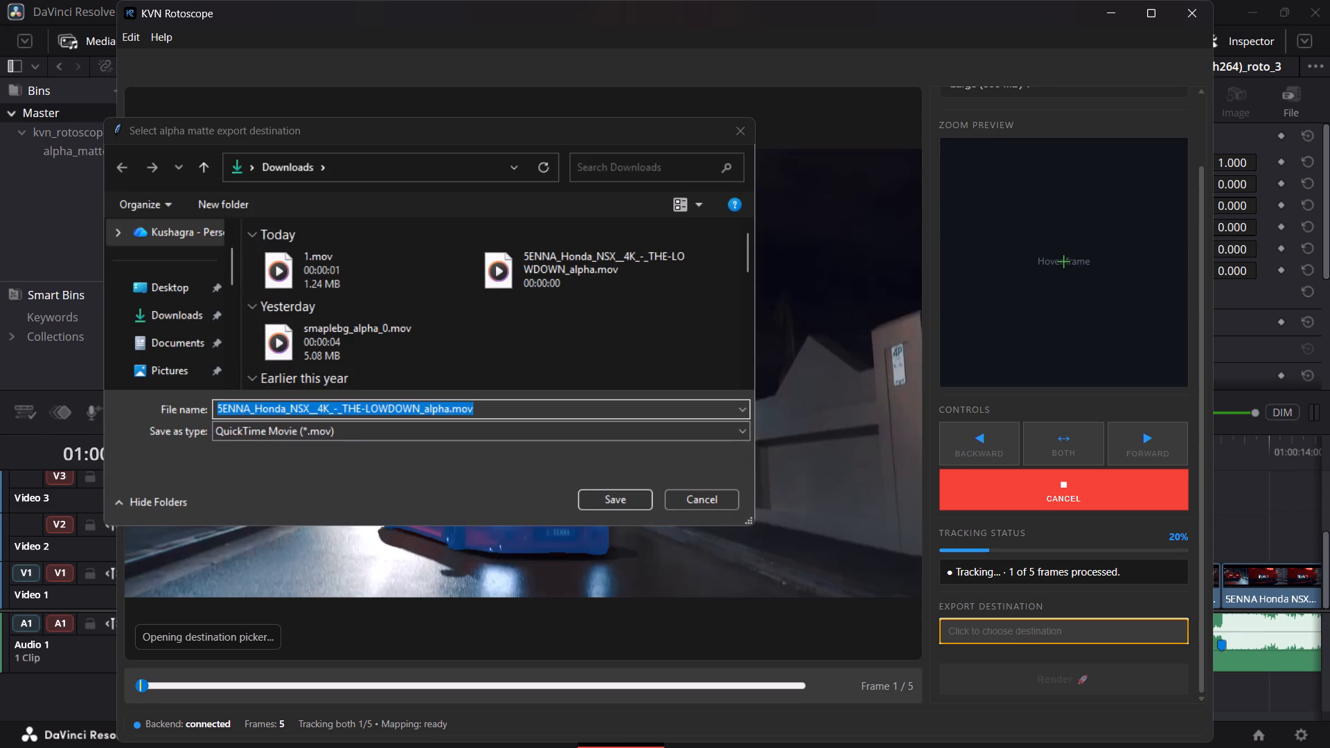
pyautogui.click(520, 404)
# Name the alpha matte export file 2 and save its destination in the Downloads folder.
pyautogui.press('BackSpace')
pyautogui.press('BackSpace')
pyautogui.press('BackSpace')
pyautogui.press('BackSpace')
pyautogui.press('BackSpace')
pyautogui.press('BackSpace')
pyautogui.press('BackSpace')
pyautogui.press('BackSpace')
pyautogui.press('BackSpace')
pyautogui.press('BackSpace')
pyautogui.press('BackSpace')
pyautogui.press('BackSpace')
pyautogui.press('BackSpace')
pyautogui.press('BackSpace')
pyautogui.press('BackSpace')
pyautogui.press('BackSpace')
pyautogui.press('BackSpace')
pyautogui.press('BackSpace')
pyautogui.press('BackSpace')
pyautogui.press('BackSpace')
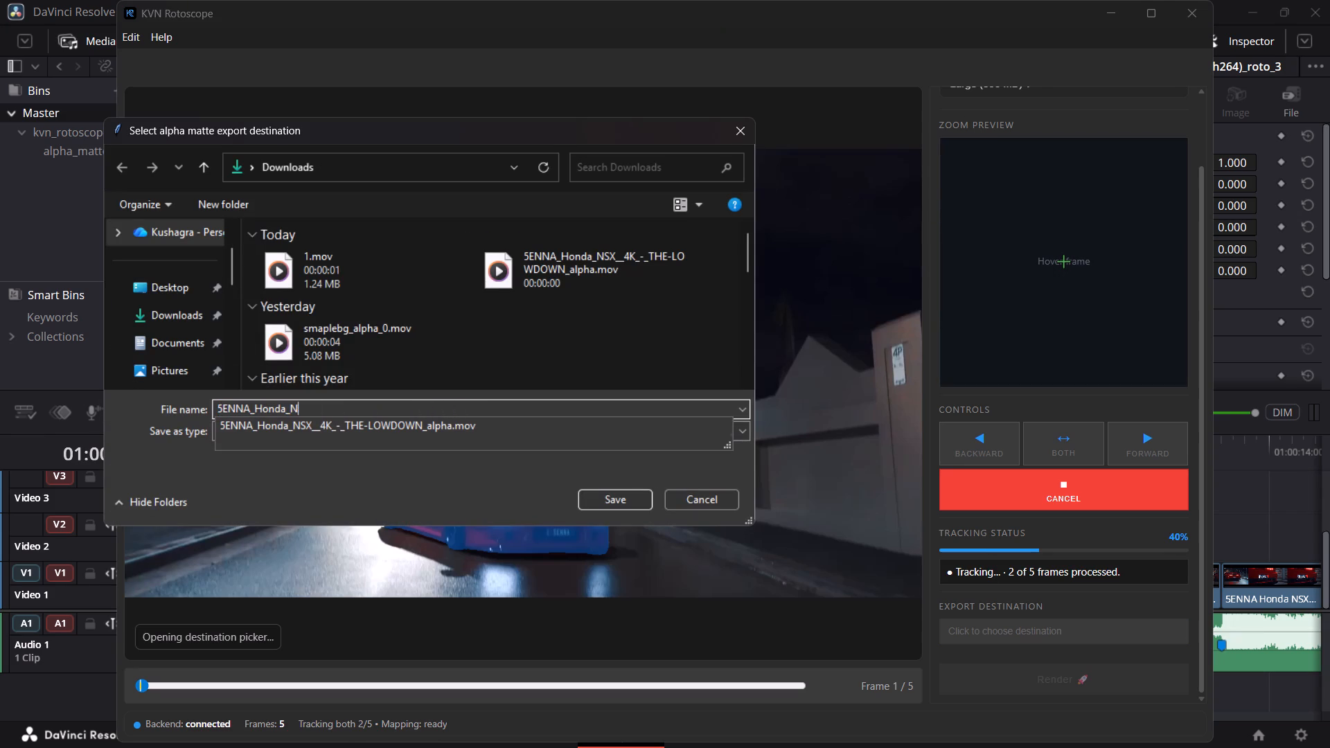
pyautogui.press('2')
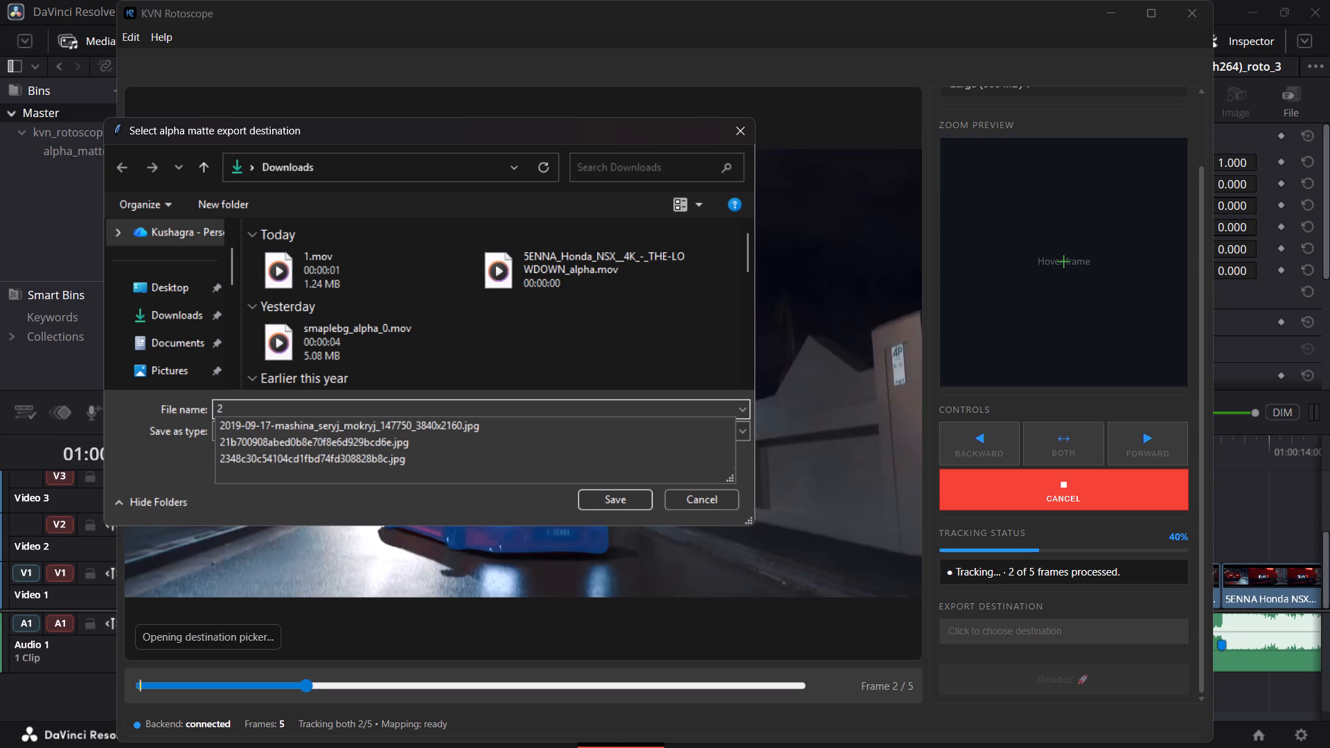
pyautogui.press('Return')
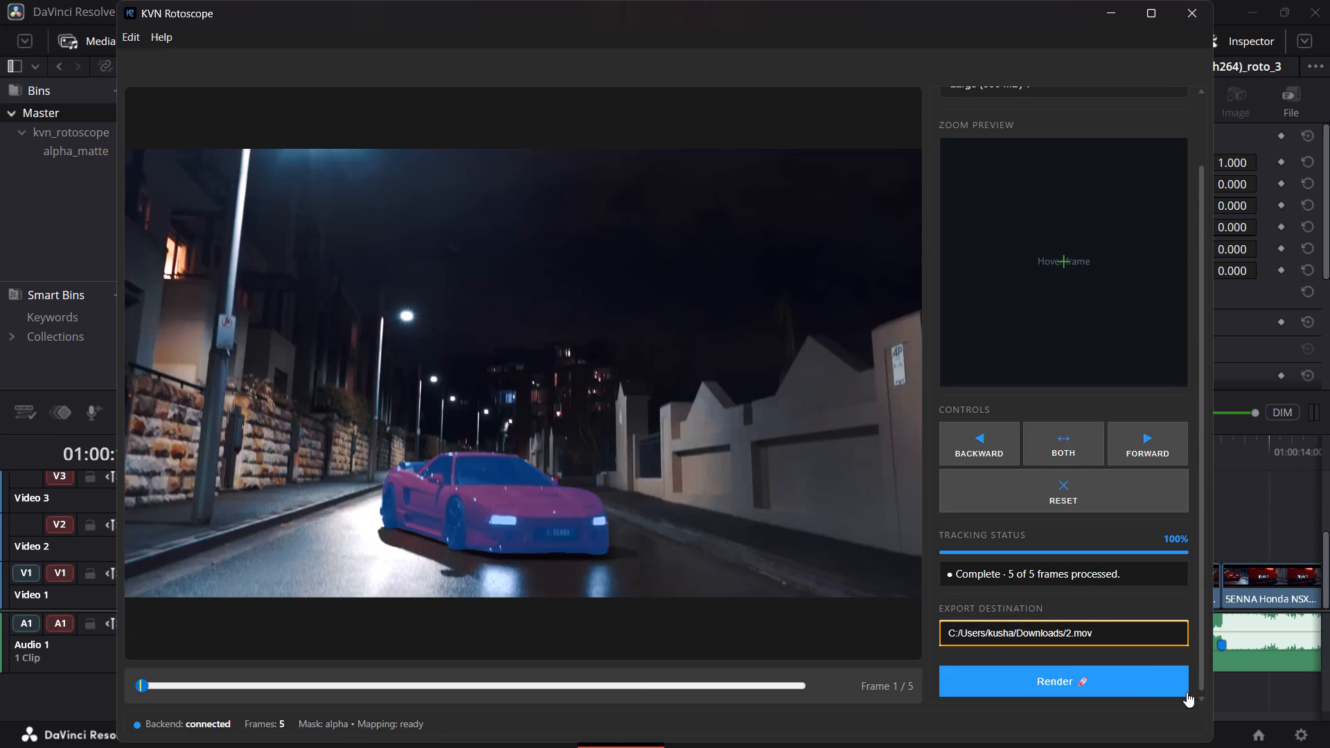
# Render the tracked car's alpha matte and return to DaVinci Resolve.
pyautogui.click(1146, 665)
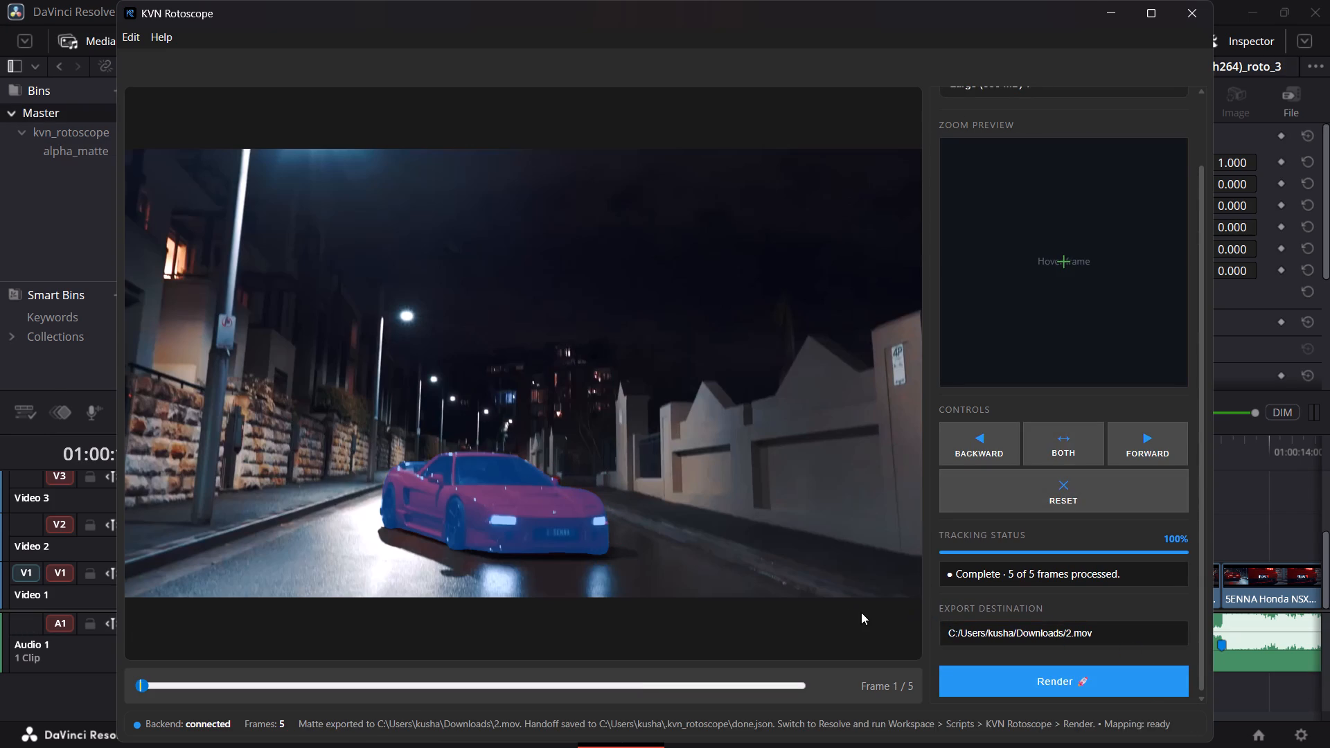
pyautogui.click(810, 429)
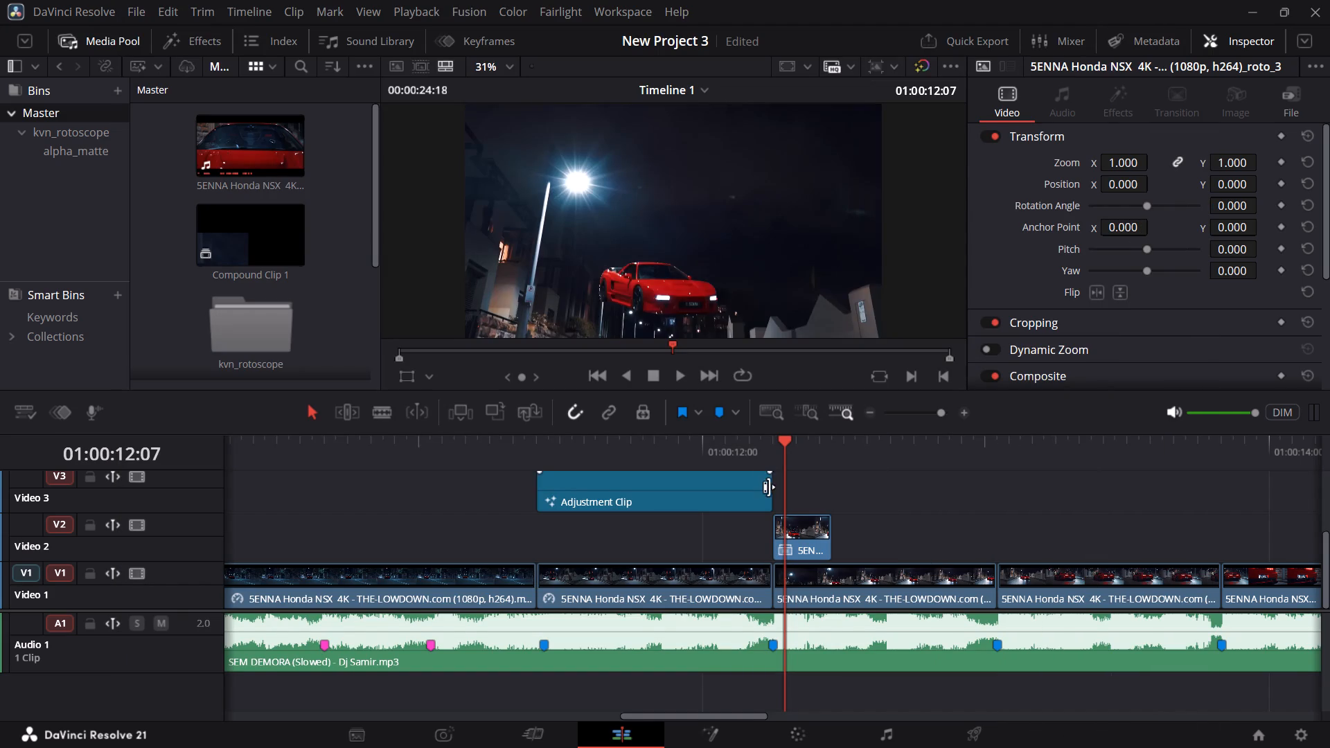
# Play back the timeline repeatedly from around the adjustment clip through the short Video 2 clip to review the cuts.
pyautogui.click(739, 448)
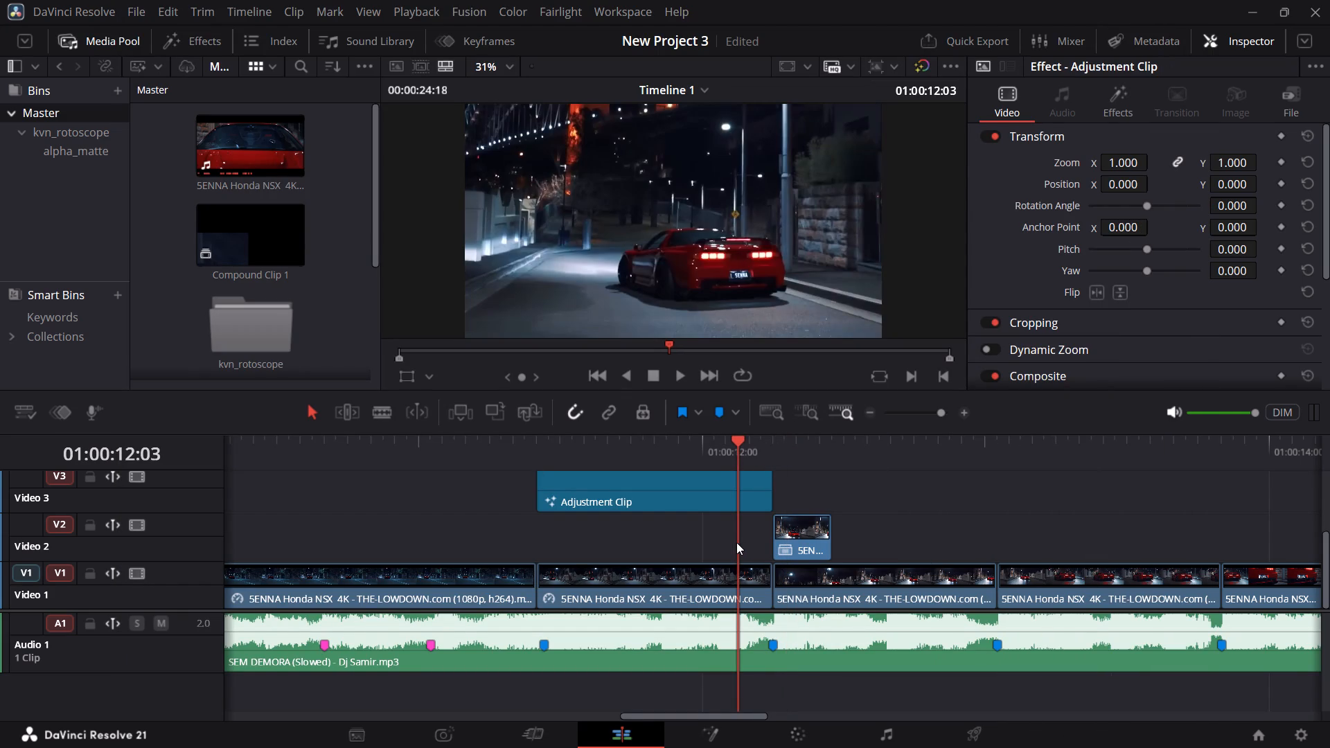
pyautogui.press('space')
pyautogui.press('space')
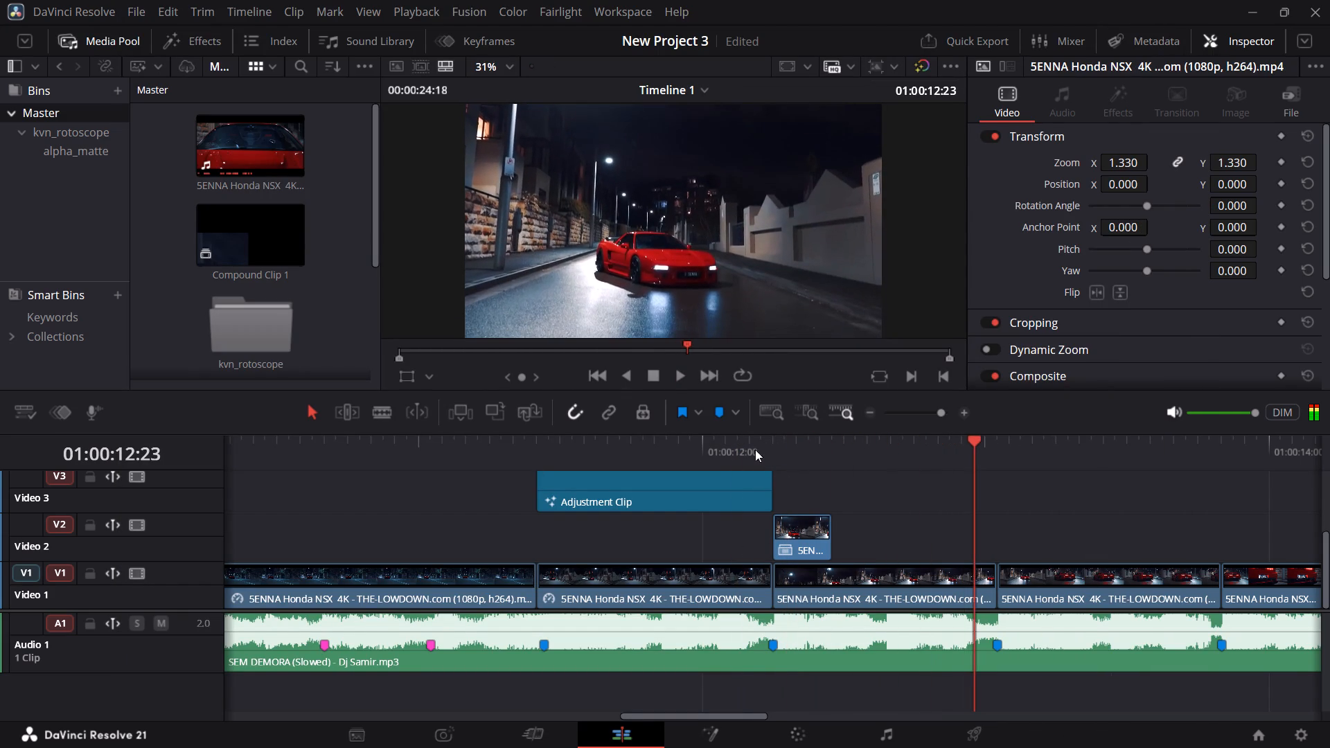
pyautogui.click(715, 451)
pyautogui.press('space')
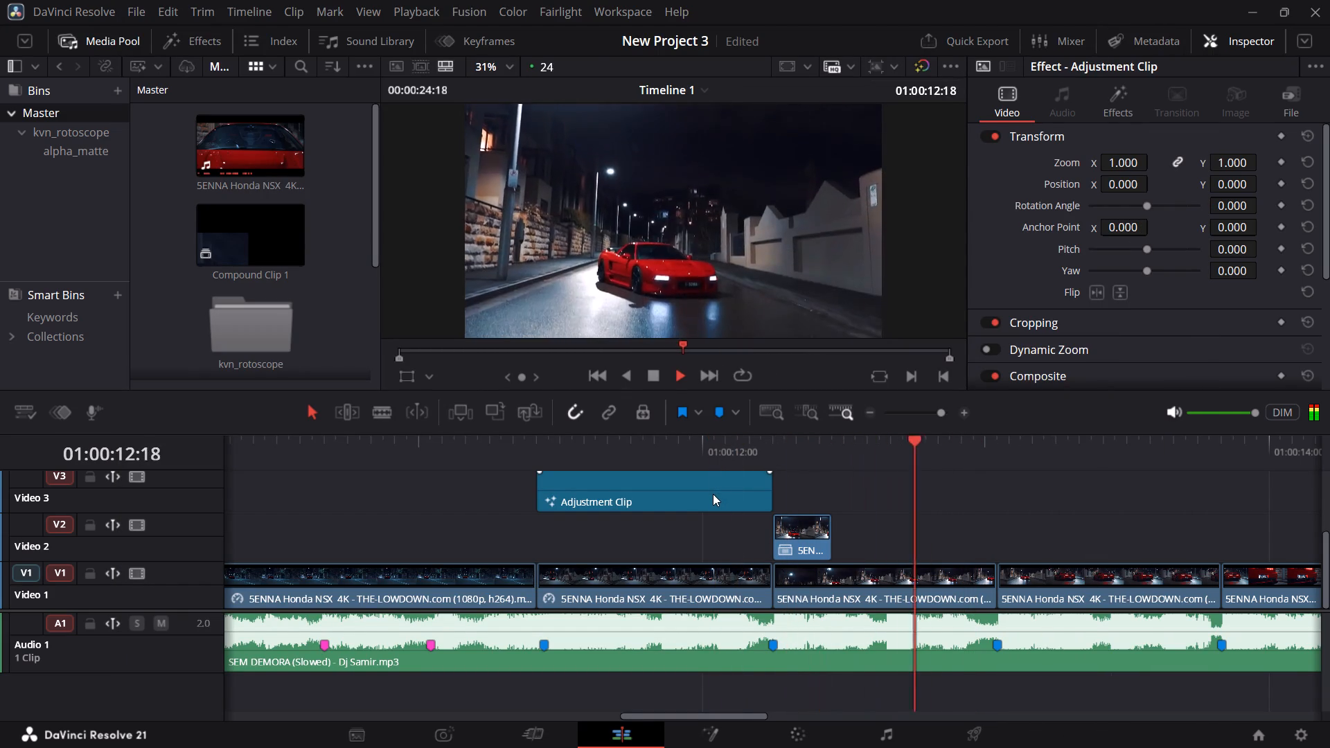
pyautogui.click(636, 447)
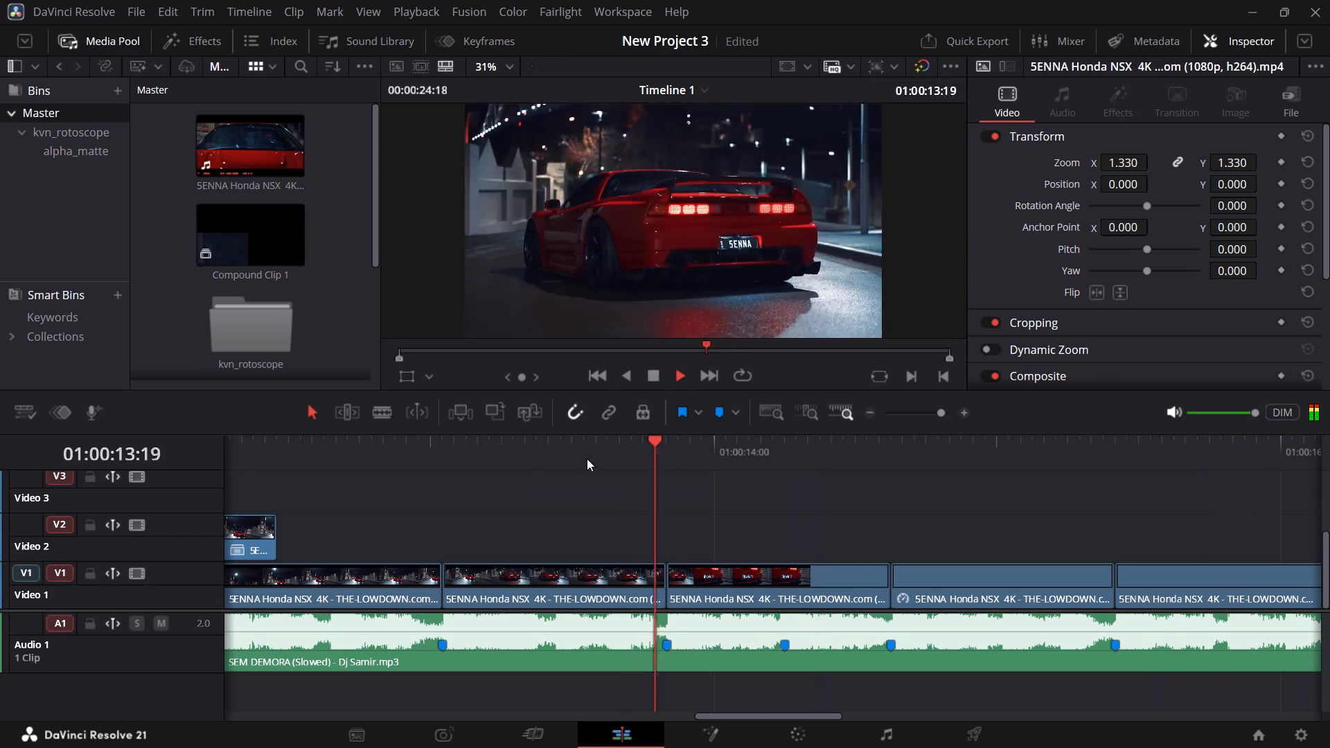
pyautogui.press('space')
pyautogui.keyDown('ctrl'); pyautogui.scroll(4, 654, 510); pyautogui.keyUp('ctrl')
pyautogui.click(534, 453)
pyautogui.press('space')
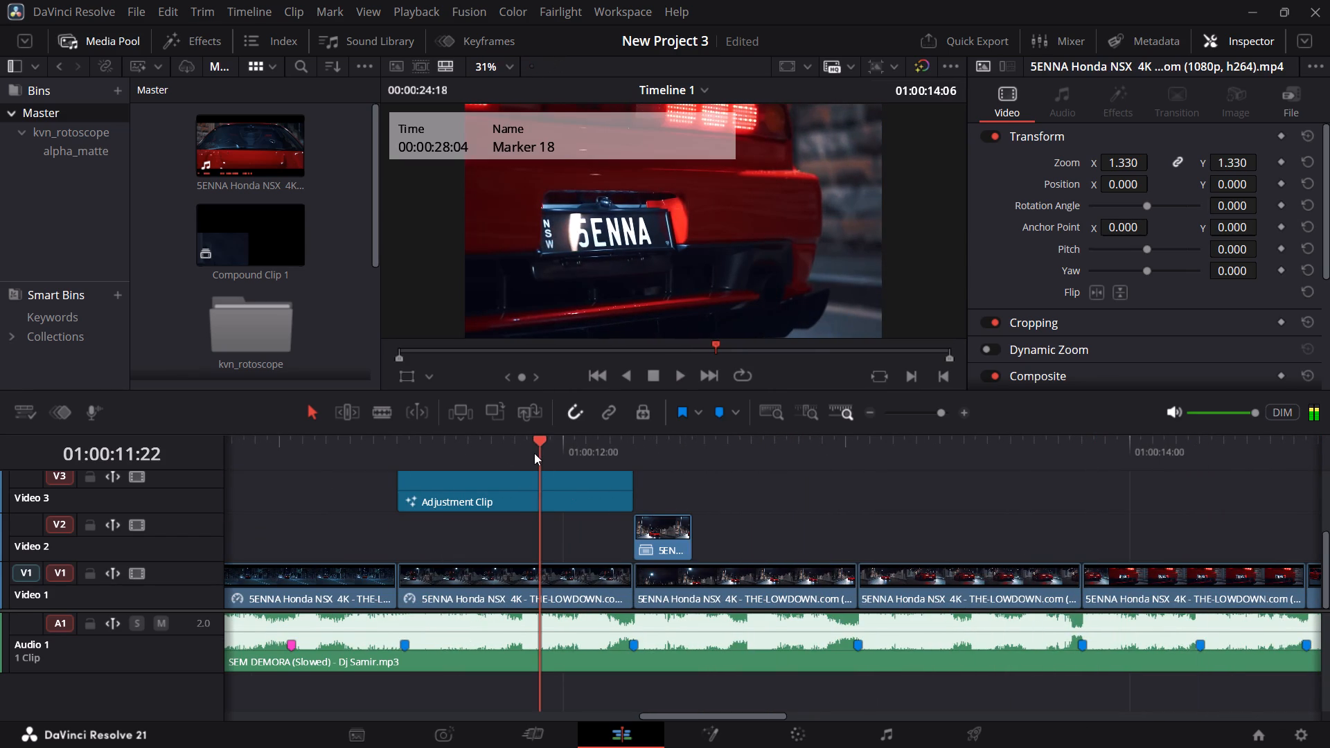
# Add a position keyframe to the Video 2 car cutout at 01:00:12:06, with Position Y at 1098.
pyautogui.click(465, 456)
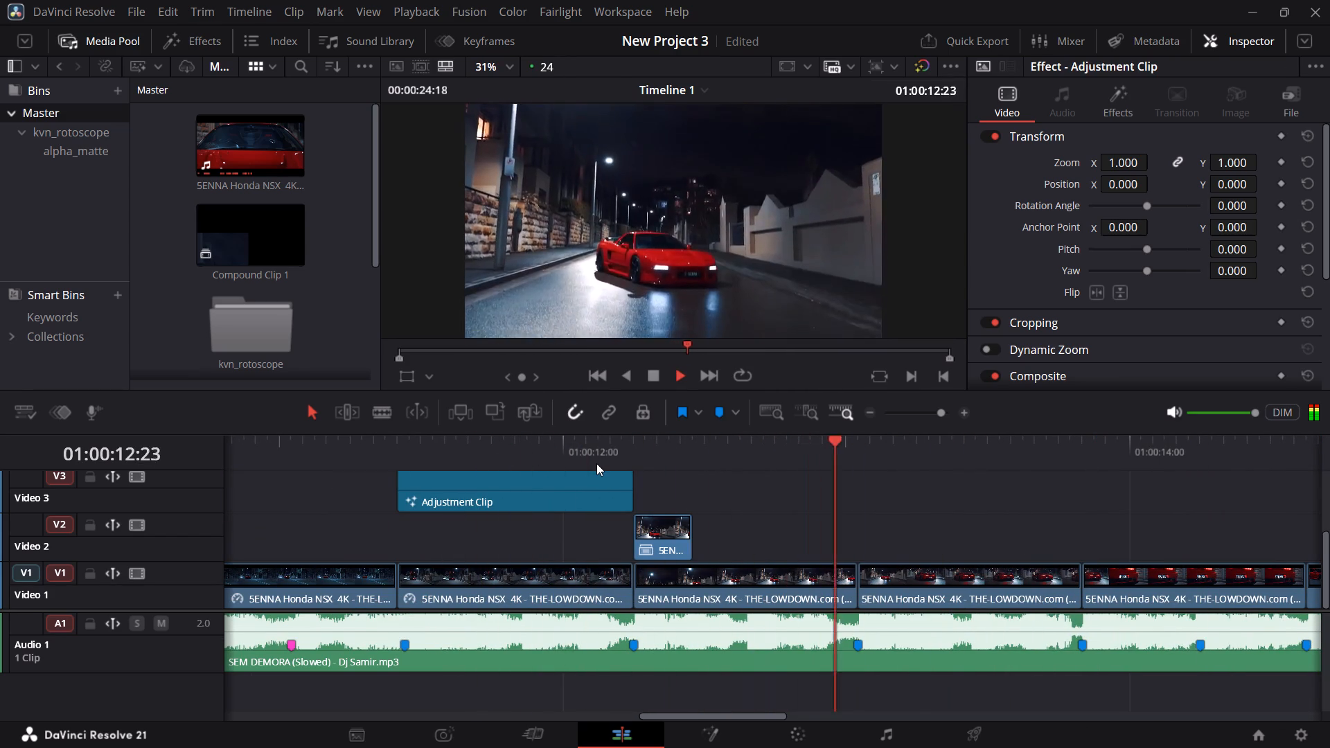
pyautogui.press('space')
pyautogui.moveTo(623, 446); pyautogui.dragTo(635, 447)
pyautogui.click(652, 533)
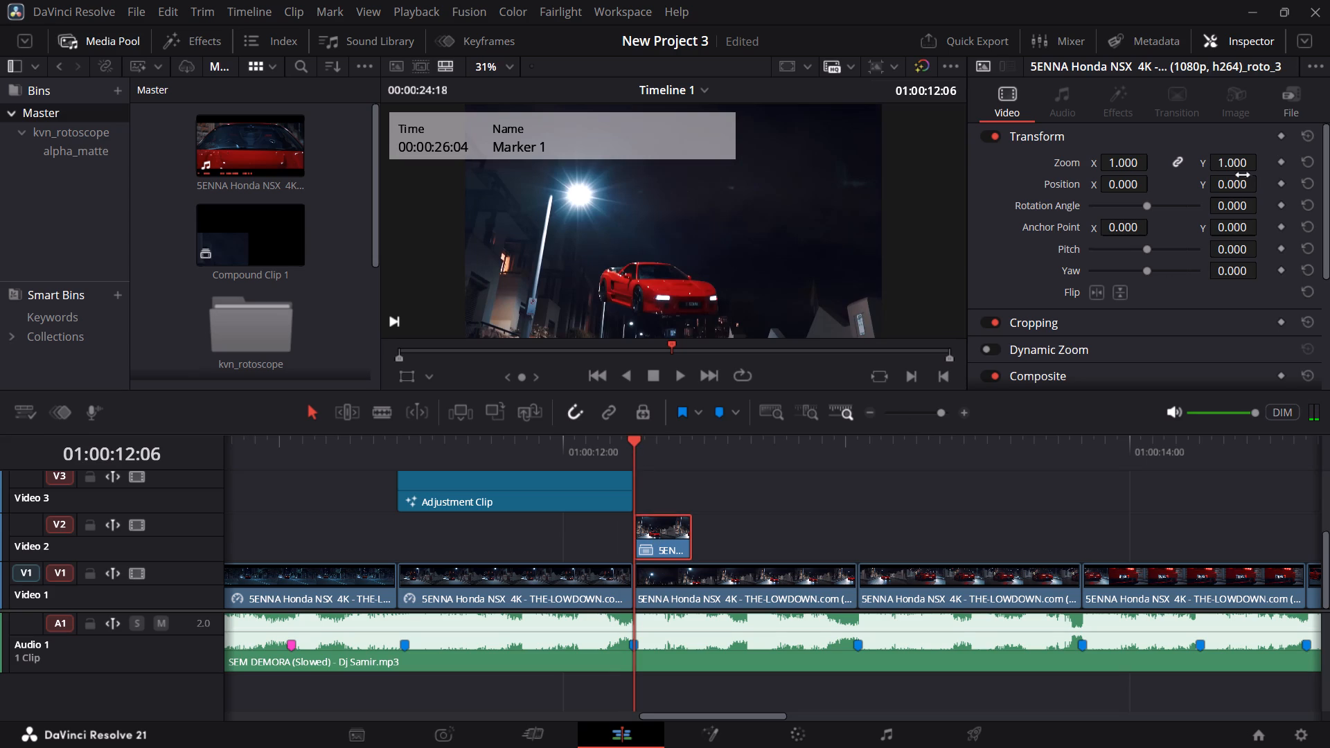
pyautogui.click(1281, 182)
pyautogui.moveTo(1245, 184); pyautogui.dragTo(1216, 186)
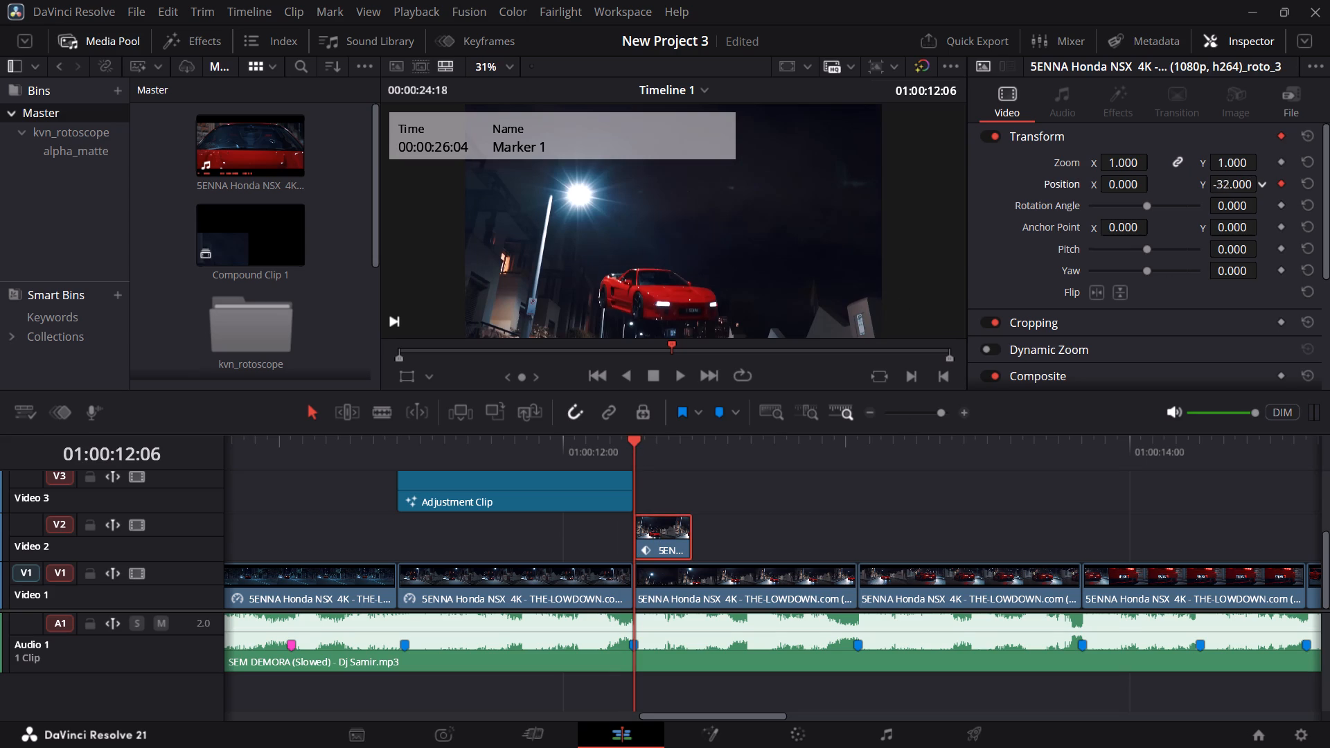
pyautogui.moveTo(1216, 186); pyautogui.dragTo(835, 375)
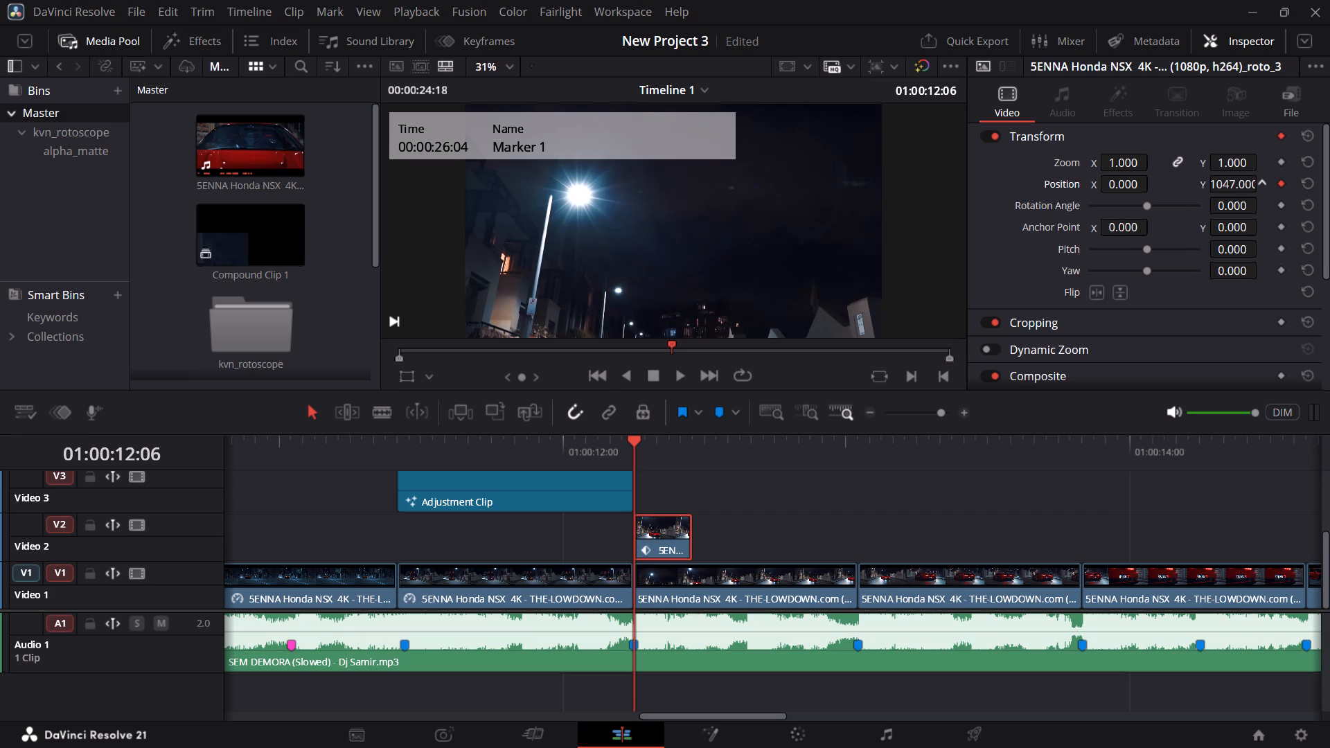
pyautogui.moveTo(835, 375); pyautogui.dragTo(877, 380)
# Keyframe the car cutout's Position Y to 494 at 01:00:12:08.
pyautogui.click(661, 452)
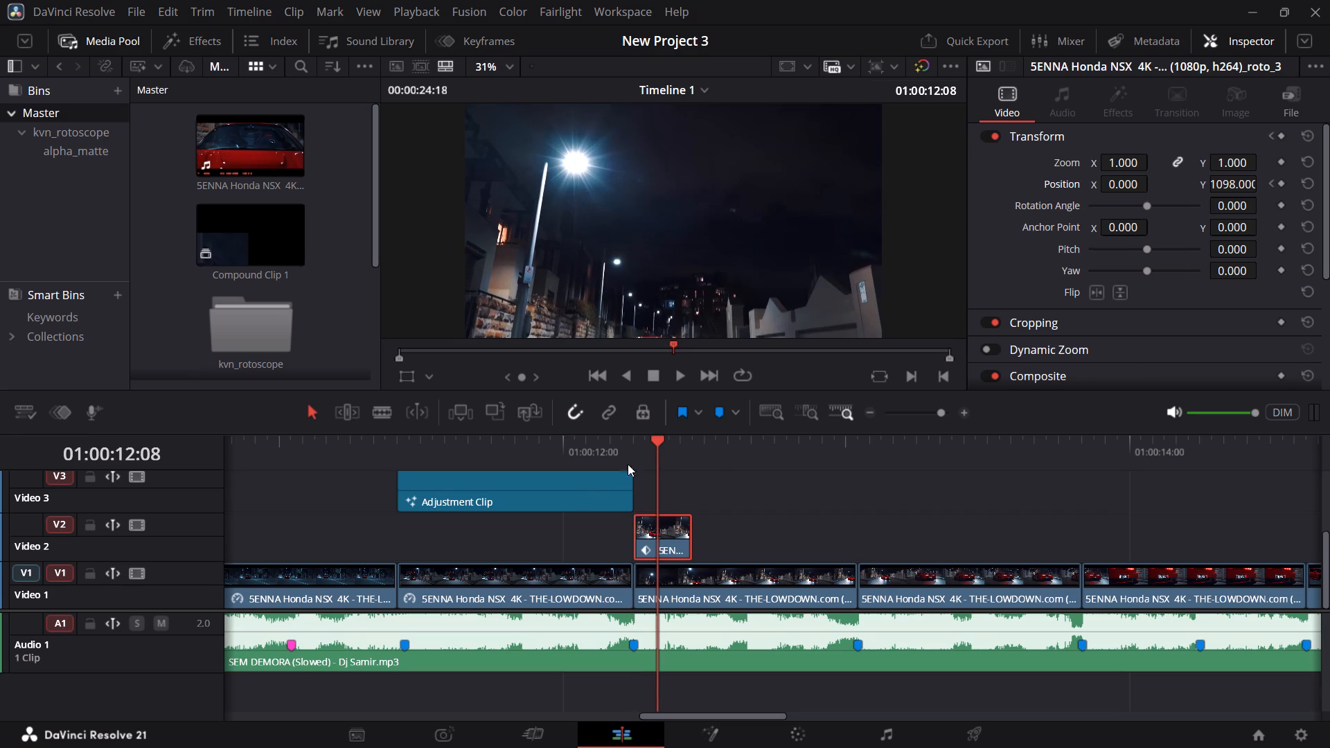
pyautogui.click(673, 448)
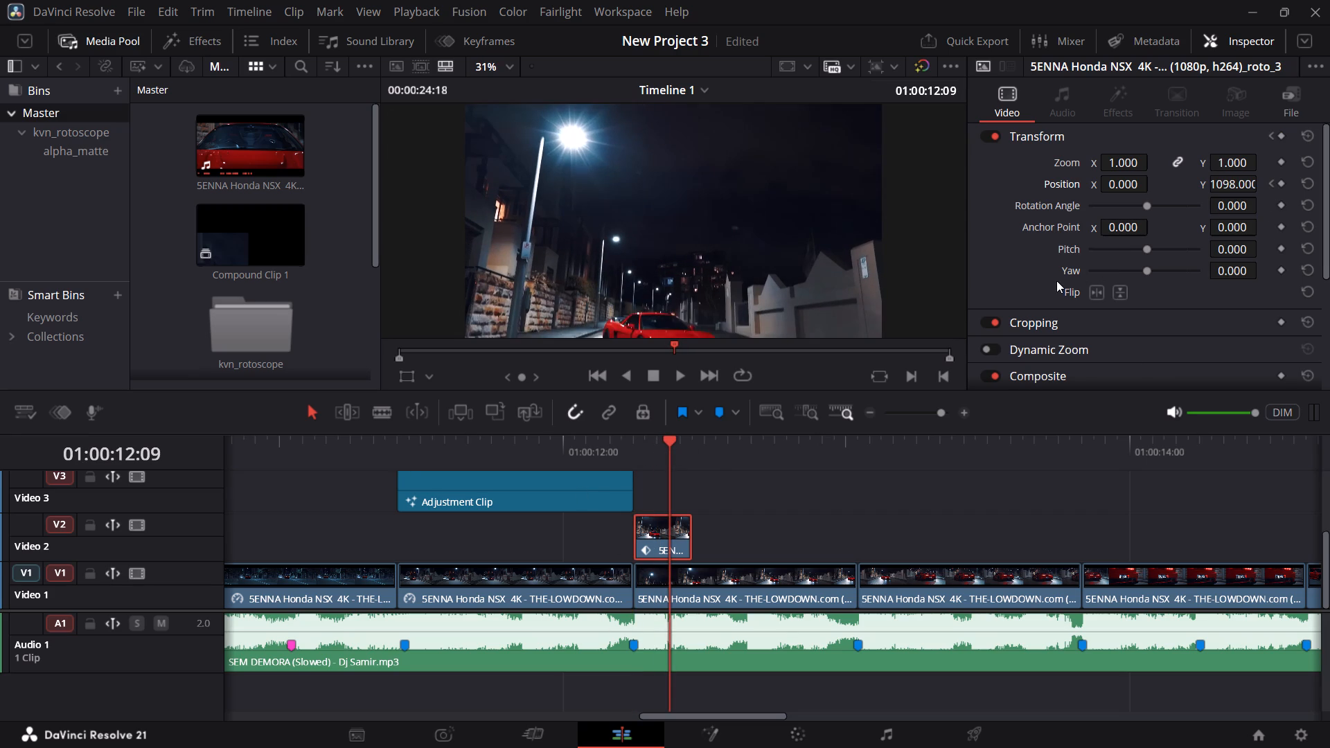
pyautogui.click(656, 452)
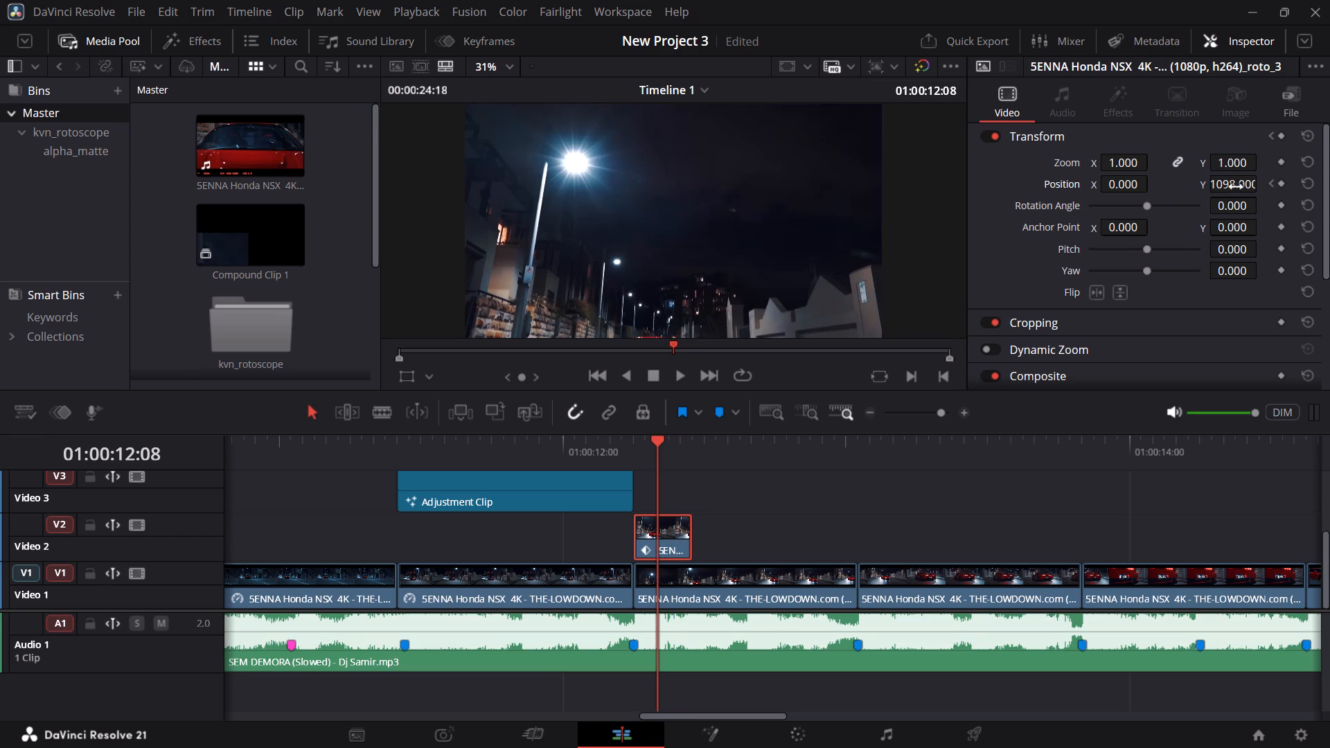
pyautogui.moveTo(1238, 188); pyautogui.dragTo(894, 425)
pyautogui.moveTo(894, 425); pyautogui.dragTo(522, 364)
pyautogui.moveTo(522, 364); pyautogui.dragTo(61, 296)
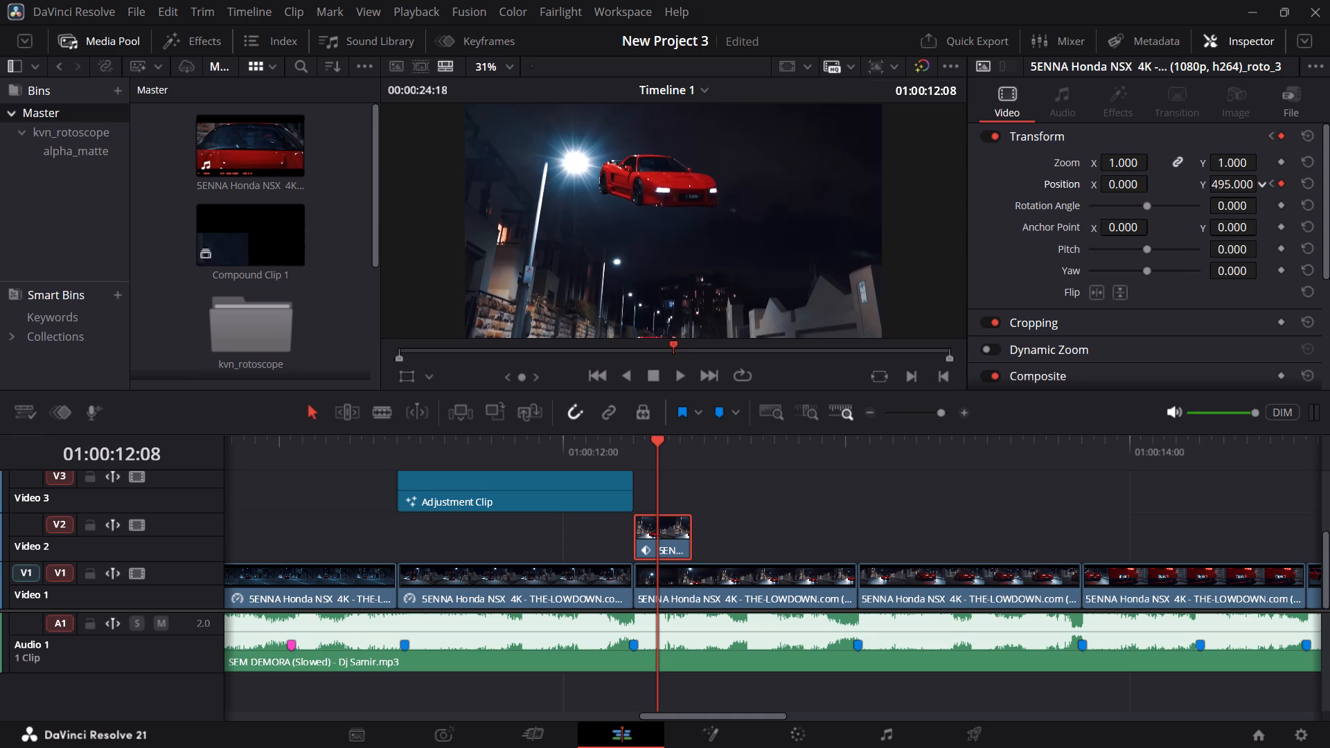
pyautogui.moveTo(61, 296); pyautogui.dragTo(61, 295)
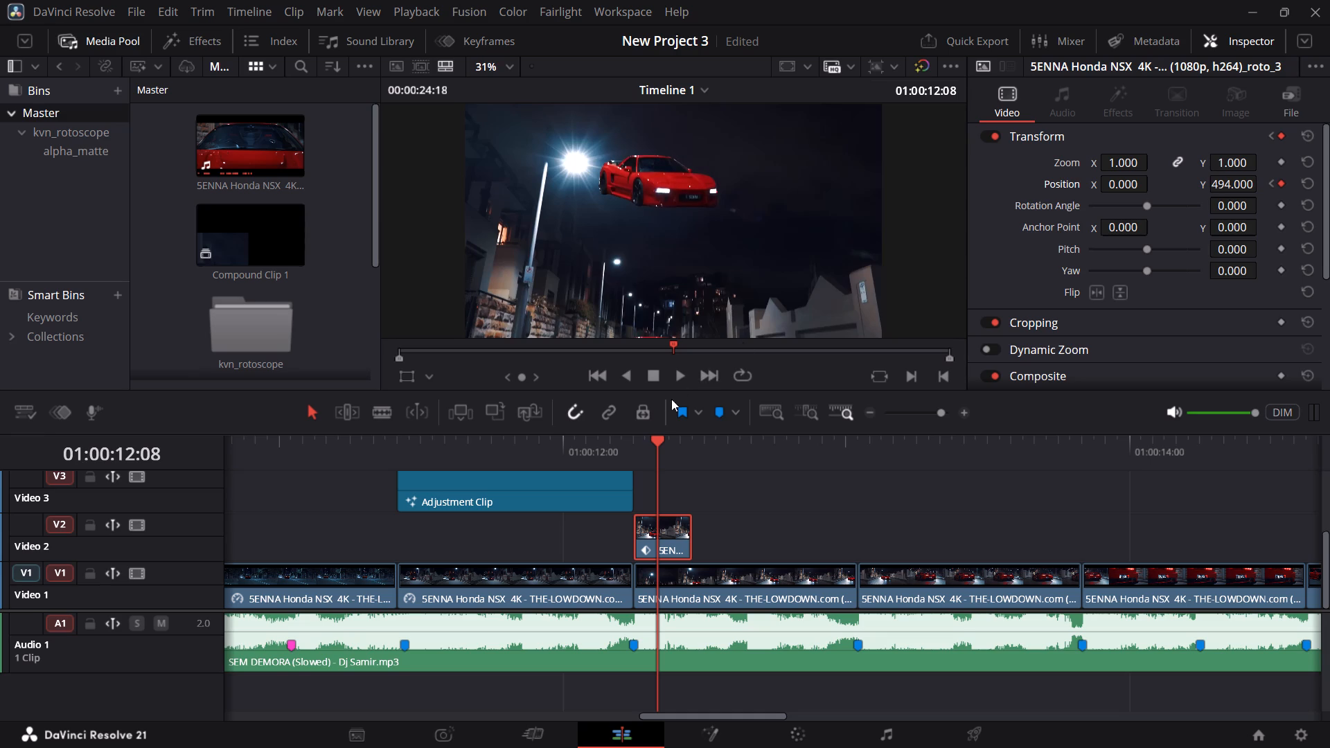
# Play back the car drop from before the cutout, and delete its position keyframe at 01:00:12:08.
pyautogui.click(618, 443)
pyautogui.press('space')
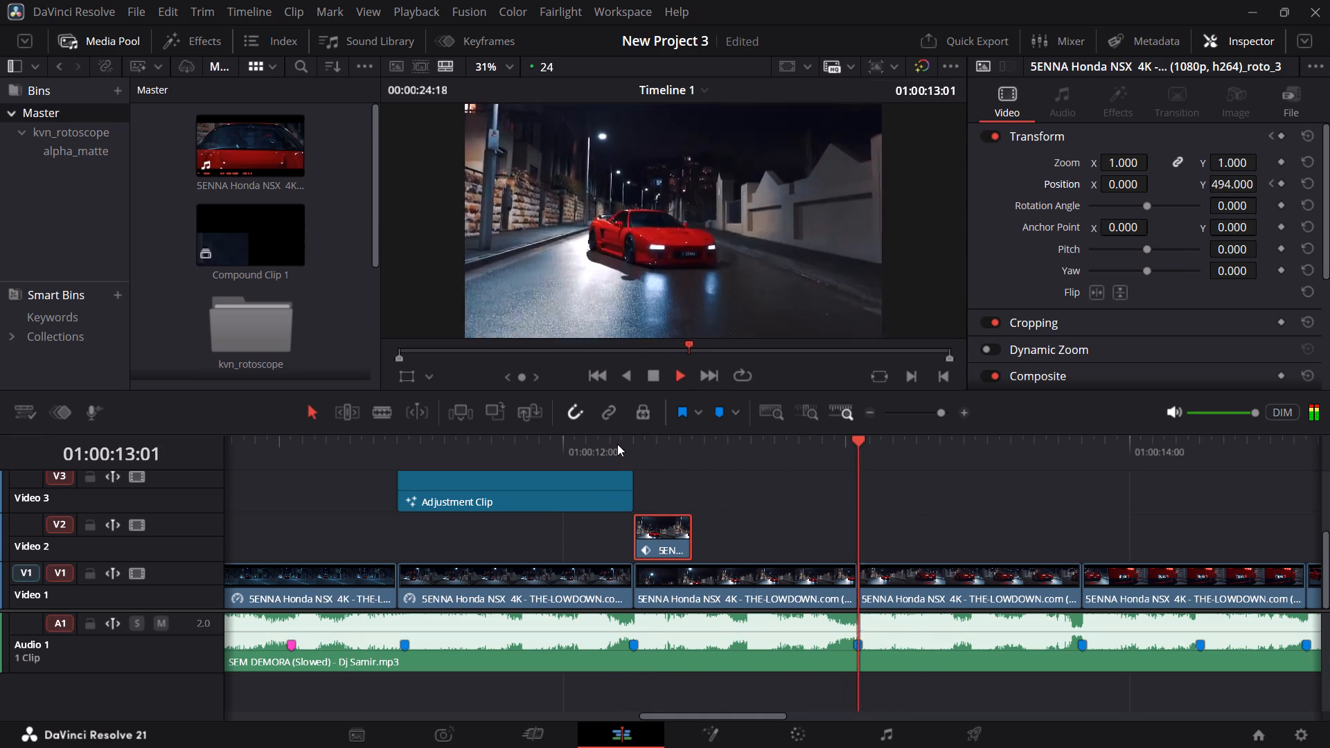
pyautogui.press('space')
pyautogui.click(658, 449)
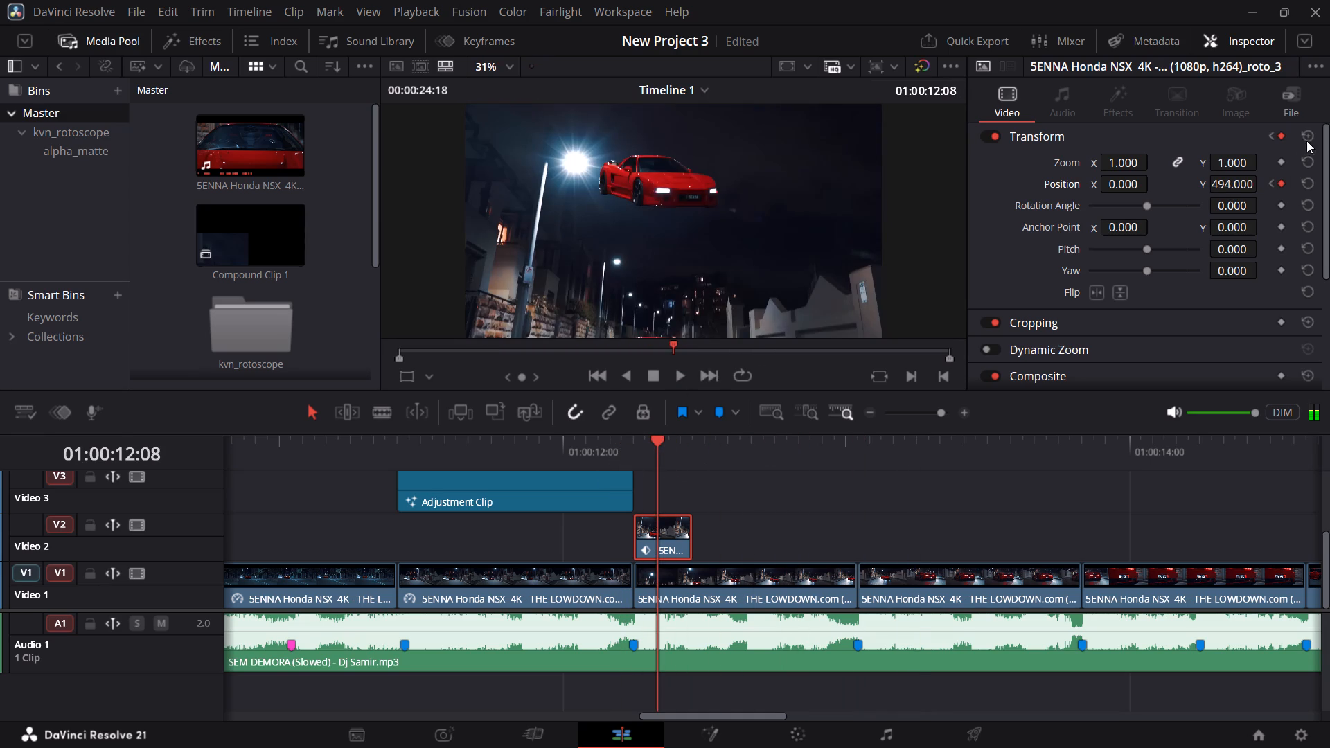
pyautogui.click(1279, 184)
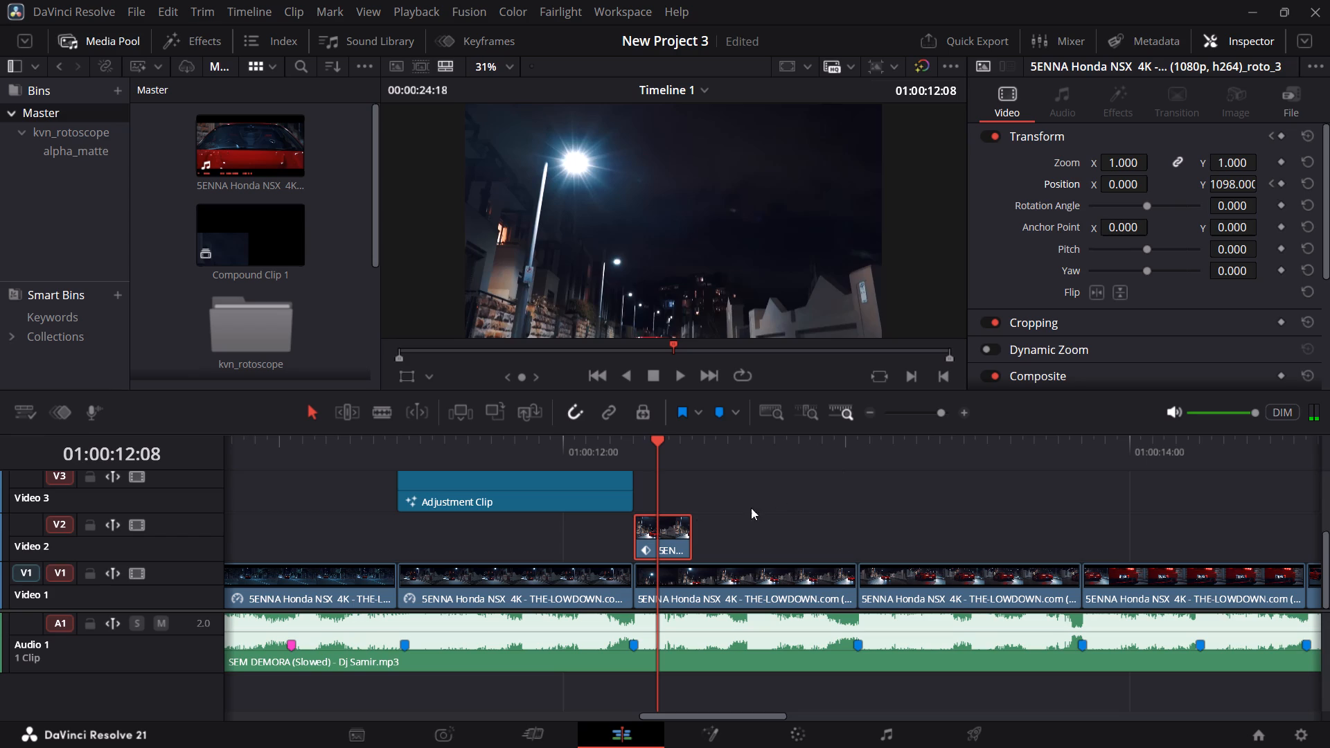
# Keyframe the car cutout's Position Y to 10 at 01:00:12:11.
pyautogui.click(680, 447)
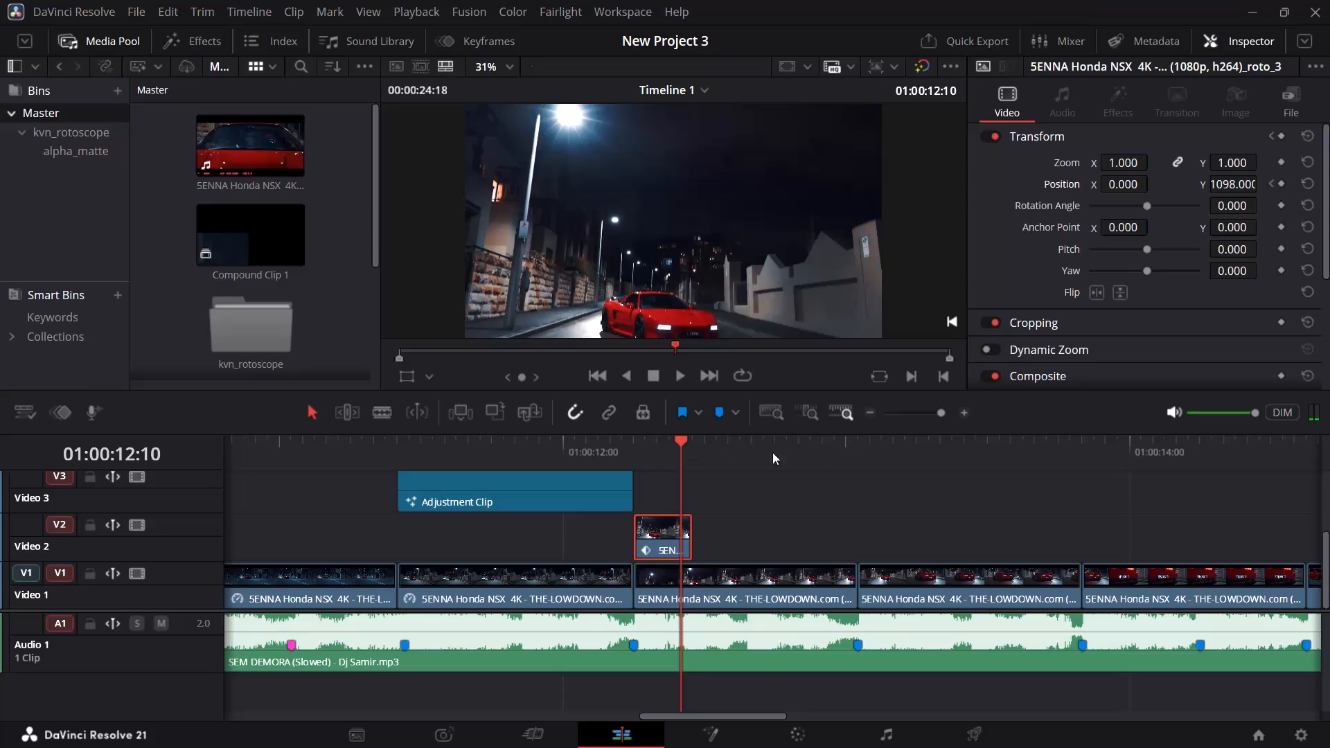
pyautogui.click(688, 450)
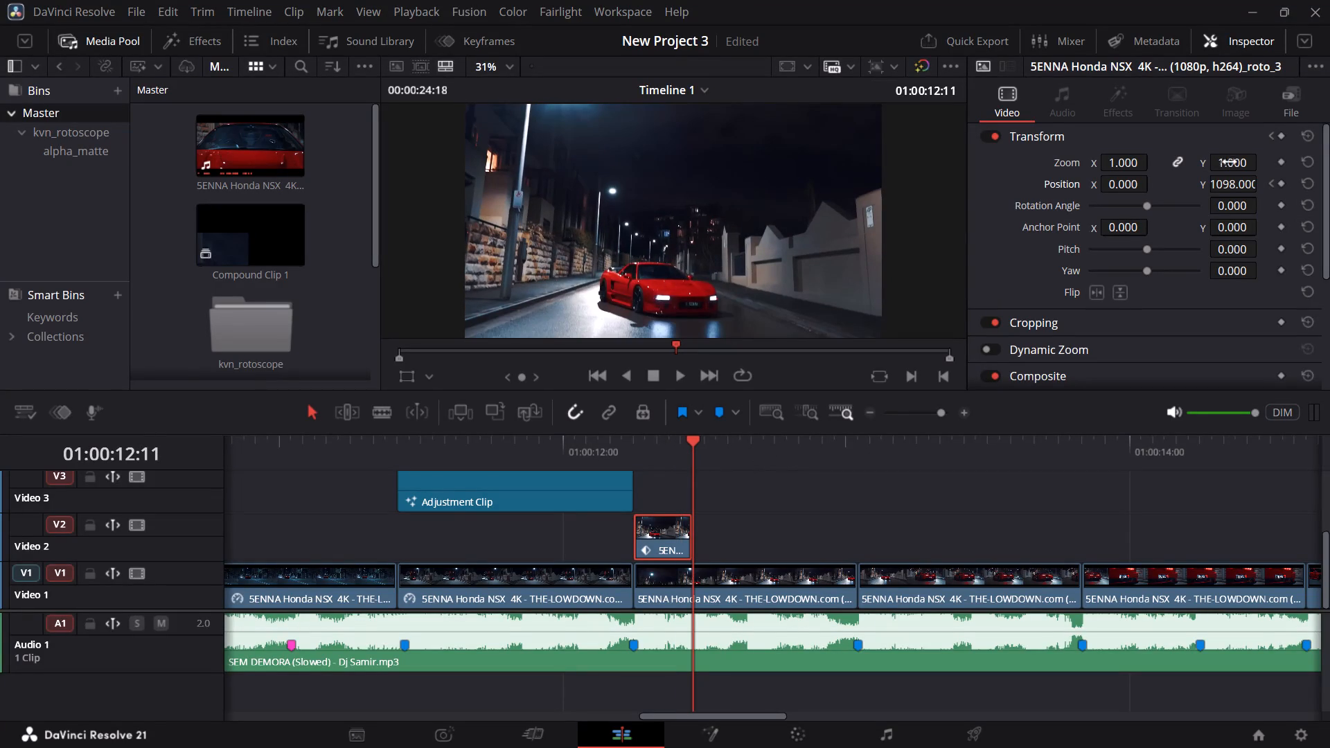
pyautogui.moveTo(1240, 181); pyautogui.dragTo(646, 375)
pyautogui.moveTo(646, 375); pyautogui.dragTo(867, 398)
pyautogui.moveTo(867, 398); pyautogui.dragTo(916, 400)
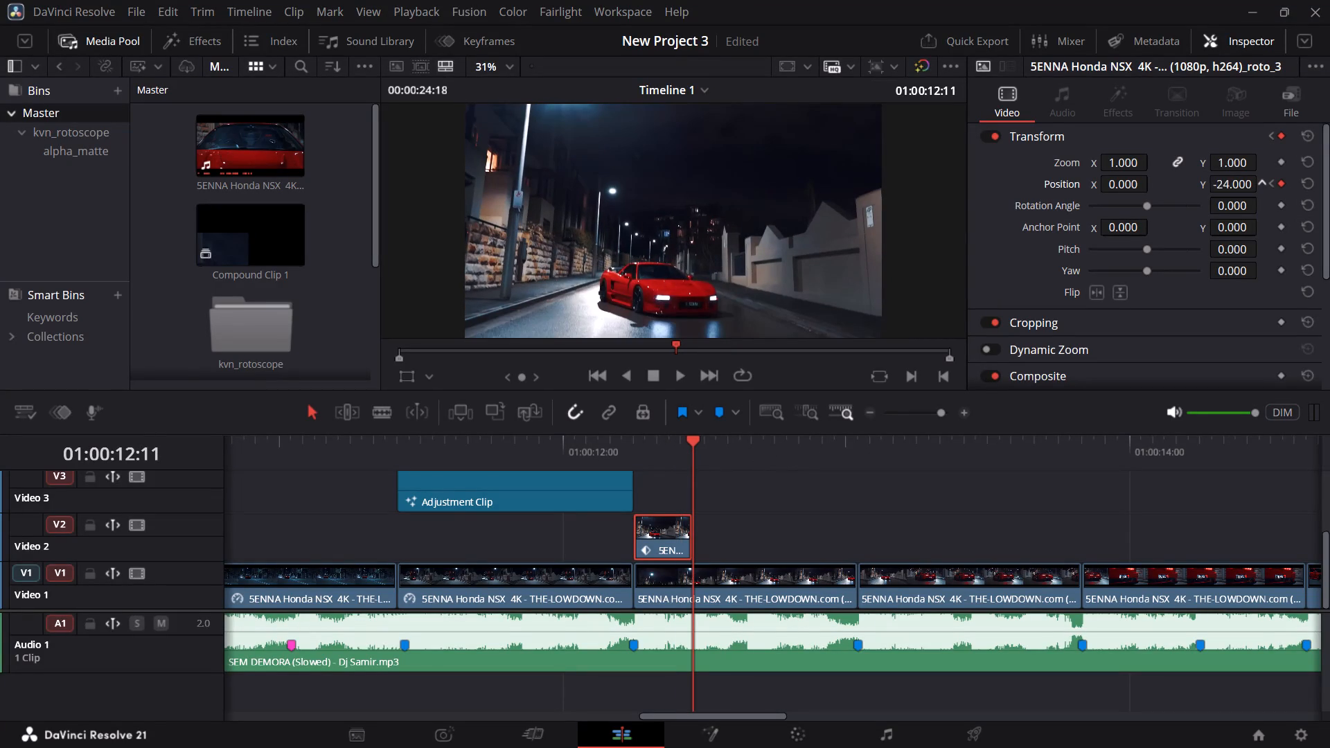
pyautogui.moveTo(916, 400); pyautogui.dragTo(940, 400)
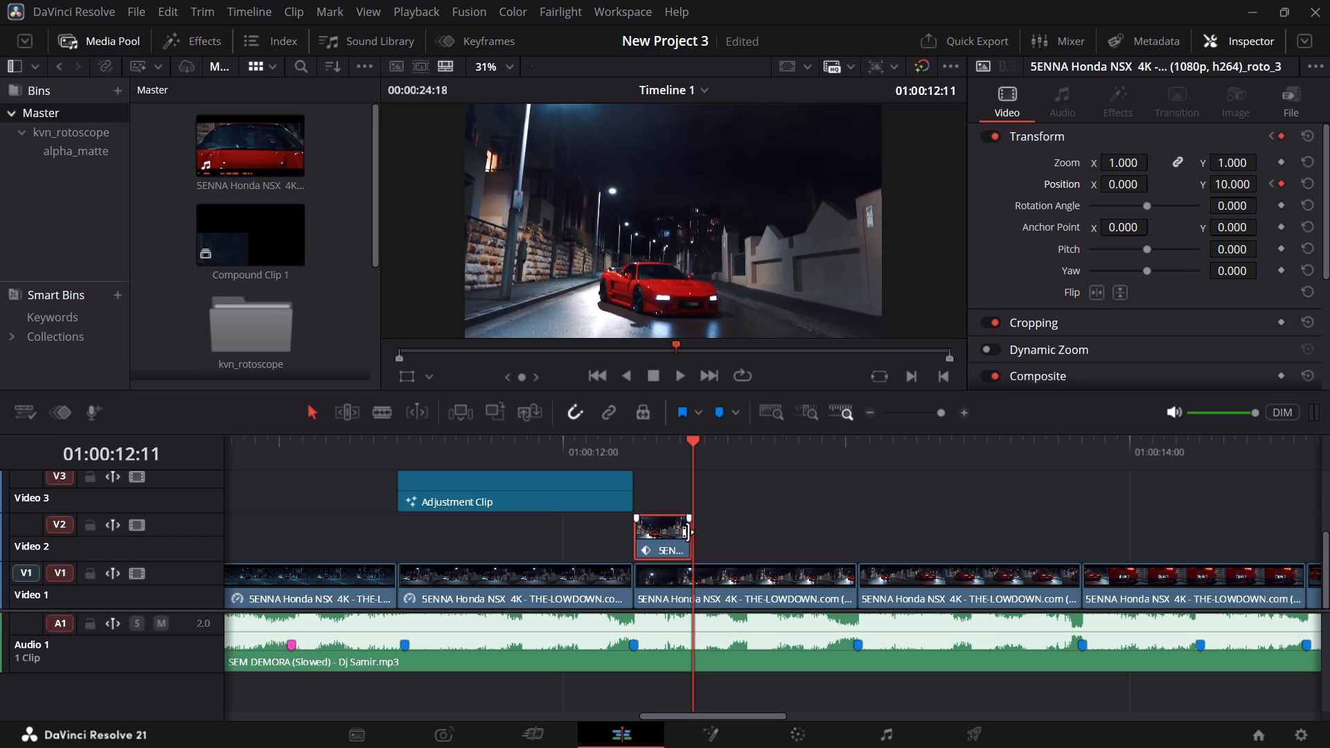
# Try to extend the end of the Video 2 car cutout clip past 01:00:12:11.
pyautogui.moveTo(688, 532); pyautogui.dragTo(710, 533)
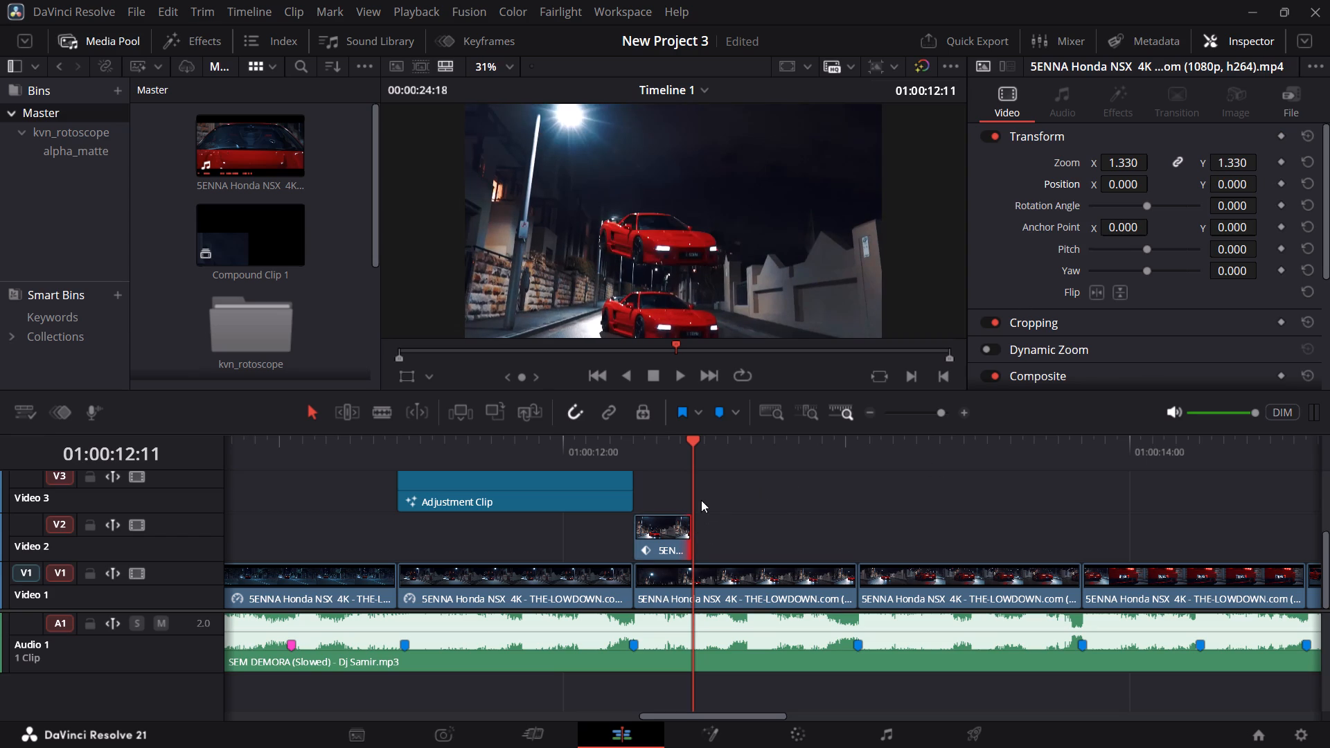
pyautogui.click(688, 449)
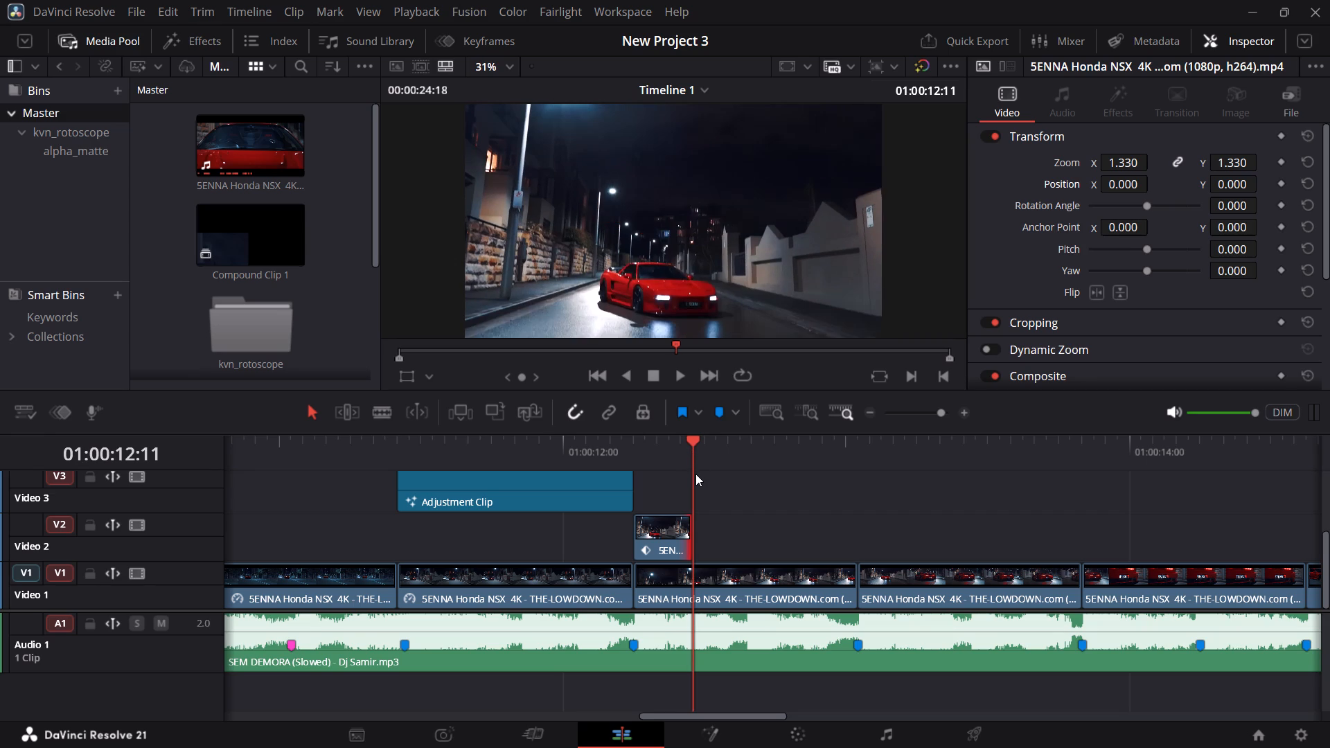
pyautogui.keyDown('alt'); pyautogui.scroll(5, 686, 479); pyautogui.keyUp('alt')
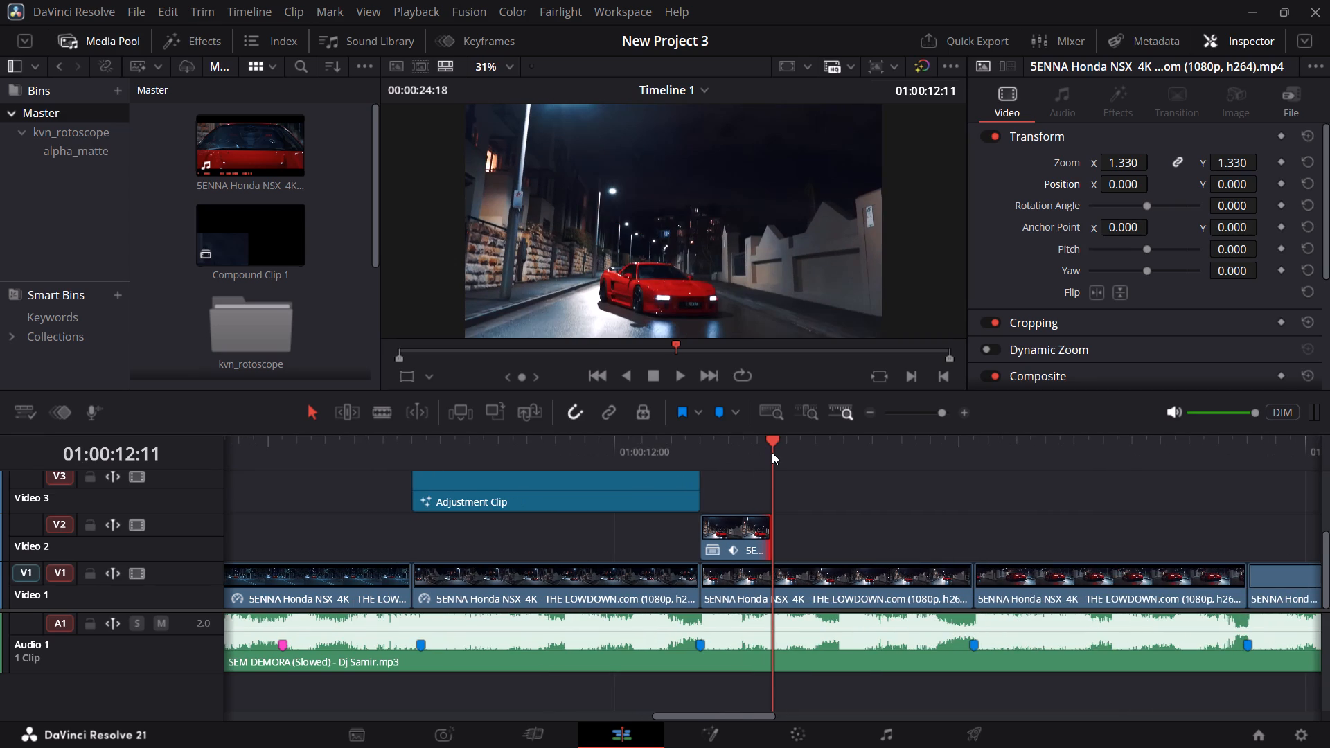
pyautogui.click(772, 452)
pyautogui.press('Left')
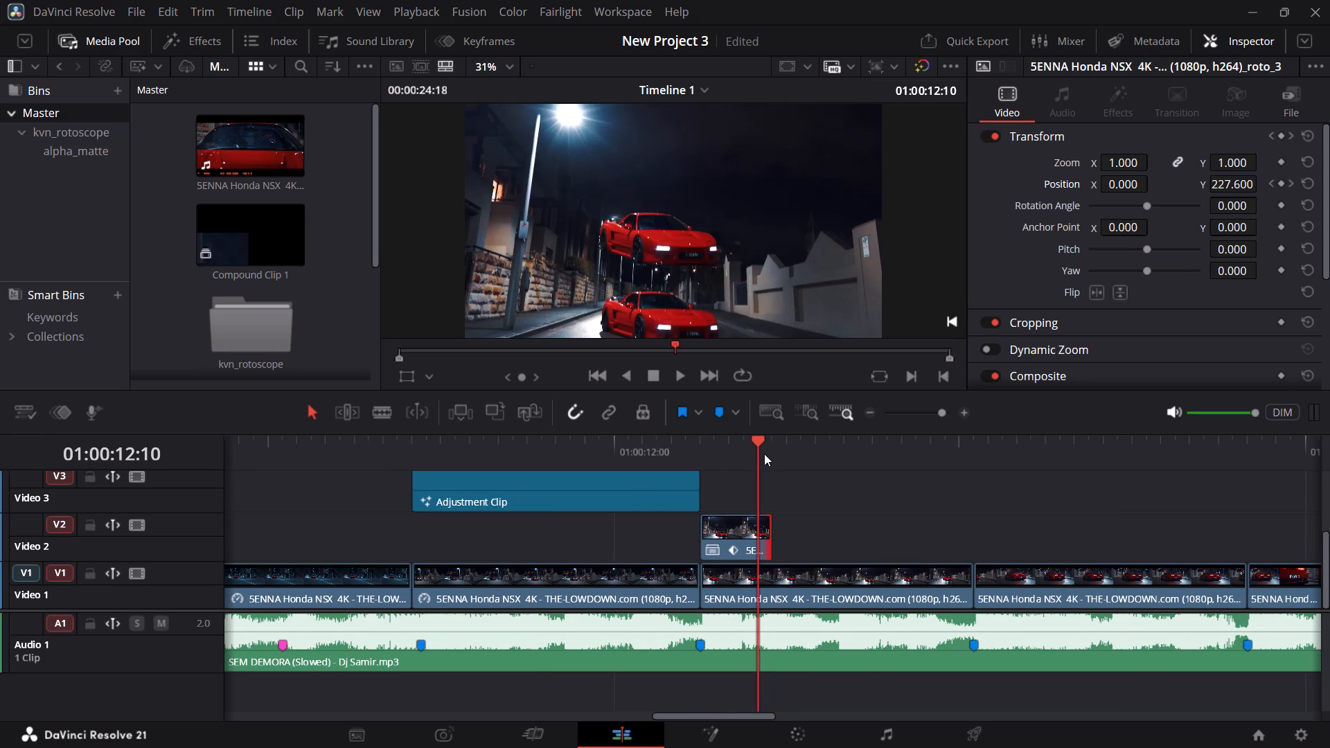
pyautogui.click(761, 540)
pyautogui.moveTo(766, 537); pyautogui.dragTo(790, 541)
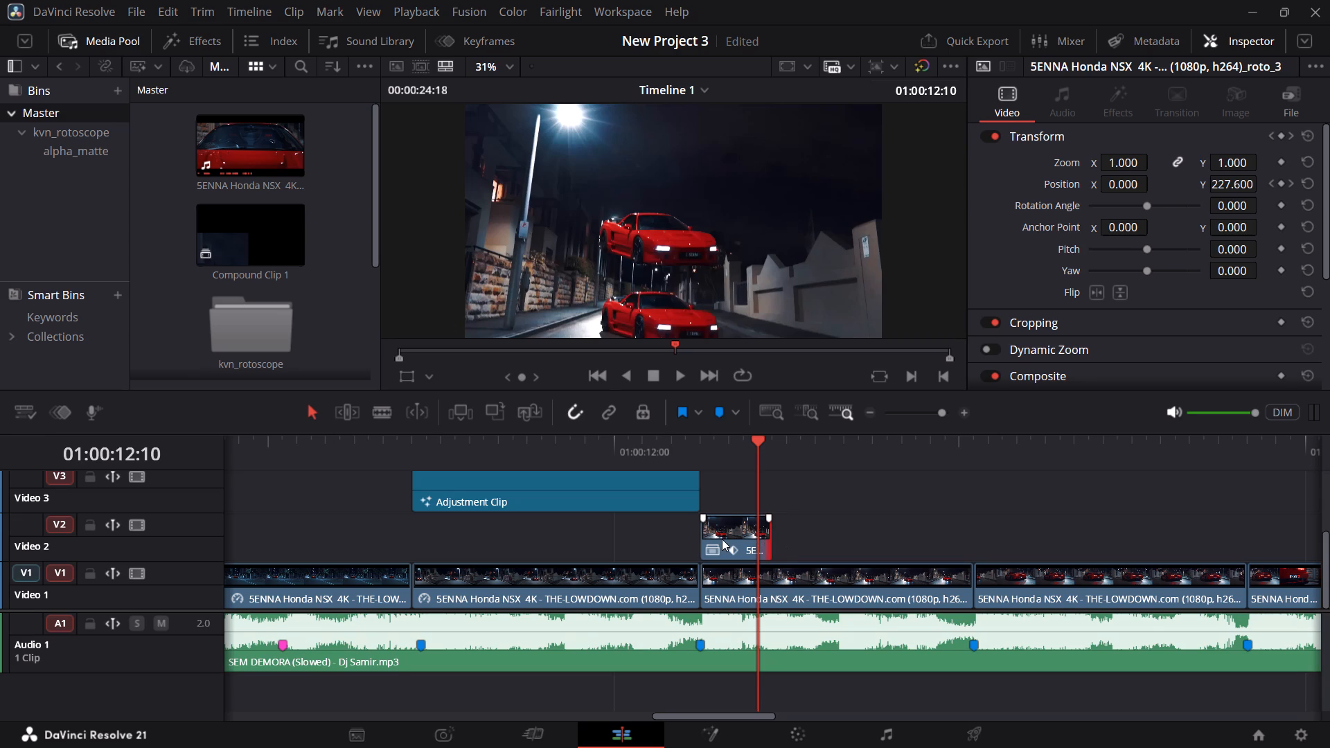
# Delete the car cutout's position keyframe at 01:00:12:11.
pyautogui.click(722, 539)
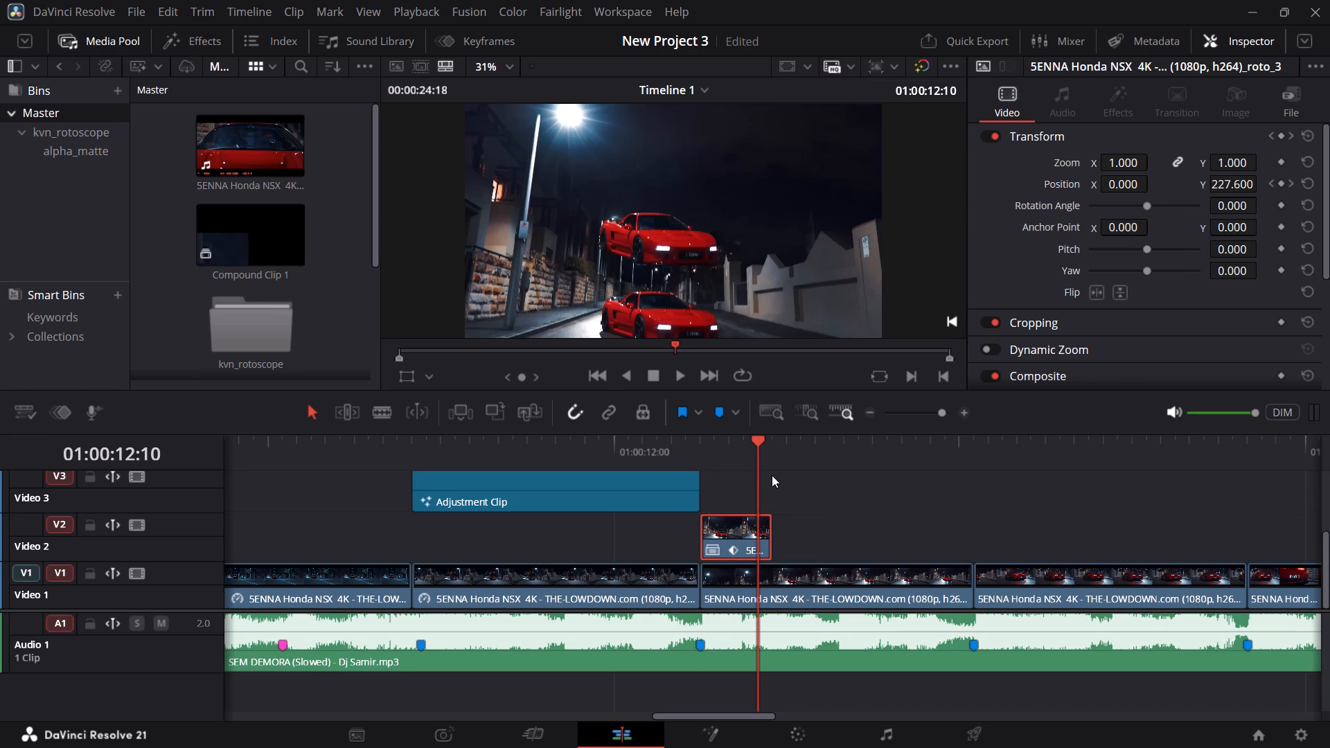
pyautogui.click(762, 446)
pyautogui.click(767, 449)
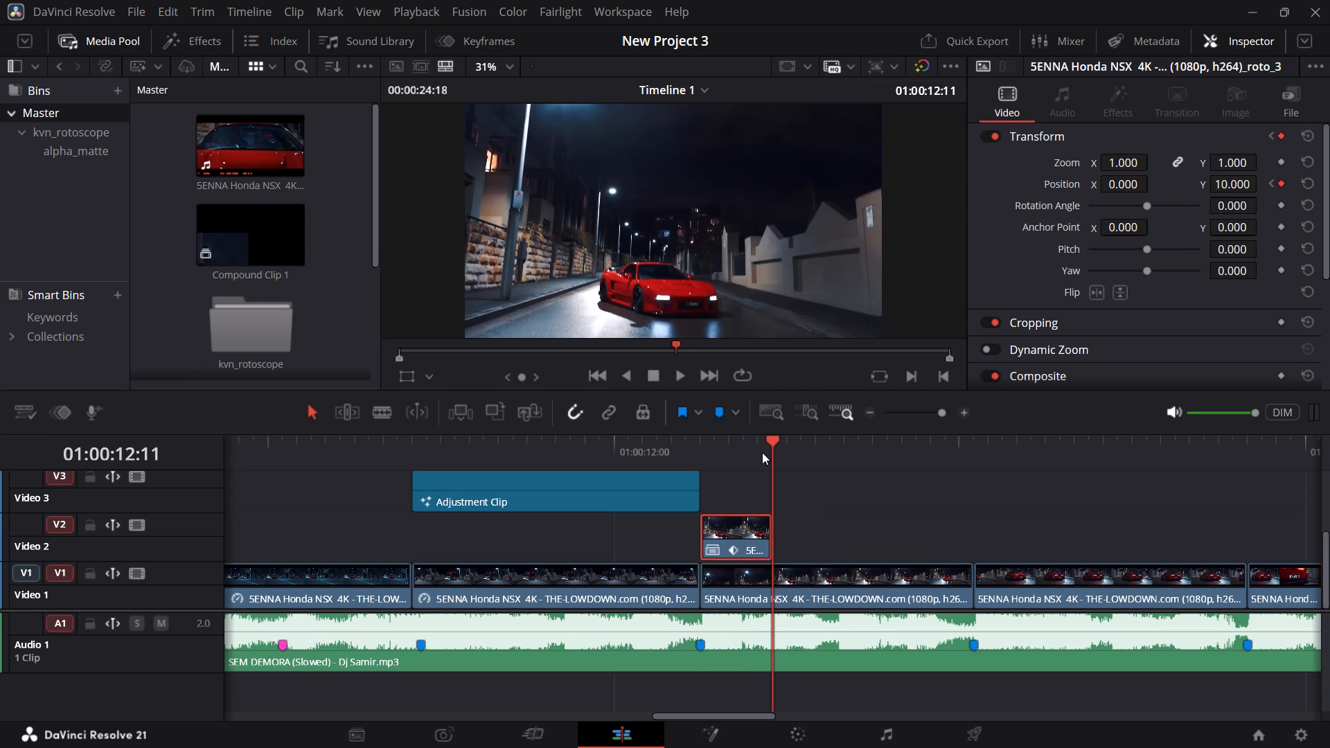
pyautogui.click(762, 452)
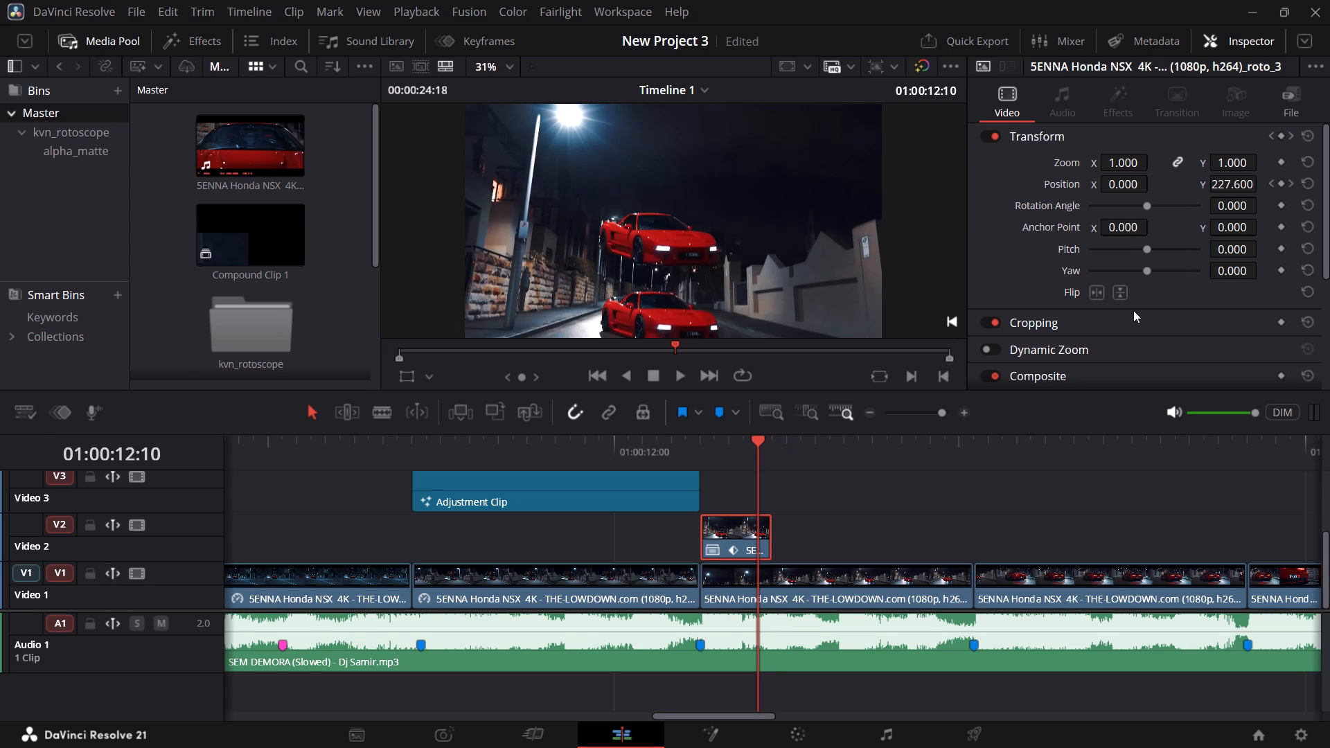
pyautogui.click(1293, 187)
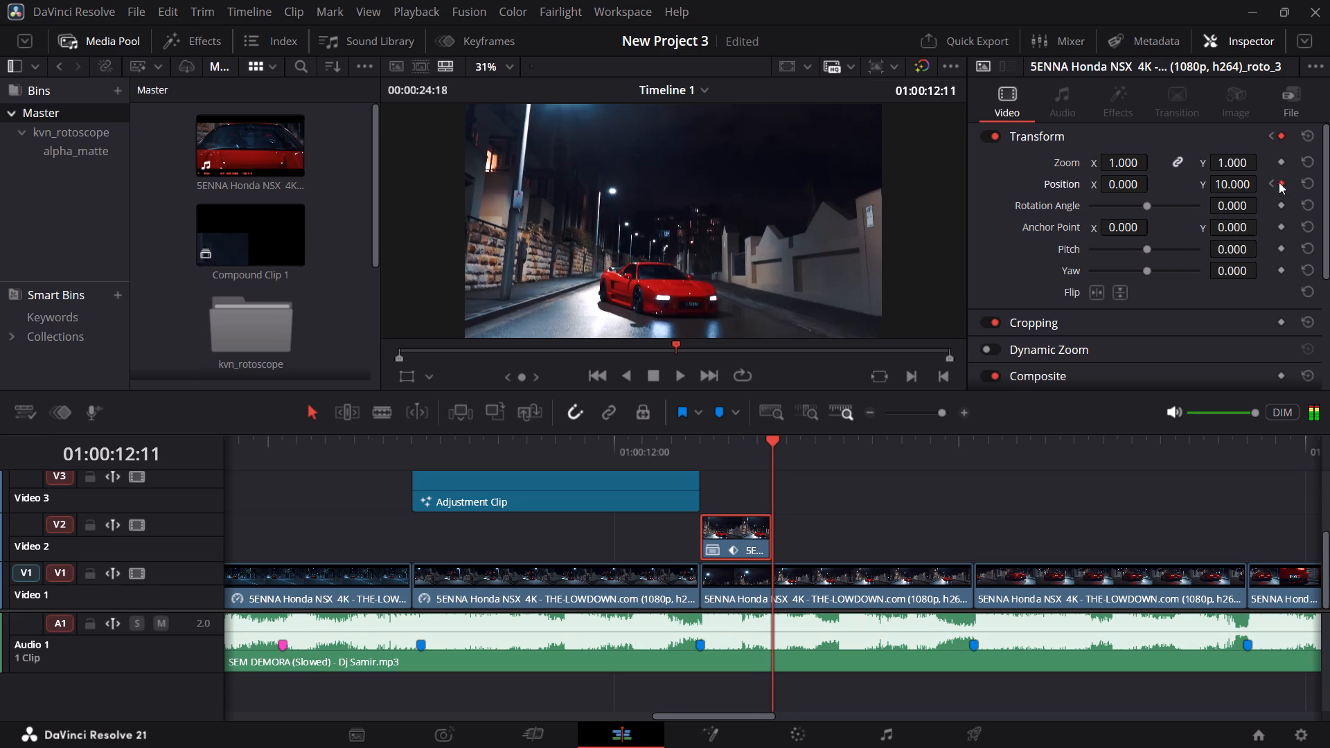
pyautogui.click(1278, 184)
# Keyframe the car cutout's Position Y to -132 at 01:00:12:10.
pyautogui.click(765, 450)
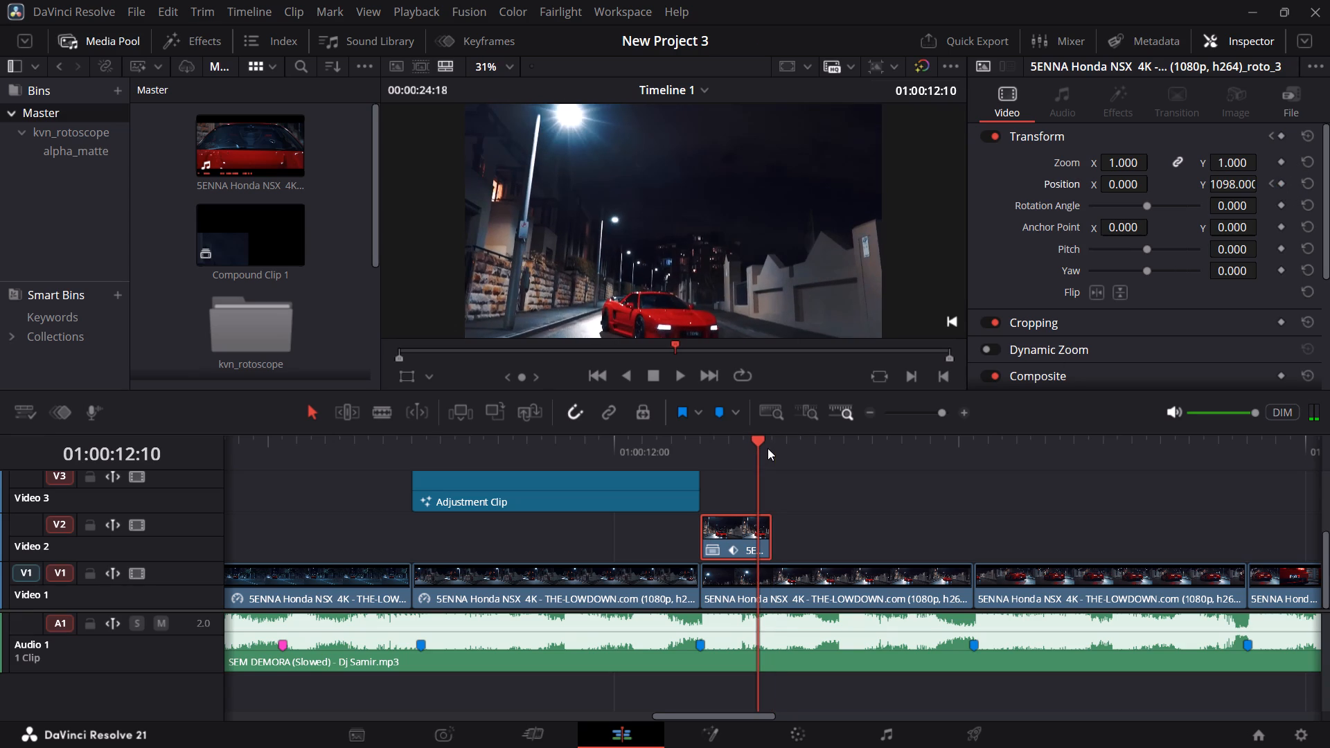
pyautogui.moveTo(1238, 187); pyautogui.dragTo(764, 244)
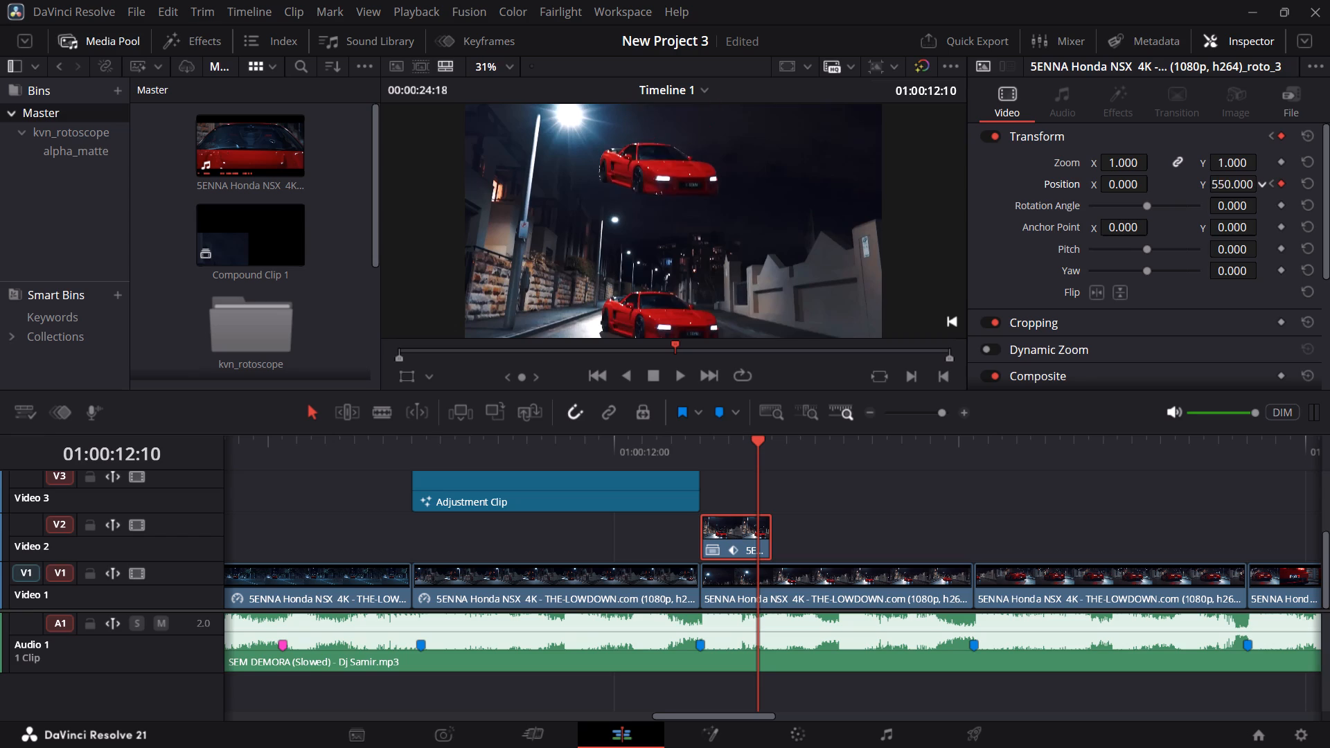
pyautogui.moveTo(764, 244); pyautogui.dragTo(155, 219)
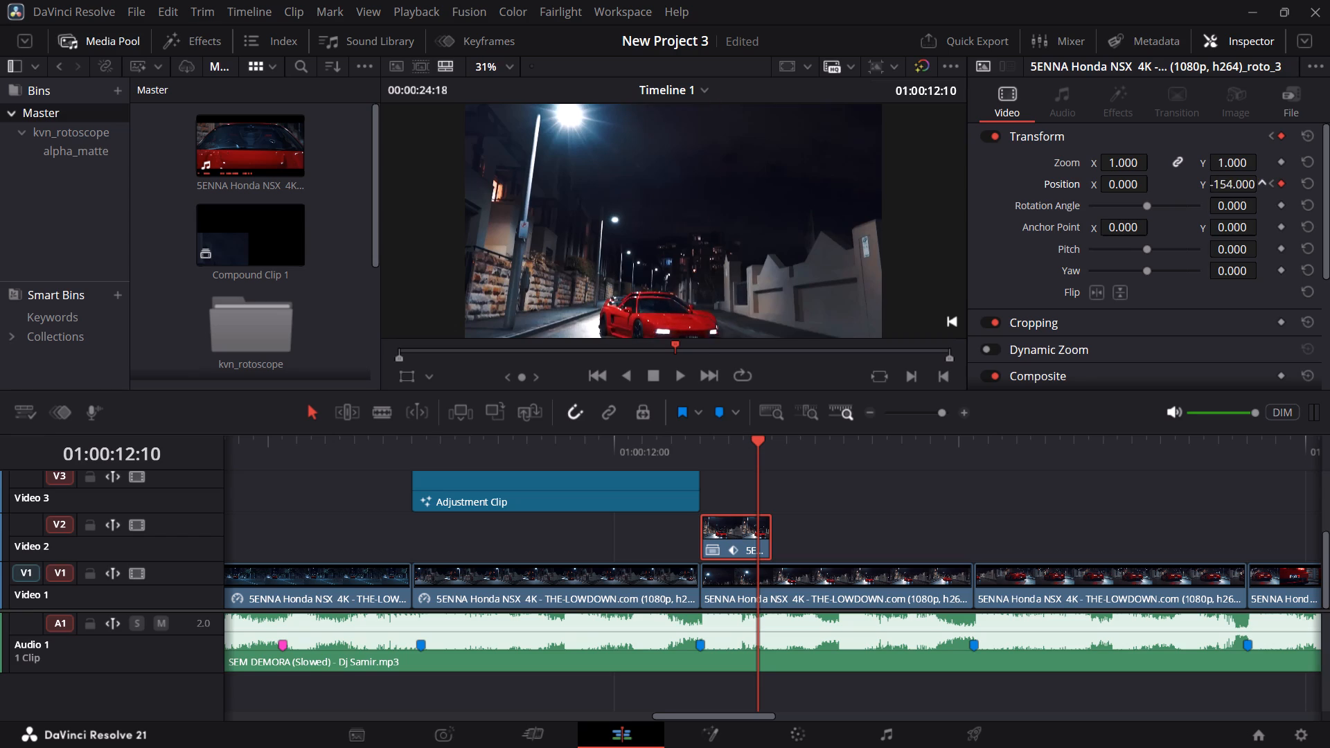
pyautogui.moveTo(155, 219); pyautogui.dragTo(173, 219)
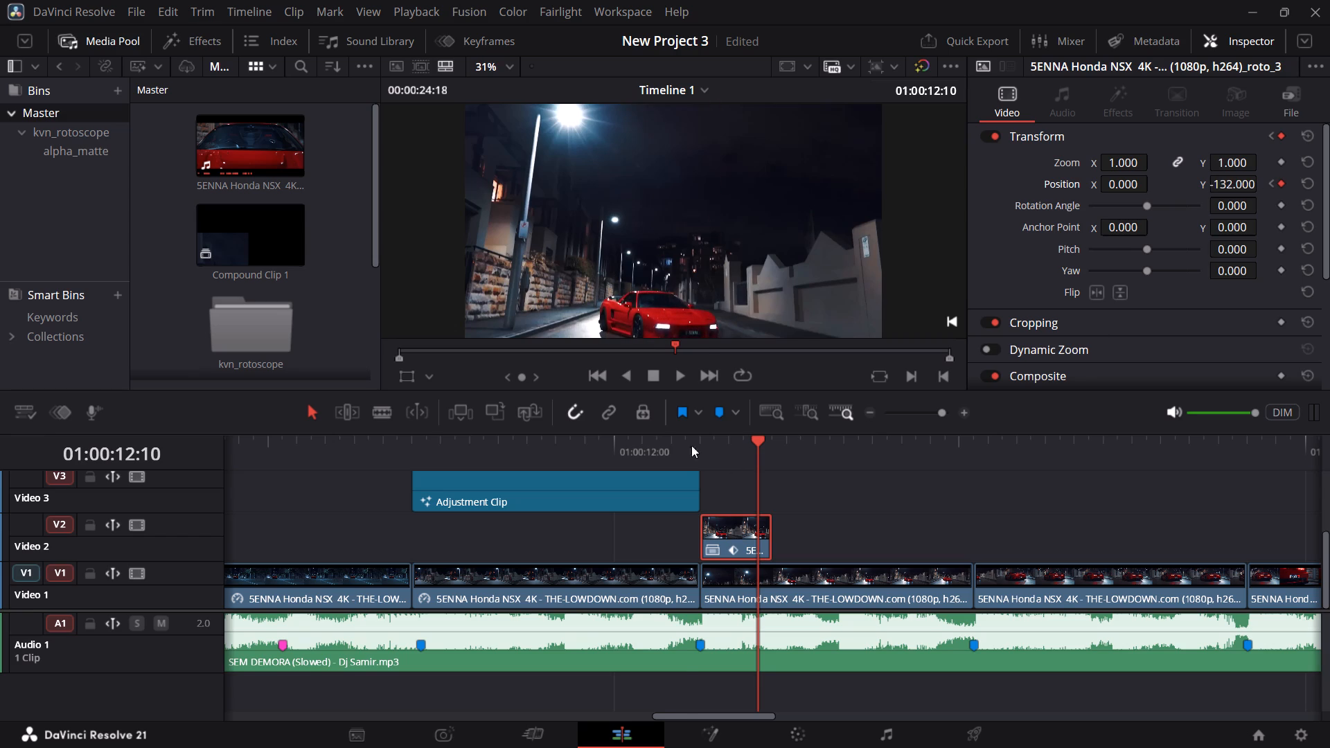
# Play back the car drop repeatedly from just before the cutout clip to check its landing.
pyautogui.click(687, 437)
pyautogui.press('space')
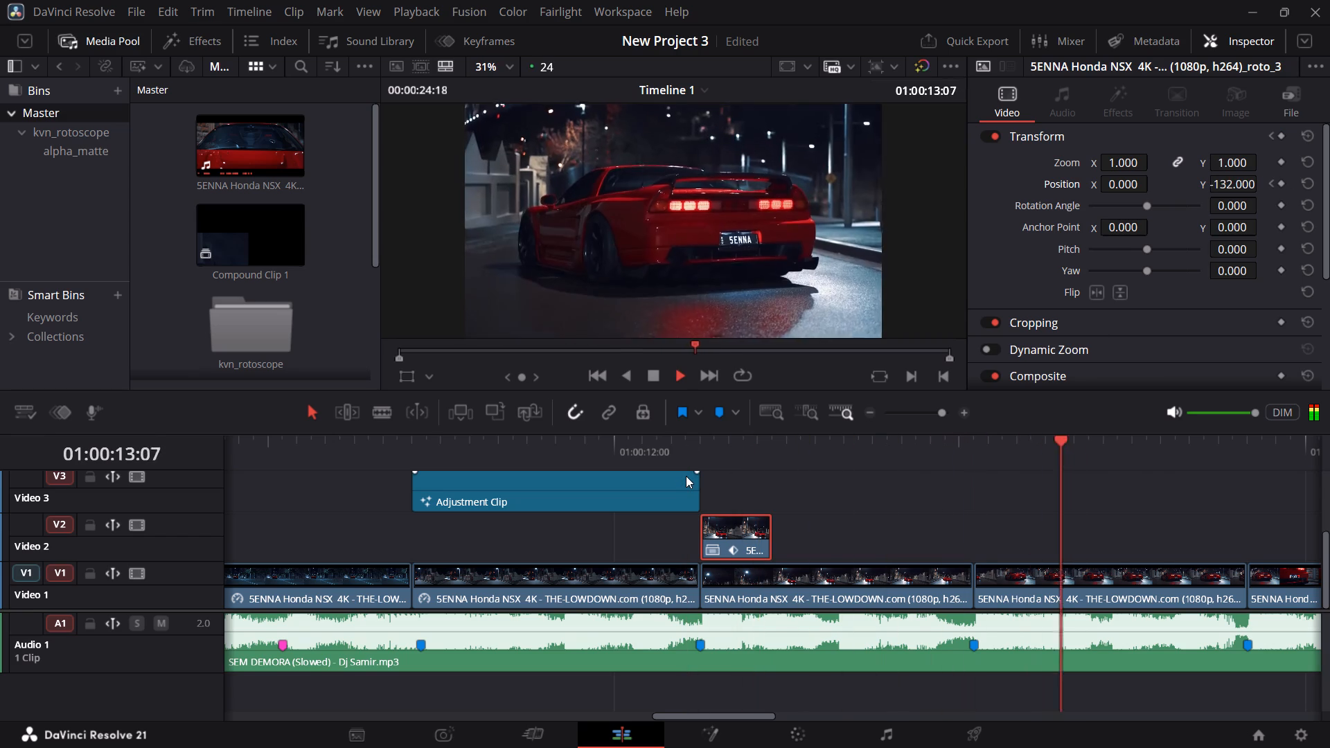
pyautogui.press('space')
pyautogui.click(664, 445)
pyautogui.press('space')
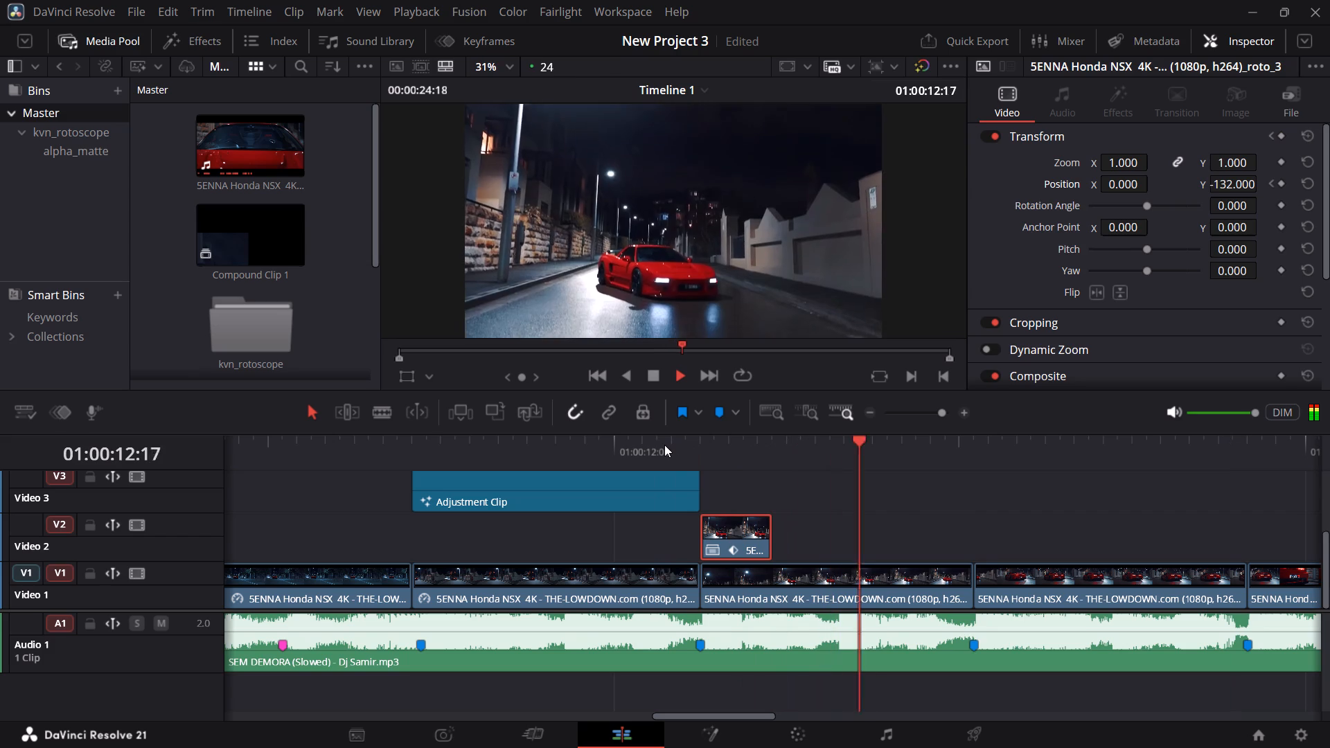
pyautogui.click(664, 445)
pyautogui.press('space')
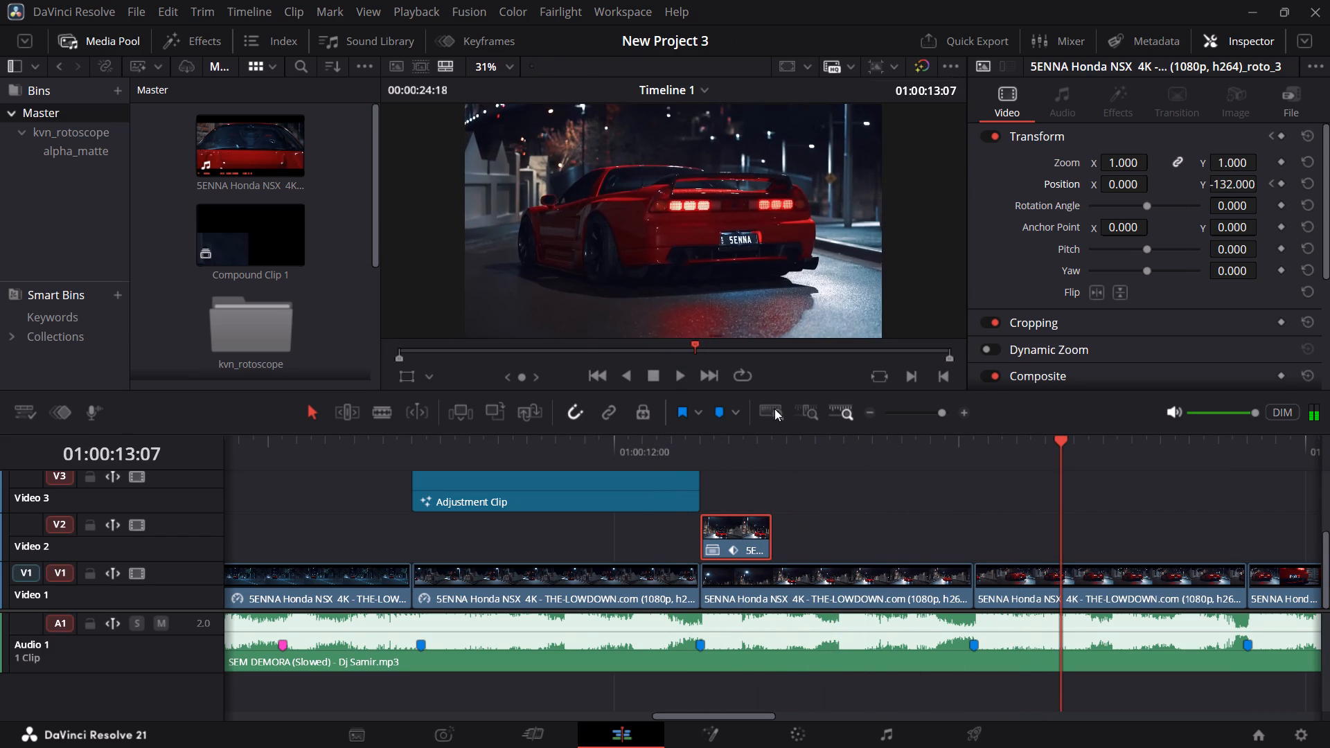
# On the Fusion page, add a Directional Blur node between the car cutout's media node and MediaOut1.
pyautogui.click(711, 445)
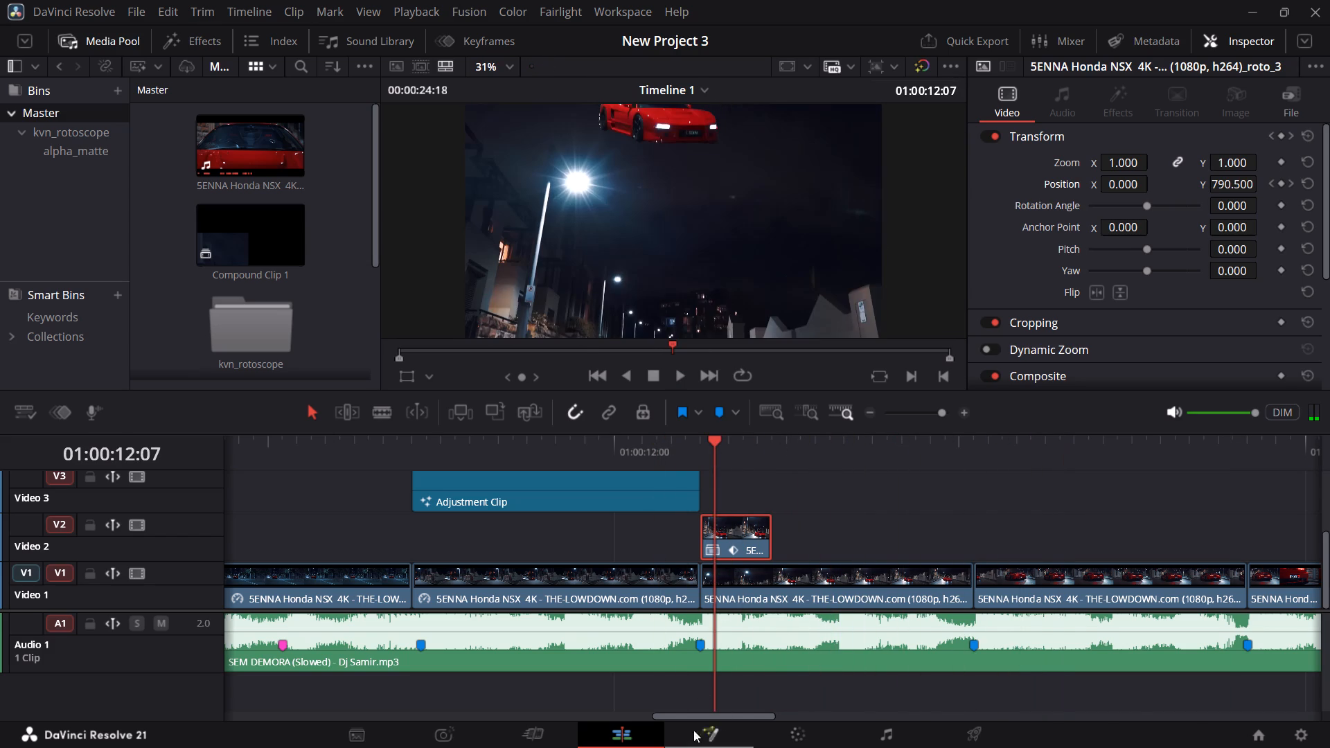
pyautogui.click(722, 735)
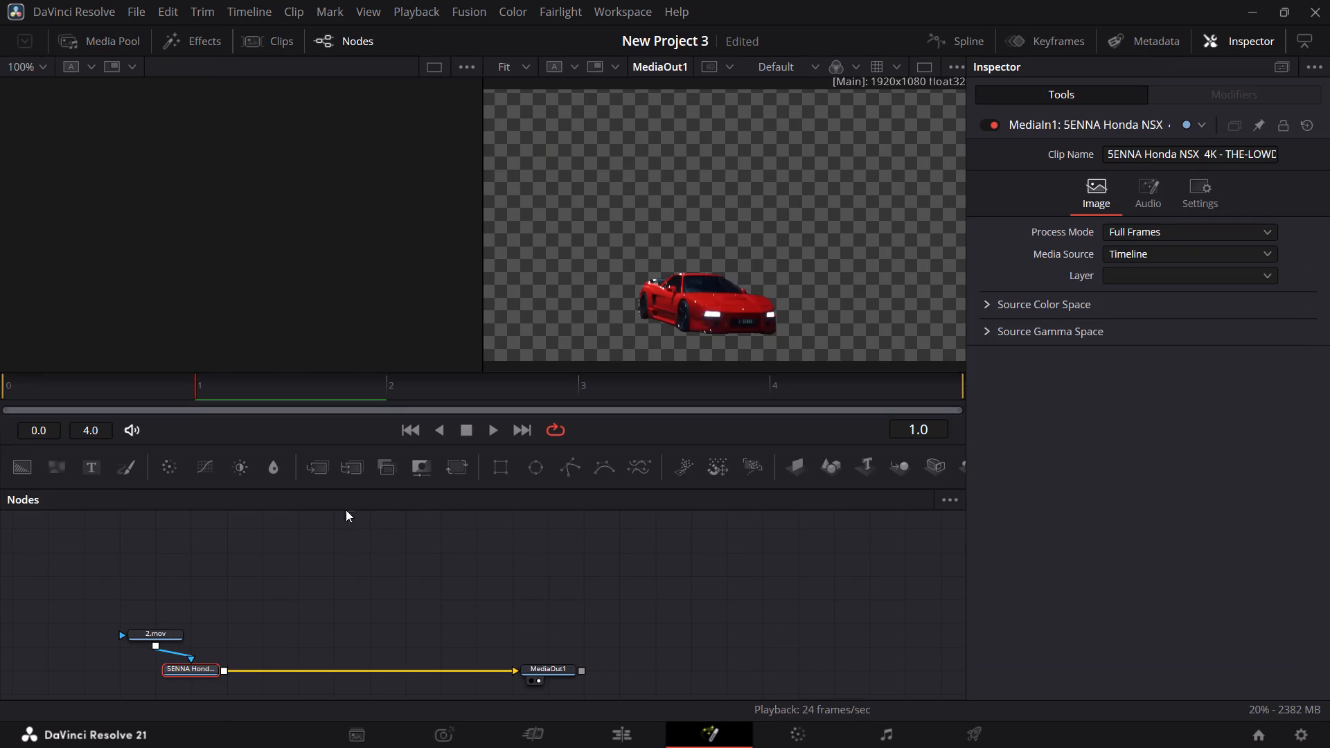
pyautogui.hotkey('shift', 'space')
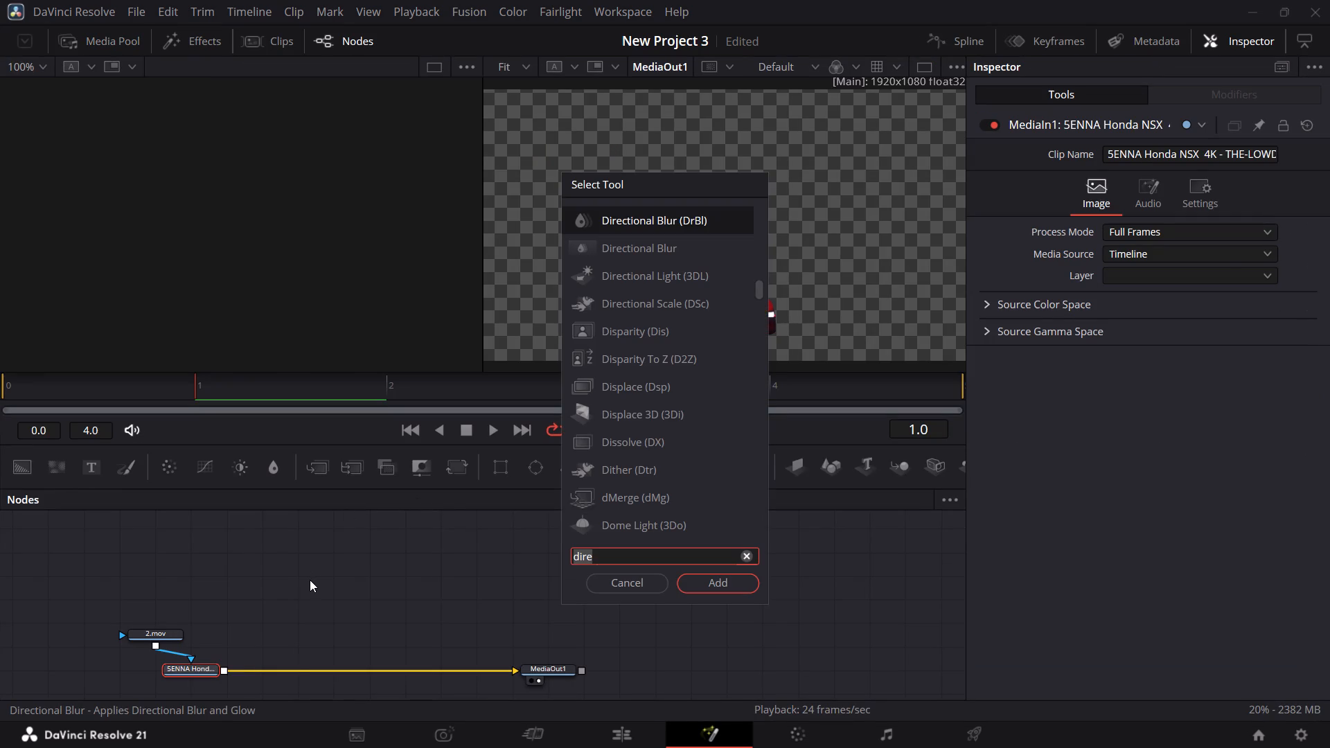
pyautogui.press('Return')
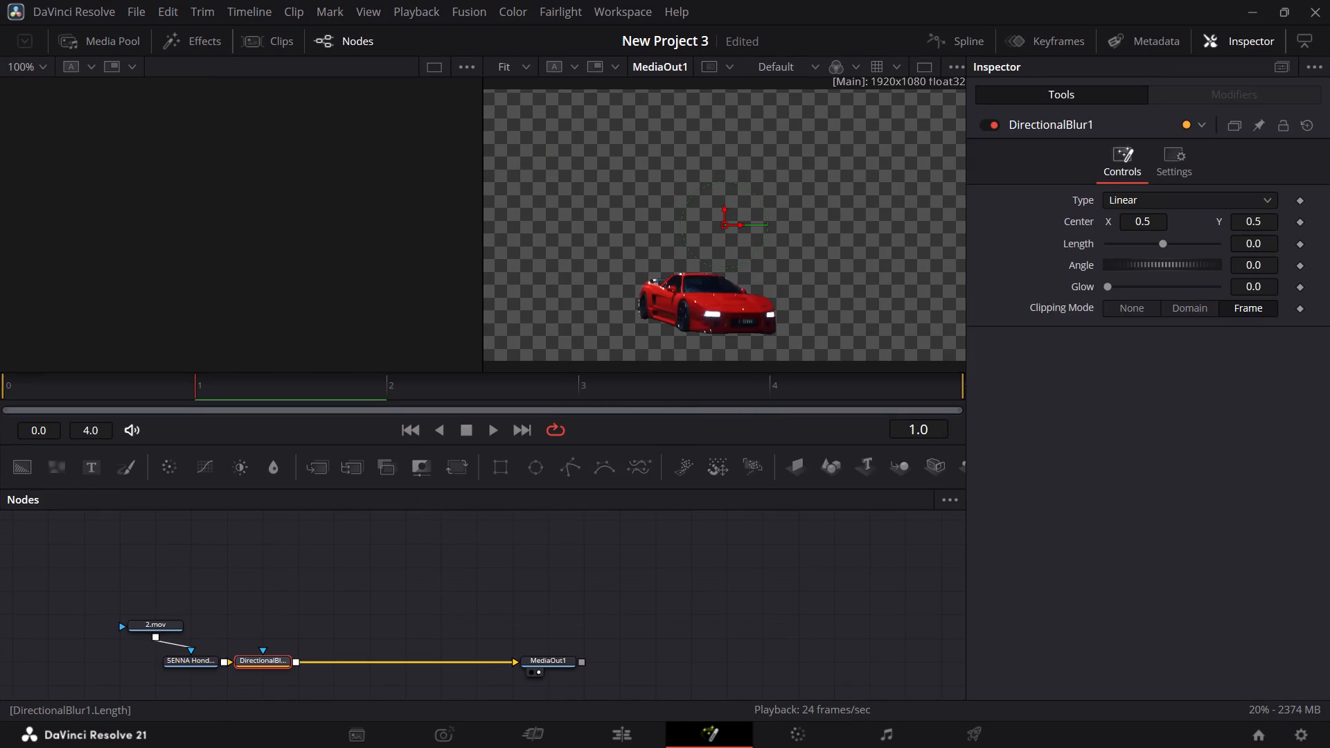
# From frame 0, set the directional blur's angle to -90, glow to 0.433 and length to 0.026.
pyautogui.moveTo(65, 385); pyautogui.dragTo(0, 382)
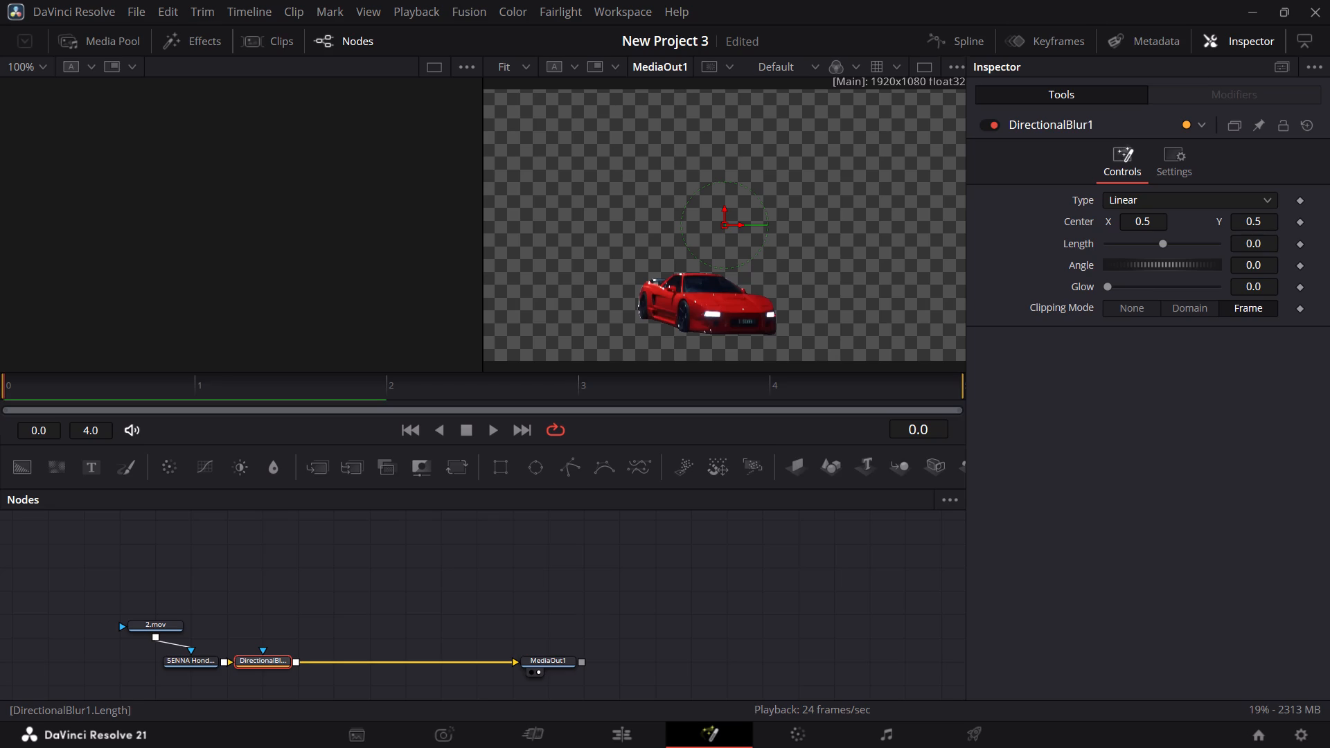
pyautogui.moveTo(1252, 270); pyautogui.dragTo(1146, 262)
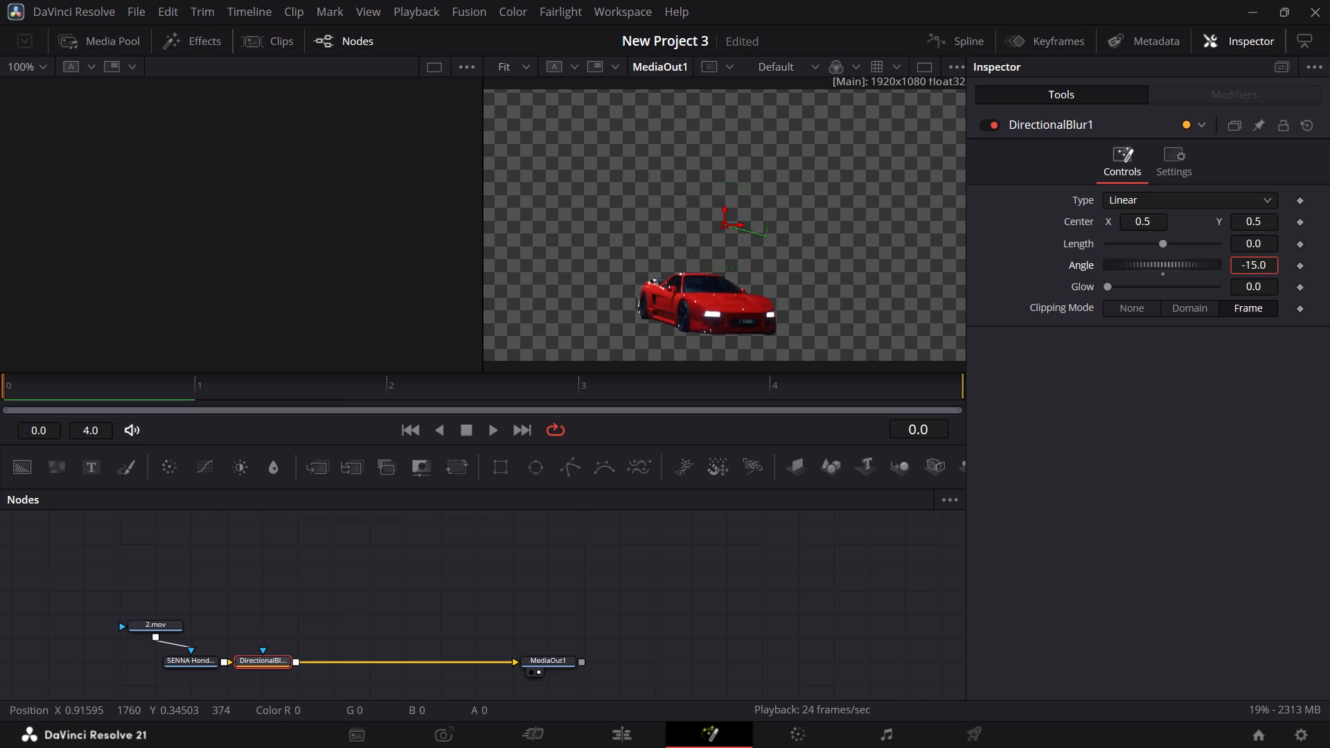
pyautogui.moveTo(1146, 262); pyautogui.dragTo(485, 265)
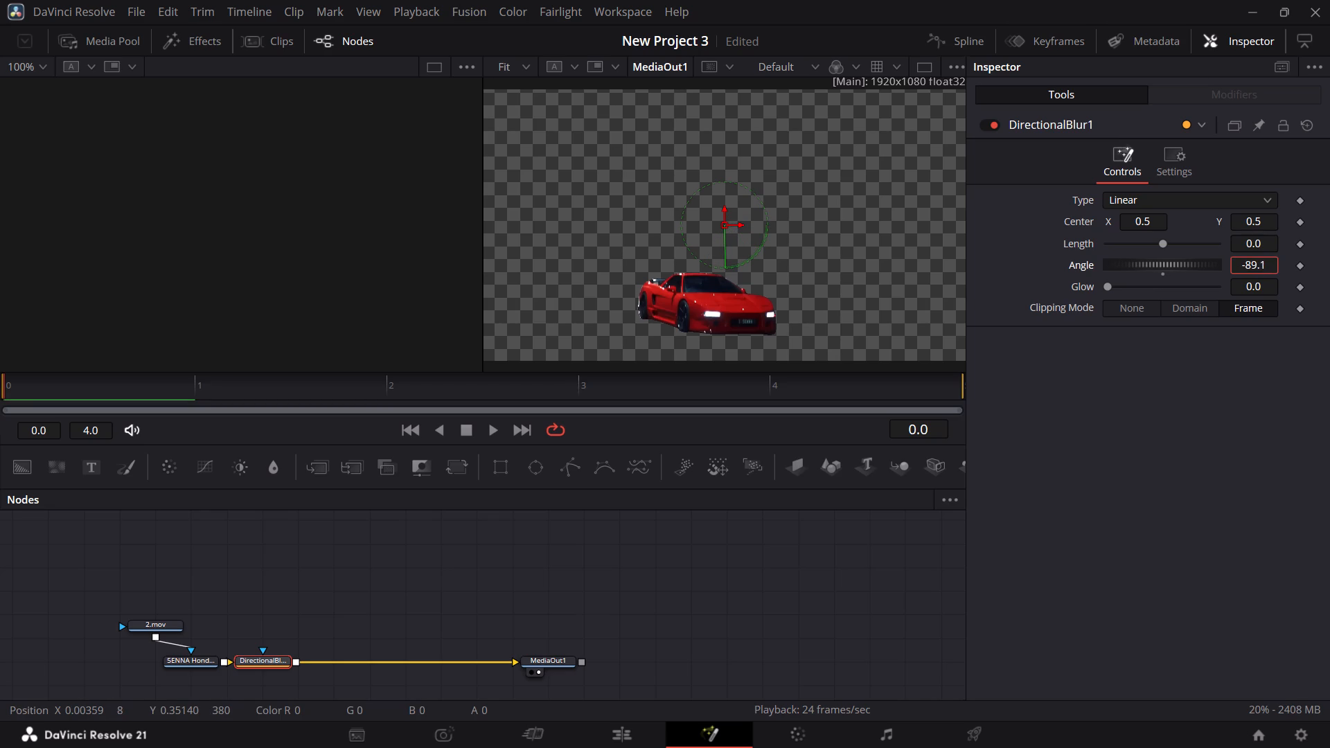
pyautogui.moveTo(485, 265); pyautogui.dragTo(477, 265)
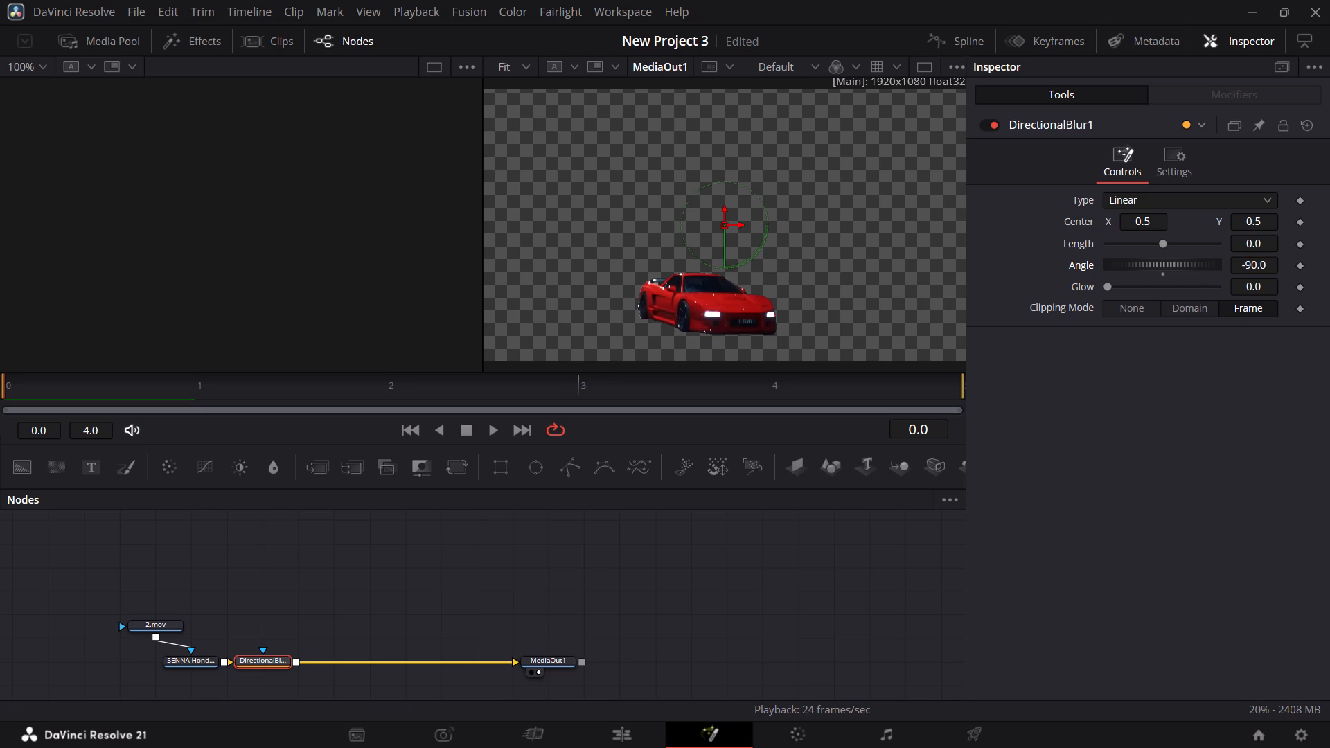
pyautogui.moveTo(1110, 287); pyautogui.dragTo(1187, 289)
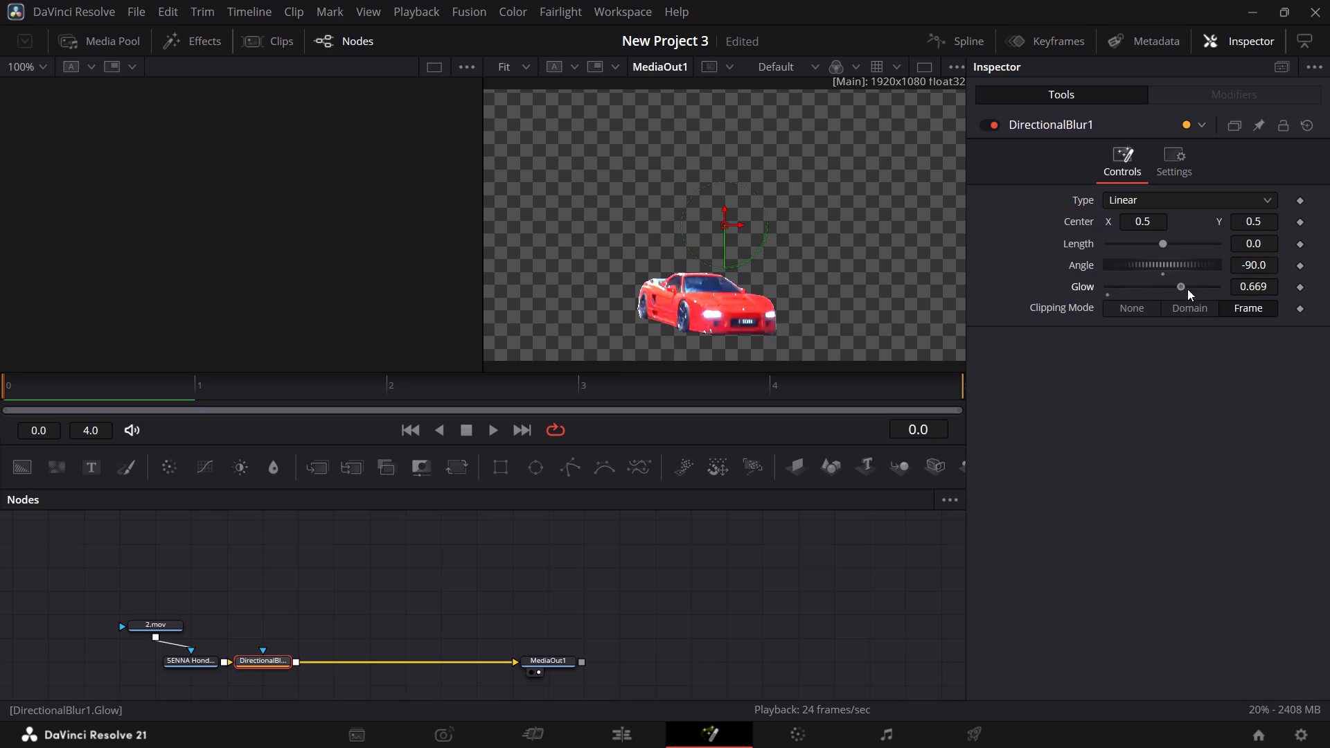
pyautogui.moveTo(1187, 289); pyautogui.dragTo(1158, 290)
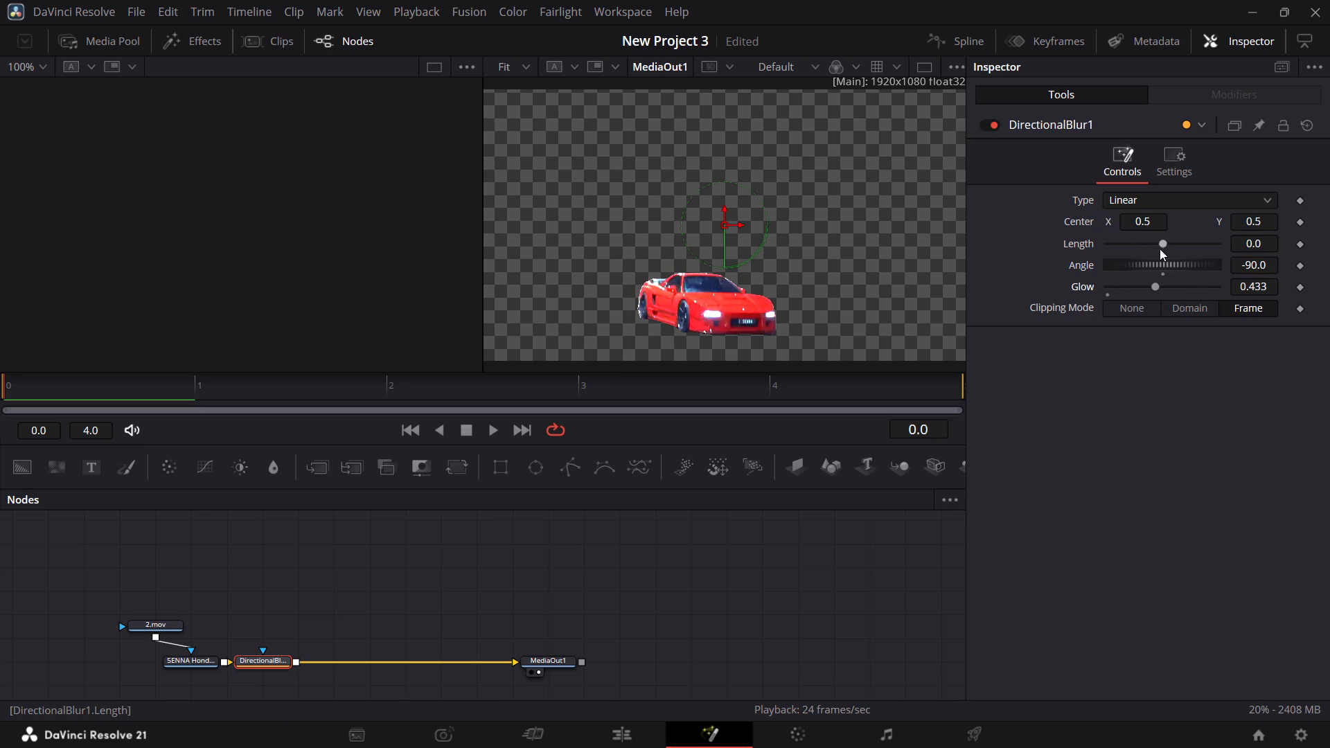
pyautogui.moveTo(1239, 244); pyautogui.dragTo(886, 279)
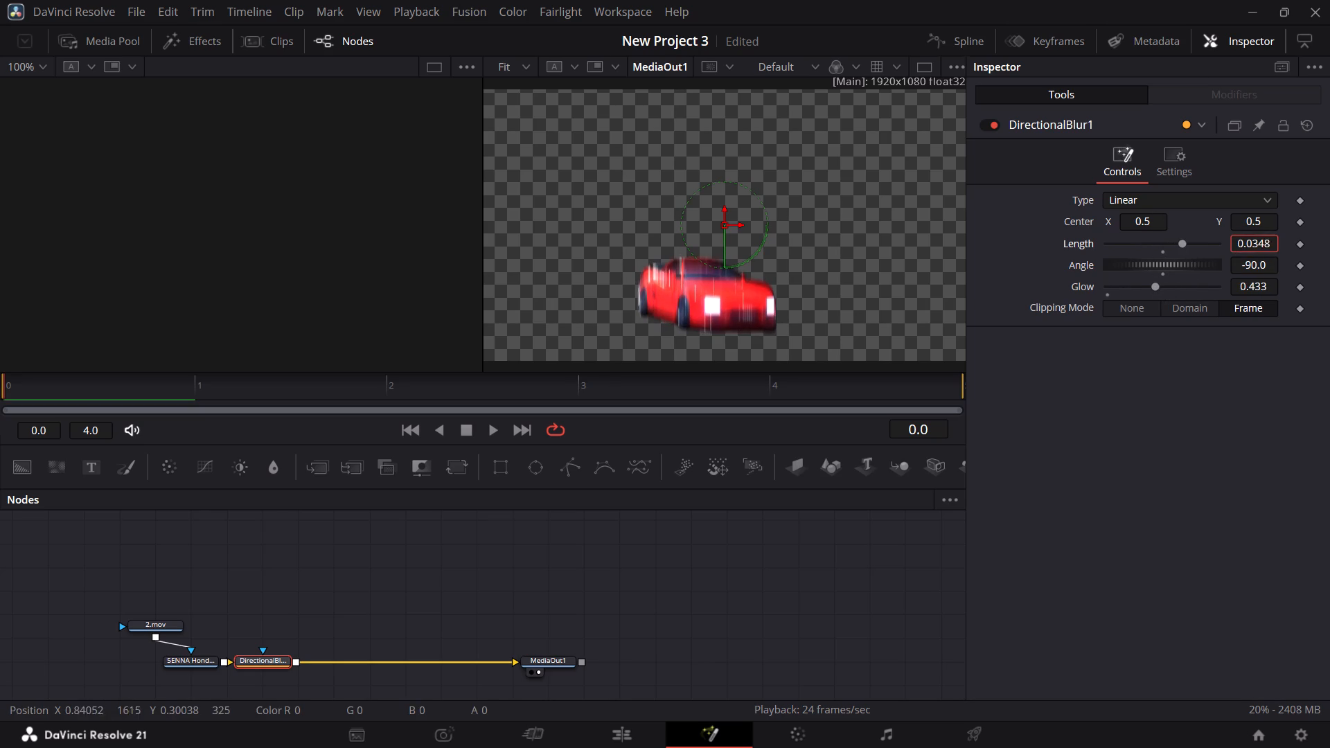
pyautogui.moveTo(886, 279); pyautogui.dragTo(810, 274)
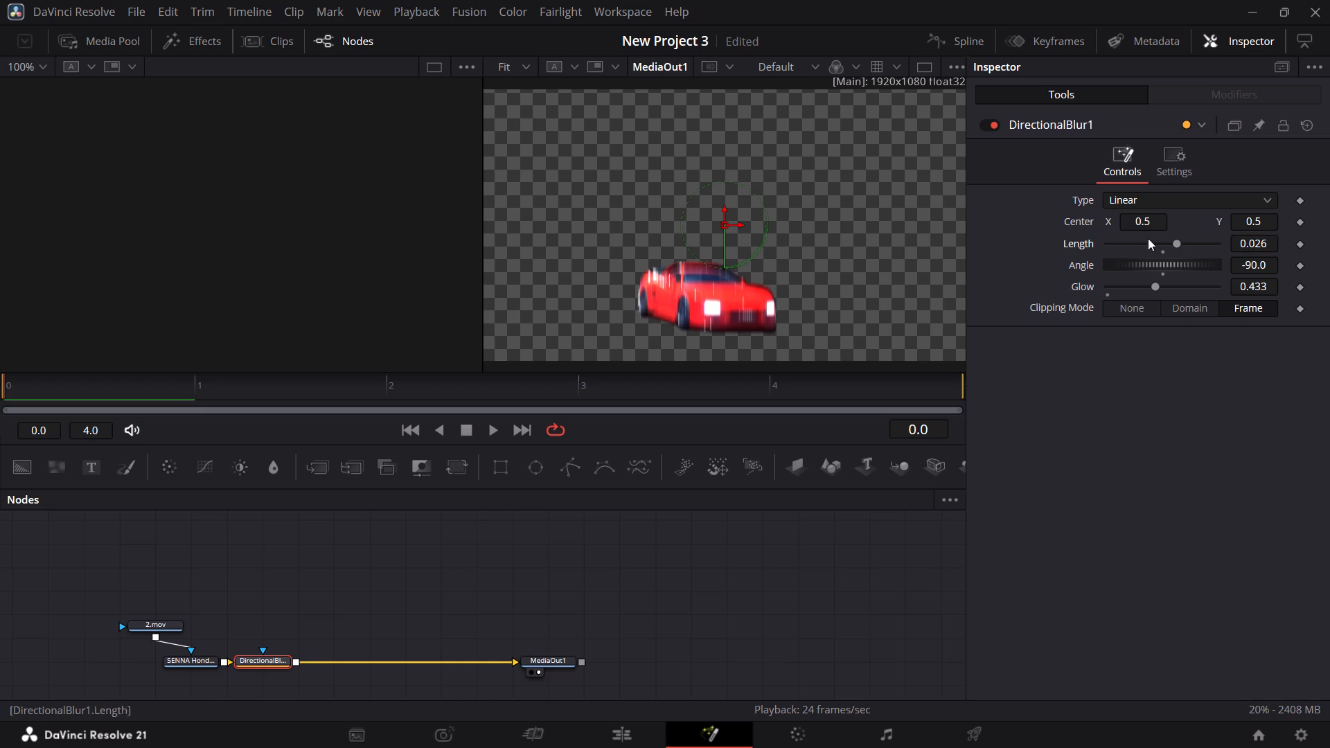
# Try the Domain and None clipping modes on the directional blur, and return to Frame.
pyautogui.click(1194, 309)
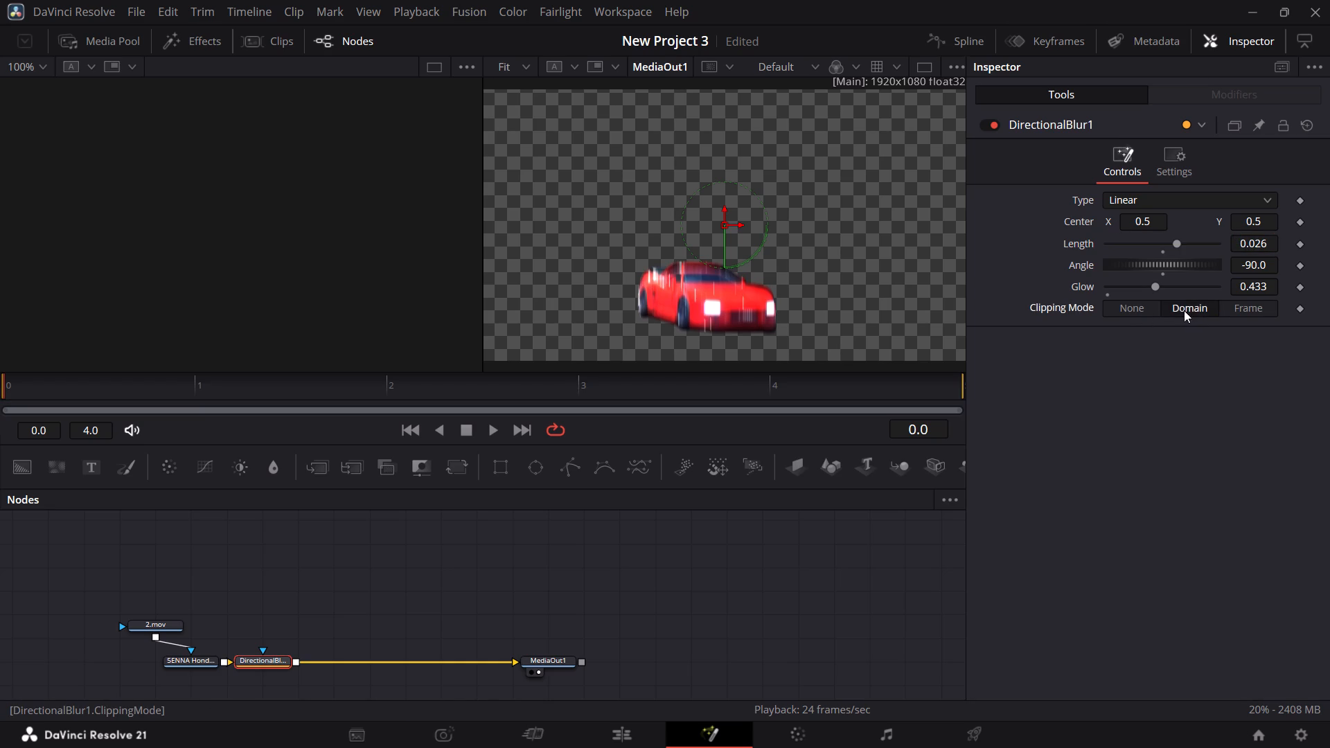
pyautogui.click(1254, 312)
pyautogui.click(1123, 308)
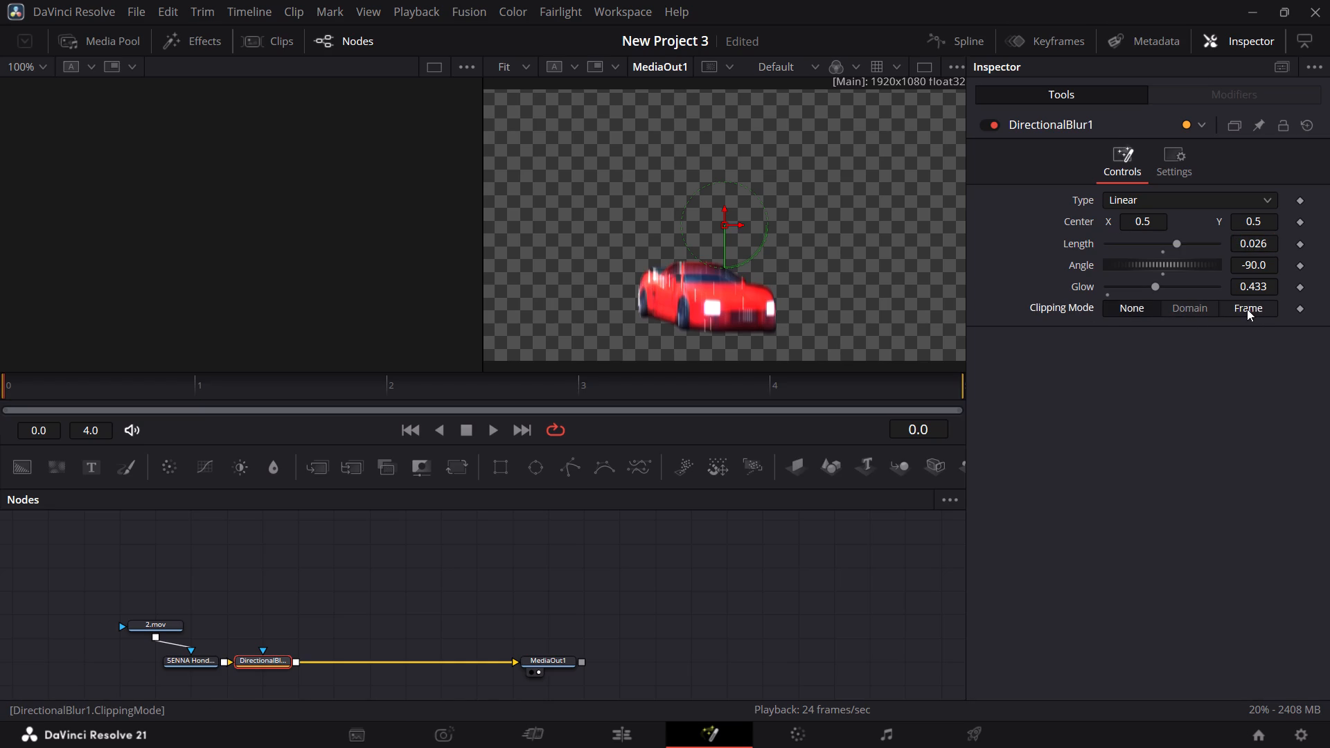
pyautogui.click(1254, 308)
# Set the directional blur's glow to 0.346 and its center X to 0.47.
pyautogui.moveTo(1152, 287); pyautogui.dragTo(1121, 289)
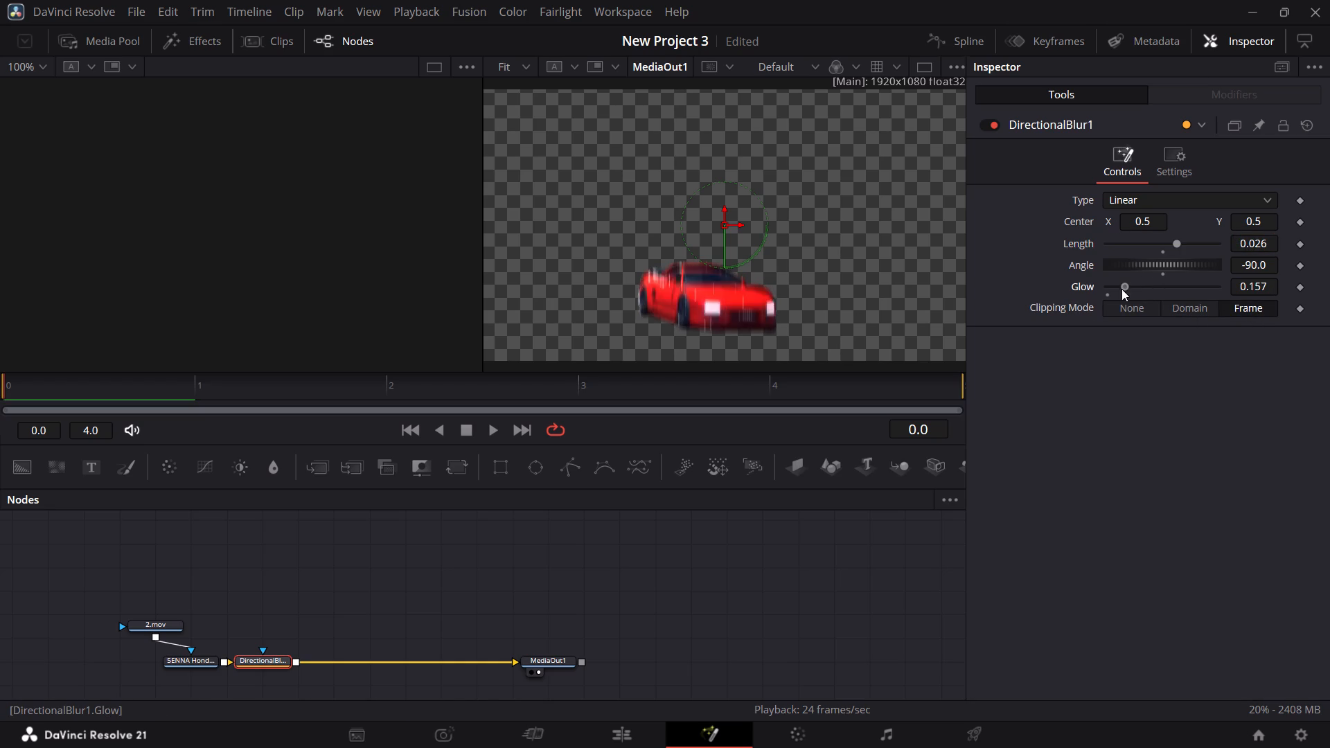
pyautogui.moveTo(1121, 289); pyautogui.dragTo(1133, 307)
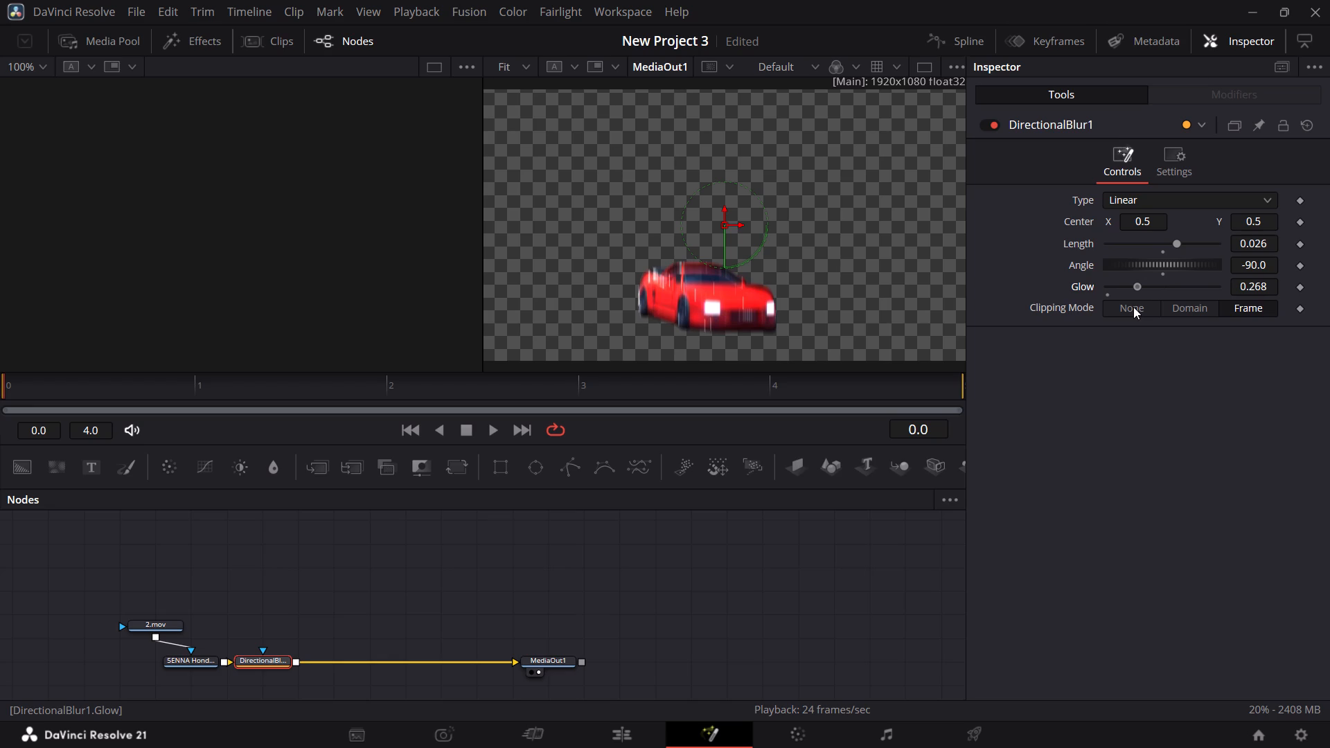
pyautogui.moveTo(1133, 307); pyautogui.dragTo(1142, 306)
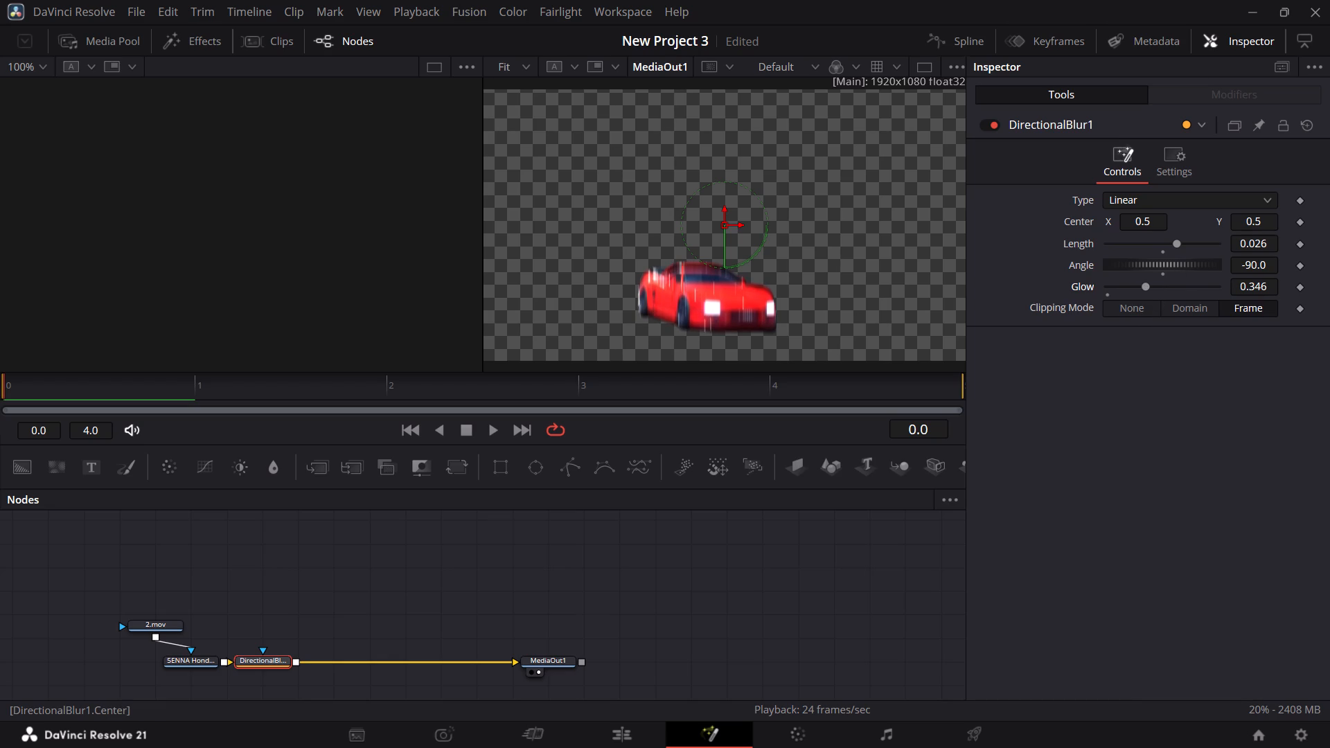
pyautogui.moveTo(1143, 224); pyautogui.dragTo(1106, 233)
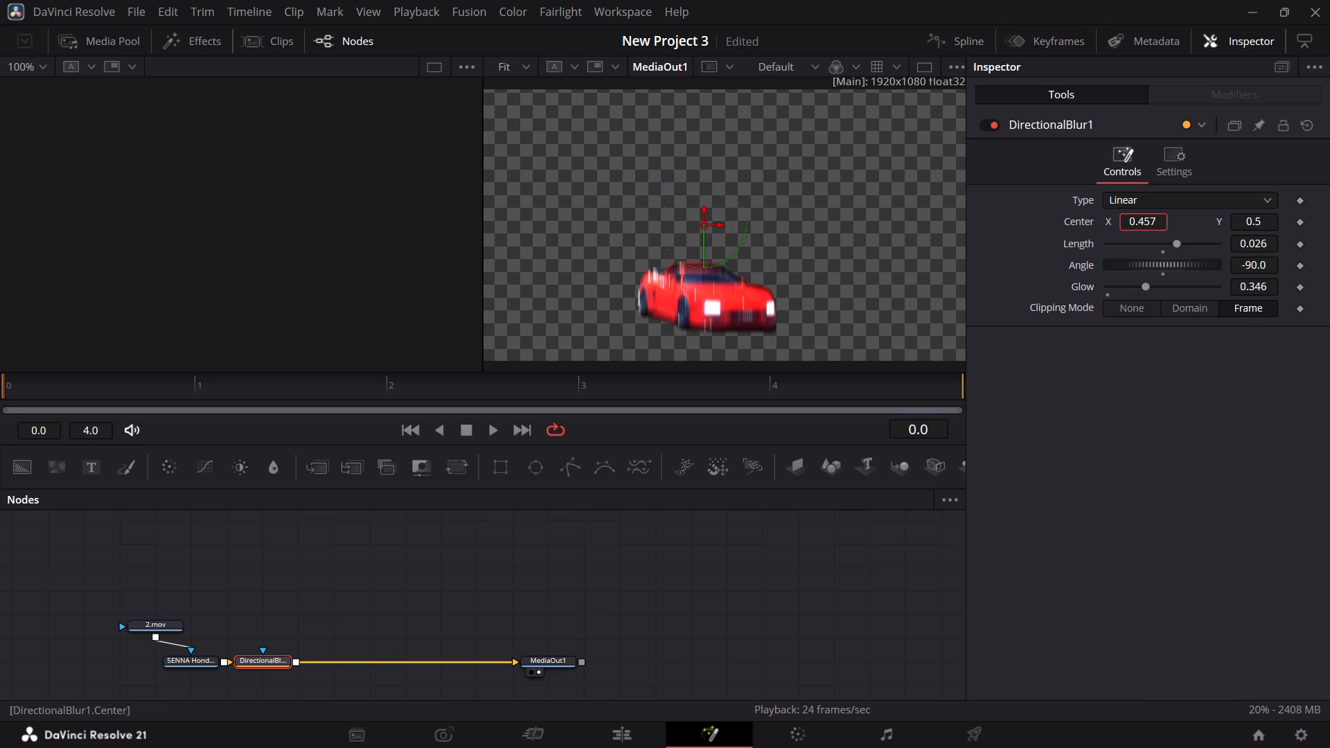
pyautogui.moveTo(1106, 233); pyautogui.dragTo(1117, 233)
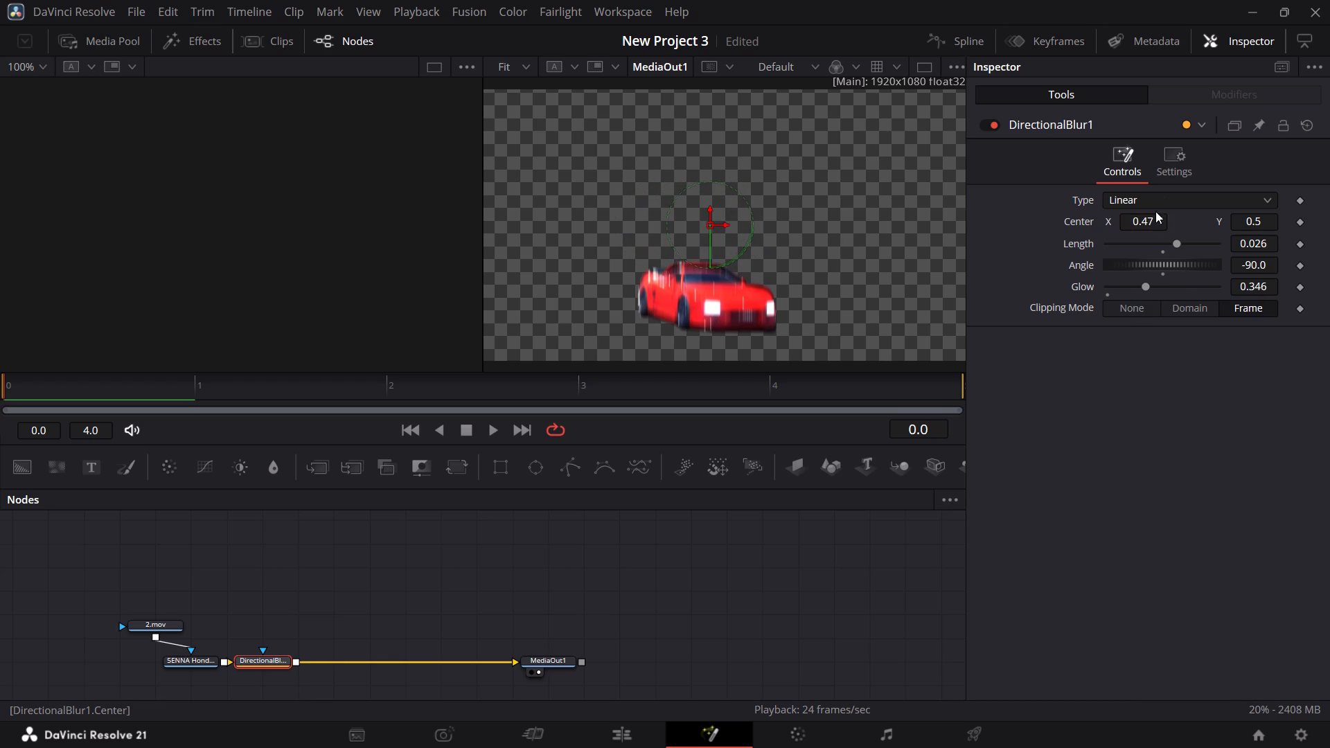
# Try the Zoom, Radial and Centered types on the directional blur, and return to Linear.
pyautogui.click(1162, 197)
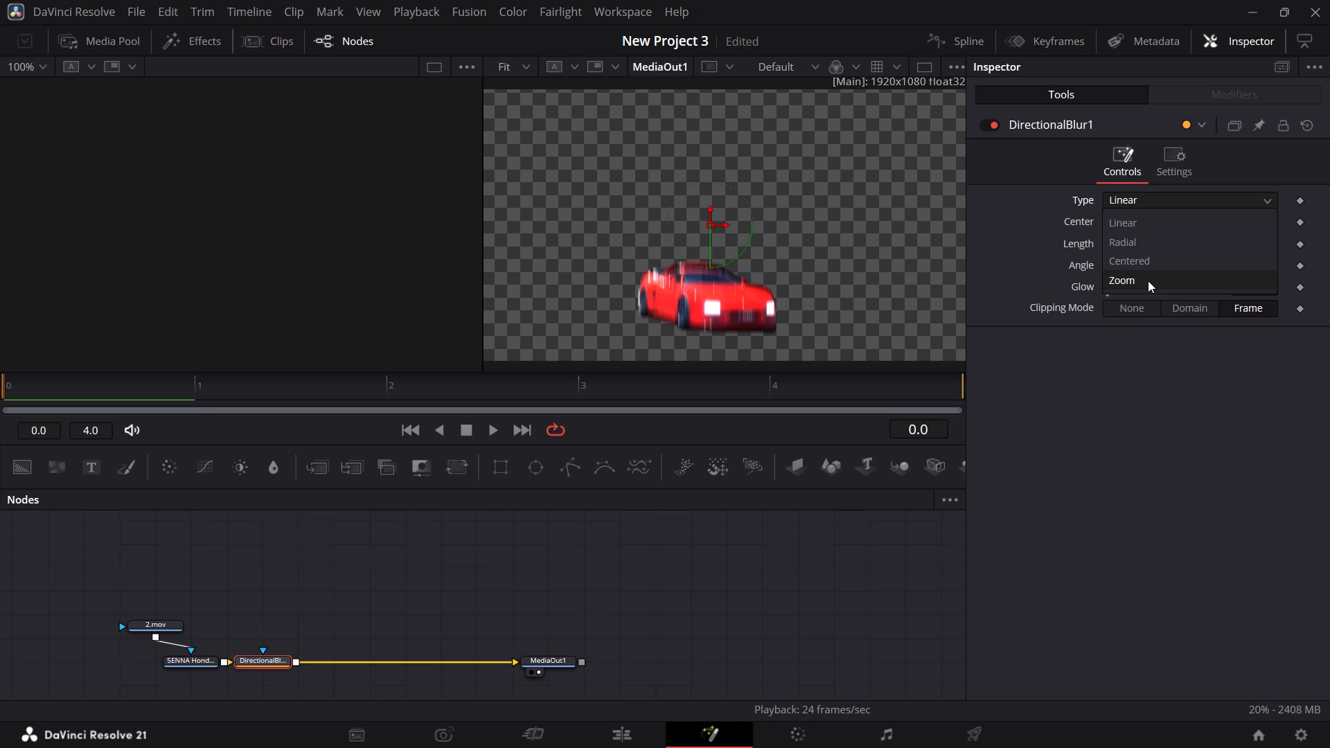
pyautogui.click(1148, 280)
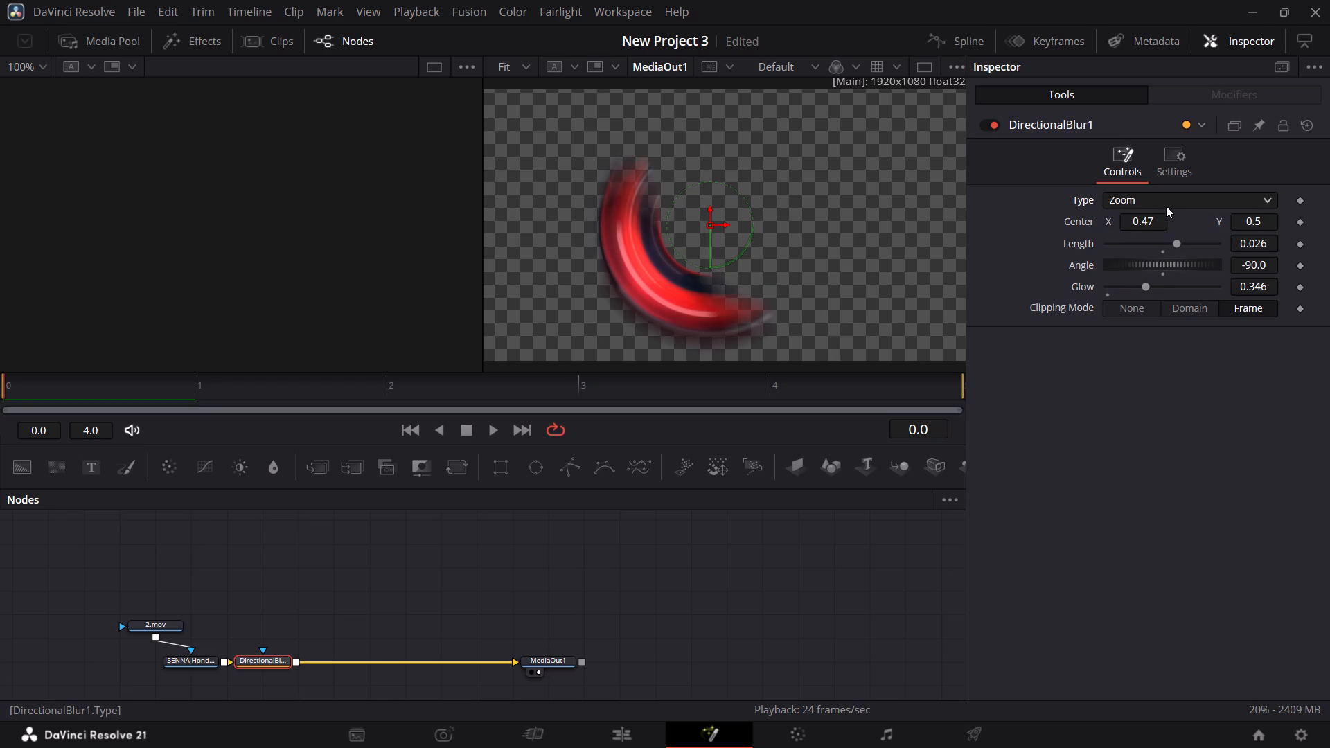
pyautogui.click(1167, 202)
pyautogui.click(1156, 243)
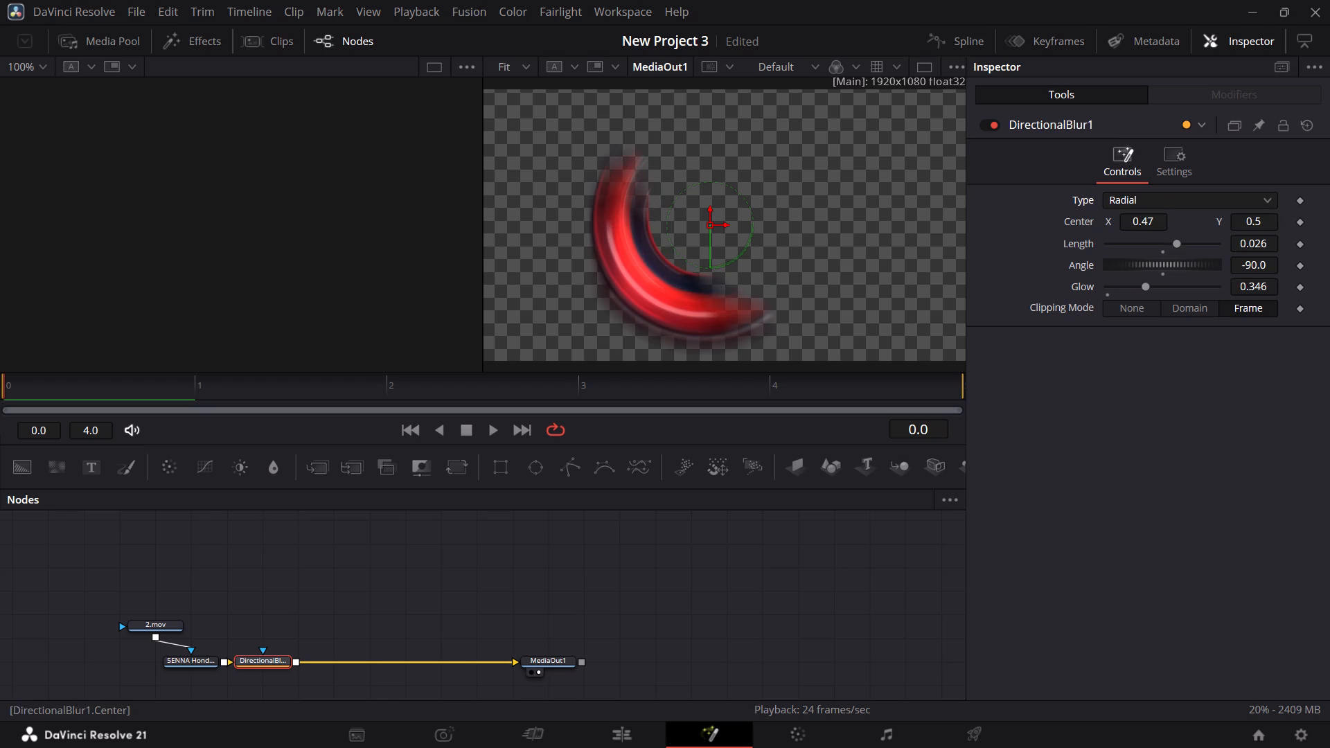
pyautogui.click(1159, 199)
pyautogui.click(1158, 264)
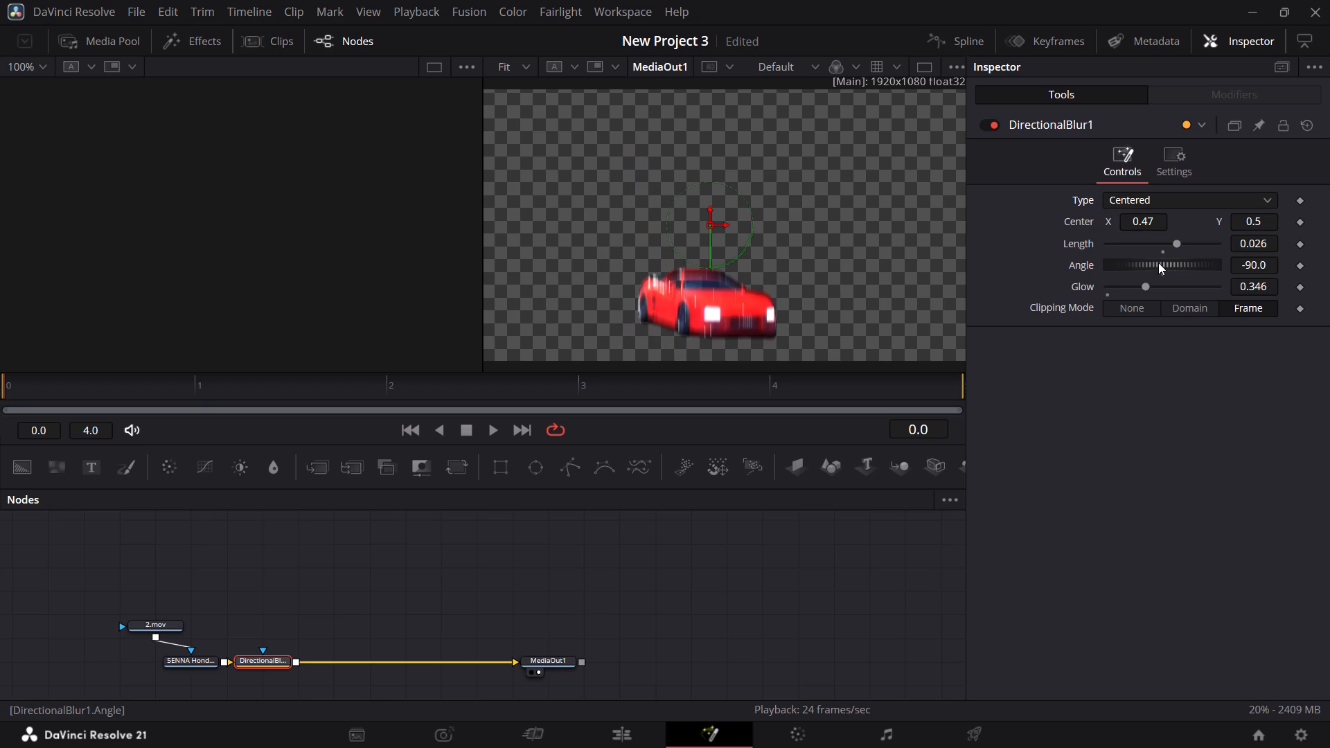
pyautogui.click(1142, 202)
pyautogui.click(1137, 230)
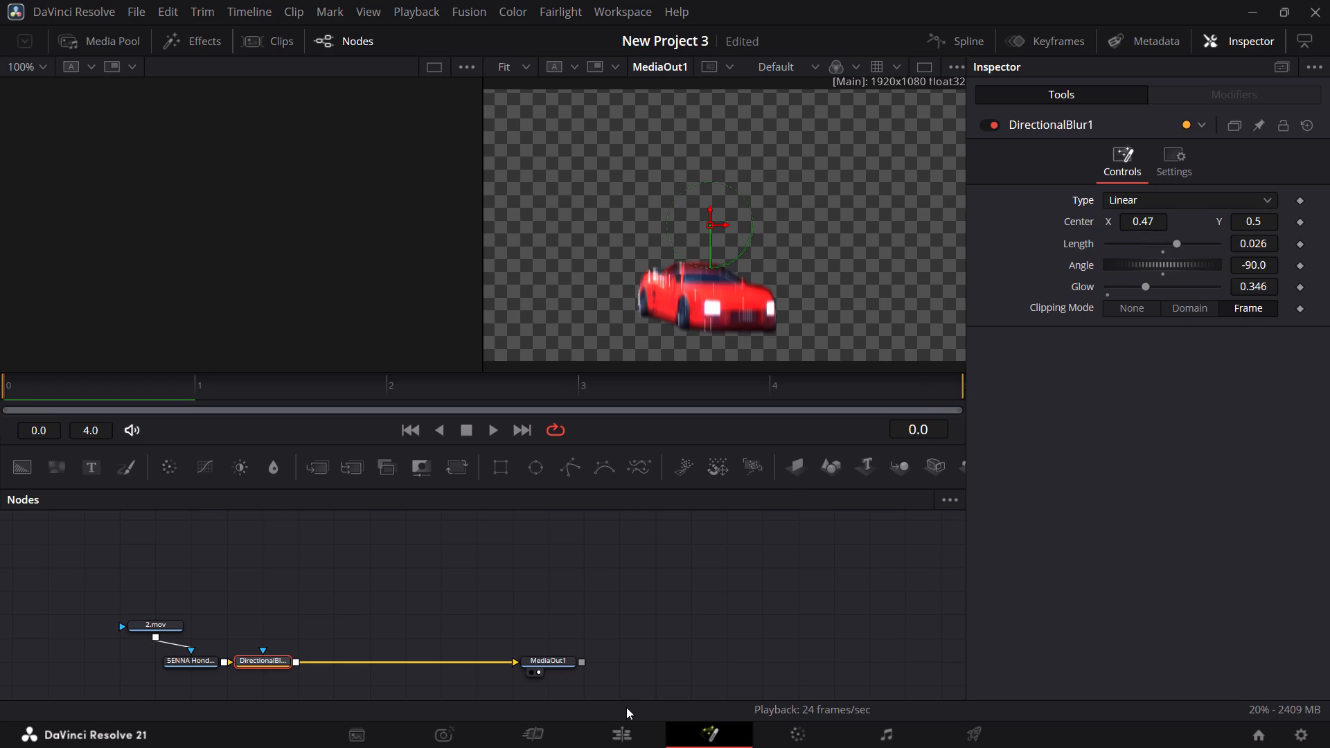
# Return to the Edit page timeline and play back the blurred car drop from before the cutout clip.
pyautogui.click(623, 730)
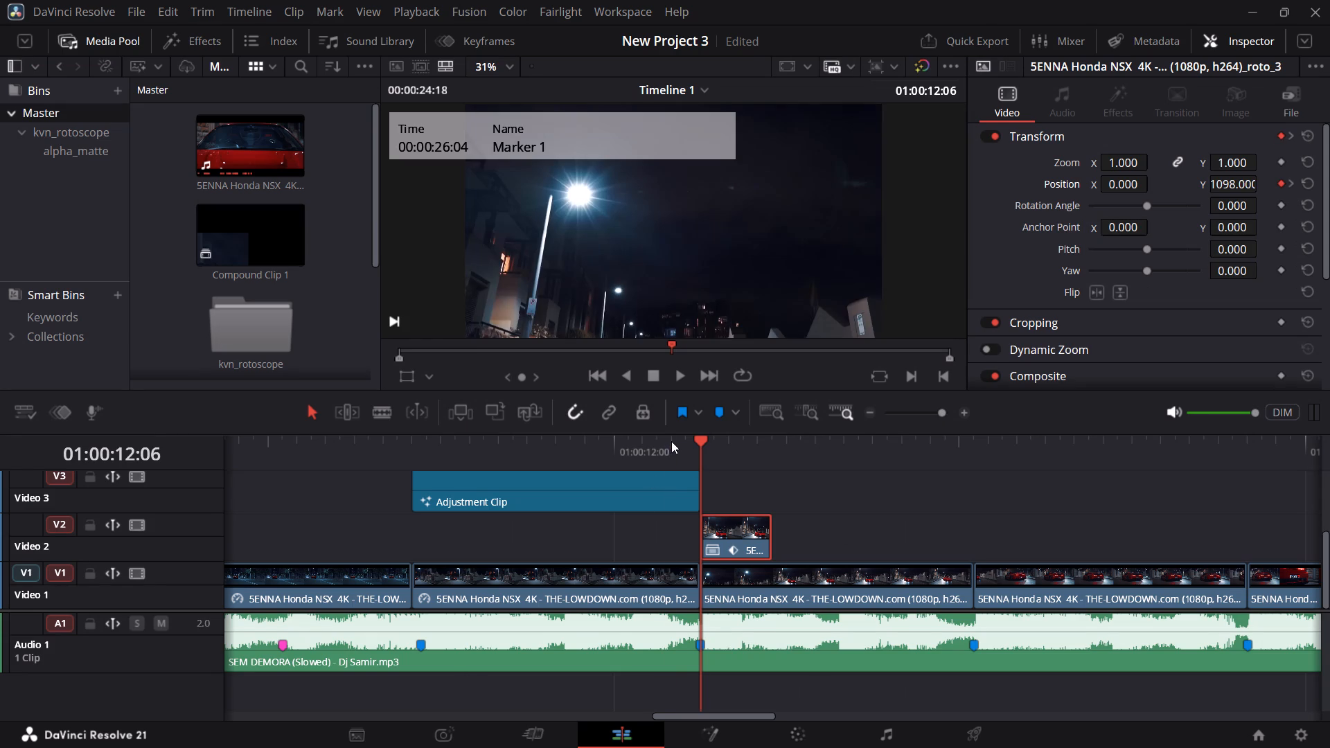
pyautogui.click(672, 438)
pyautogui.press('space')
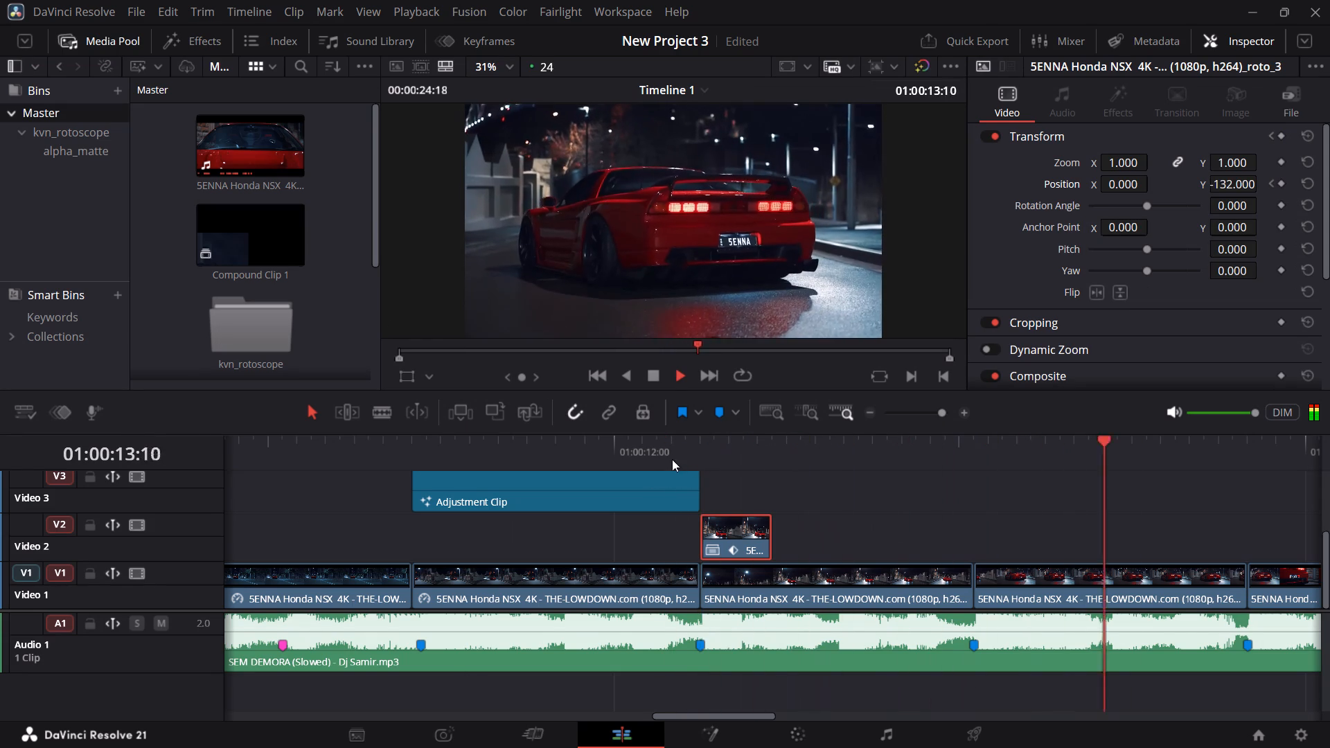
pyautogui.click(664, 451)
pyautogui.click(678, 461)
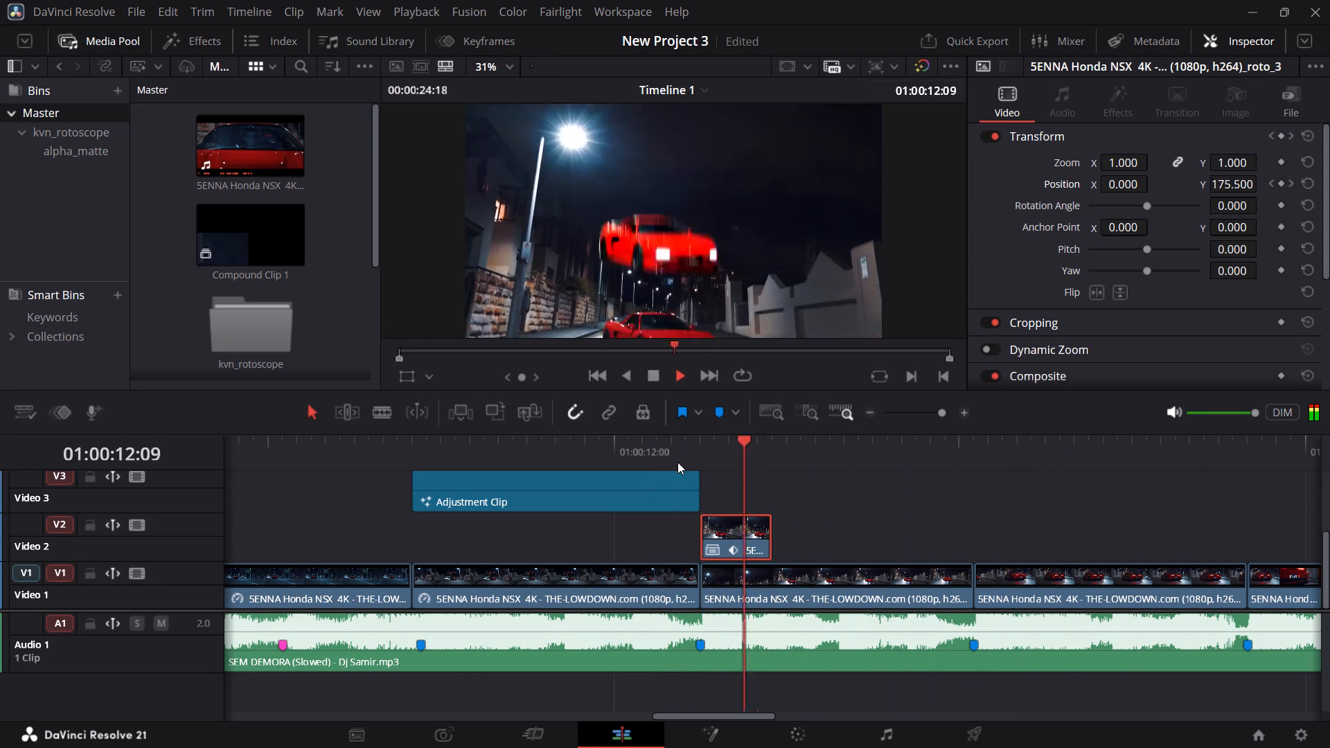
# Play back the edit from well before the adjustment clip through the blurred car drop to check its beat timing.
pyautogui.press('space')
pyautogui.click(346, 452)
pyautogui.press('space')
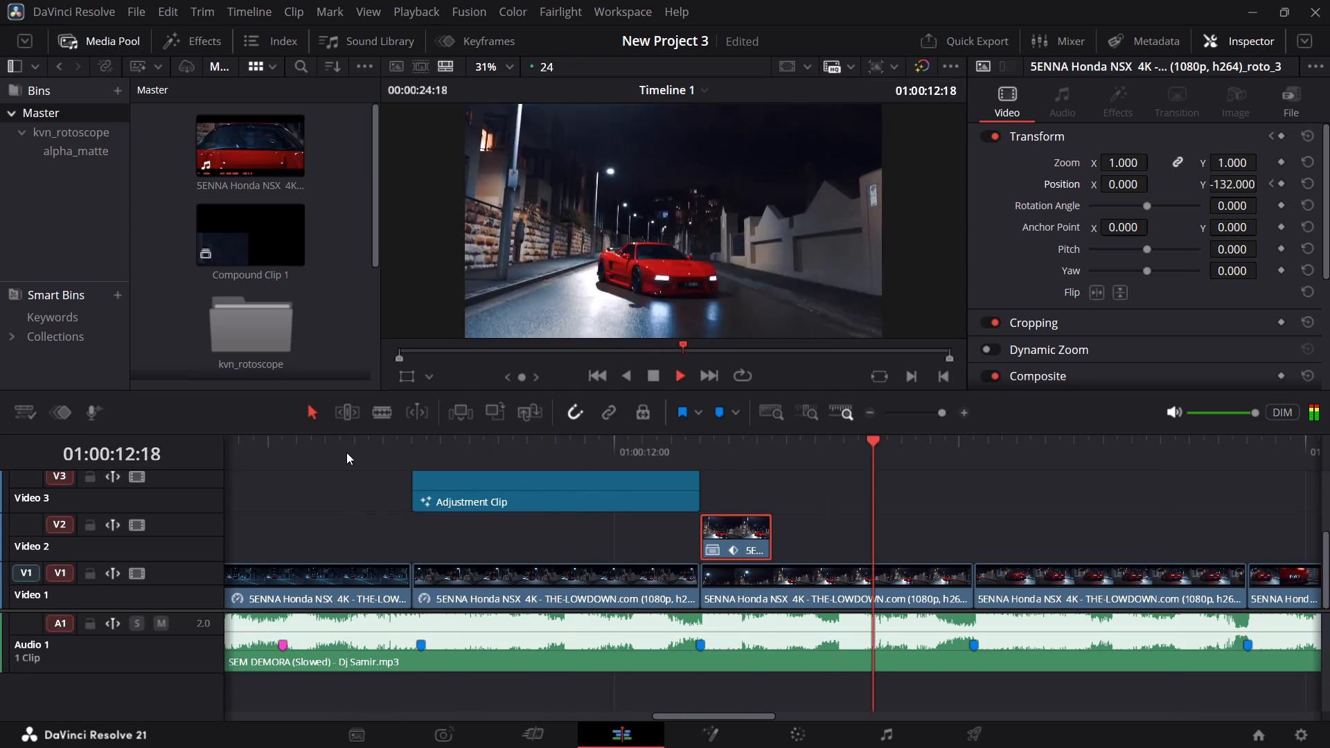
pyautogui.press('space')
pyautogui.keyDown('alt'); pyautogui.scroll(-6, 346, 454); pyautogui.keyUp('alt')
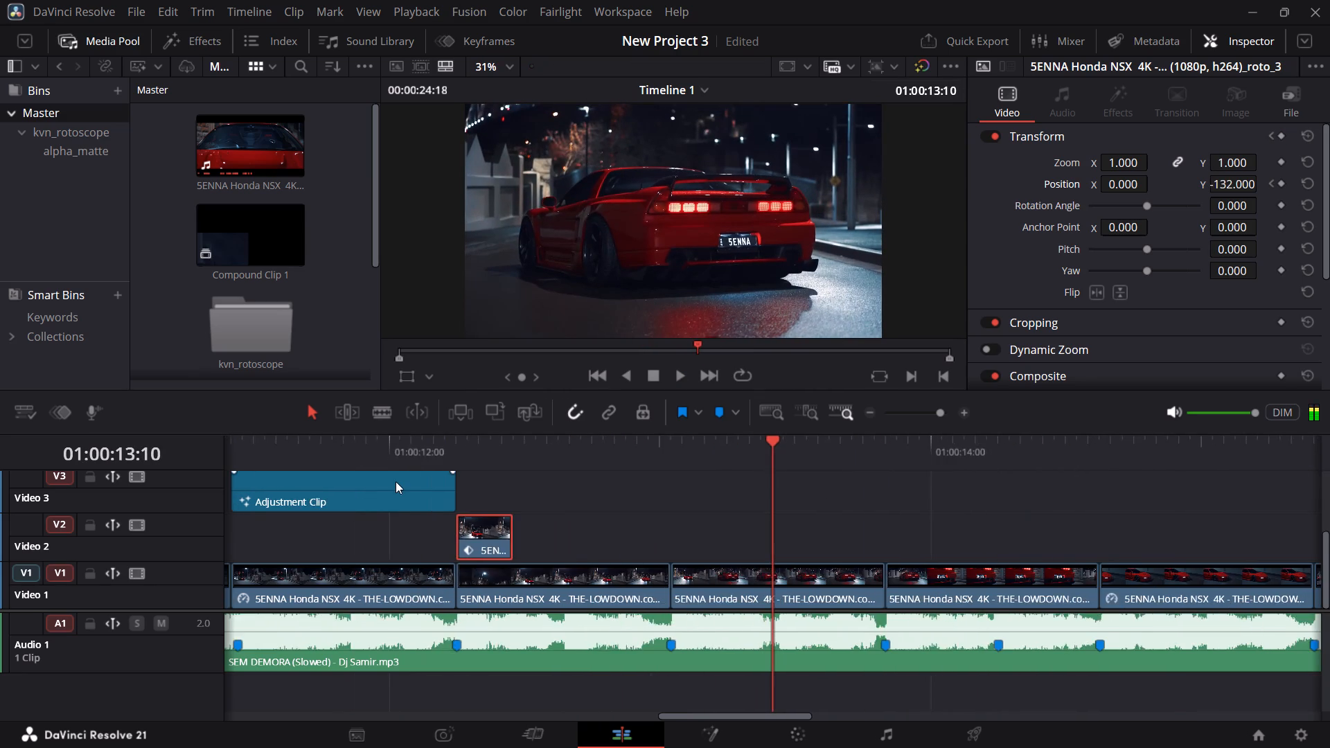
pyautogui.keyDown('alt'); pyautogui.scroll(-5, 396, 483); pyautogui.keyUp('alt')
pyautogui.keyDown('ctrl'); pyautogui.scroll(5, 506, 502); pyautogui.keyUp('ctrl')
pyautogui.keyDown('alt'); pyautogui.scroll(-2, 632, 509); pyautogui.keyUp('alt')
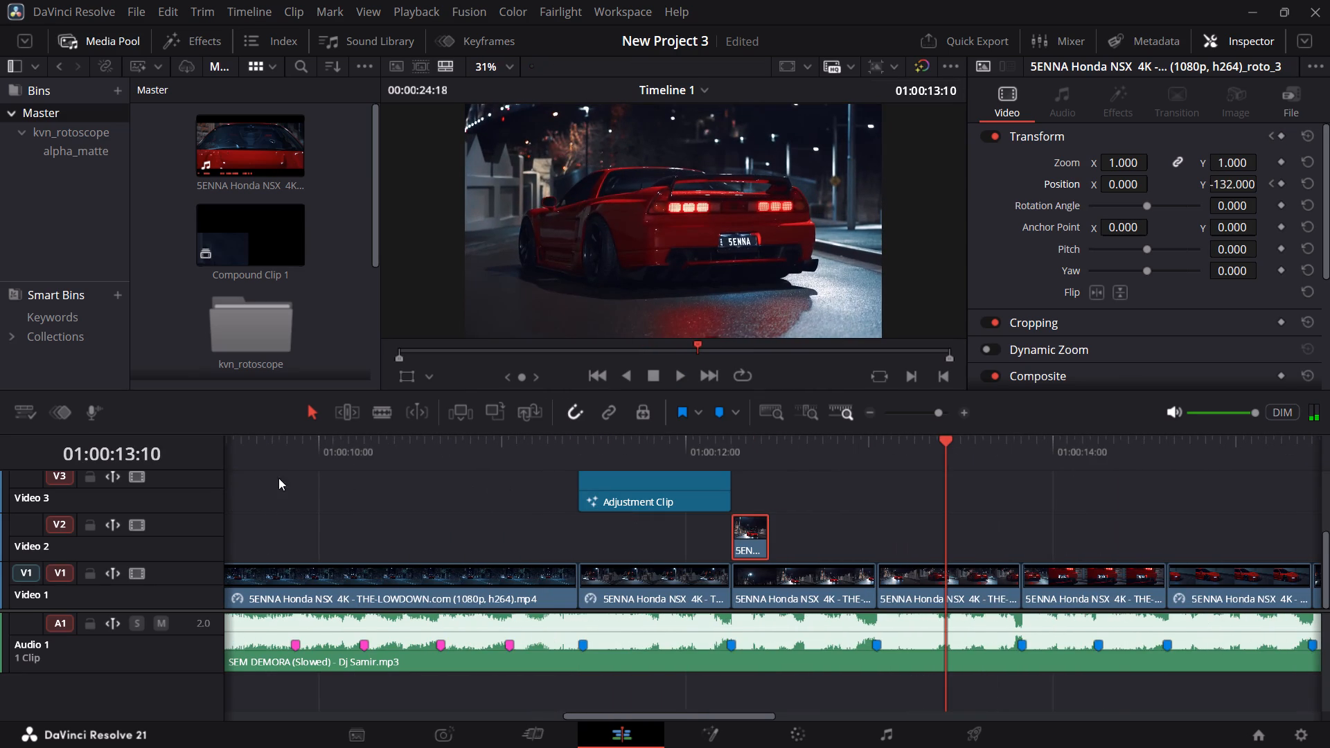
pyautogui.click(238, 462)
pyautogui.press('space')
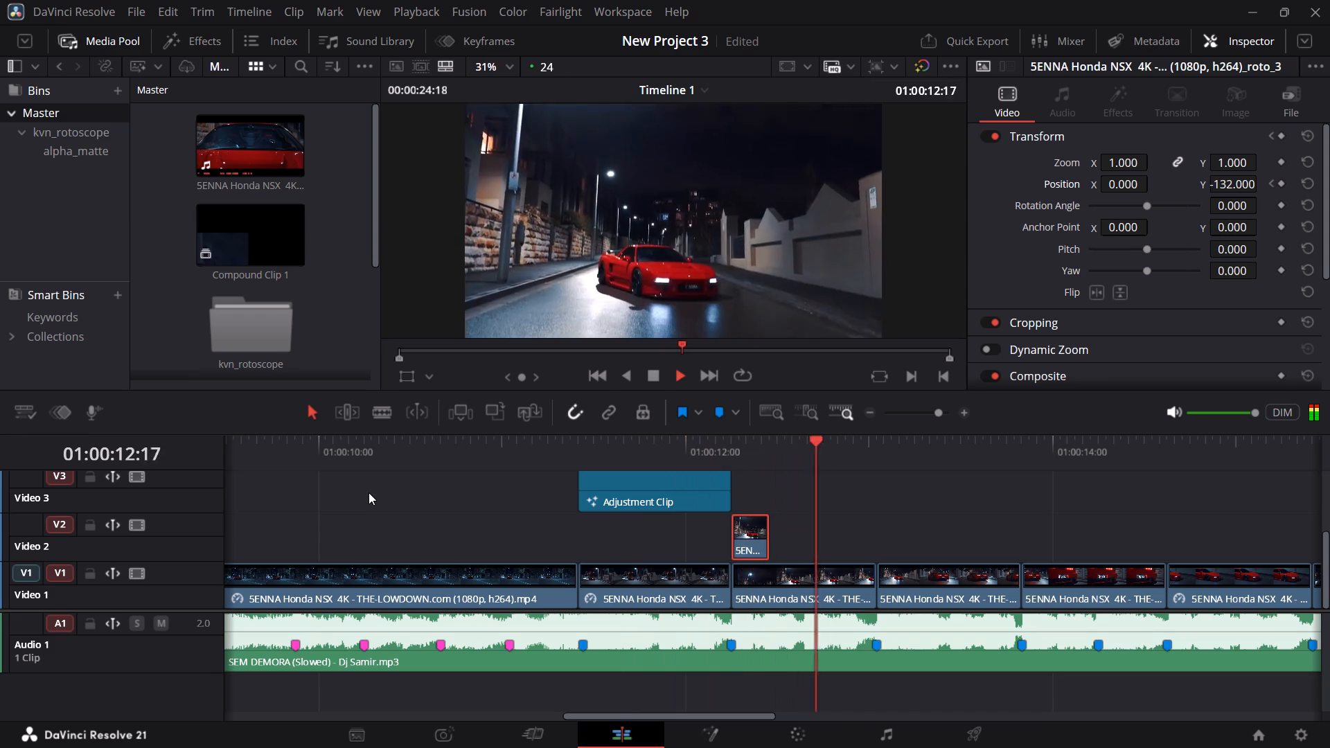
pyautogui.press('space')
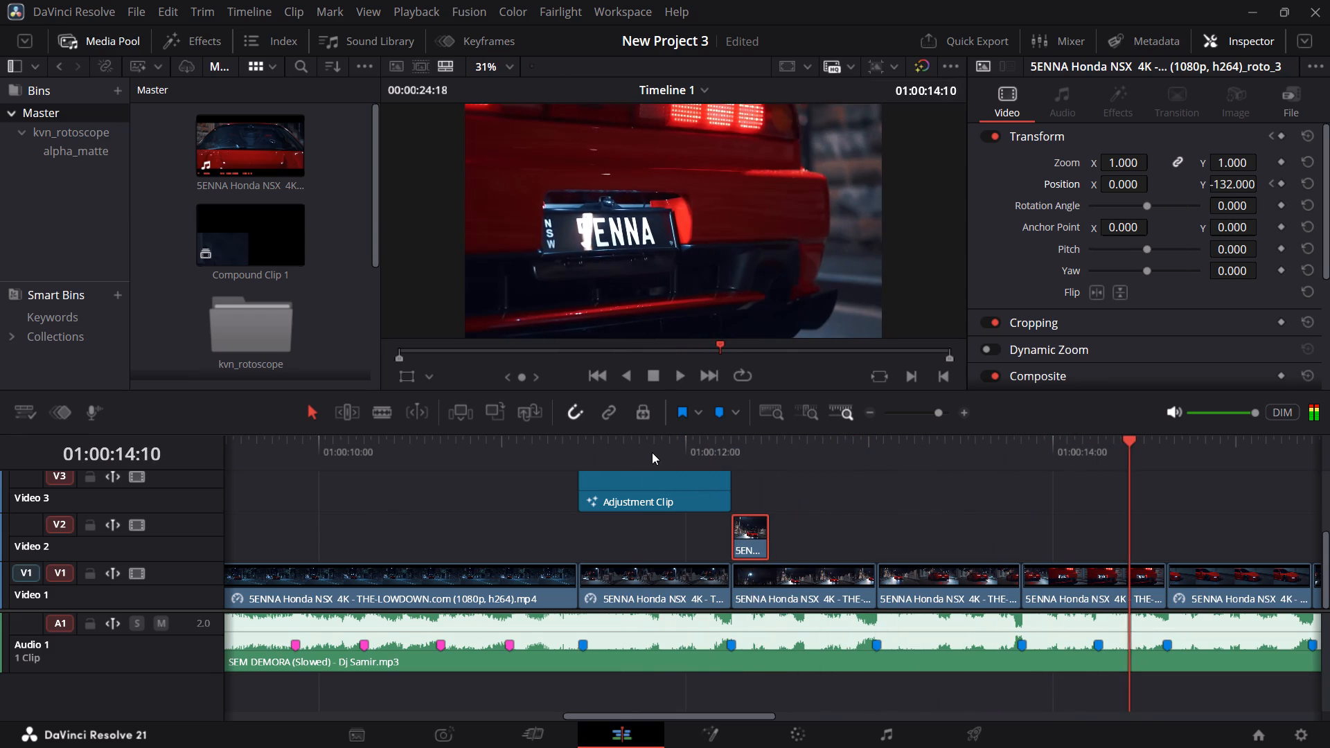
# Replay the car drop repeatedly from just before the cutout clip to examine the transition's motion against the beat.
pyautogui.click(652, 452)
pyautogui.press('space')
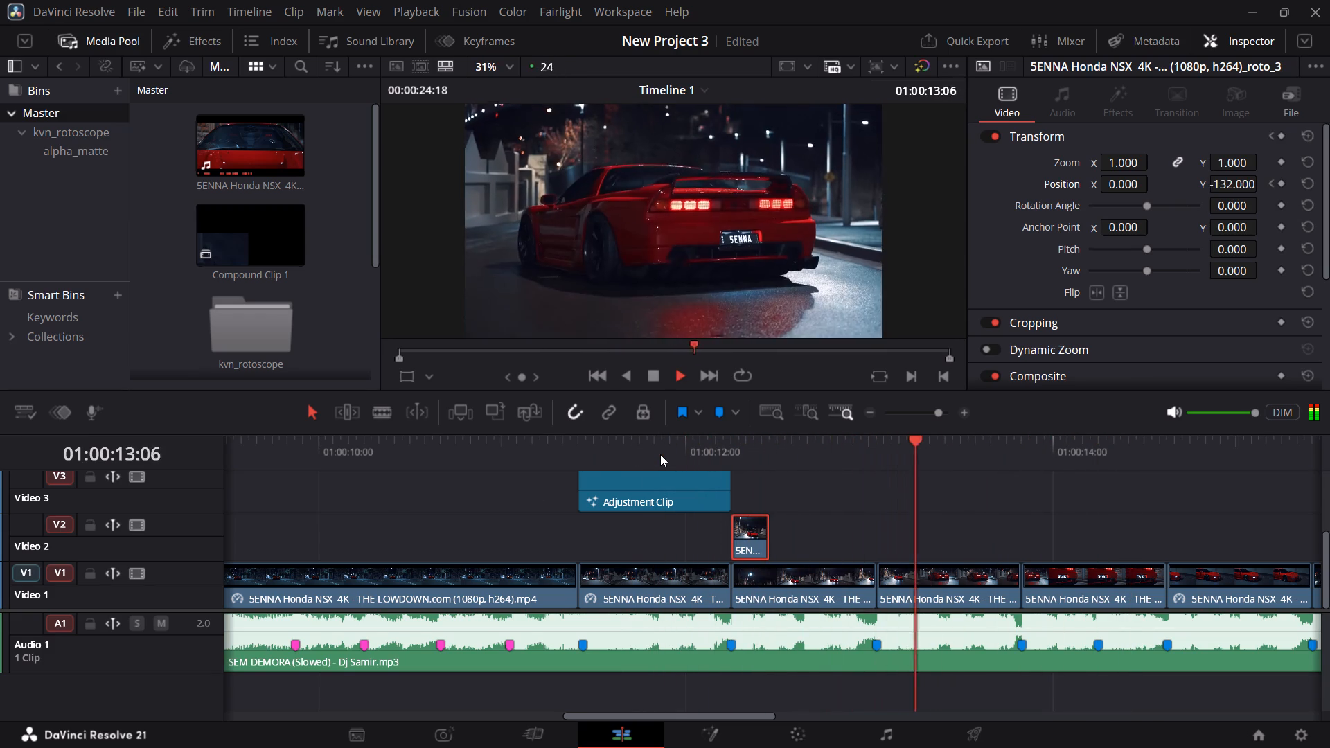
pyautogui.press('space')
pyautogui.click(703, 454)
pyautogui.press('space')
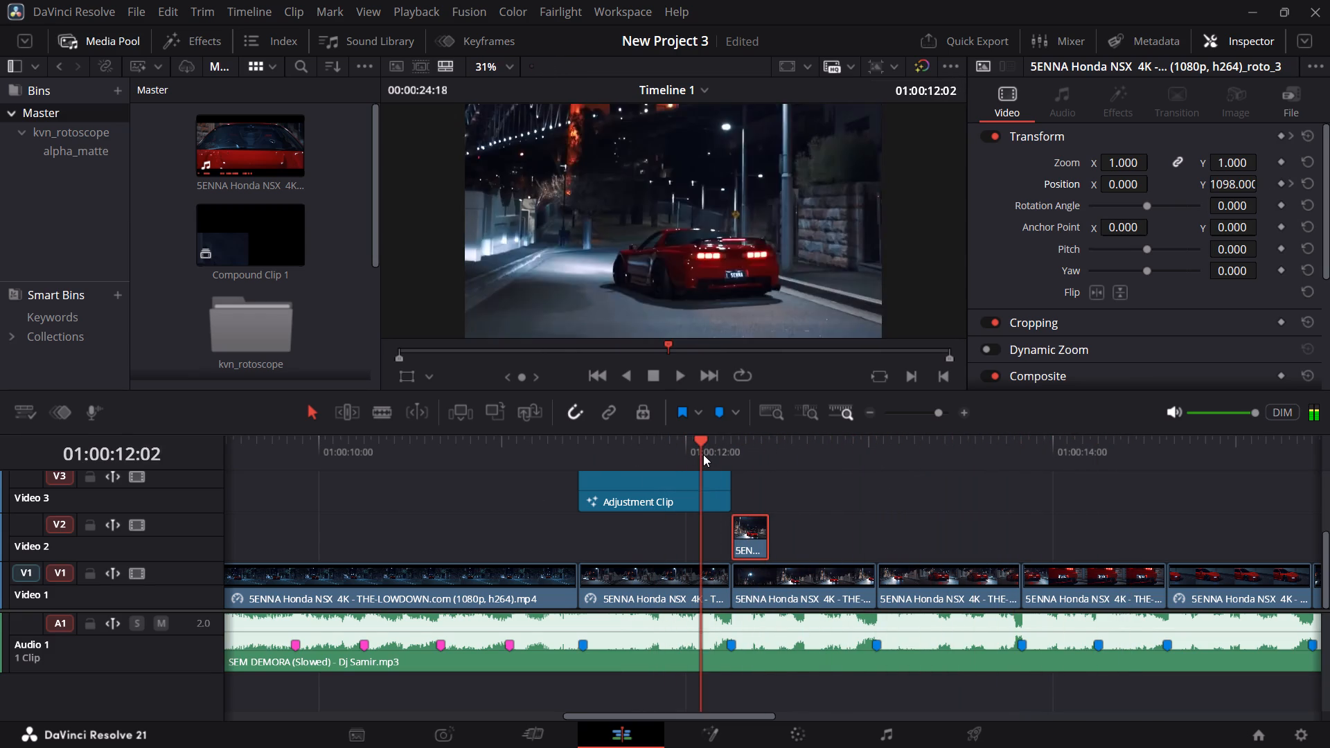
pyautogui.click(703, 454)
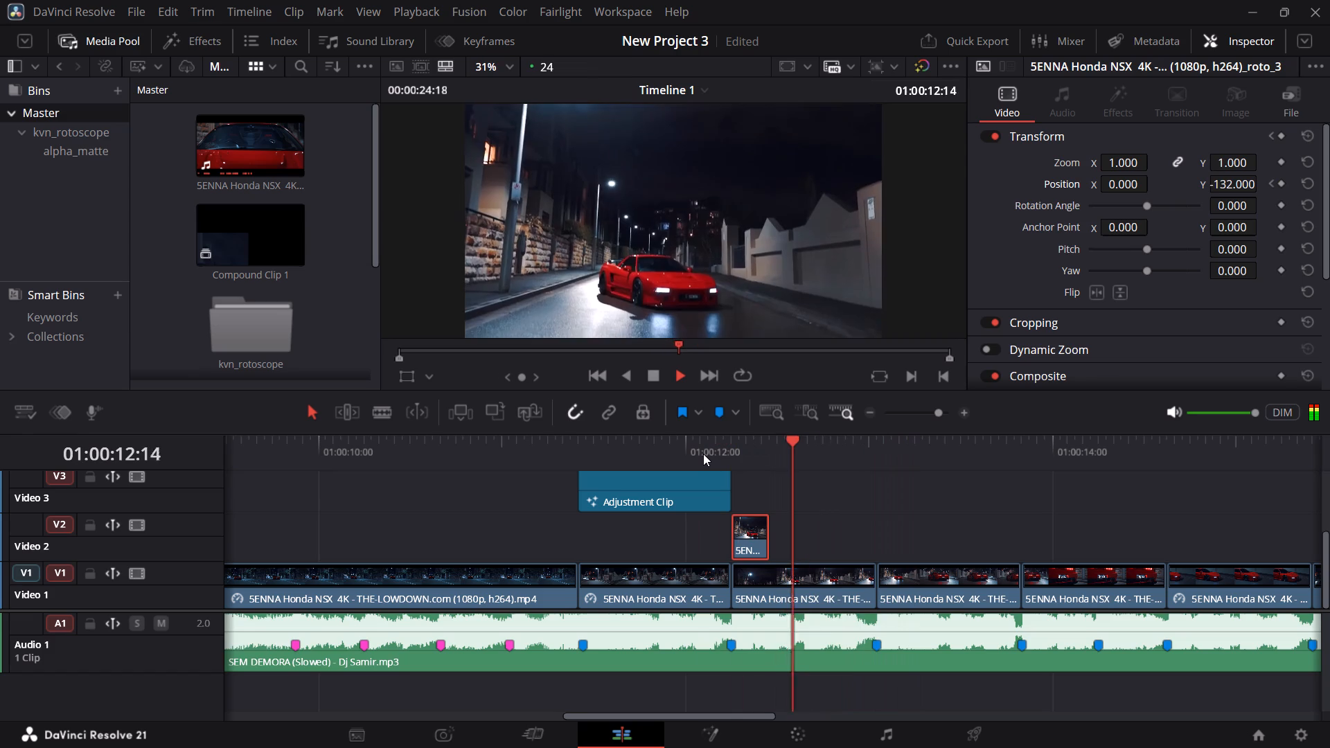
pyautogui.click(703, 454)
pyautogui.click(703, 454)
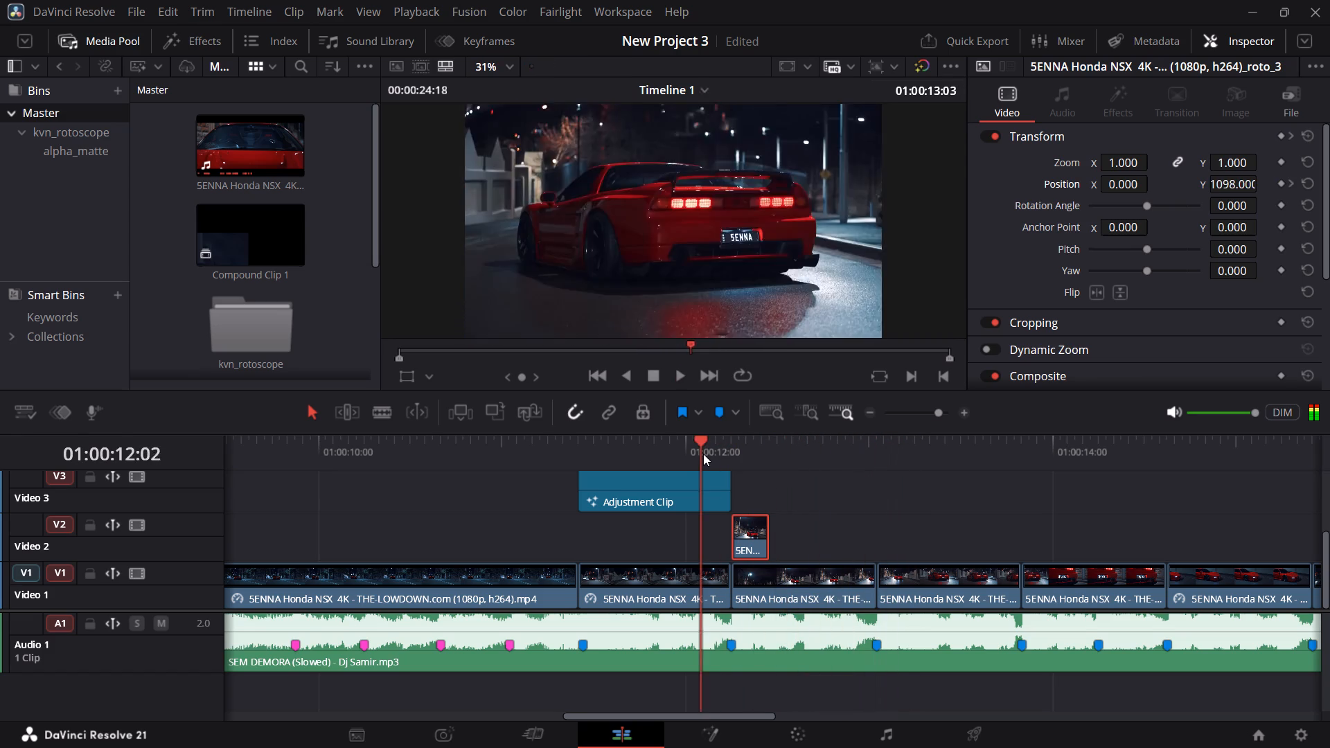
pyautogui.click(703, 454)
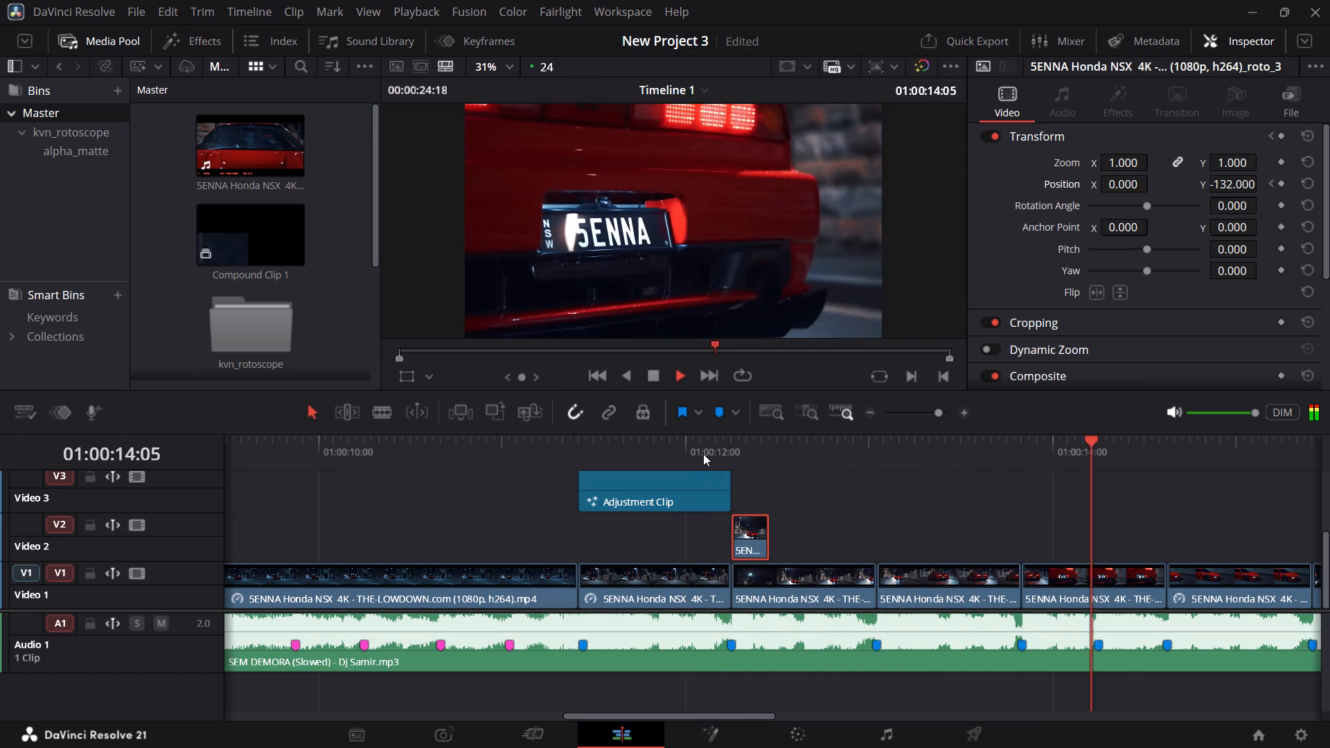
pyautogui.press('space')
pyautogui.click(653, 445)
pyautogui.press('space')
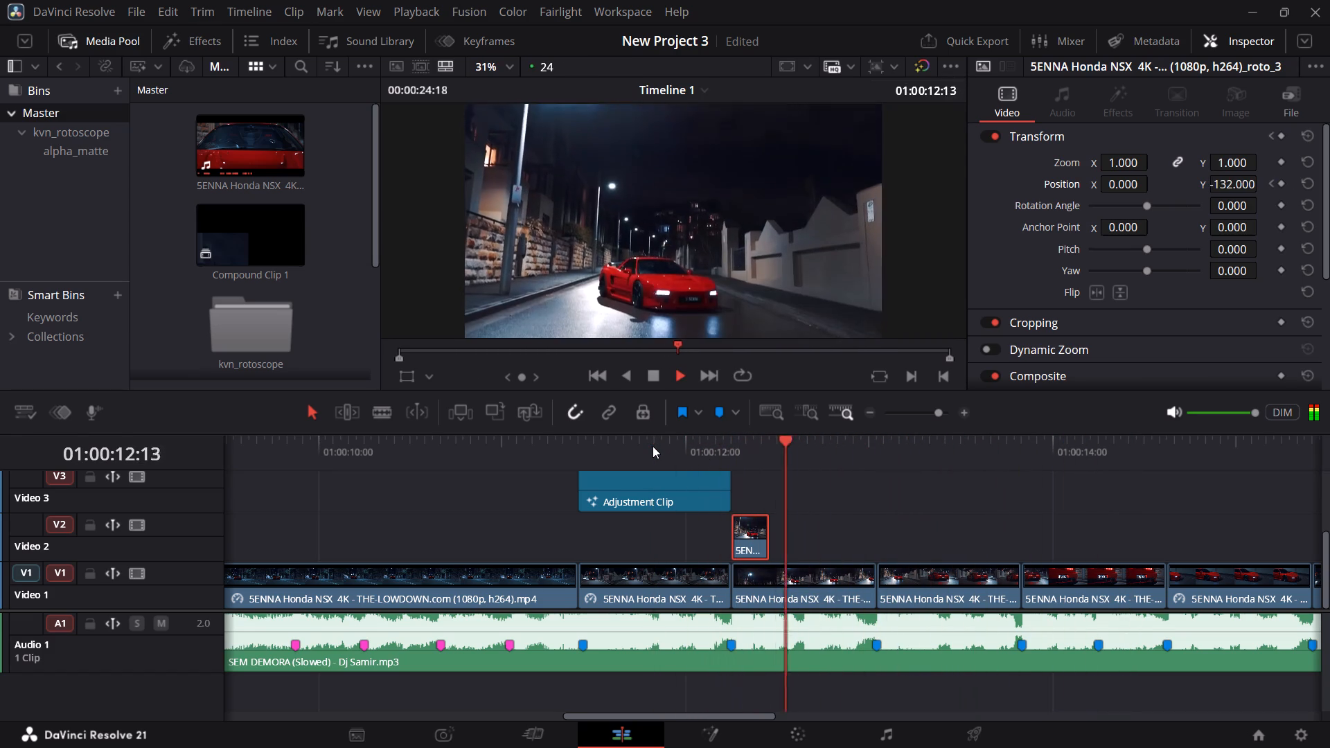
pyautogui.press('space')
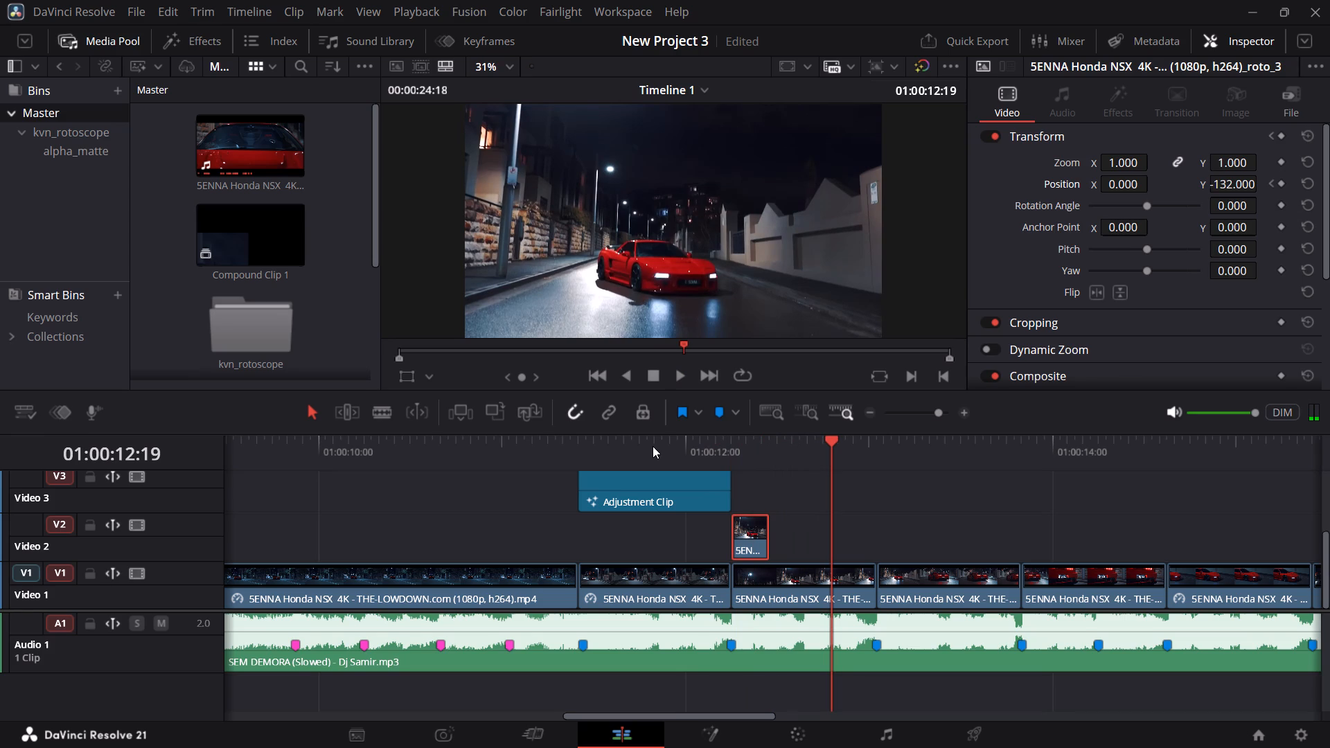
pyautogui.click(710, 456)
pyautogui.press('space')
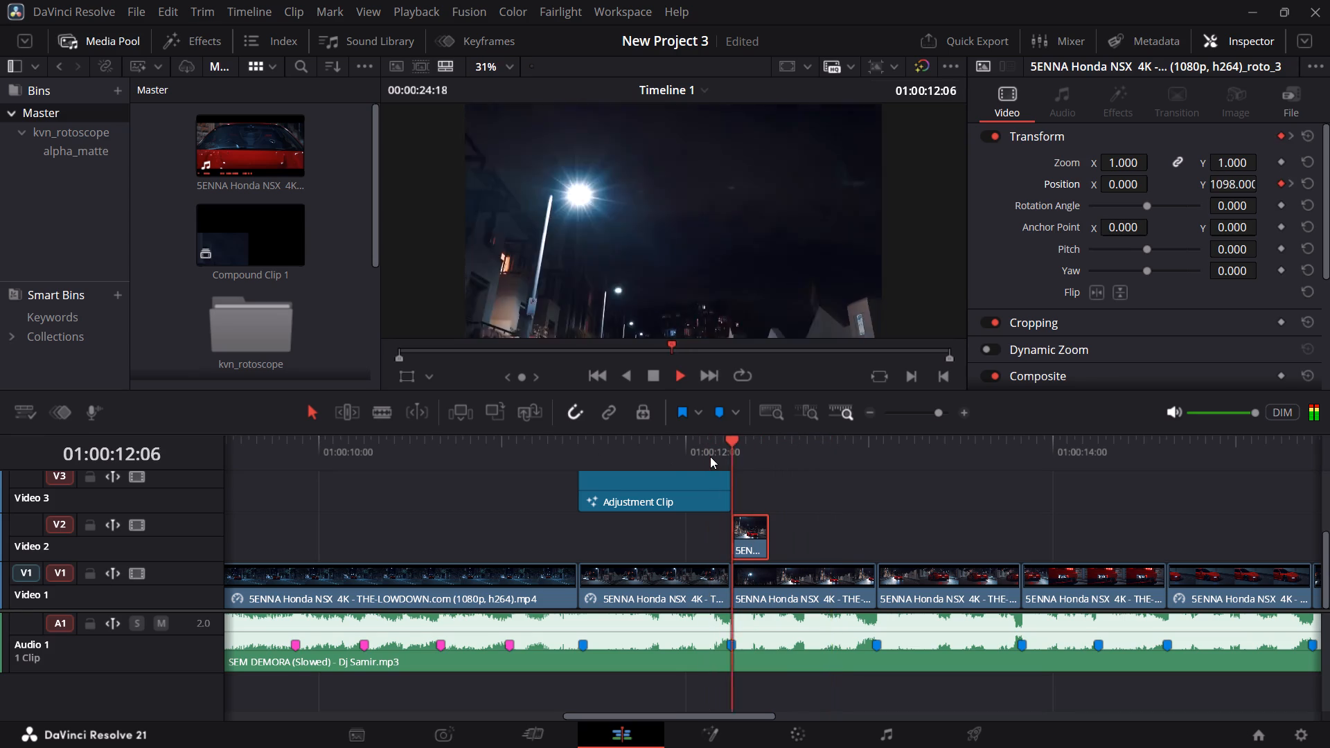
pyautogui.click(711, 456)
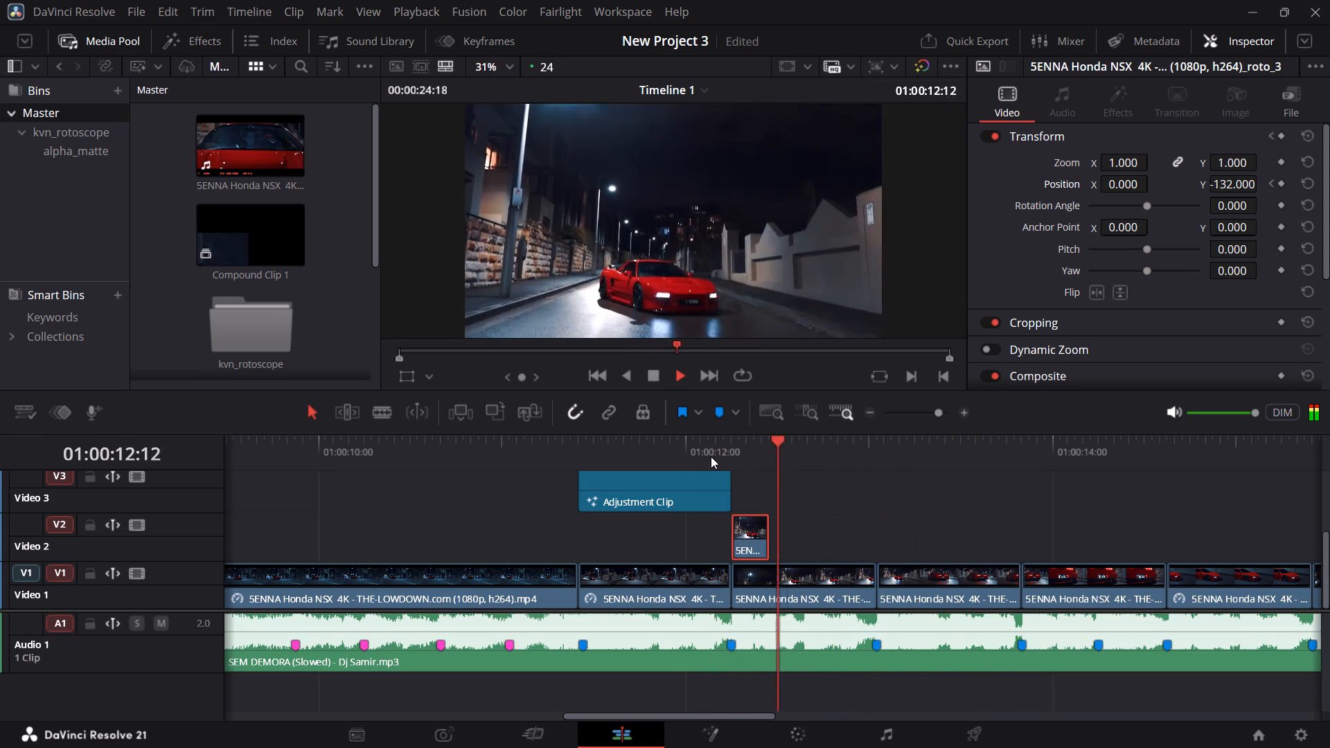
pyautogui.click(711, 456)
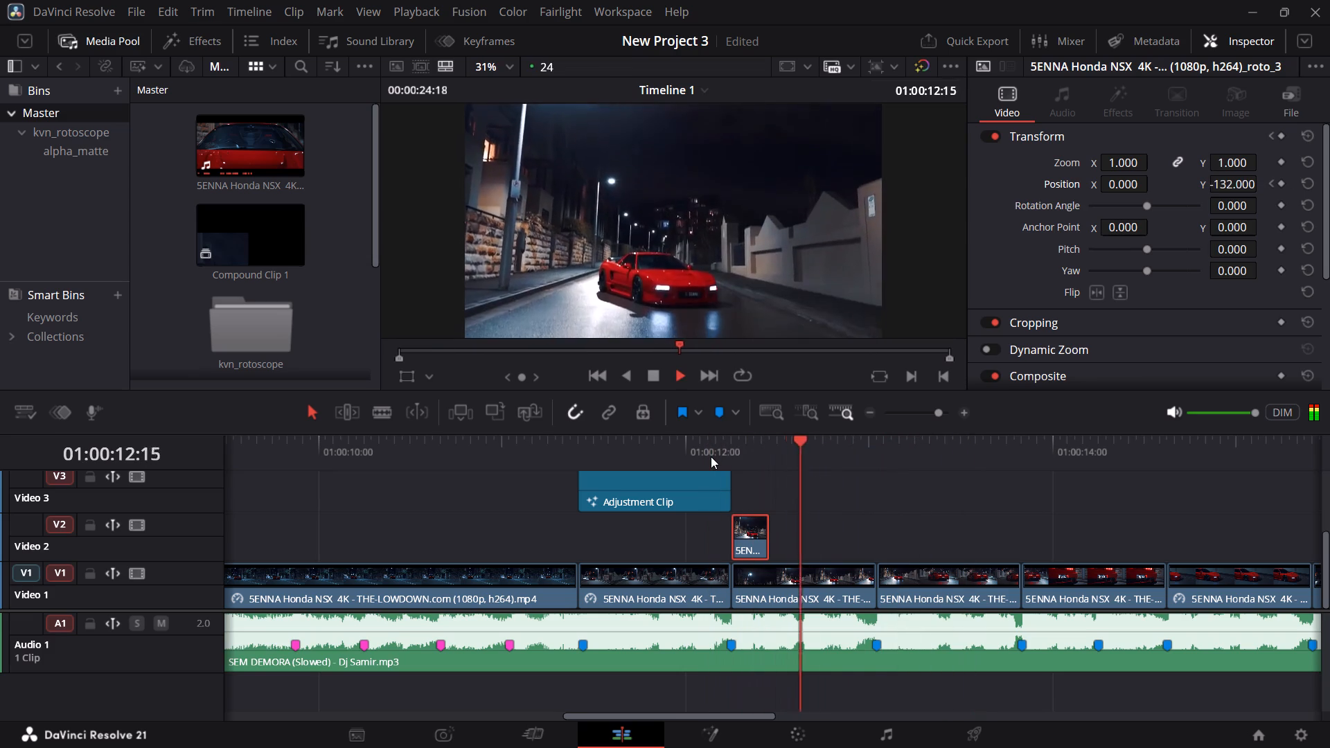
pyautogui.click(711, 456)
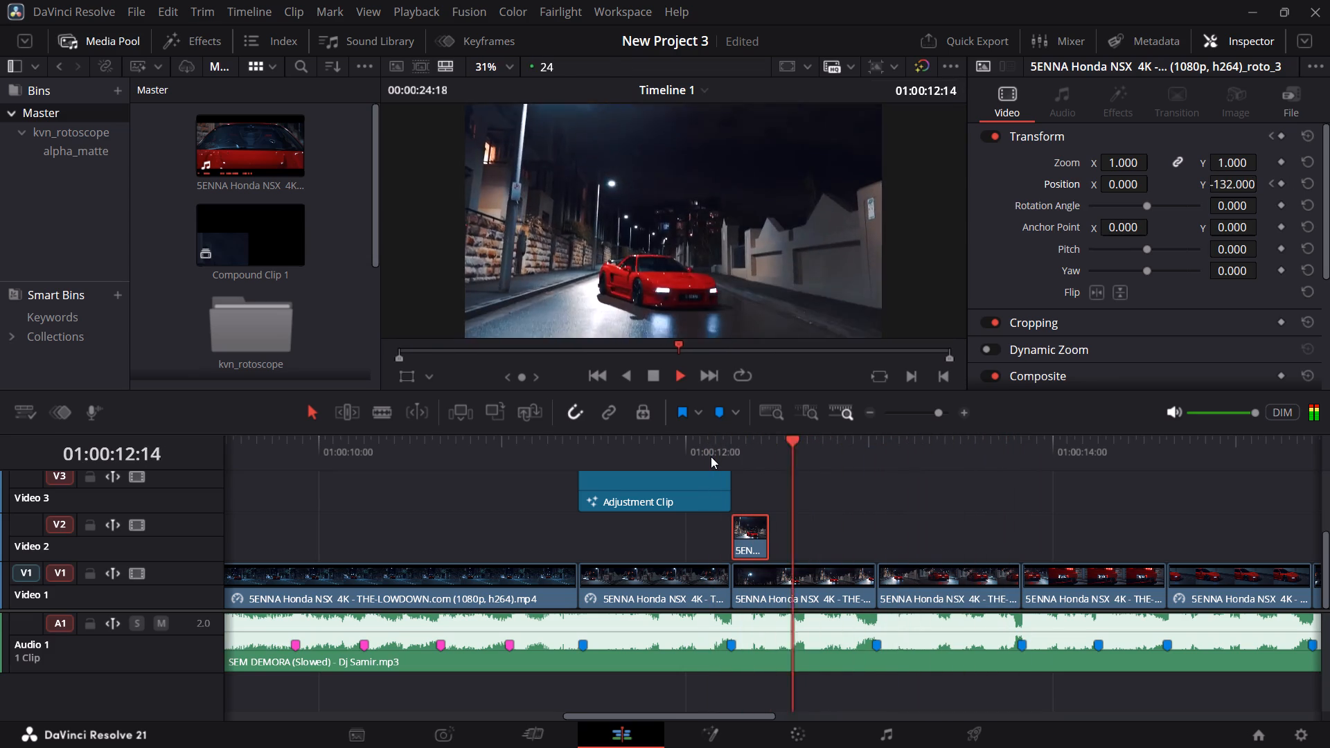
pyautogui.press('space')
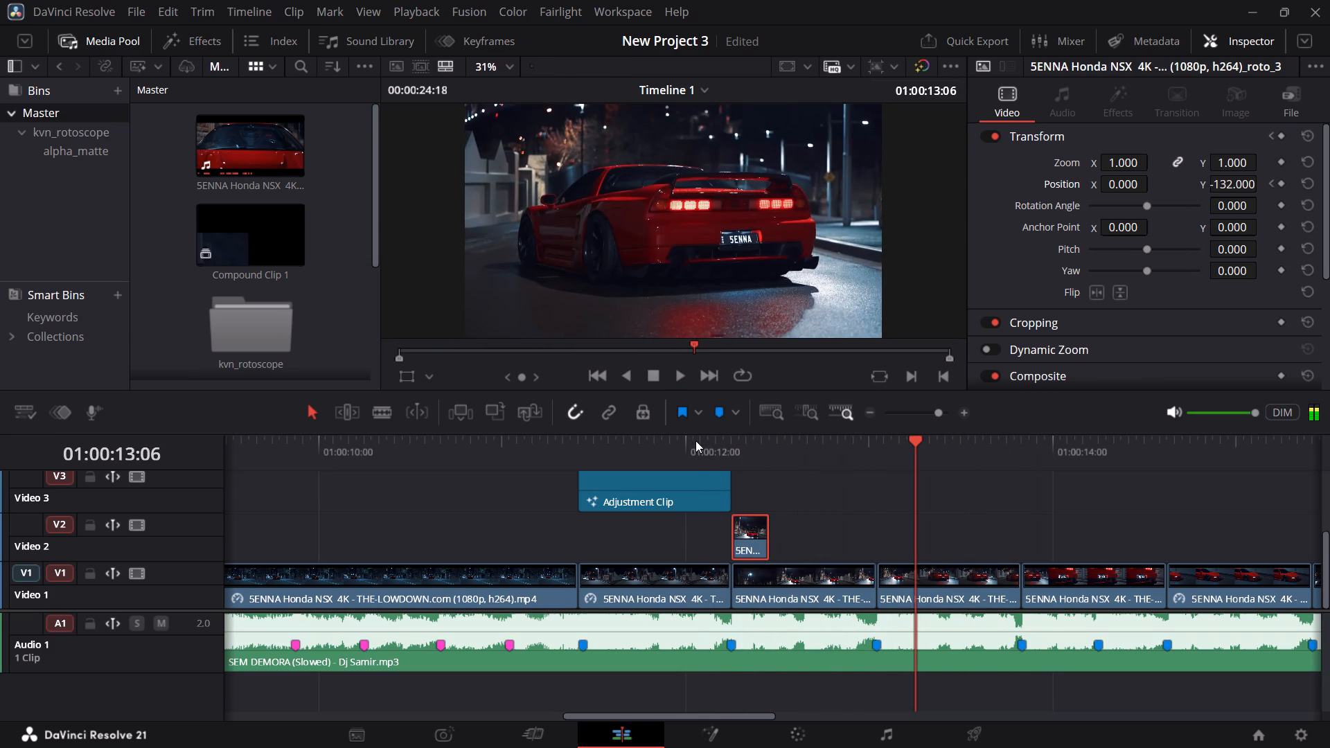
pyautogui.click(691, 456)
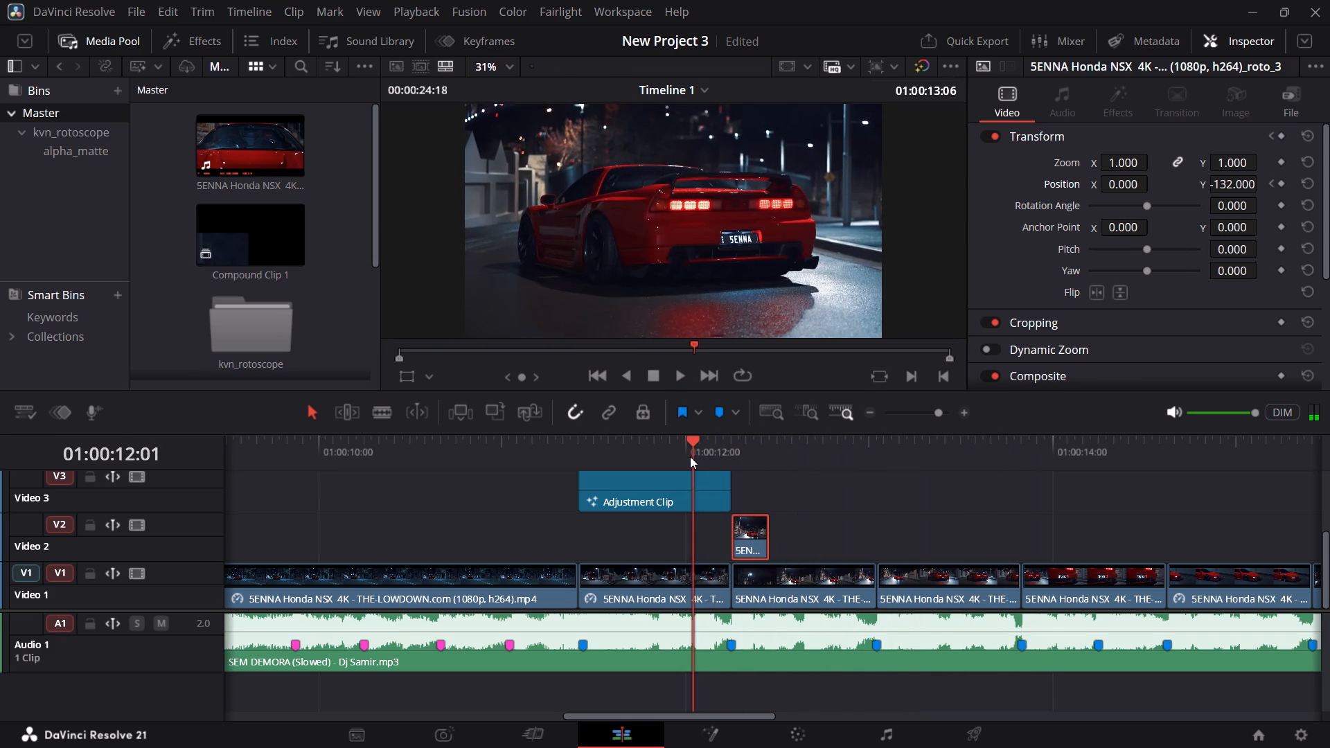
pyautogui.press('space')
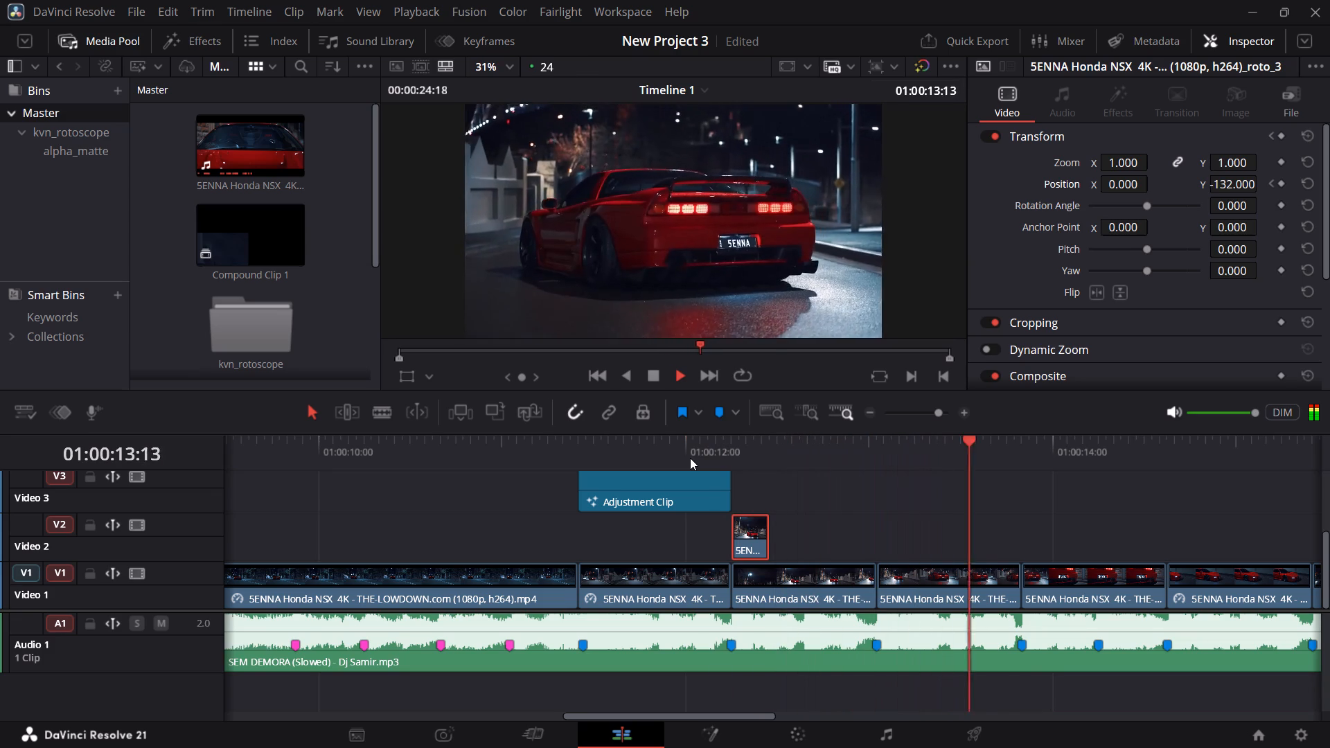
pyautogui.press('space')
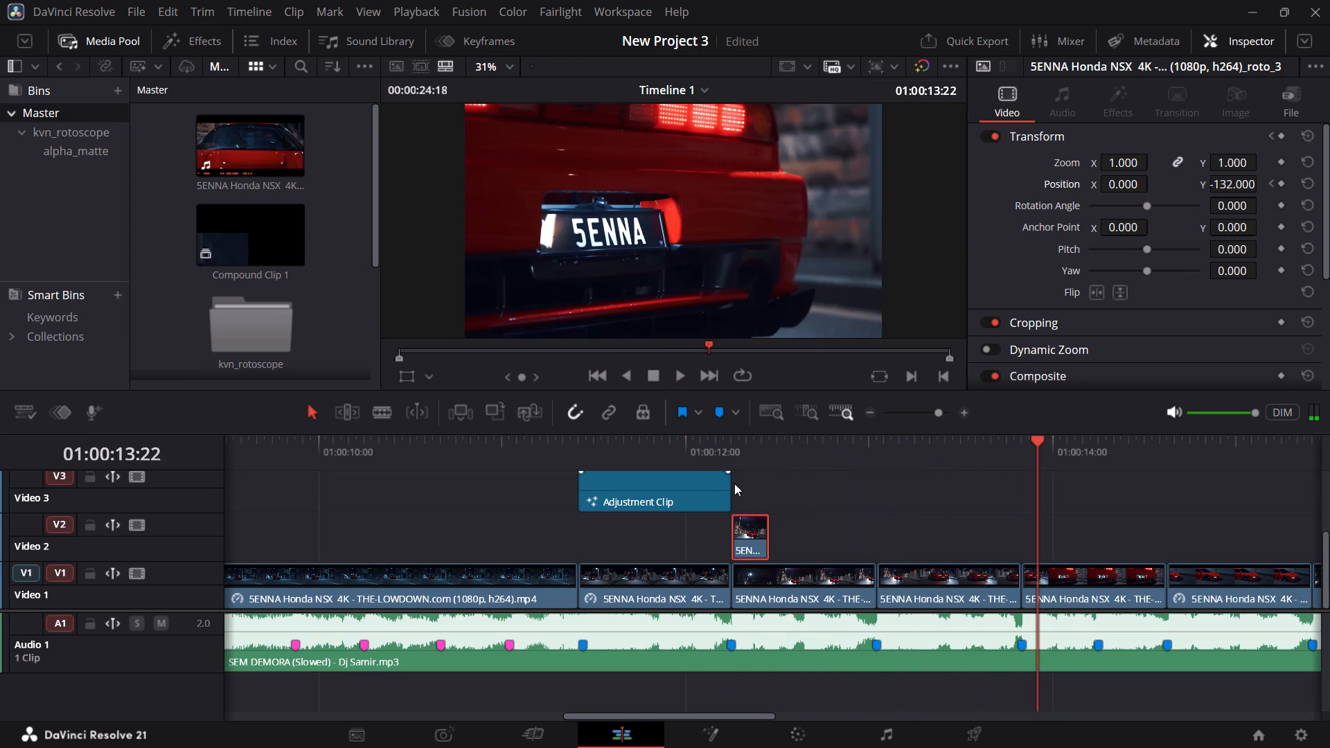
# Duplicate the rear-view car clip after the drop shot onto Video 2 and freeze its frame at 01:00:13:03.
pyautogui.click(877, 447)
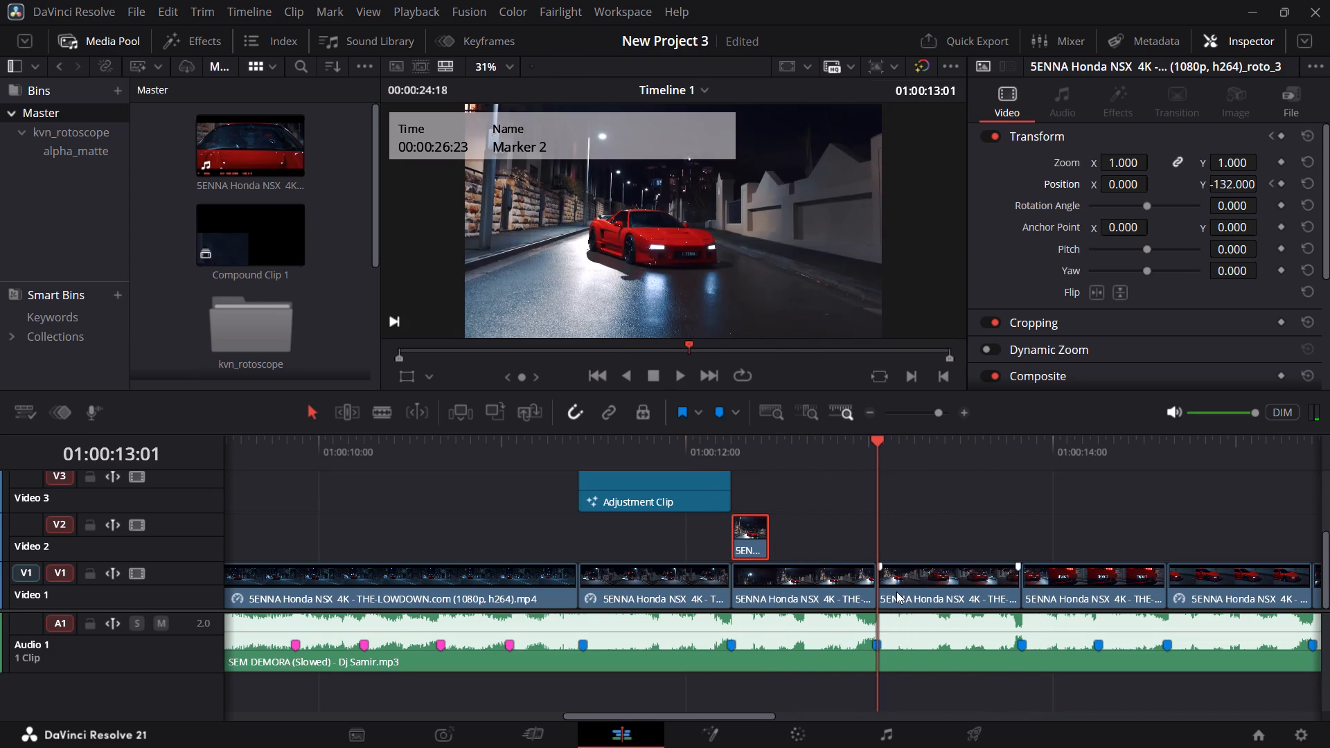
pyautogui.click(894, 454)
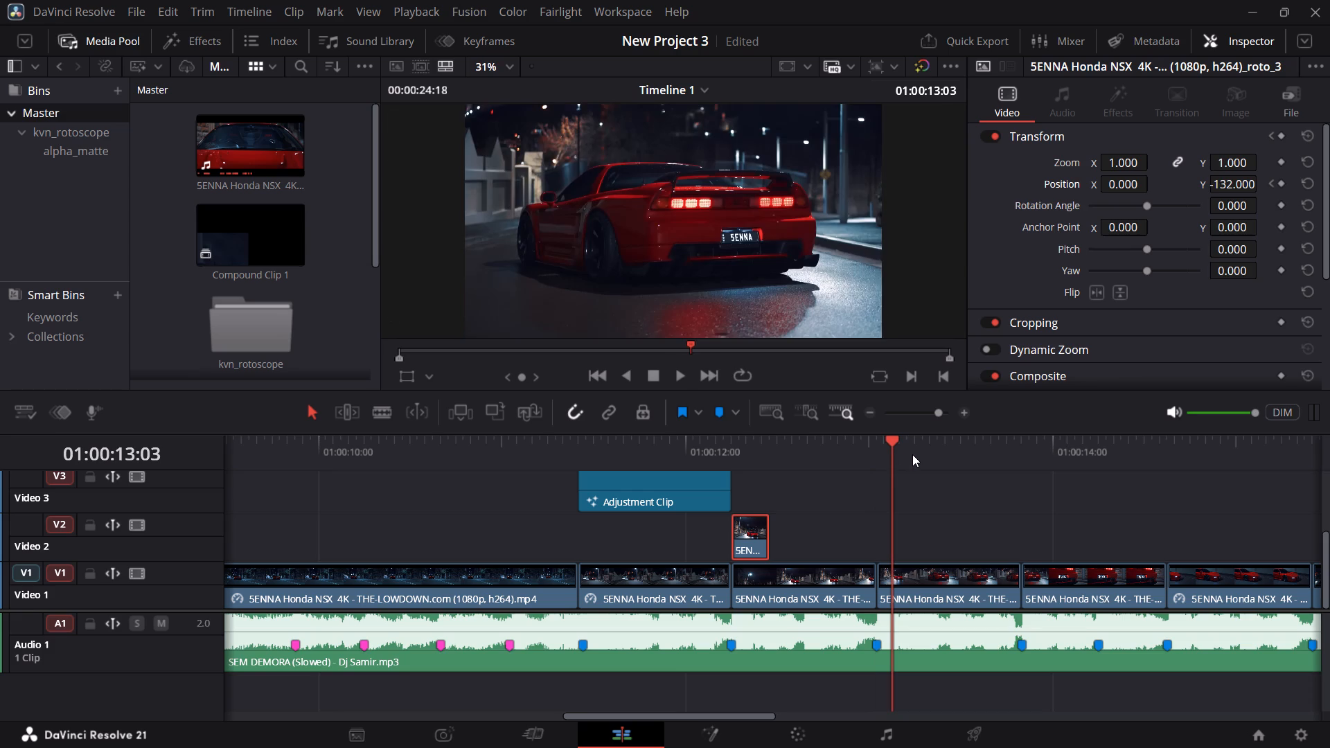
pyautogui.keyDown('alt'); pyautogui.moveTo(925, 587); pyautogui.dragTo(923, 546); pyautogui.keyUp('alt')
pyautogui.rightClick(923, 533)
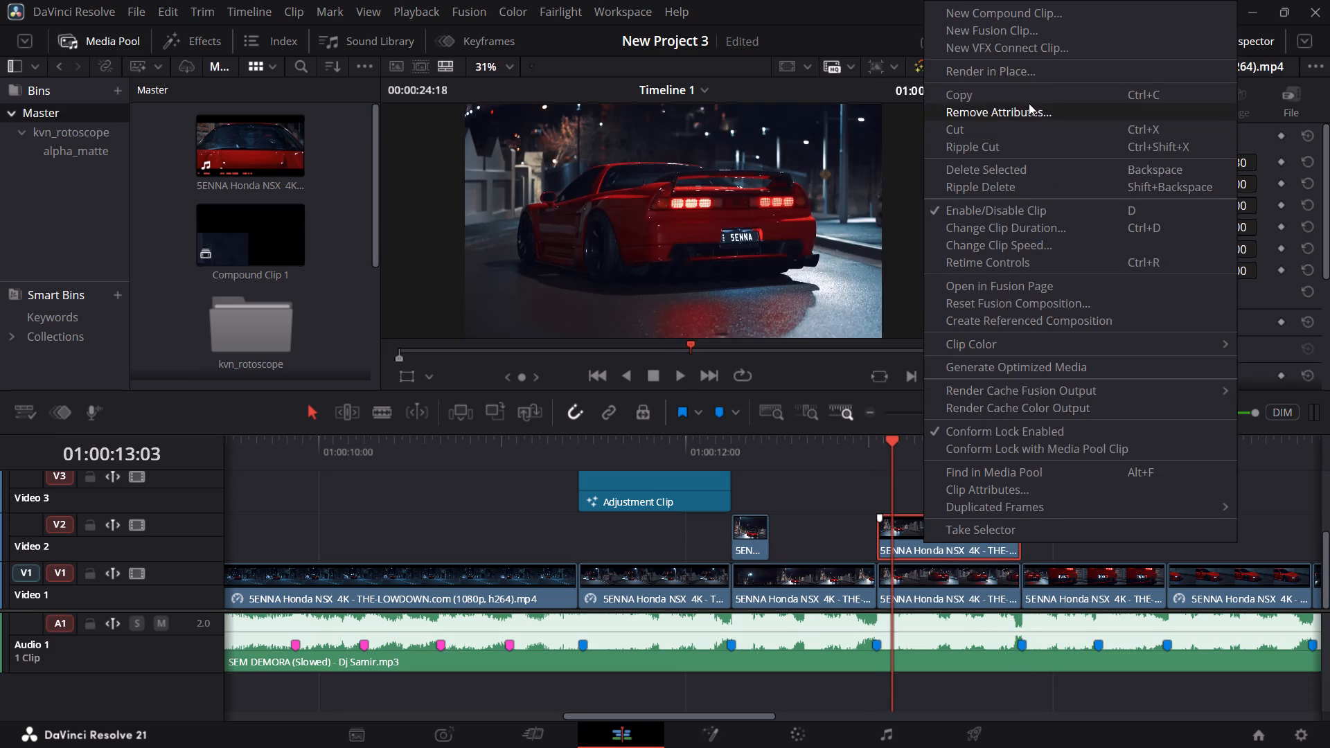
pyautogui.click(1056, 243)
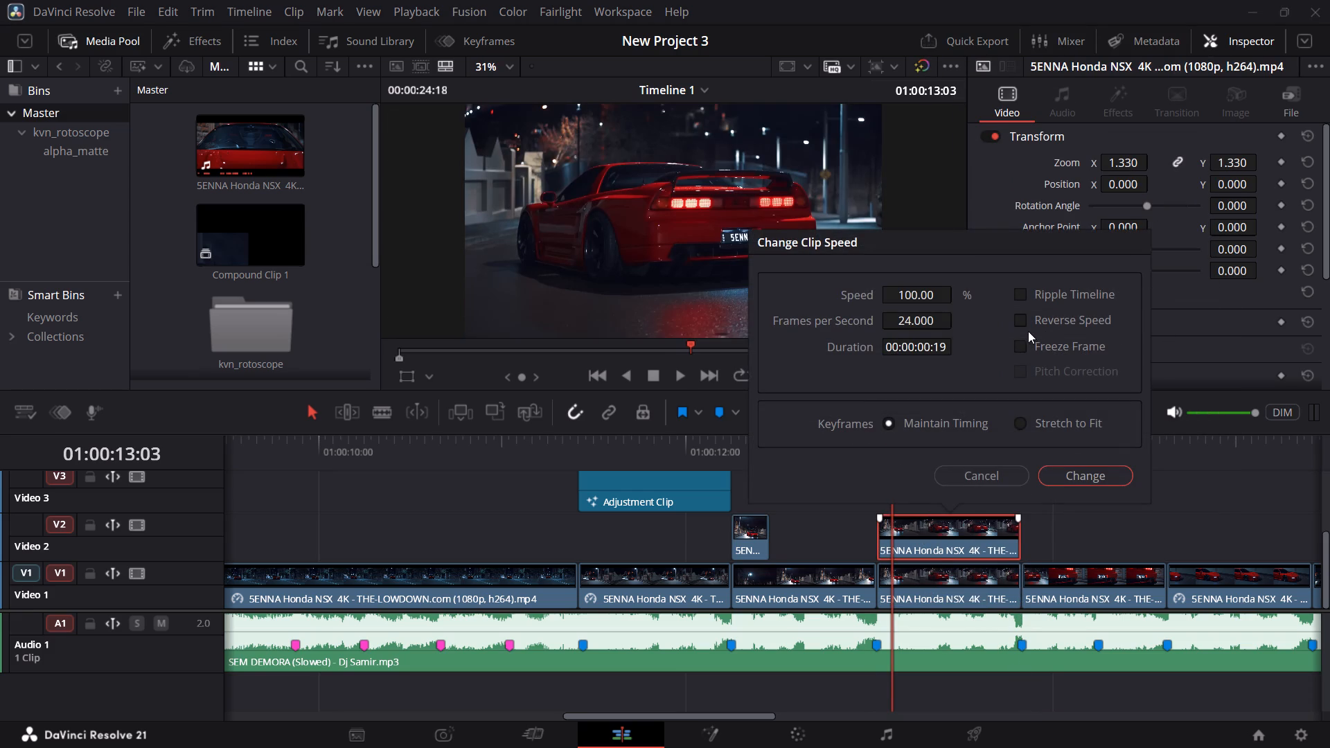
pyautogui.click(1023, 345)
pyautogui.click(1071, 474)
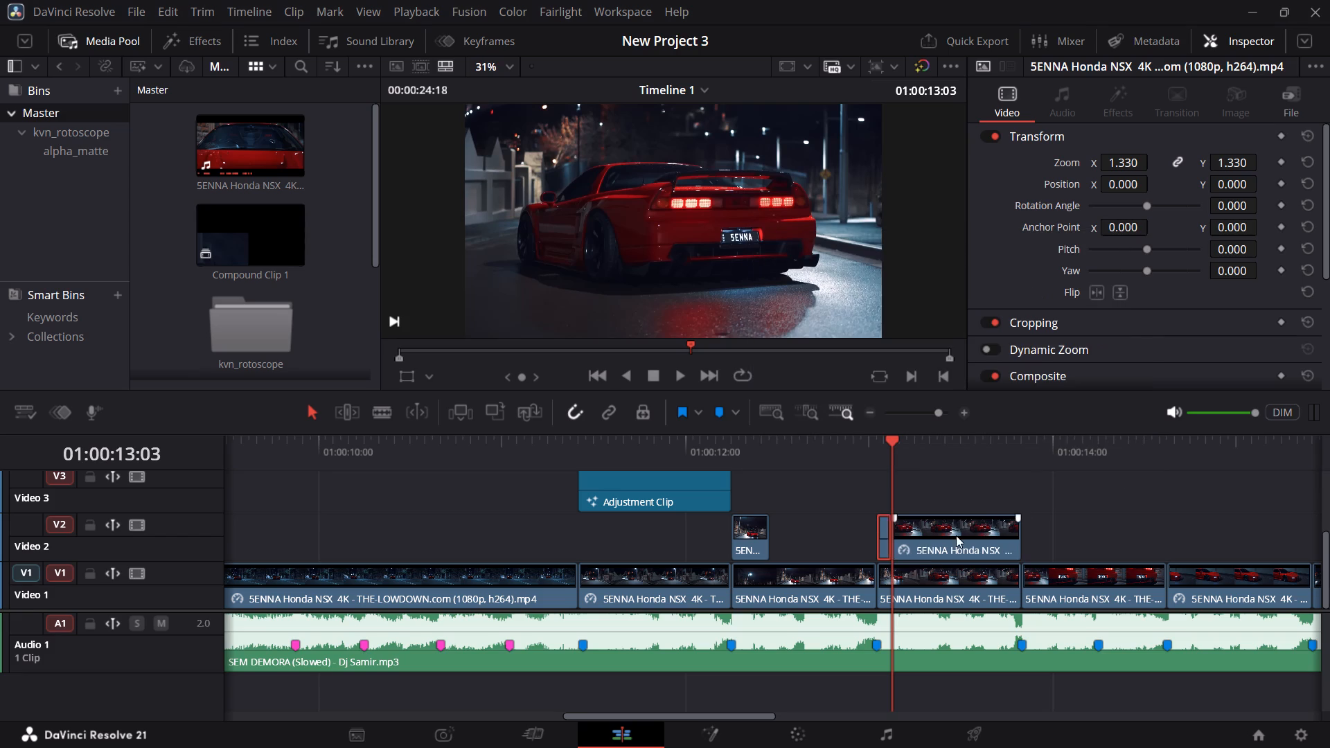
# Delete the leftover piece before the freeze frame and move the frozen clip to the cut at 01:00:13:01.
pyautogui.press('BackSpace')
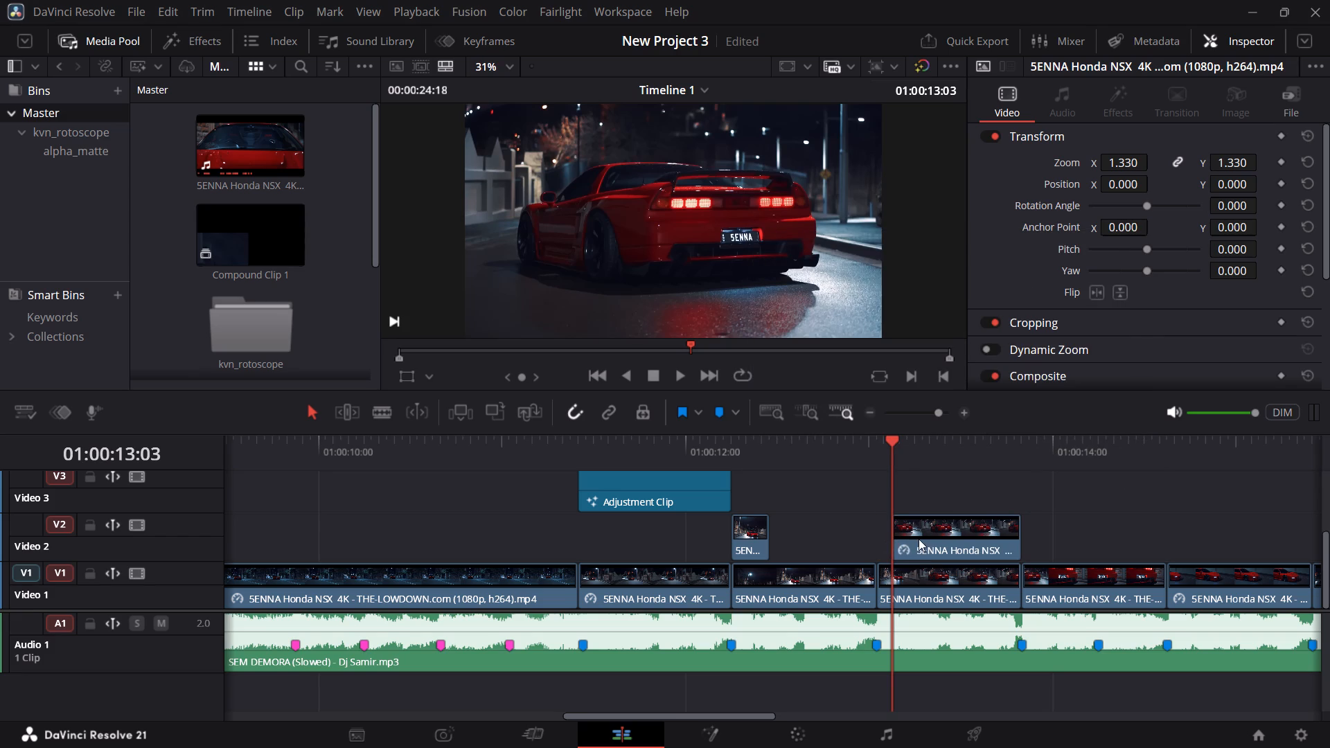
pyautogui.moveTo(919, 539); pyautogui.dragTo(900, 541)
# Place the playhead at 01:00:13:07 over the frozen rear-view clip and launch KVN Rotoscope for it.
pyautogui.click(891, 455)
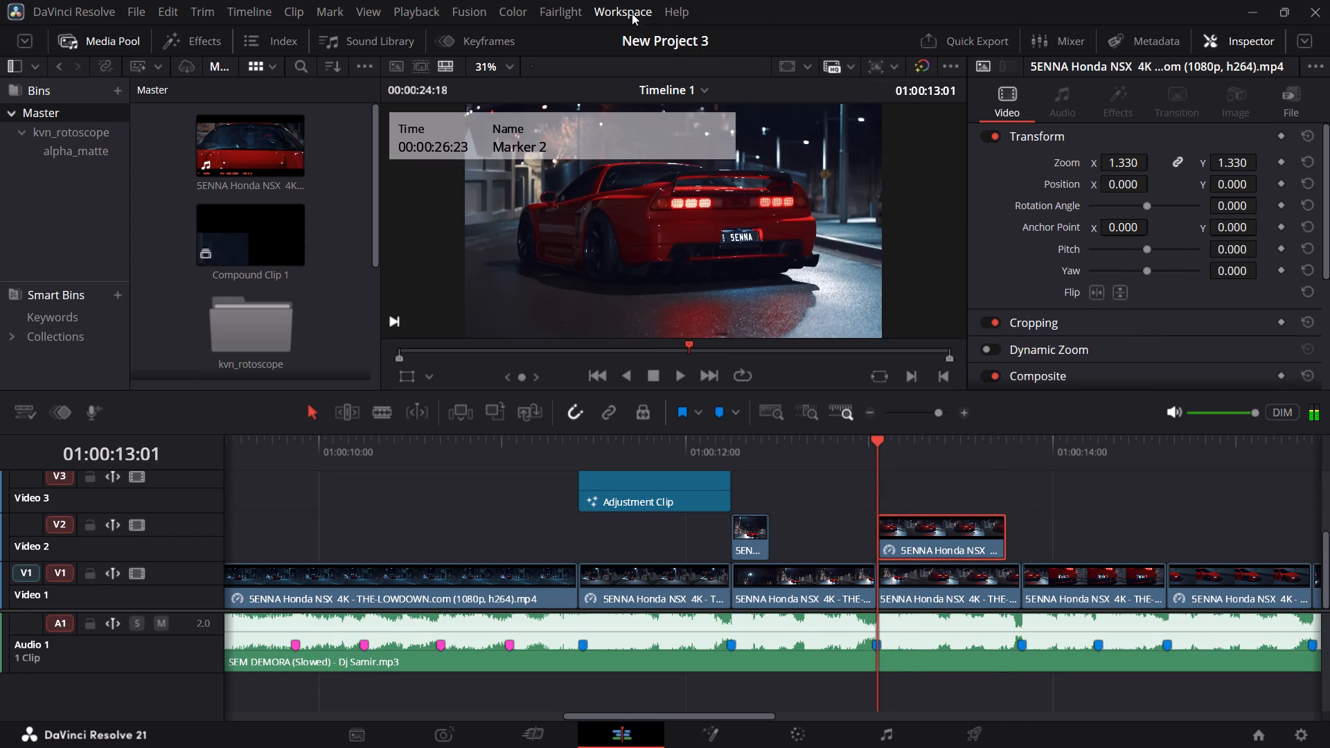
pyautogui.click(630, 13)
pyautogui.click(920, 456)
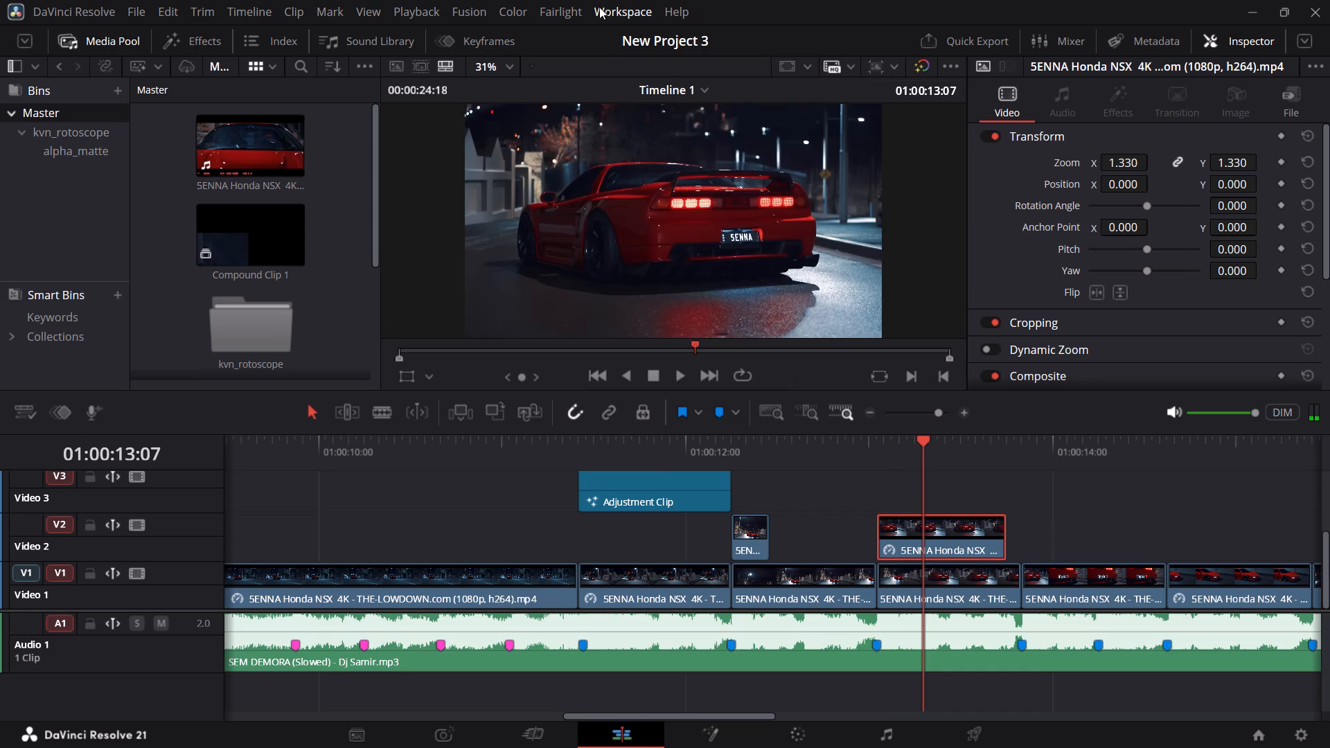
pyautogui.click(599, 7)
pyautogui.click(814, 433)
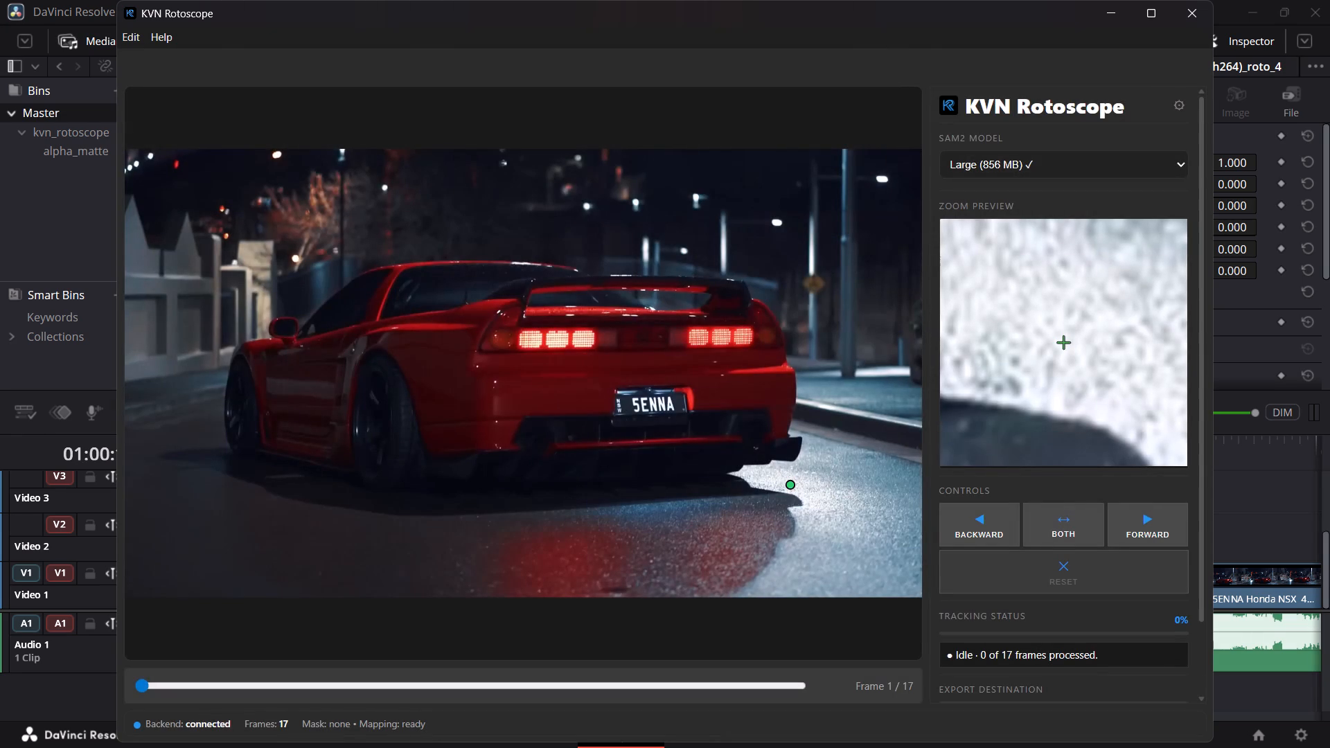
# Mask the whole red car on frame 1 with include points on its wheels, side, roof, spoiler, rear, bumper, window, mirror and front fender.
pyautogui.click(246, 405)
pyautogui.click(407, 275)
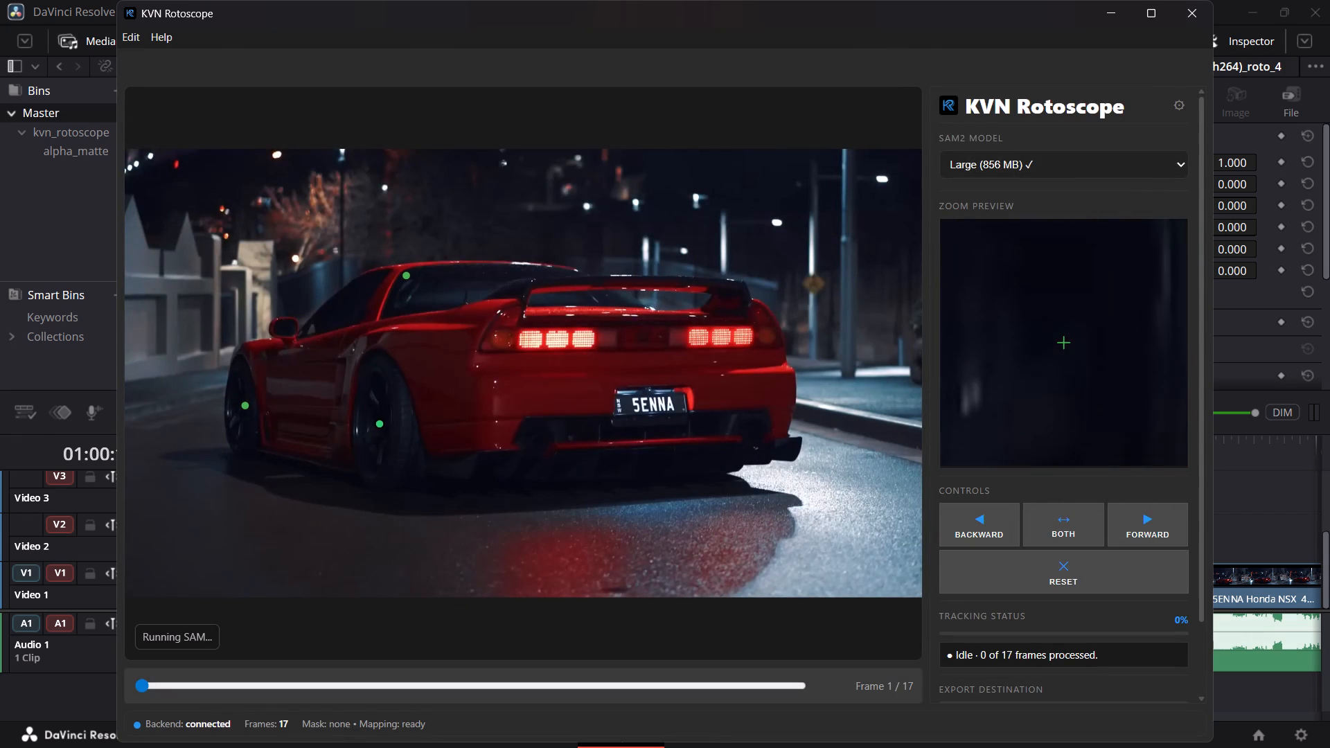
pyautogui.click(387, 429)
pyautogui.click(303, 409)
pyautogui.click(552, 401)
pyautogui.moveTo(754, 376); pyautogui.dragTo(765, 376)
pyautogui.click(745, 314)
pyautogui.click(520, 294)
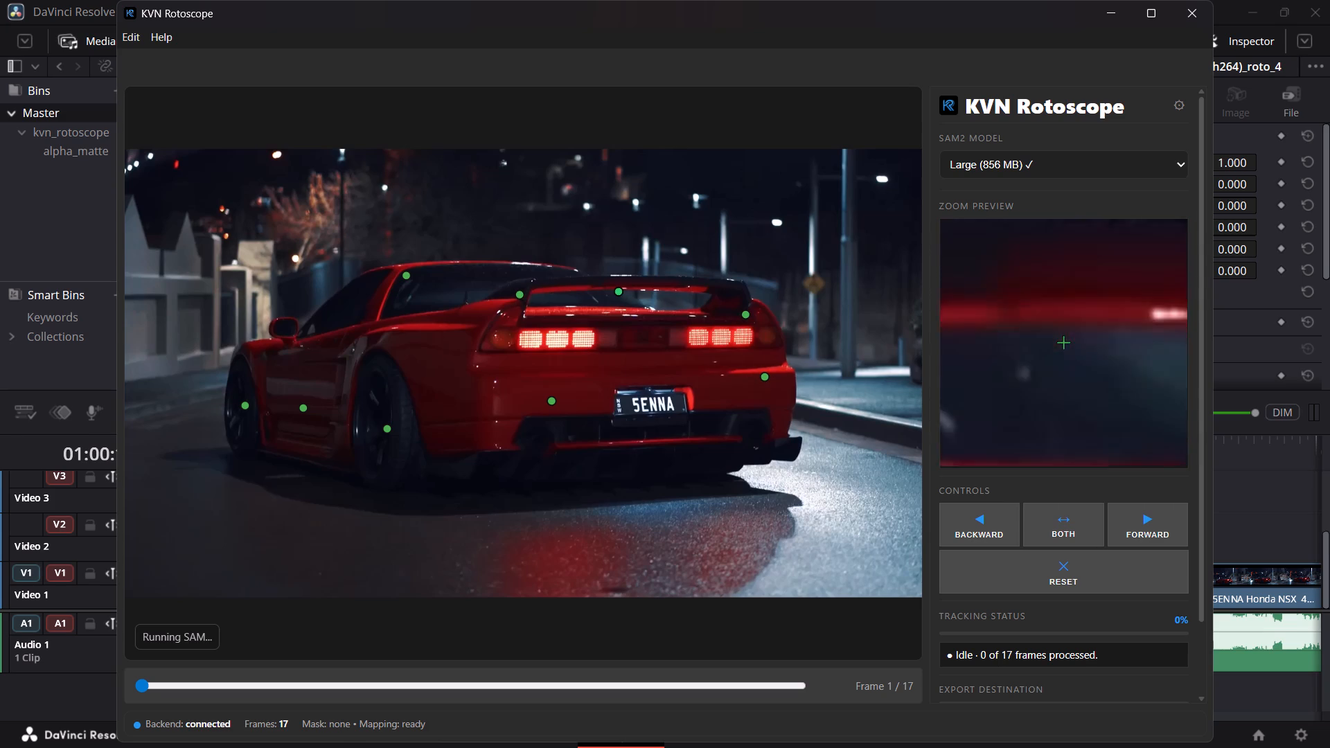
pyautogui.click(619, 283)
pyautogui.click(553, 269)
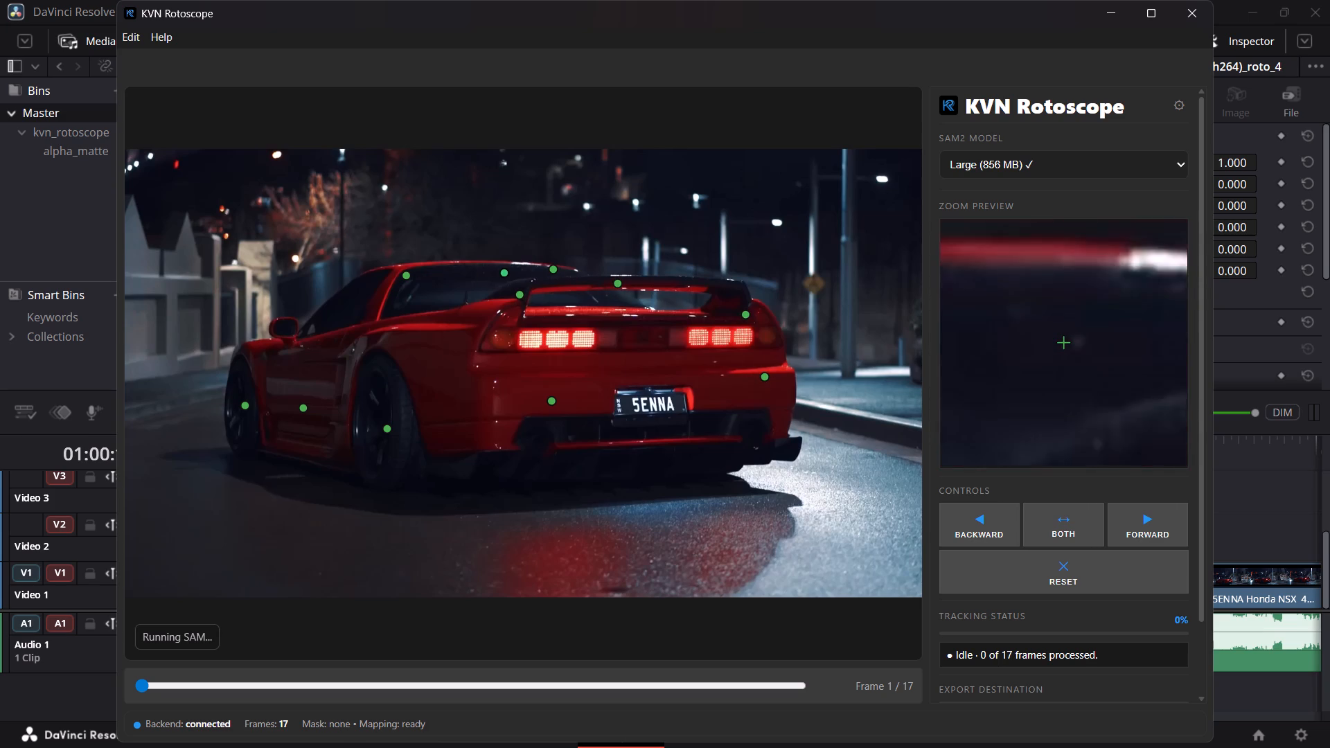
pyautogui.click(458, 353)
pyautogui.click(646, 436)
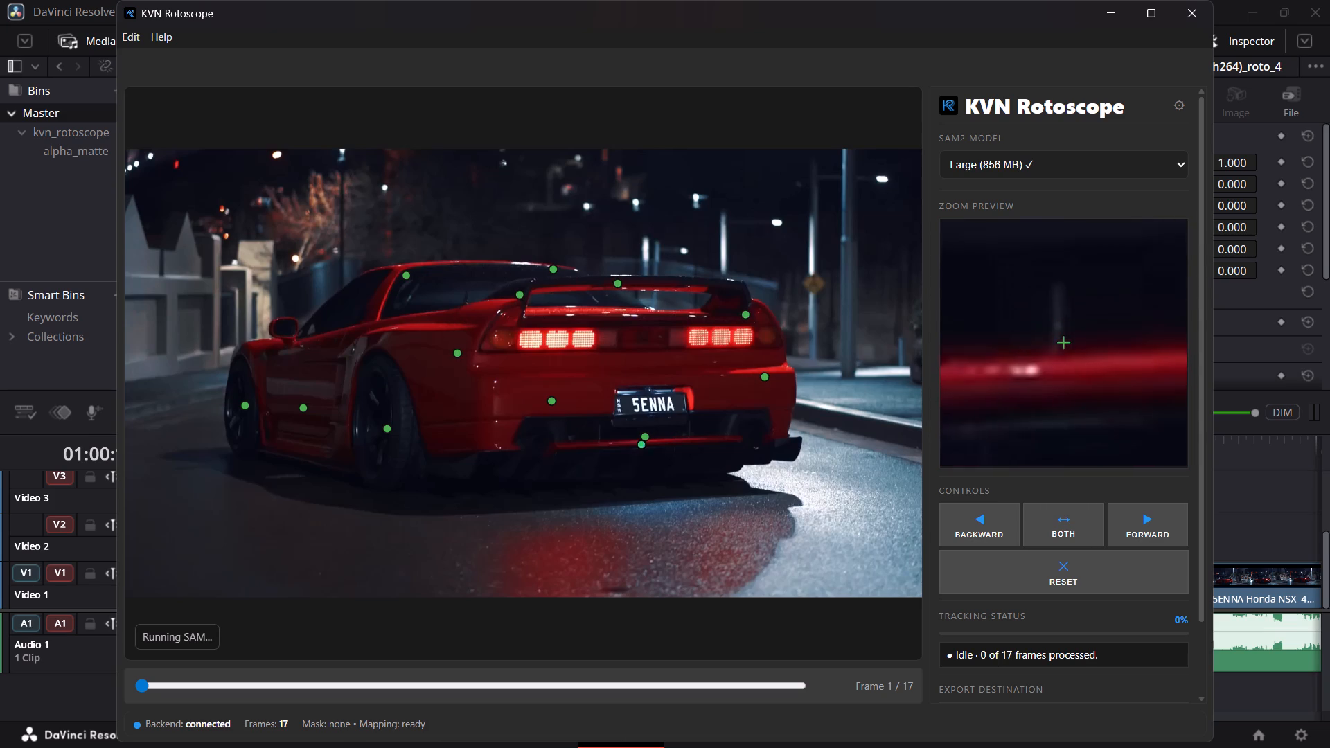
pyautogui.click(289, 327)
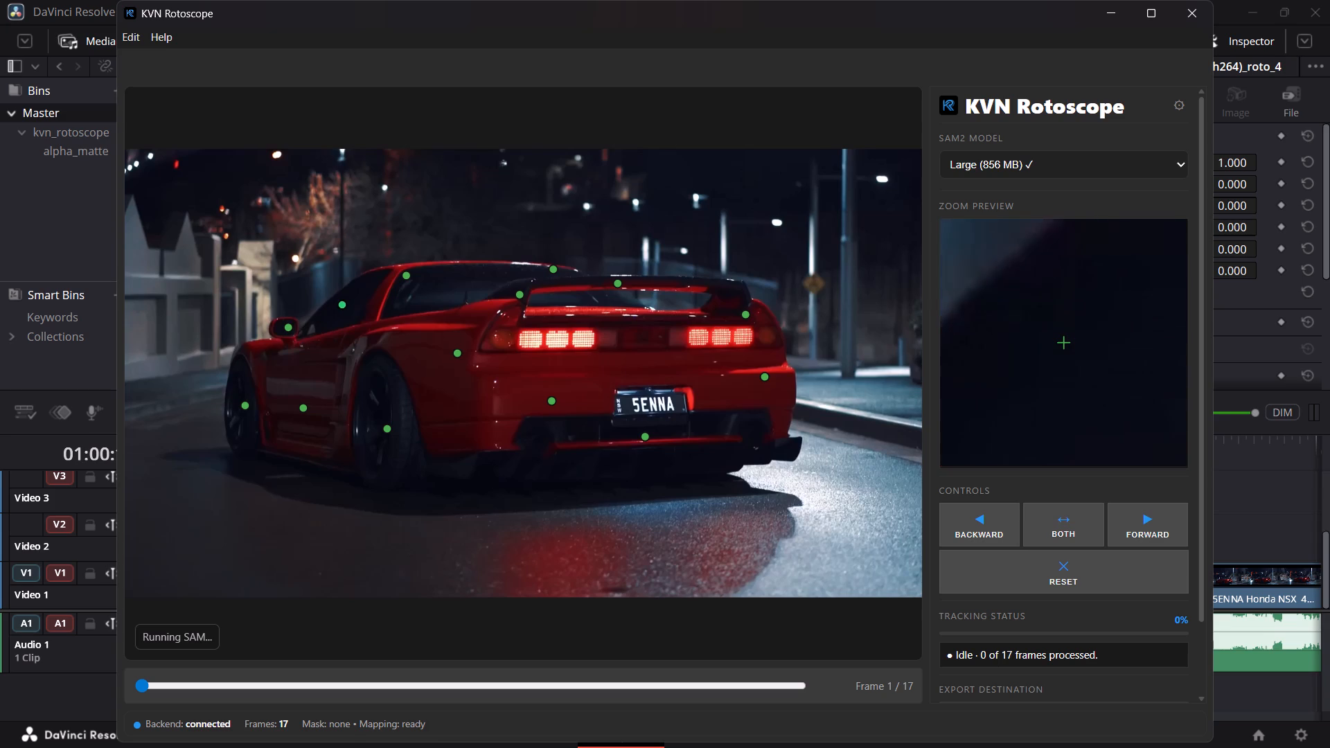
pyautogui.click(345, 309)
pyautogui.click(251, 348)
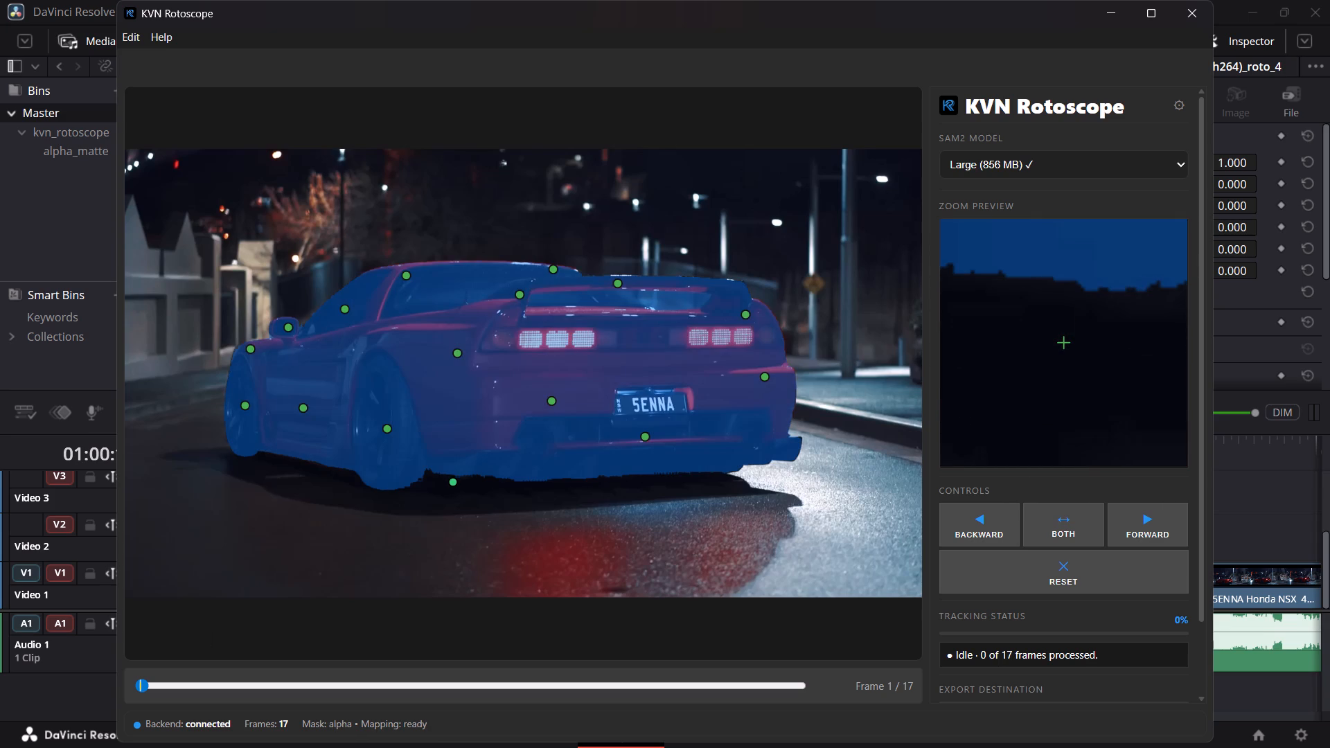
# Track the car mask both backward and forward through the clip and set the export destination to 3.mov in Downloads.
pyautogui.click(1079, 528)
pyautogui.scroll(-5, 1079, 528)
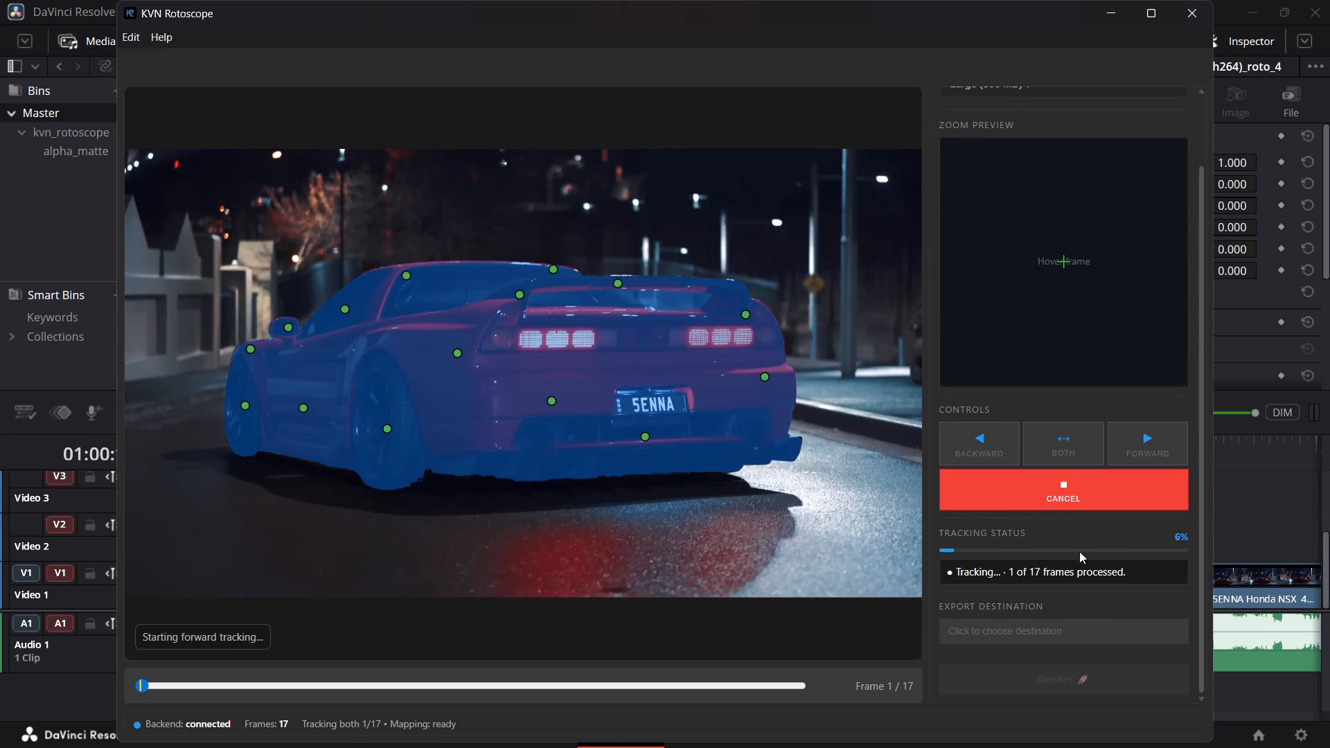
pyautogui.click(1077, 624)
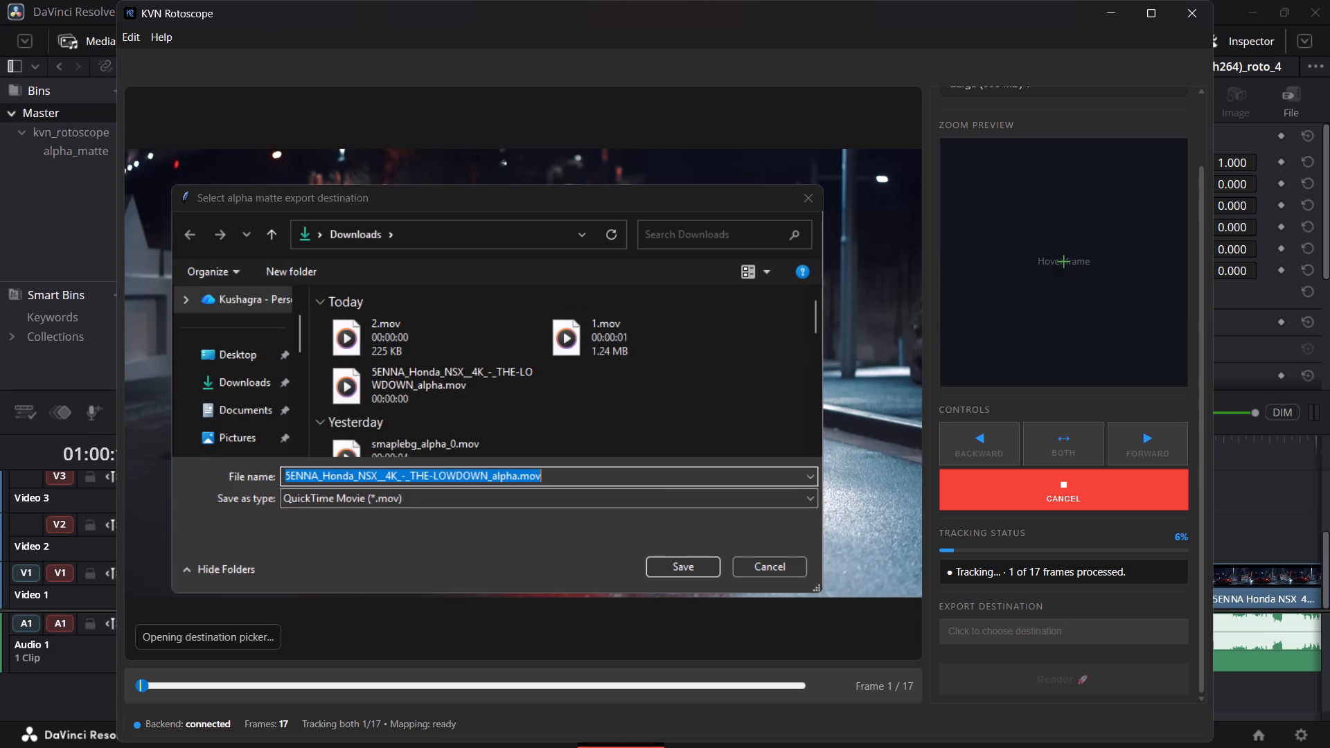
# Name the alpha matte export file 3 and save it as a QuickTime movie destination in Downloads.
pyautogui.click(554, 471)
pyautogui.moveTo(554, 471); pyautogui.dragTo(416, 482)
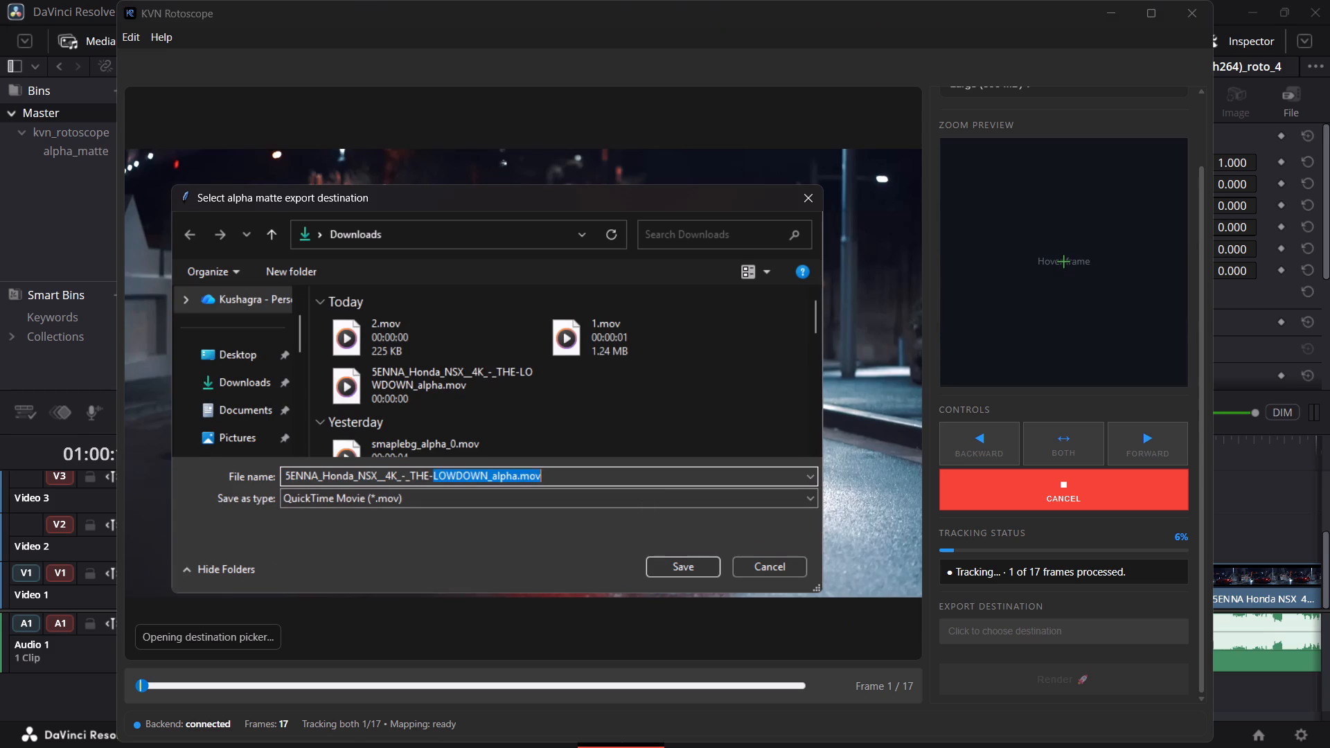
pyautogui.moveTo(416, 482); pyautogui.dragTo(261, 488)
pyautogui.press('BackSpace')
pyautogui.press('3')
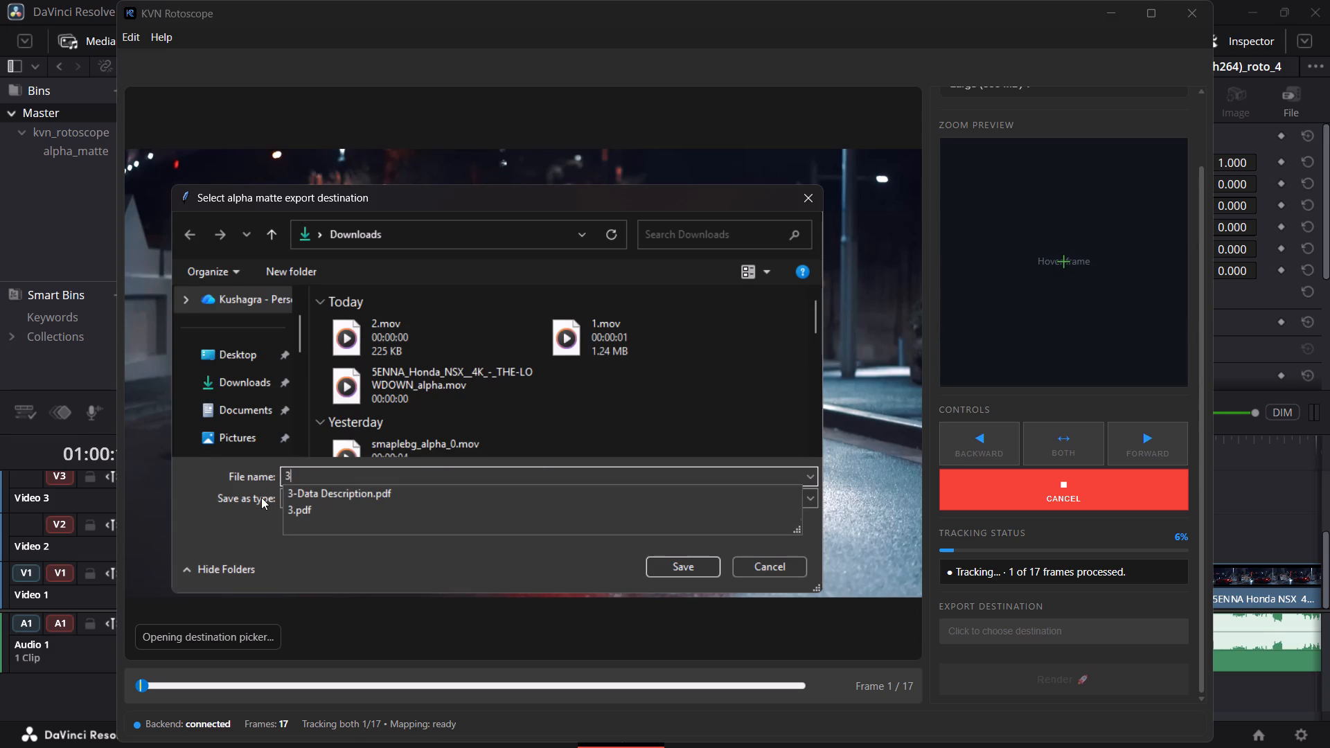
pyautogui.press('Return')
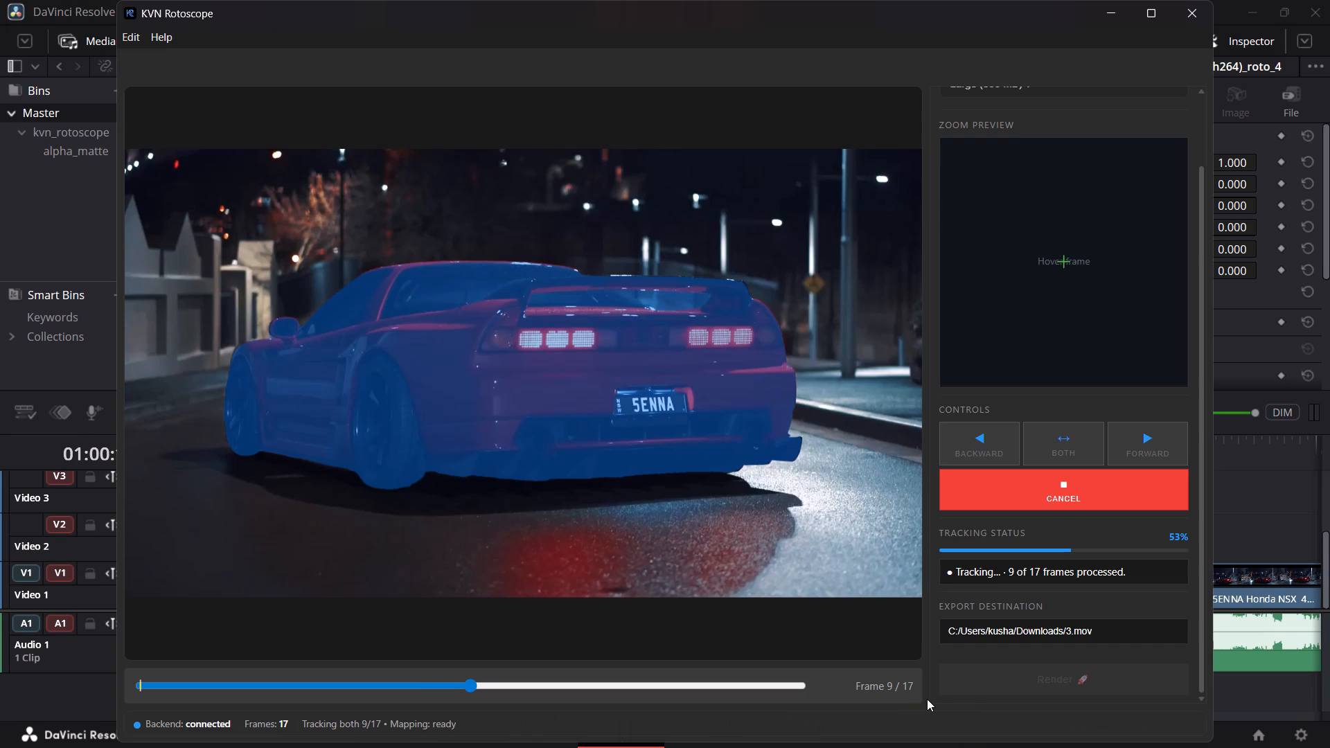
# Switch to DaVinci Resolve and play the timeline from 01:00:12:16 to review the cuts around the frozen rear-view clip.
pyautogui.click(1111, 9)
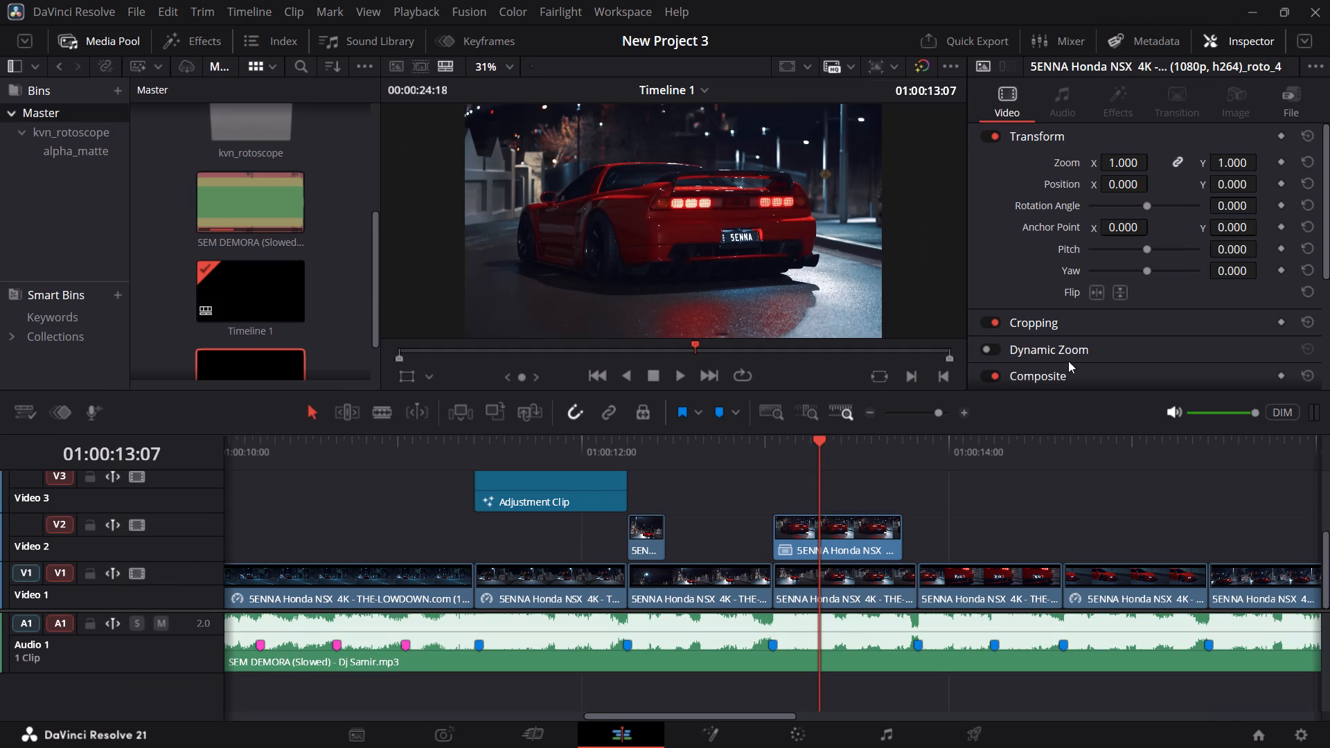
pyautogui.click(707, 449)
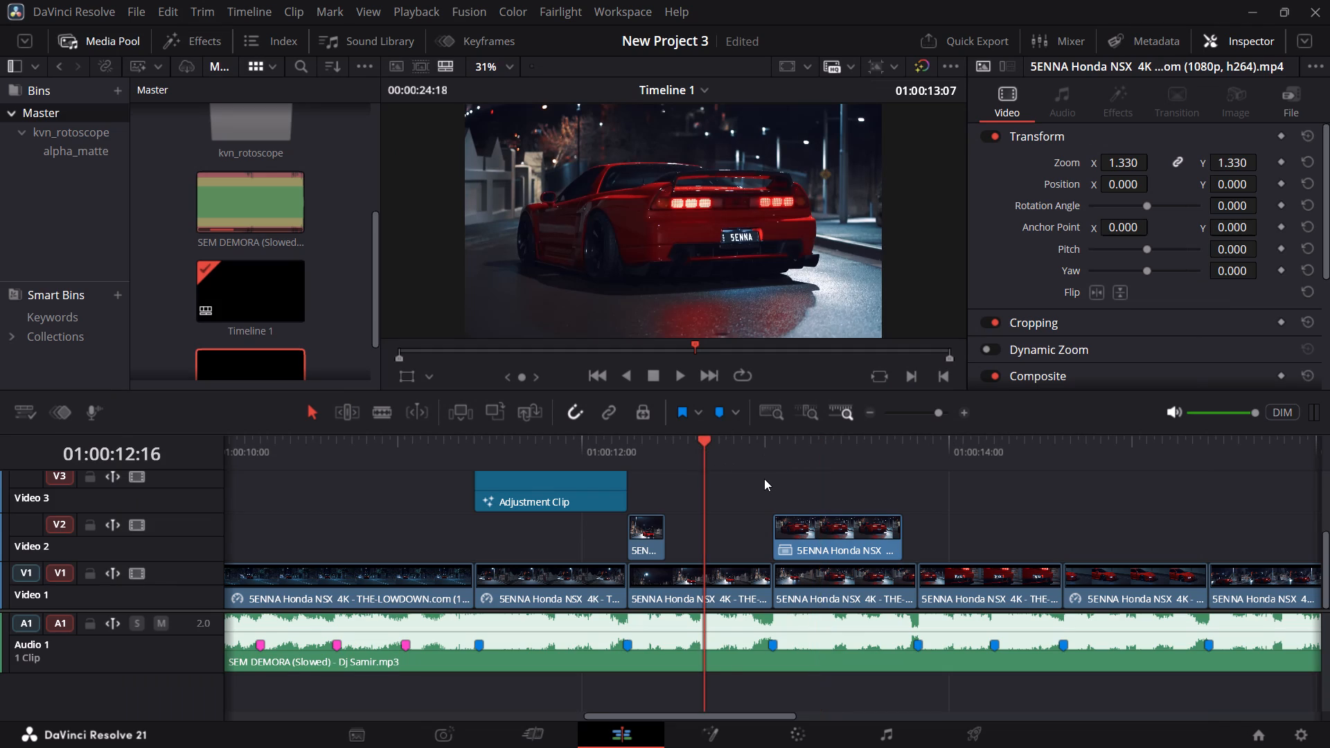
pyautogui.press('space')
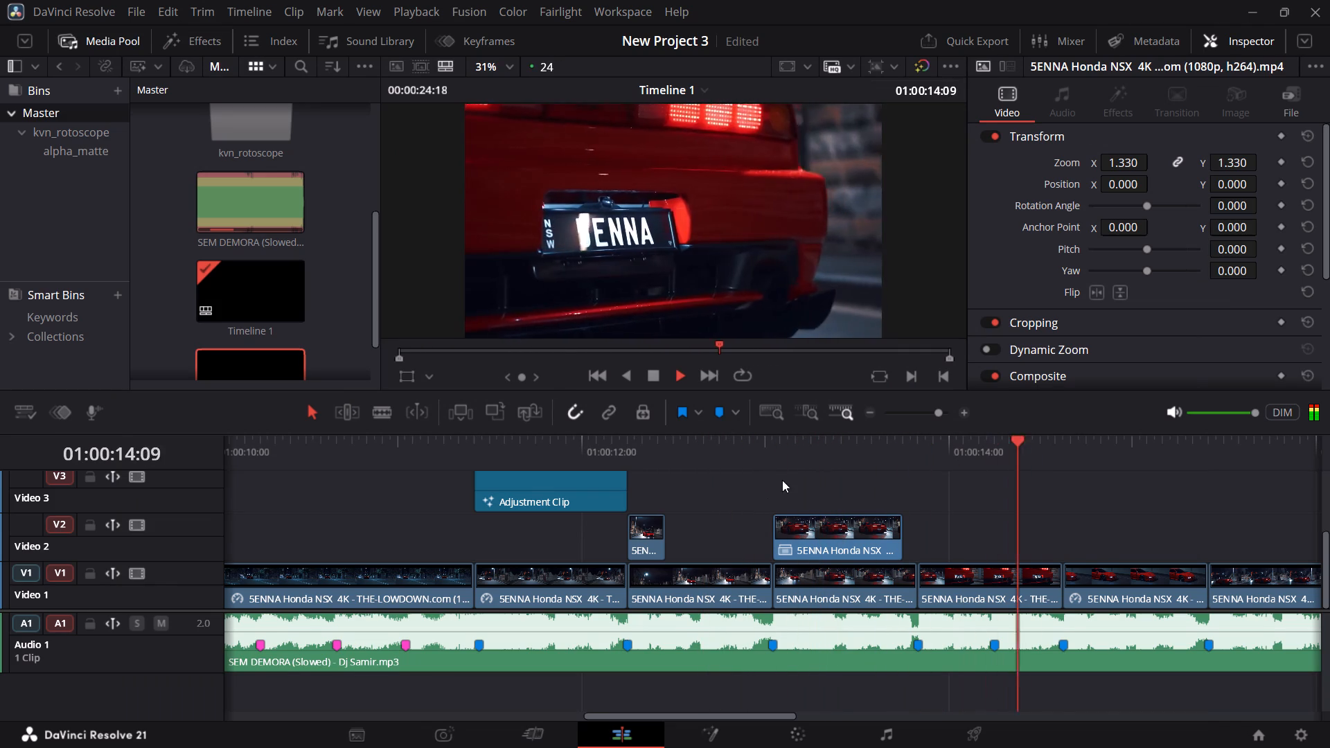
pyautogui.click(755, 453)
pyautogui.press('space')
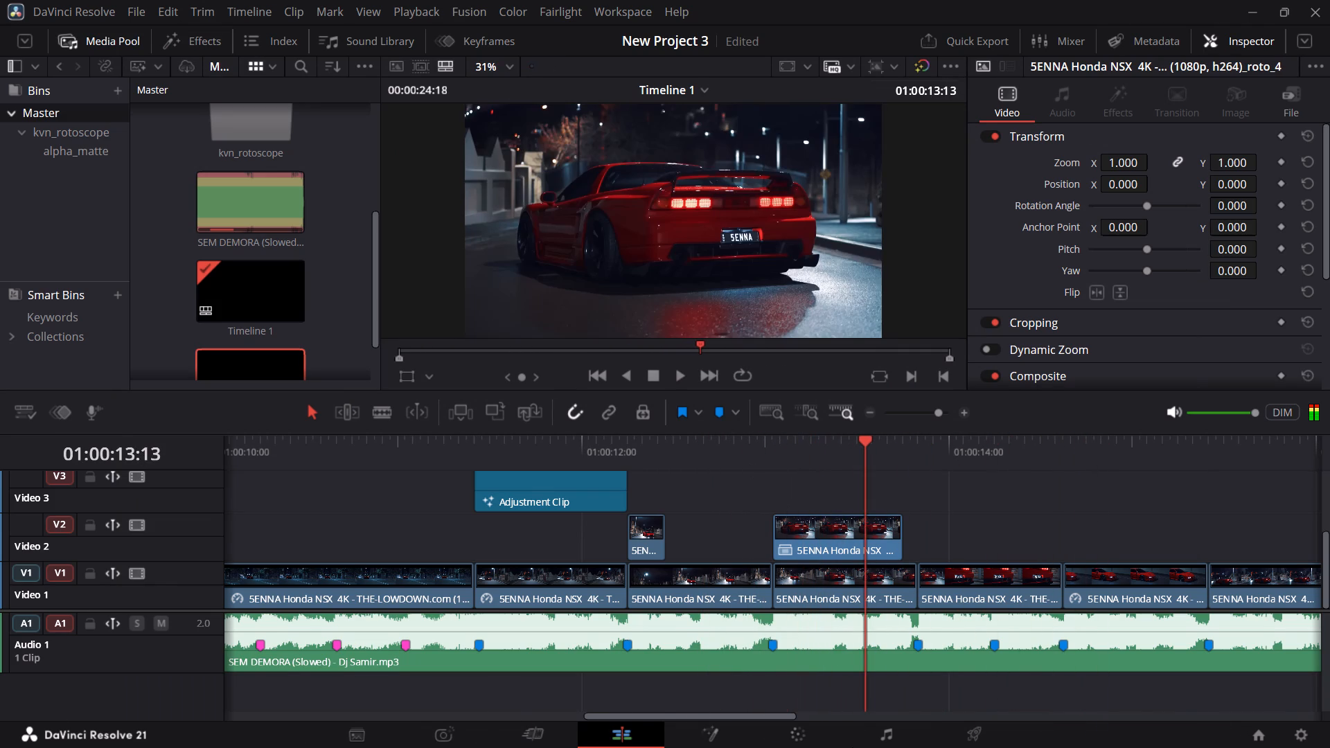
# Switch back to KVN Rotoscope to check the tracking progress of the car mask.
pyautogui.click(973, 731)
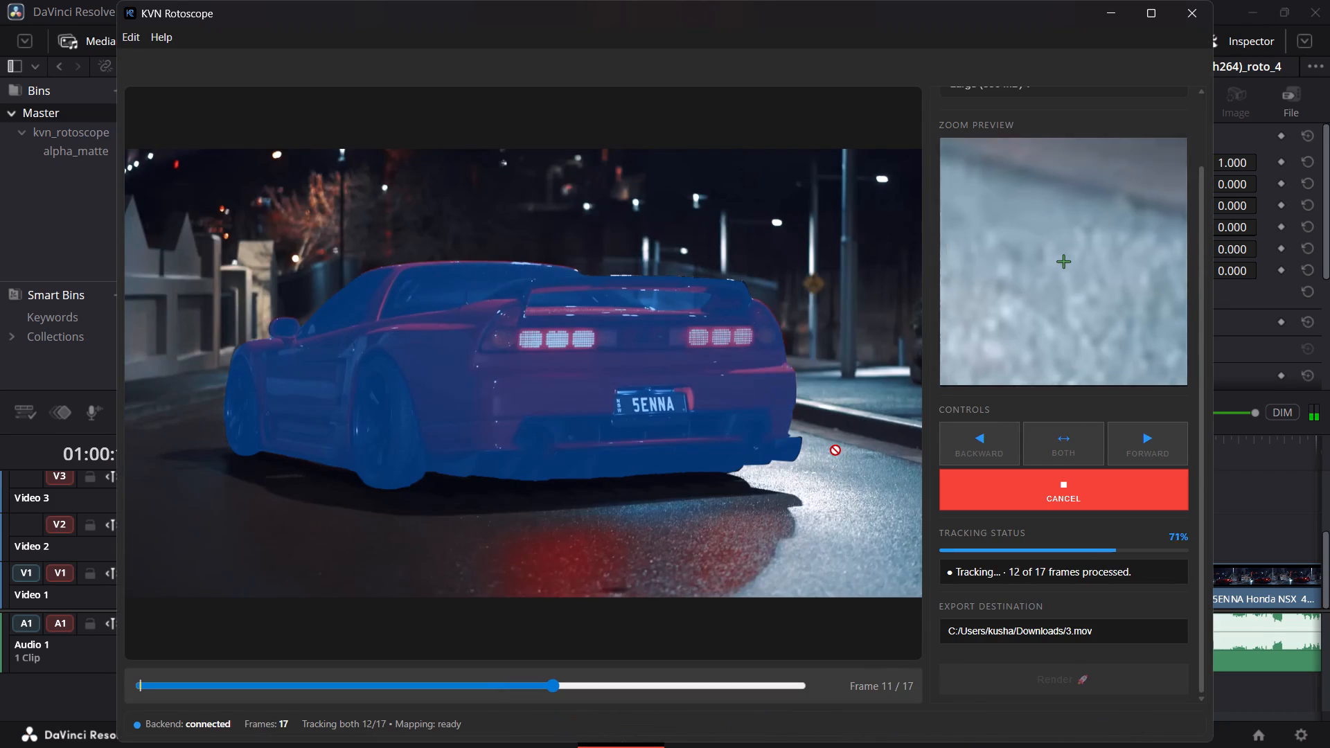
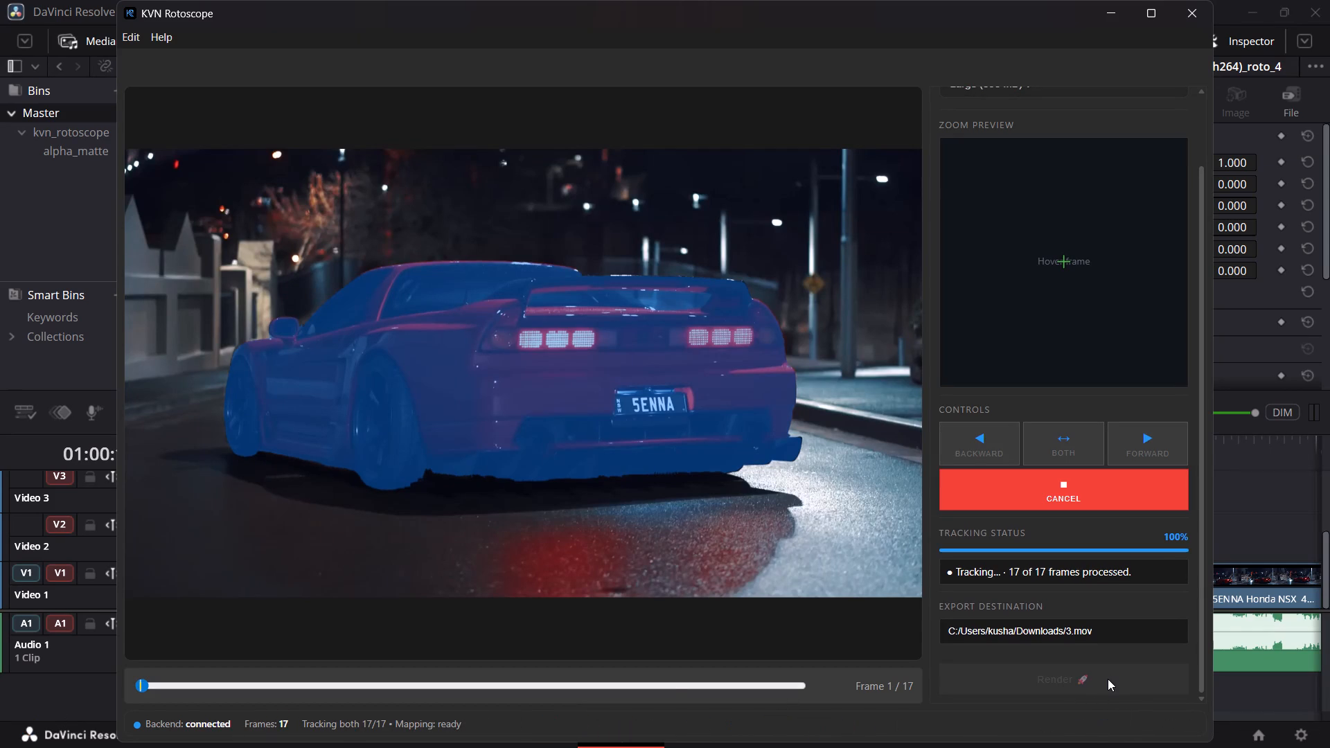
# Render the tracked car mask to 3.mov, acknowledge the finished render and return to the timeline in DaVinci Resolve.
pyautogui.click(1084, 691)
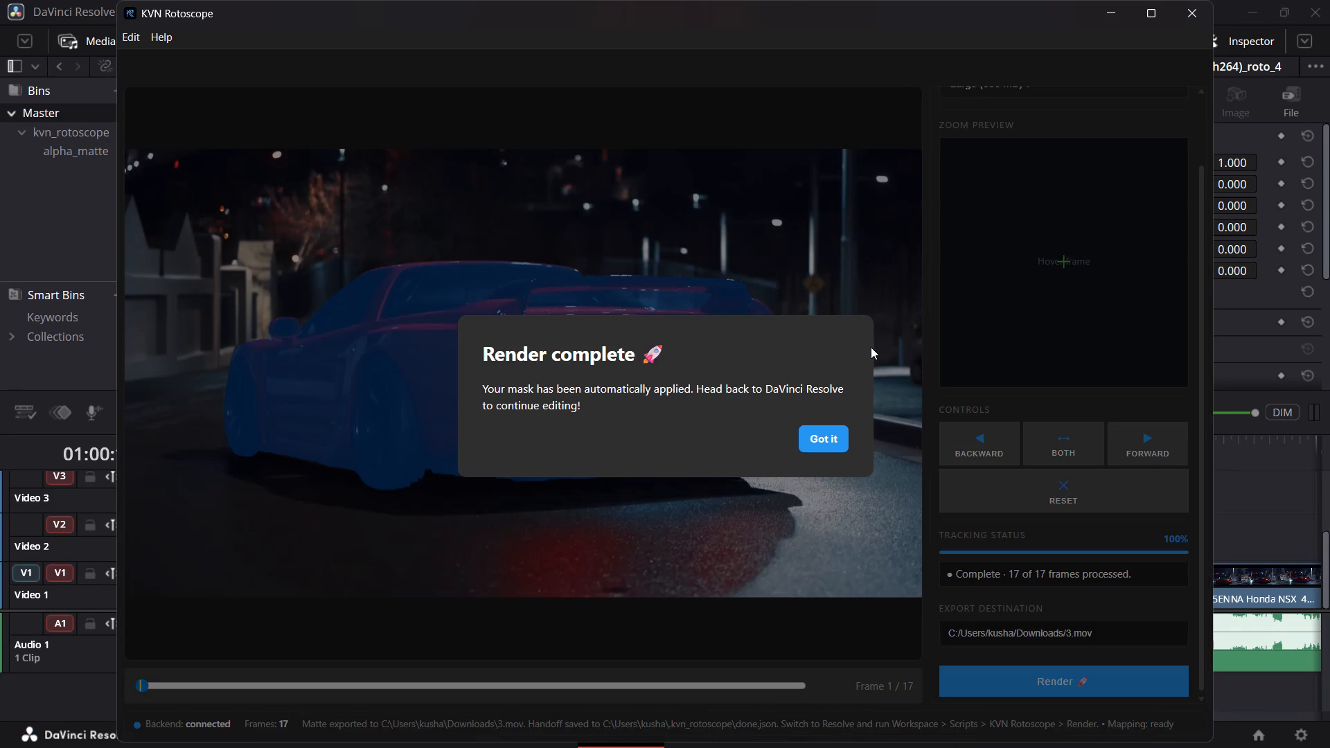
pyautogui.click(828, 431)
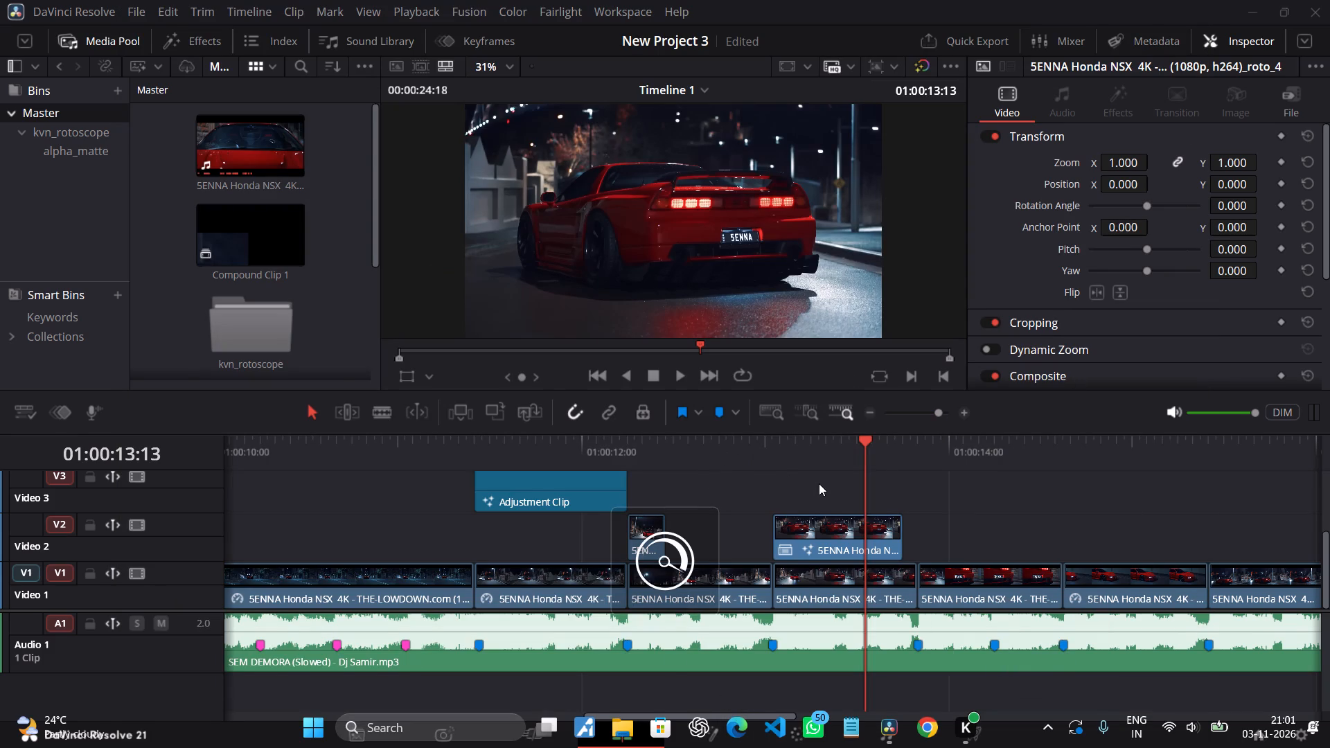
# Move the rear-view car's roto clip on Video 2 about 4 frames earlier so it overlaps the preceding clip, and play the transition.
pyautogui.moveTo(797, 468); pyautogui.dragTo(810, 465)
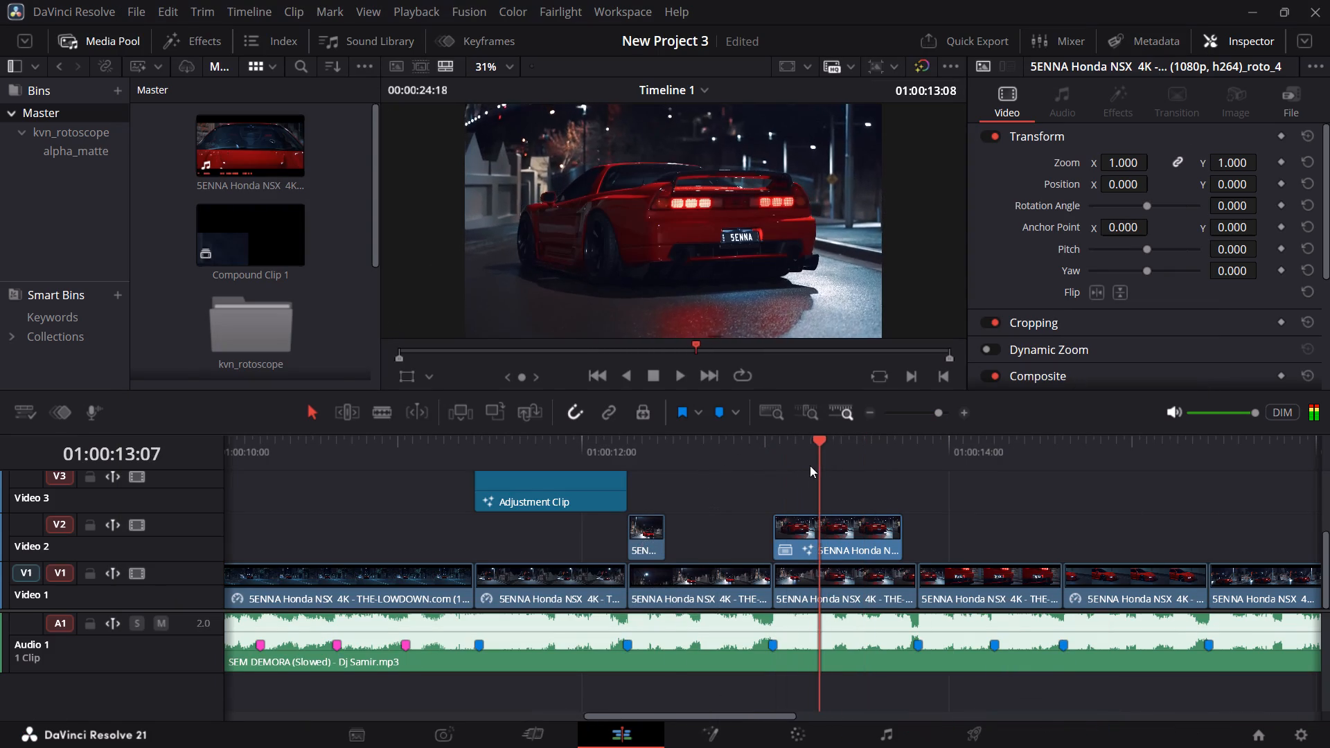
pyautogui.moveTo(810, 465); pyautogui.dragTo(795, 458)
pyautogui.moveTo(813, 529); pyautogui.dragTo(782, 533)
pyautogui.click(684, 456)
pyautogui.press('space')
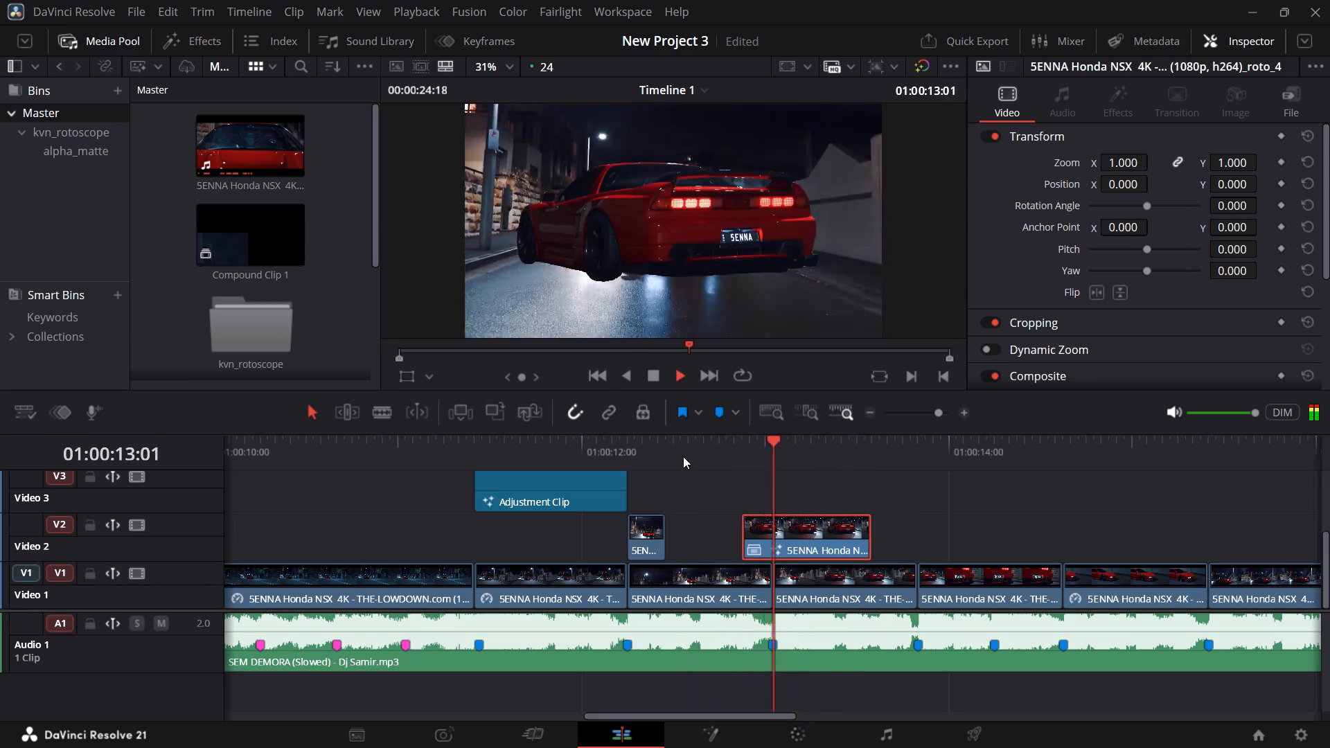
pyautogui.press('space')
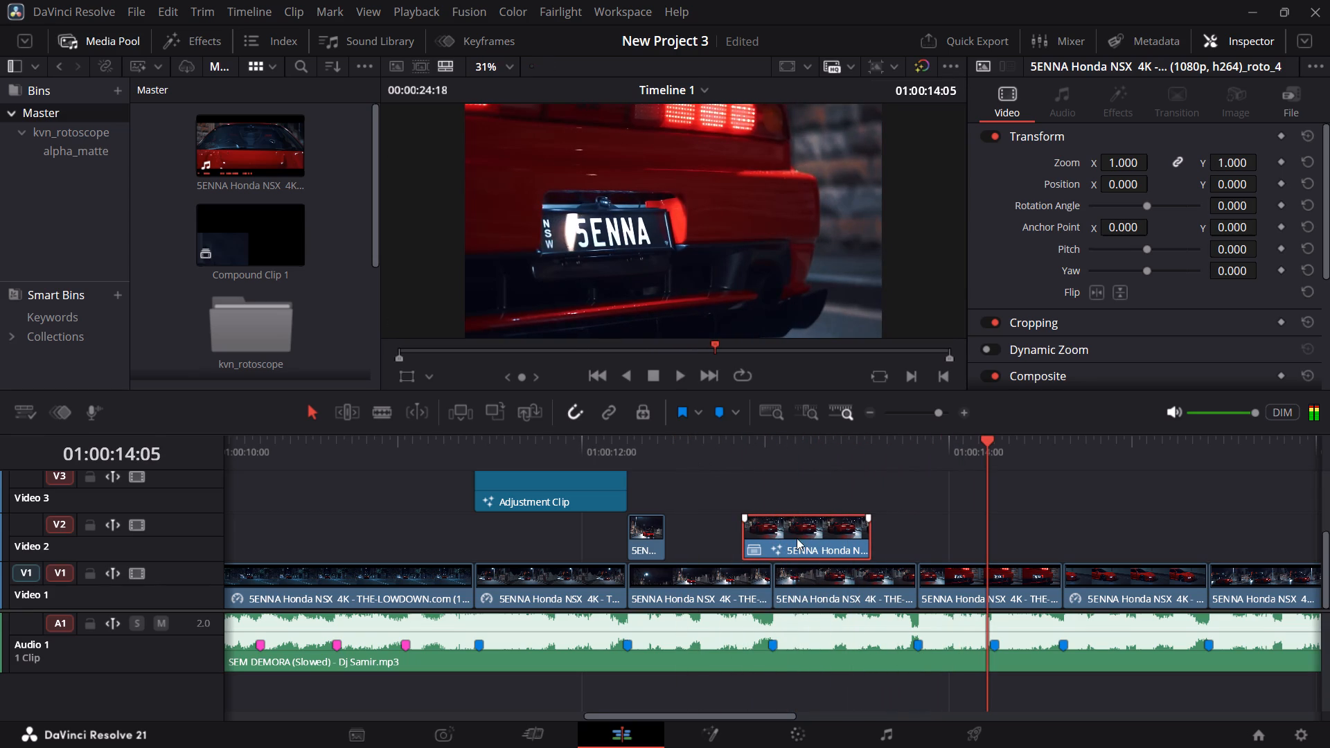
# Trim and slide the roto clip on Video 2 to start at 01:00:12:18 and end at the cut at 01:00:13:01, and play it.
pyautogui.moveTo(865, 540); pyautogui.dragTo(772, 545)
pyautogui.moveTo(760, 544); pyautogui.dragTo(724, 545)
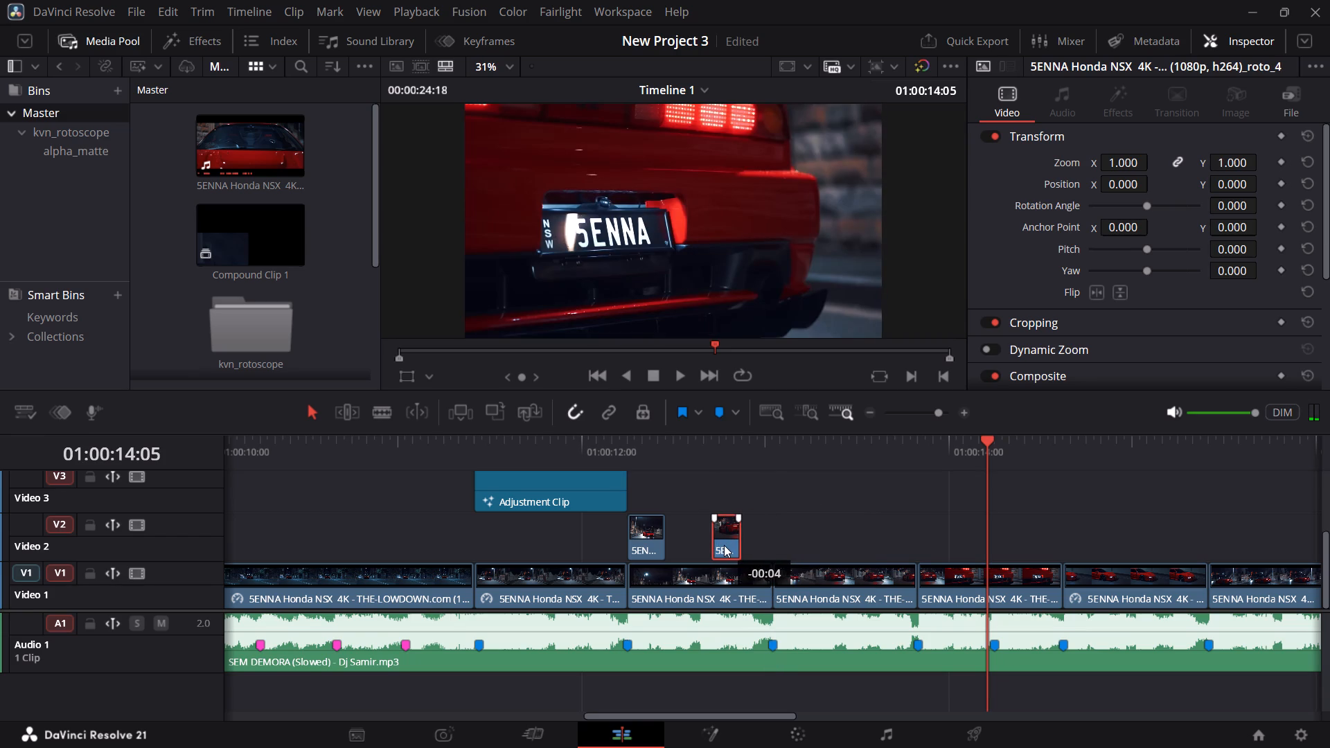
pyautogui.moveTo(724, 545); pyautogui.dragTo(736, 546)
pyautogui.moveTo(747, 536); pyautogui.dragTo(769, 538)
pyautogui.click(650, 449)
pyautogui.press('space')
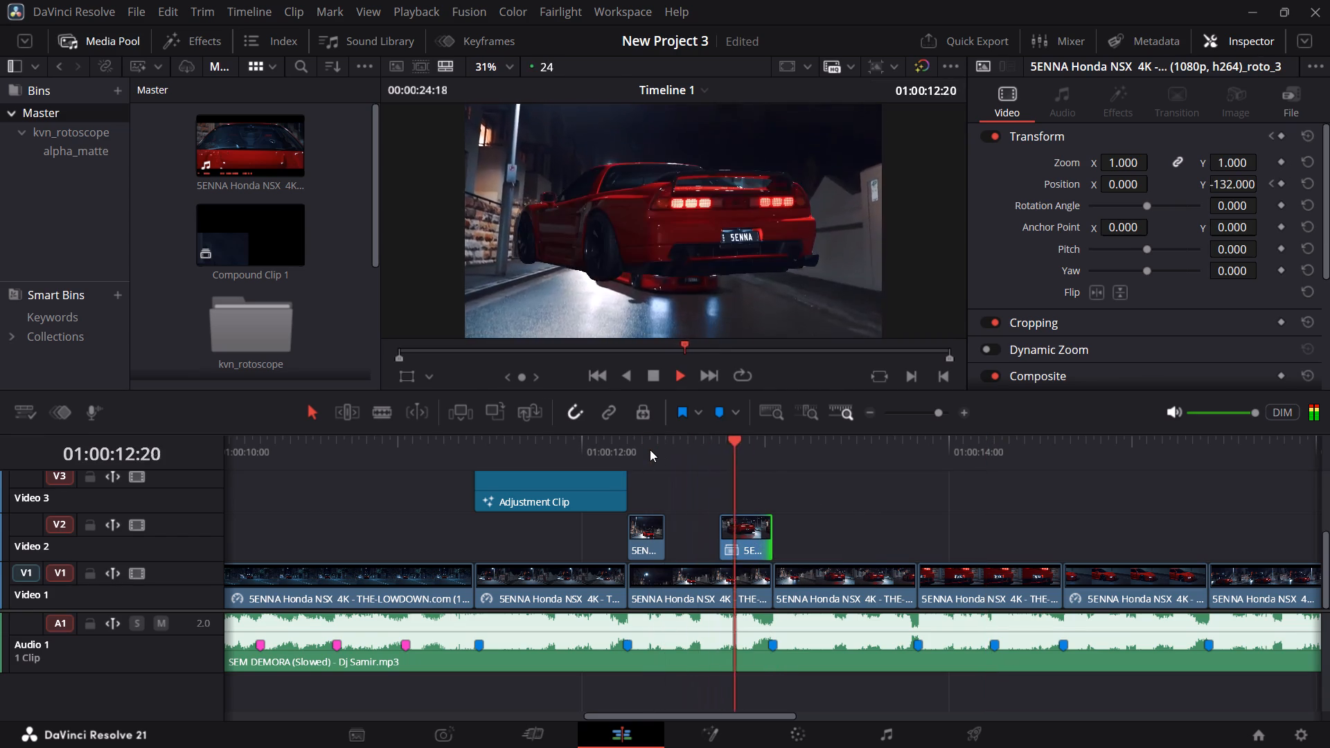
pyautogui.press('space')
pyautogui.click(720, 447)
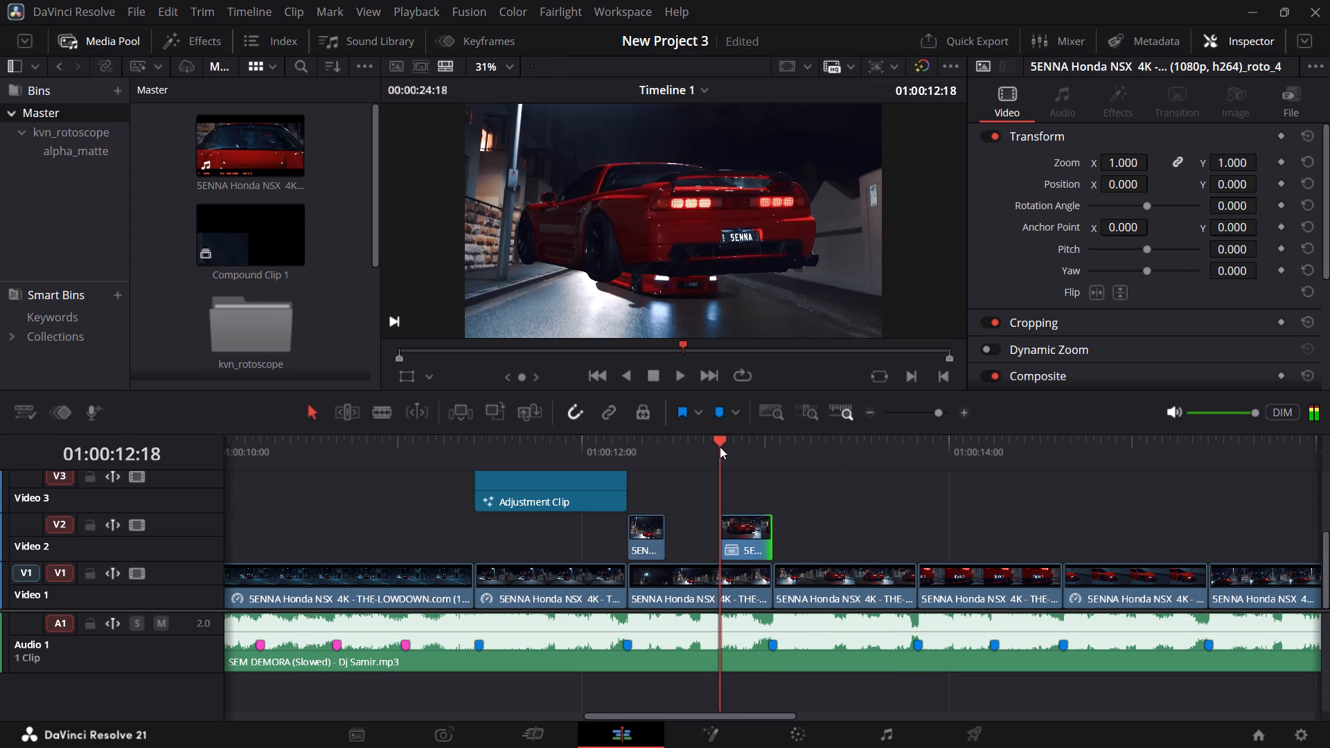
pyautogui.click(644, 463)
pyautogui.press('space')
pyautogui.press('space')
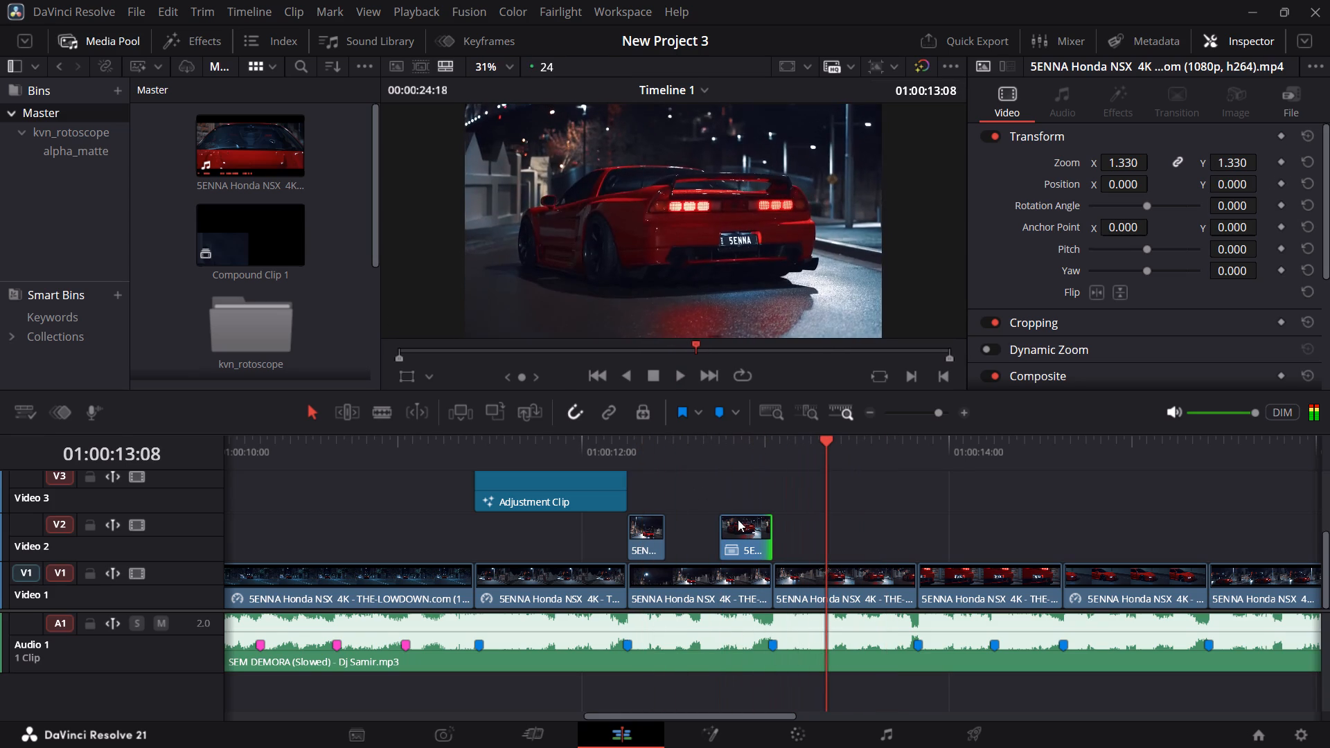
# Shift the roto clip's start to 01:00:12:15, extend its end back to the cut below, and play the transition.
pyautogui.moveTo(740, 528); pyautogui.dragTo(713, 535)
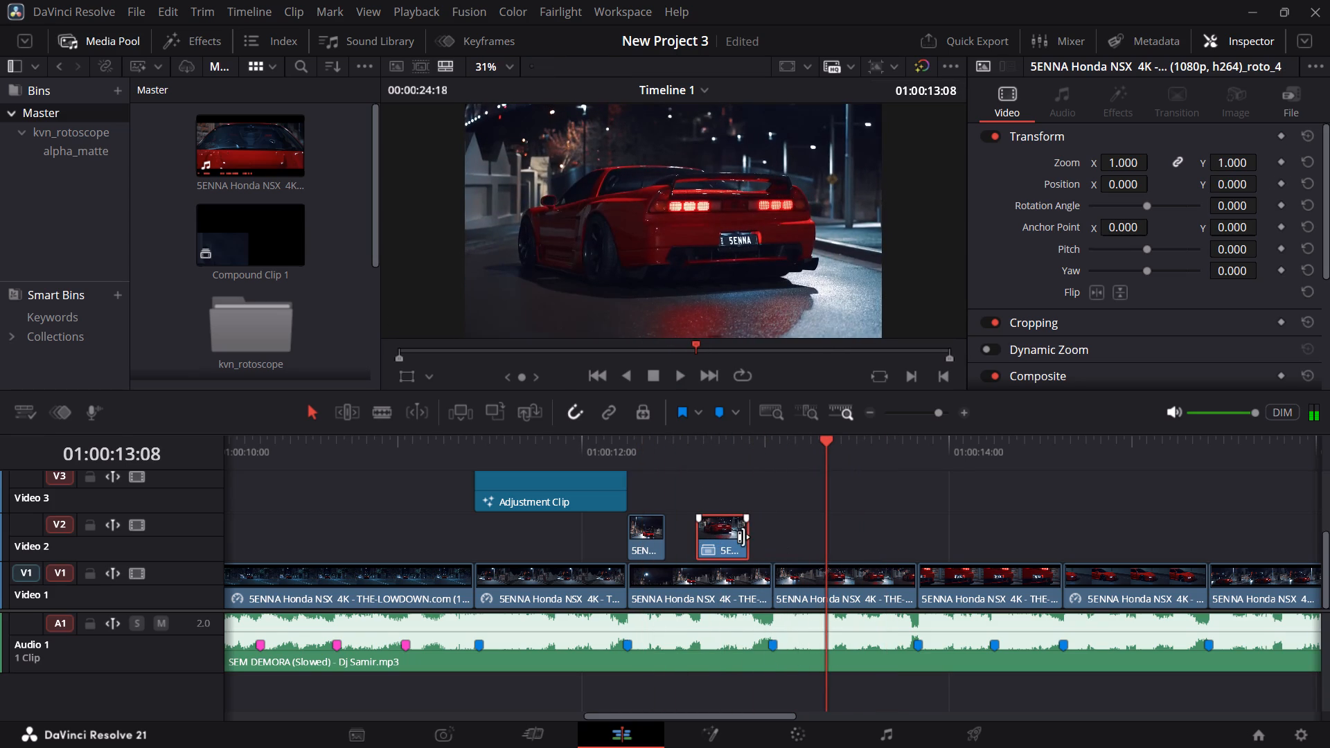
pyautogui.moveTo(743, 537); pyautogui.dragTo(766, 544)
pyautogui.click(628, 465)
pyautogui.press('space')
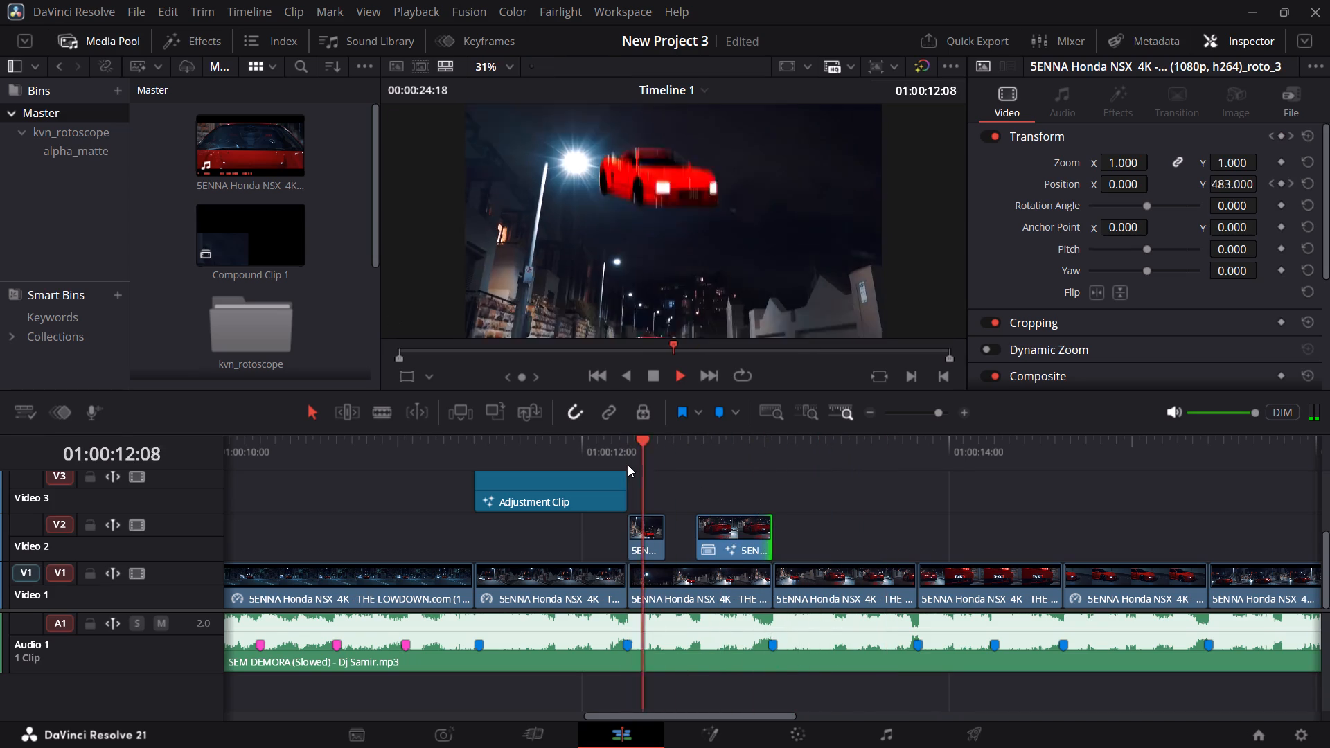
pyautogui.press('space')
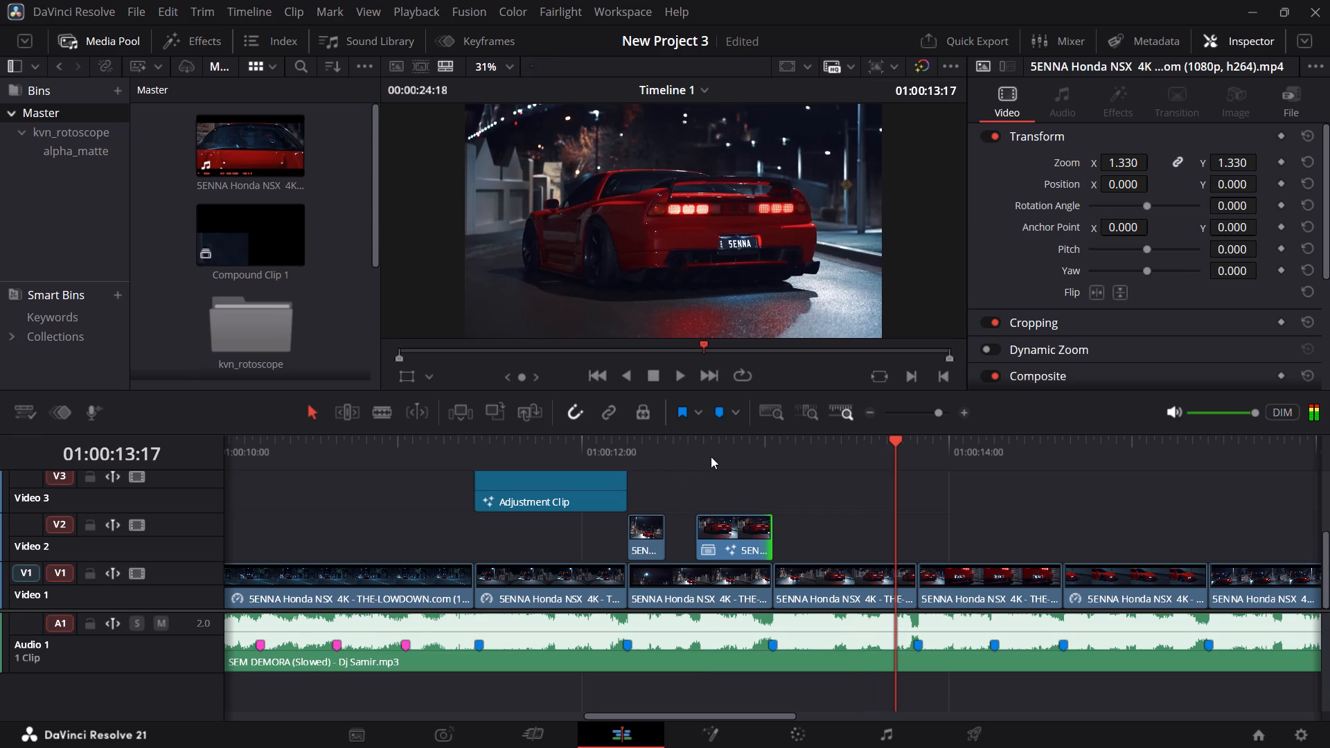
# Place the playhead at 01:00:12:15 and convert the rear-view roto clip on Video 2 into a compound clip with the default name.
pyautogui.click(700, 453)
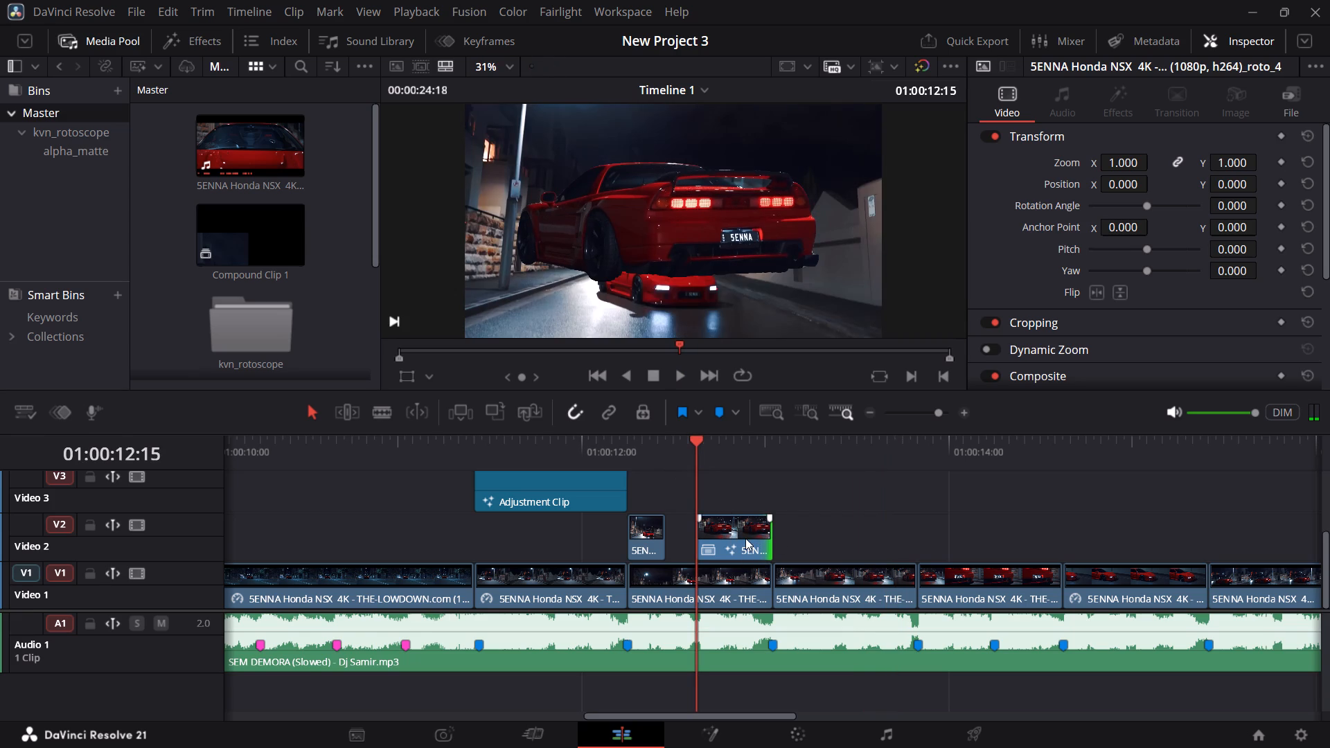
pyautogui.click(745, 538)
pyautogui.click(707, 735)
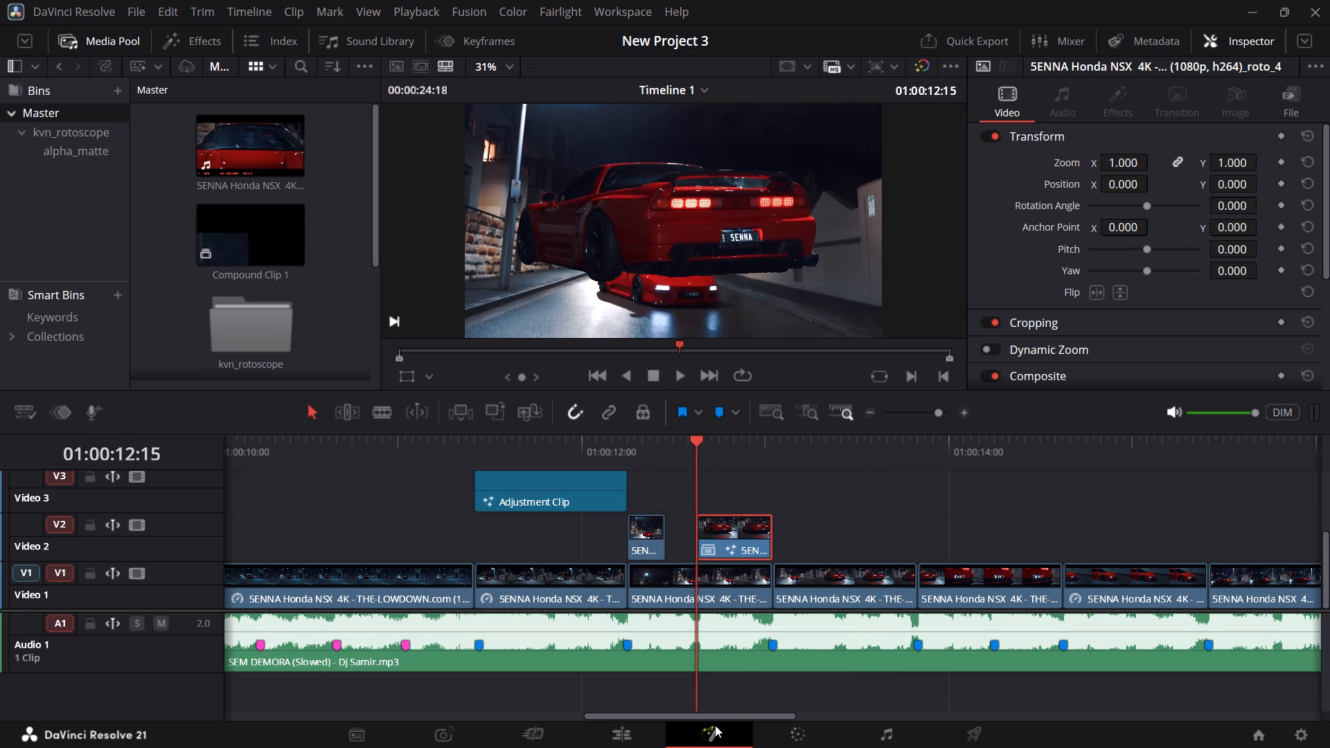
pyautogui.click(649, 729)
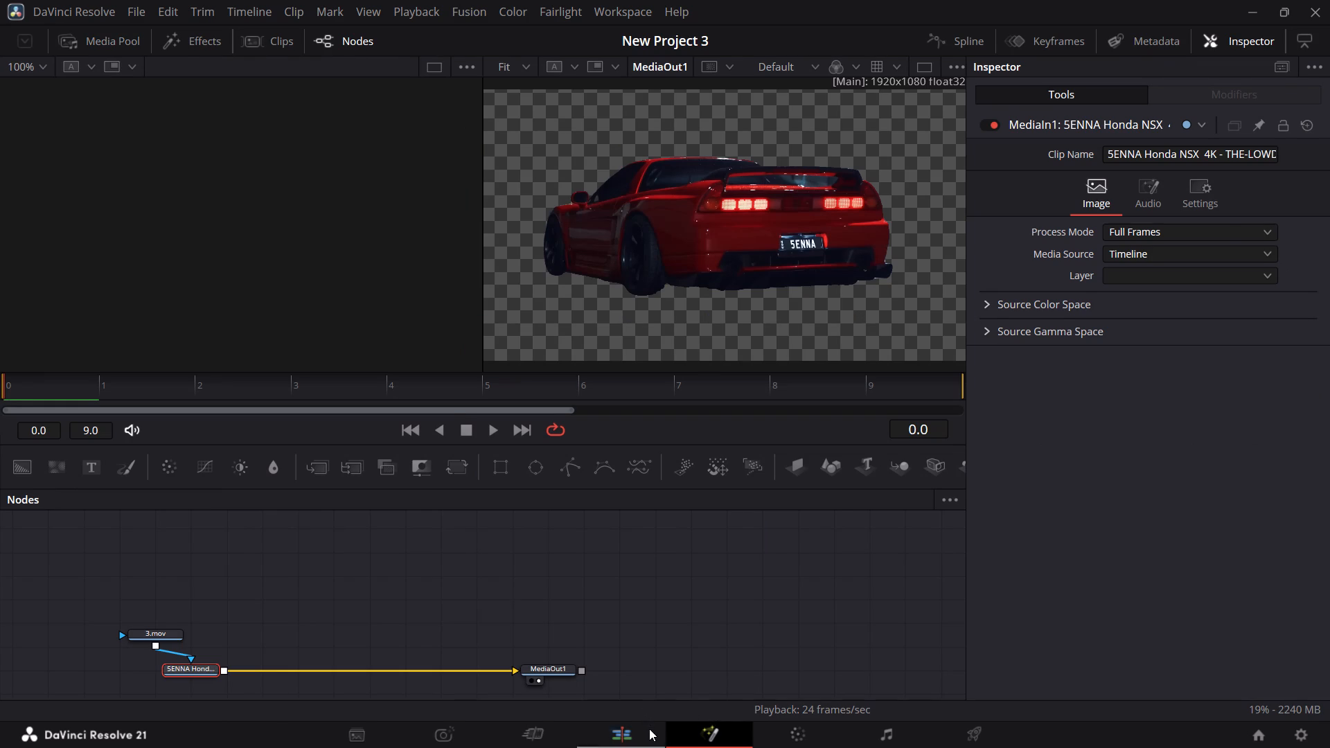
pyautogui.rightClick(727, 543)
pyautogui.click(864, 17)
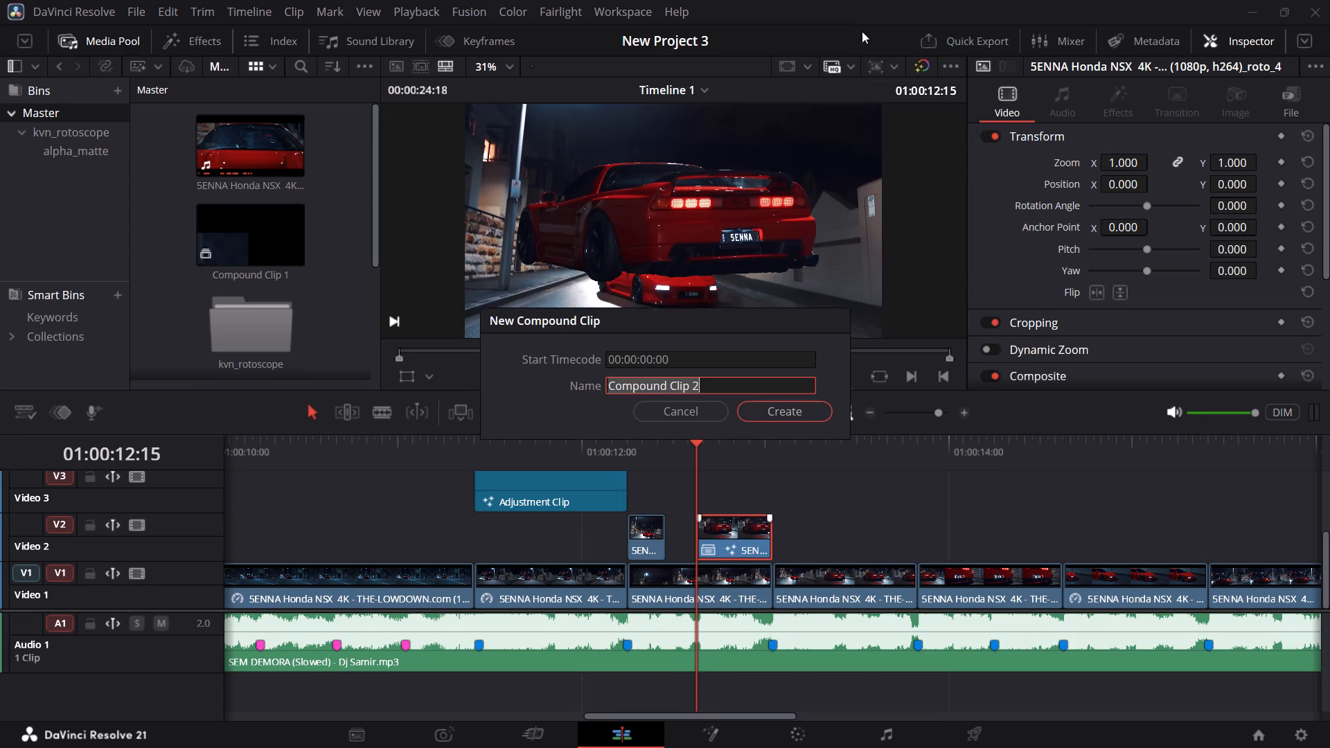
pyautogui.click(770, 416)
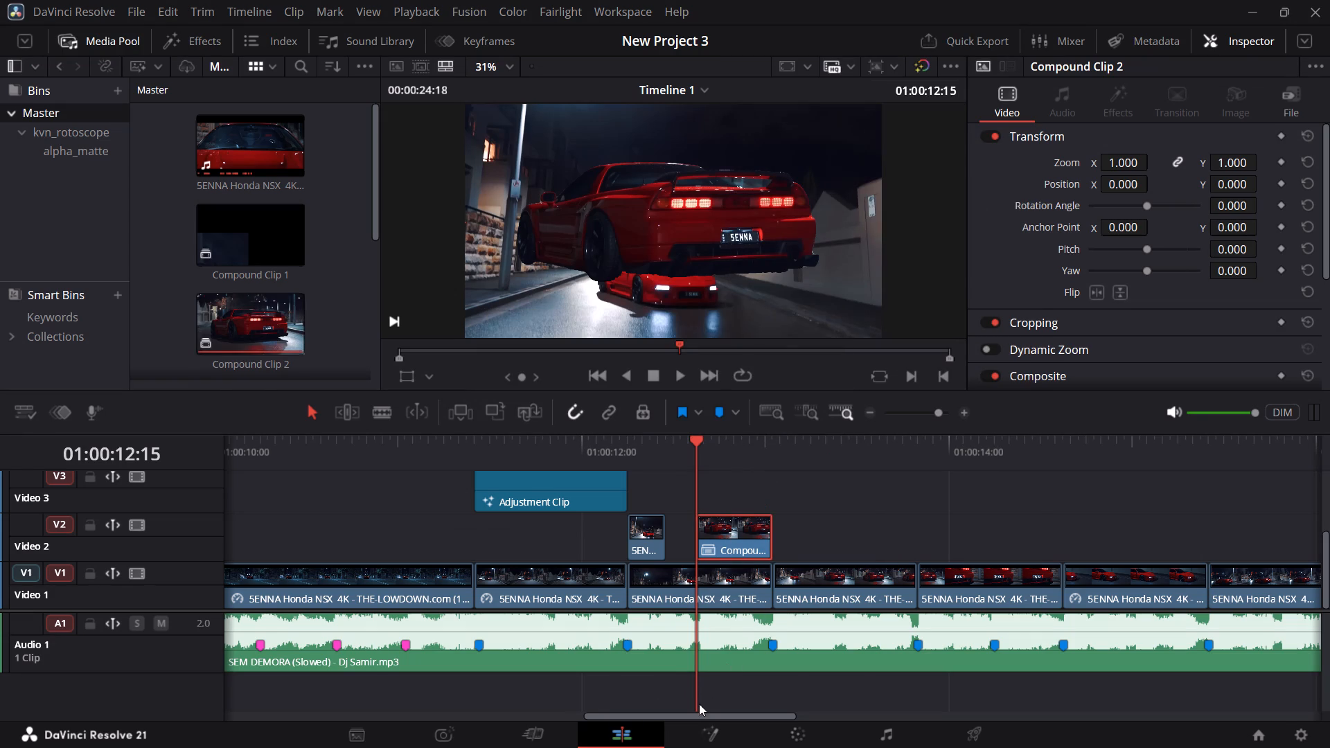
# Open the compound clip in Fusion and add an AnimizoFX node between its media input and output.
pyautogui.click(706, 729)
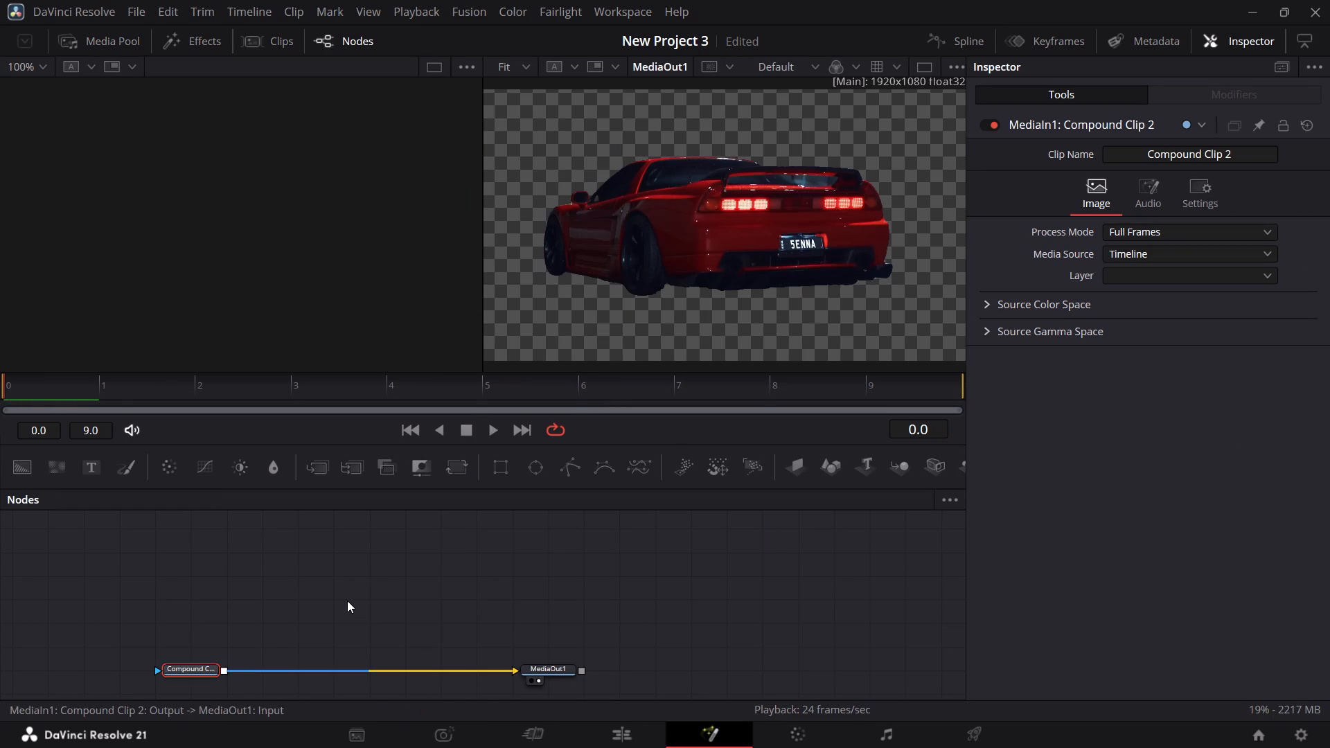
pyautogui.hotkey('shift', 'space')
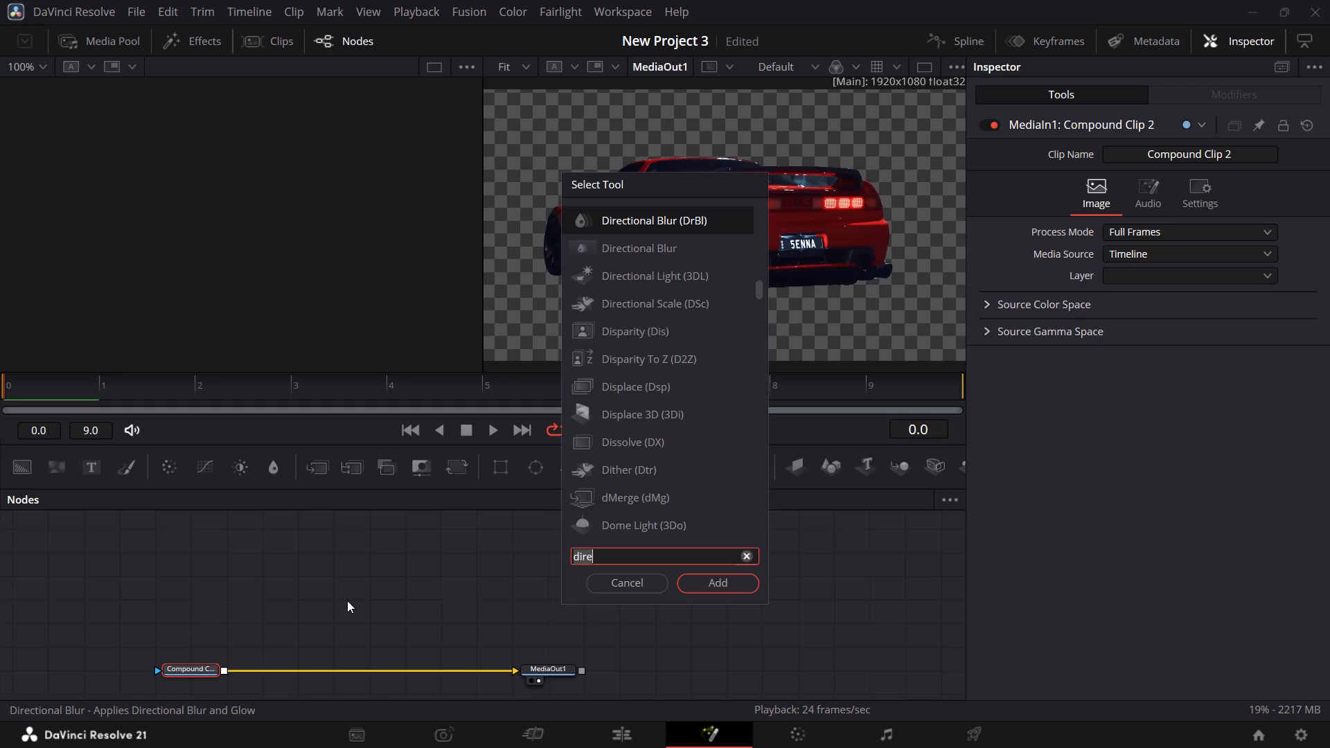
pyautogui.press('BackSpace')
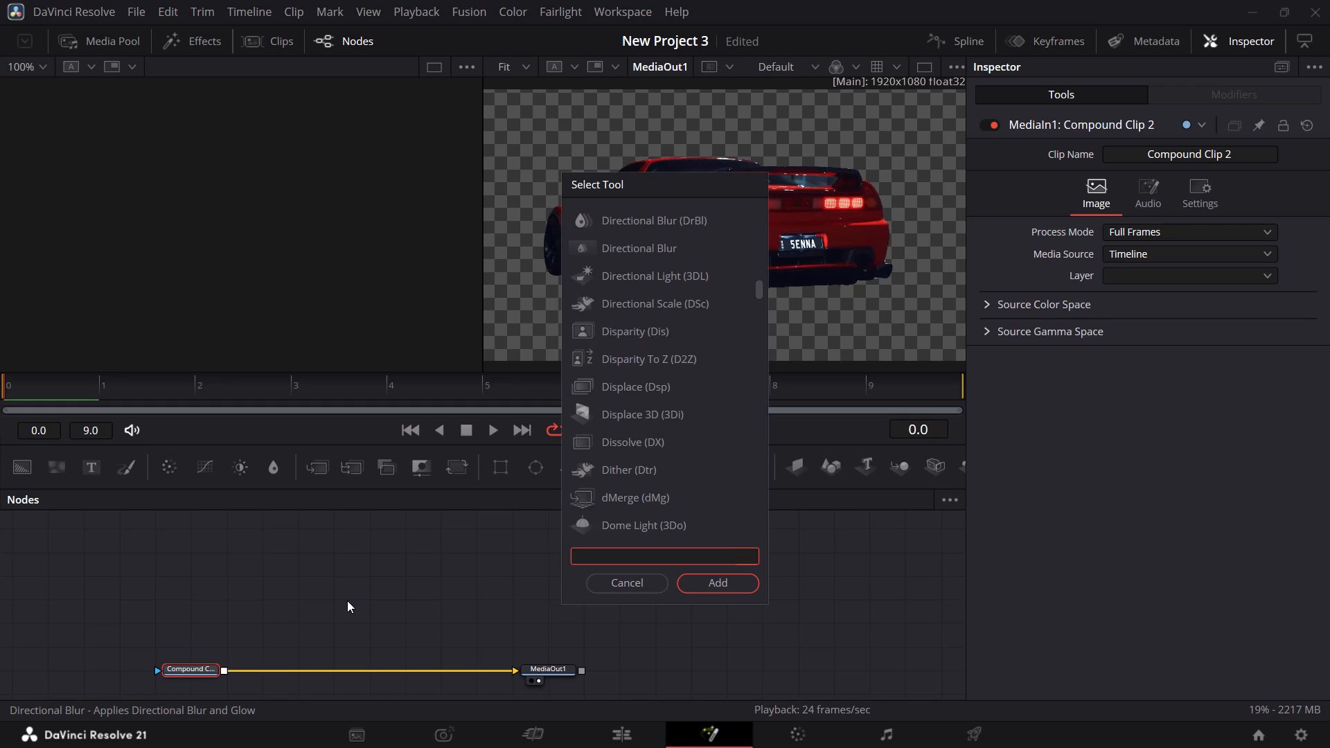
pyautogui.write('ani')
pyautogui.press('Return')
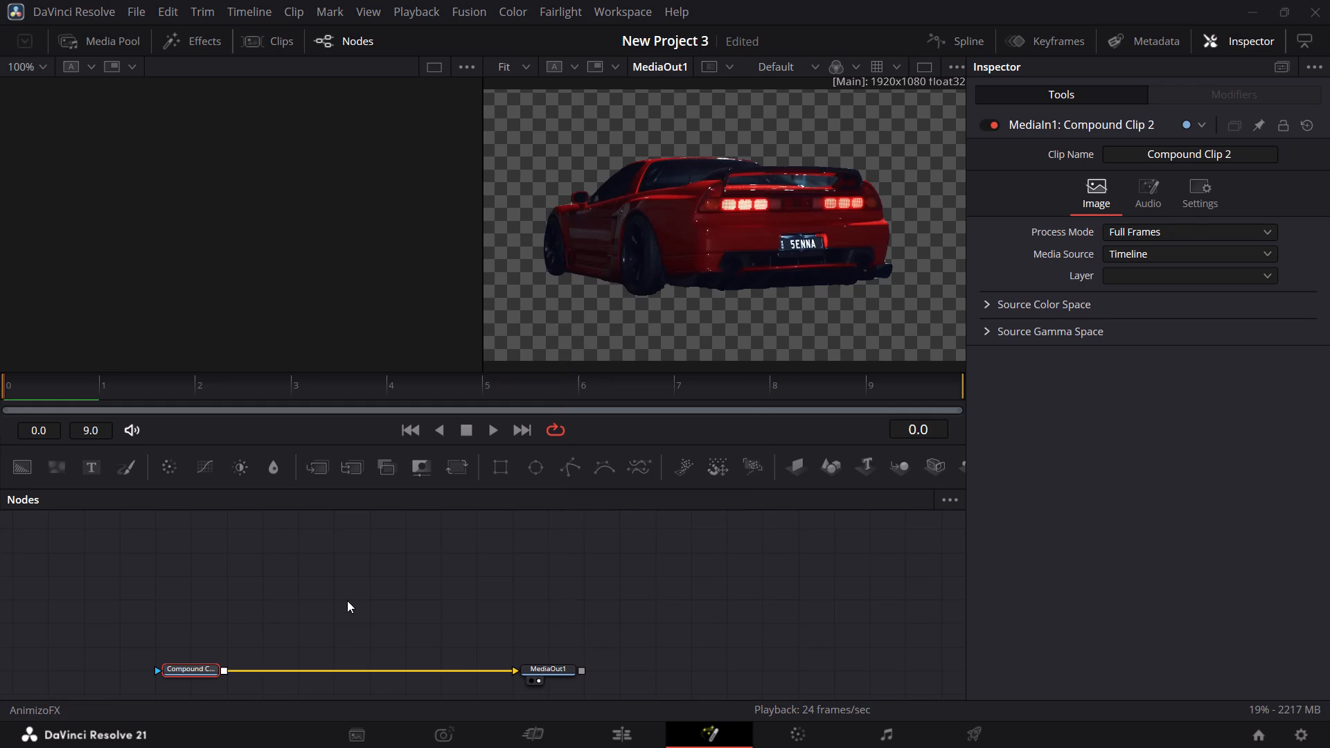
# Set the AnimizoFX In animation's Position end frame to 2.
pyautogui.scroll(-2, 718, 274)
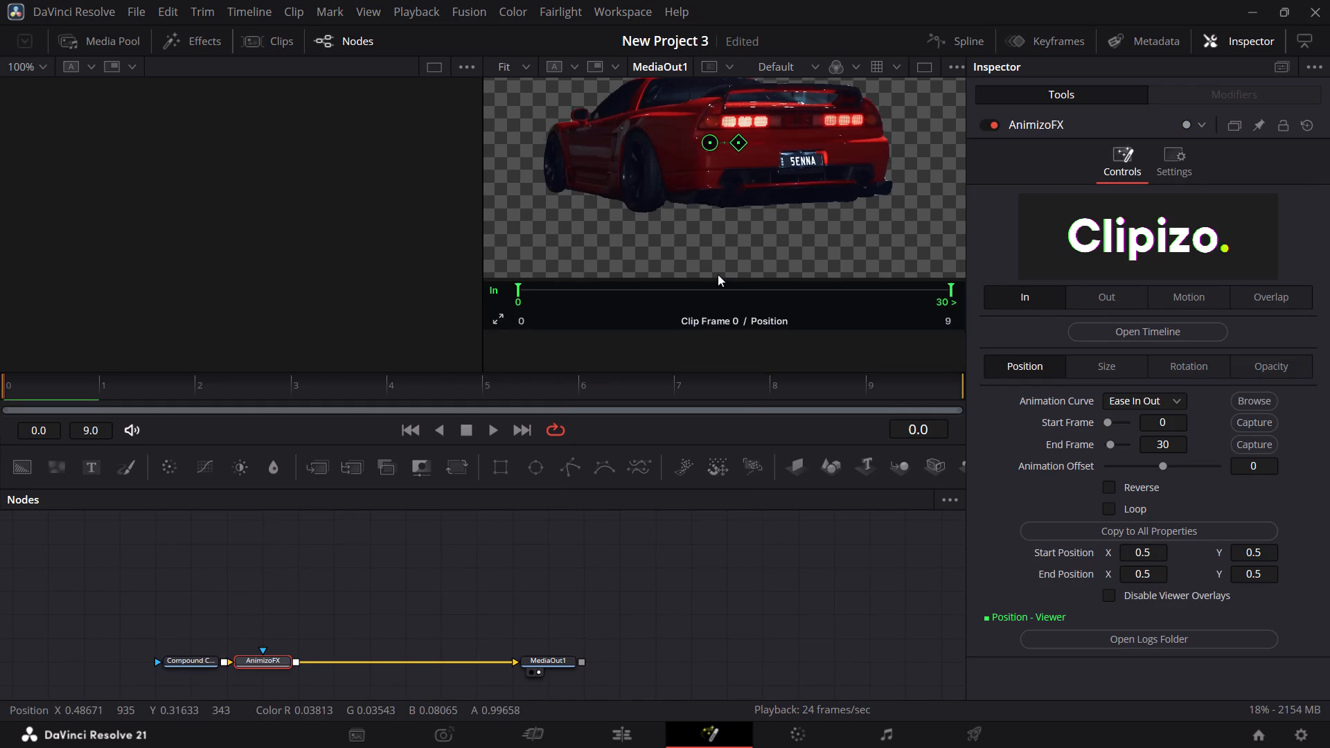
pyautogui.scroll(-2, 718, 274)
pyautogui.scroll(3, 718, 274)
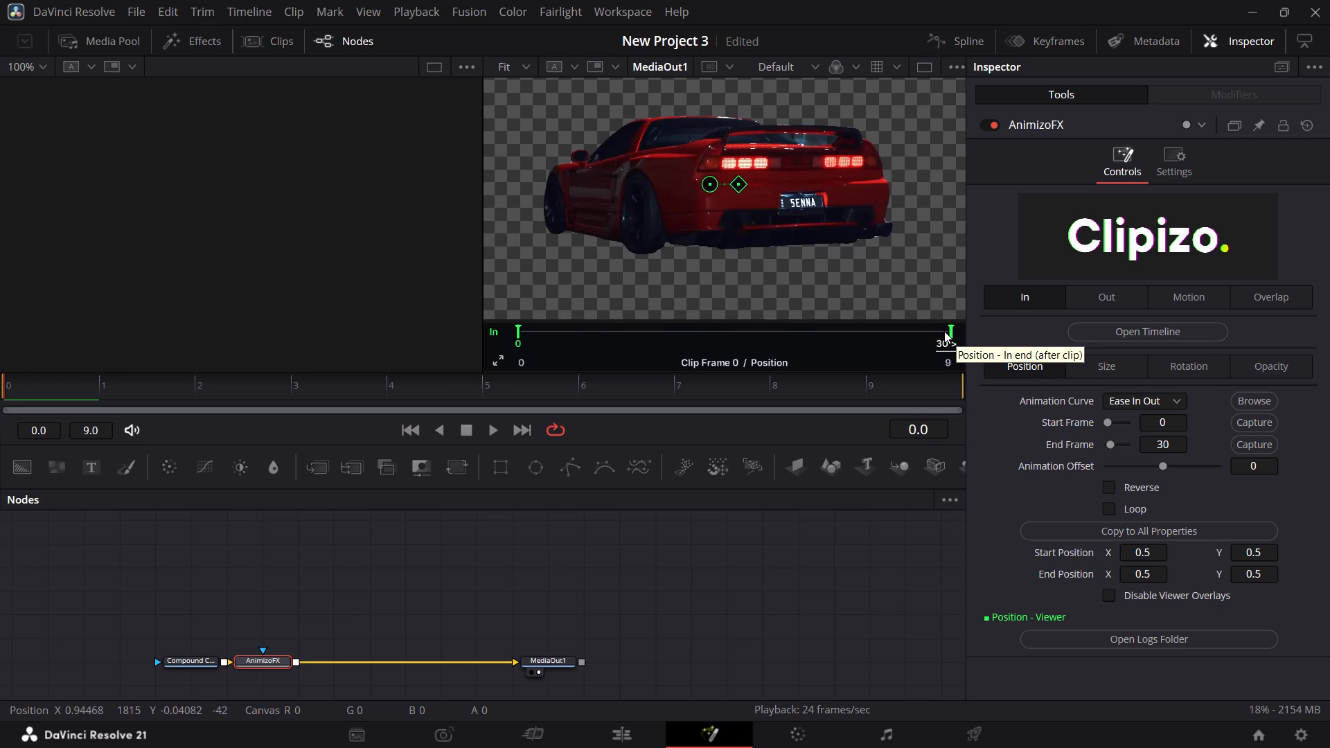
pyautogui.moveTo(948, 332); pyautogui.dragTo(946, 332)
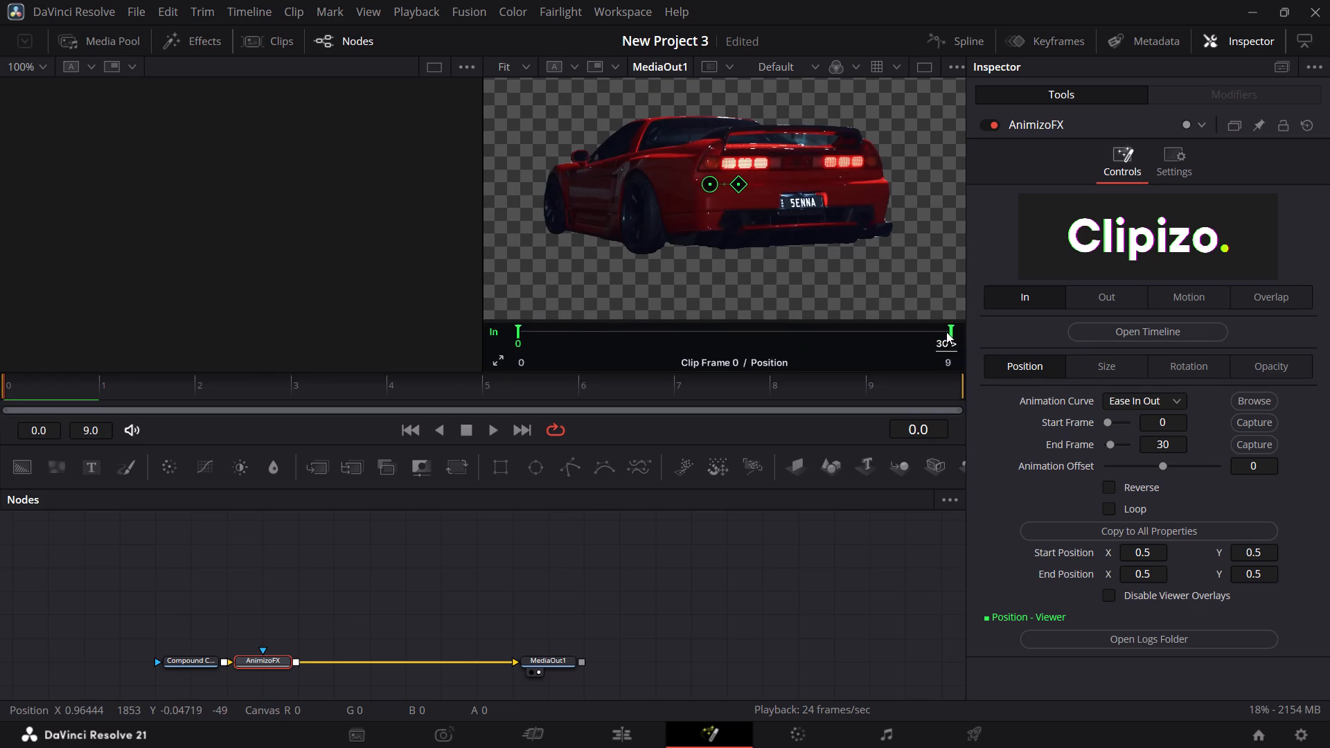
pyautogui.moveTo(946, 332); pyautogui.dragTo(587, 340)
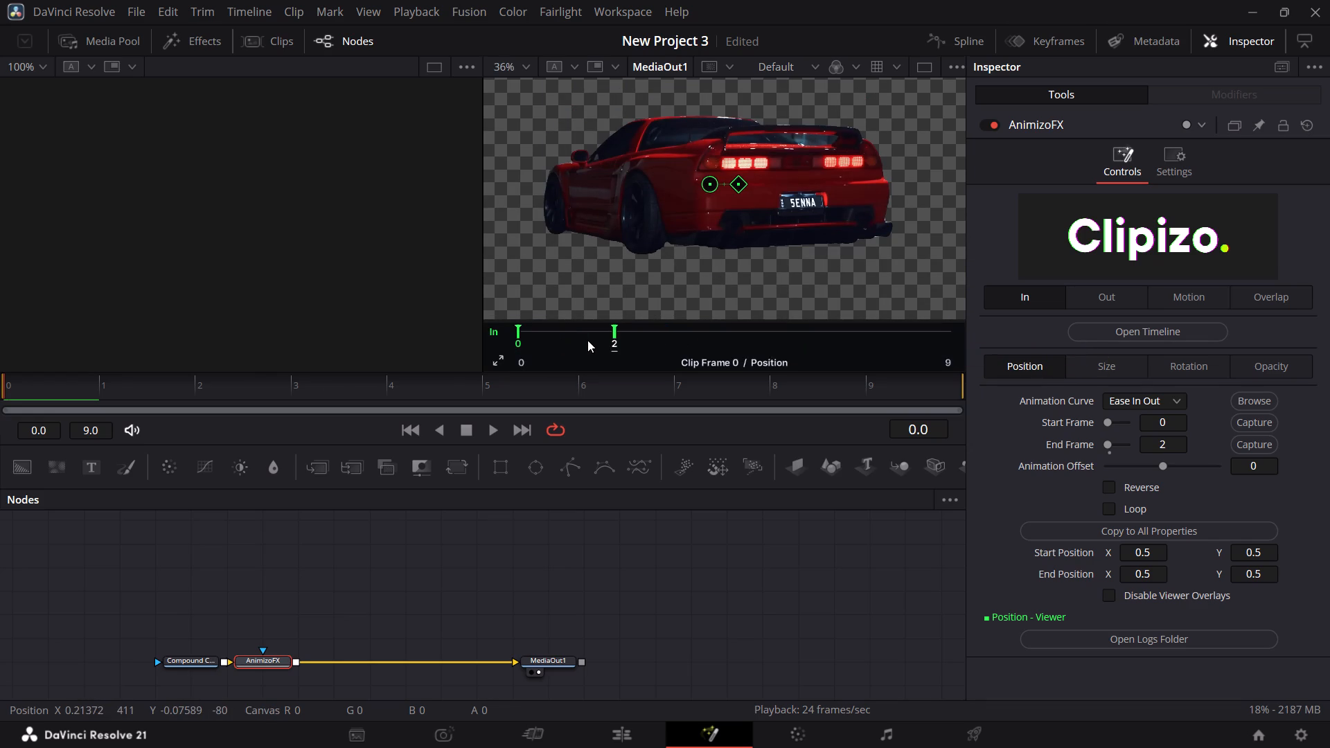
pyautogui.moveTo(587, 340); pyautogui.dragTo(593, 340)
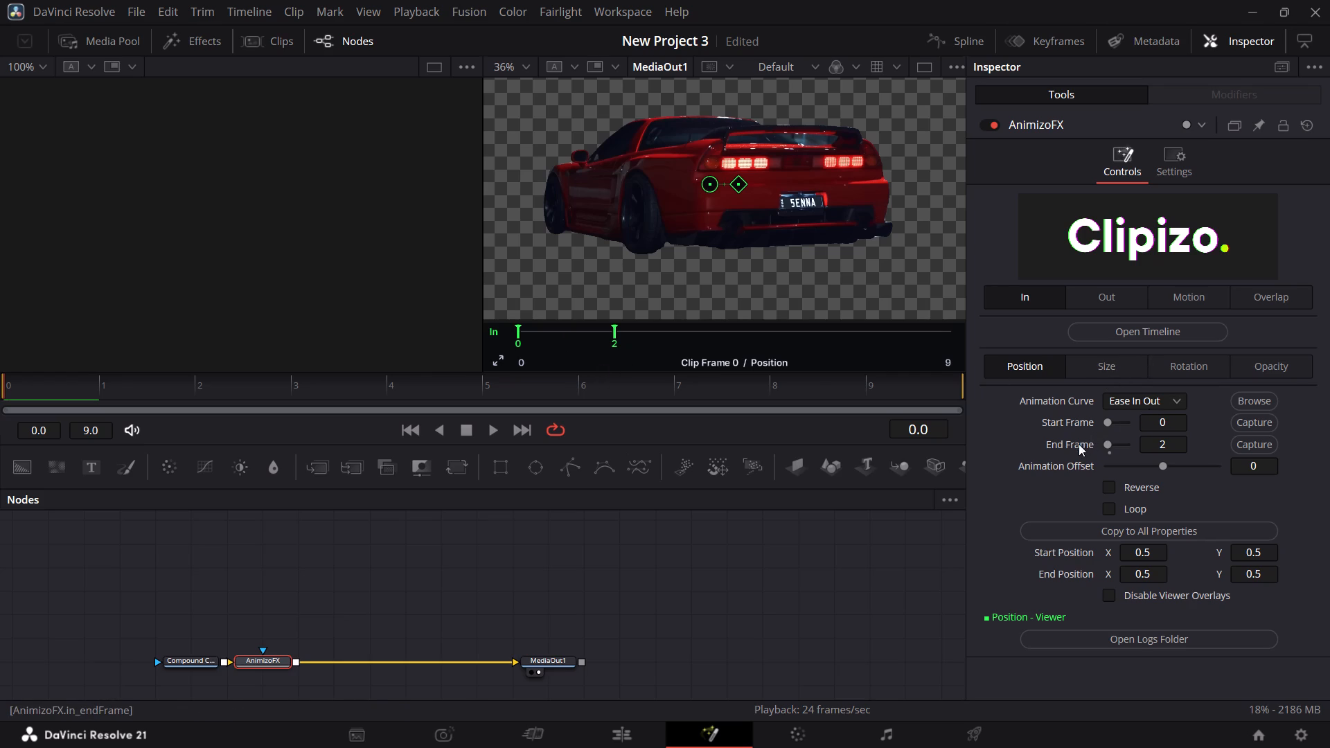
# Switch the AnimizoFX In animation to Size, play the composition, and set the Size end frame to 2.
pyautogui.click(1096, 373)
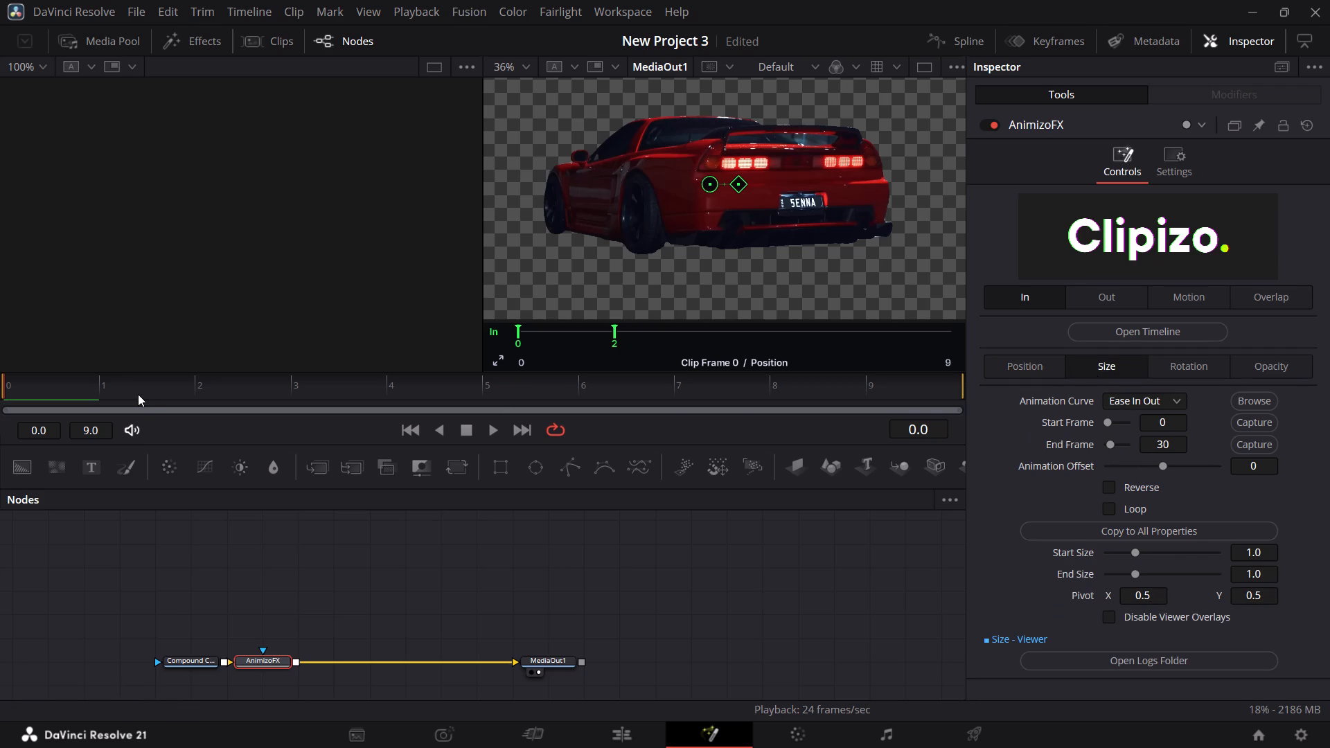
pyautogui.press('space')
pyautogui.press('space')
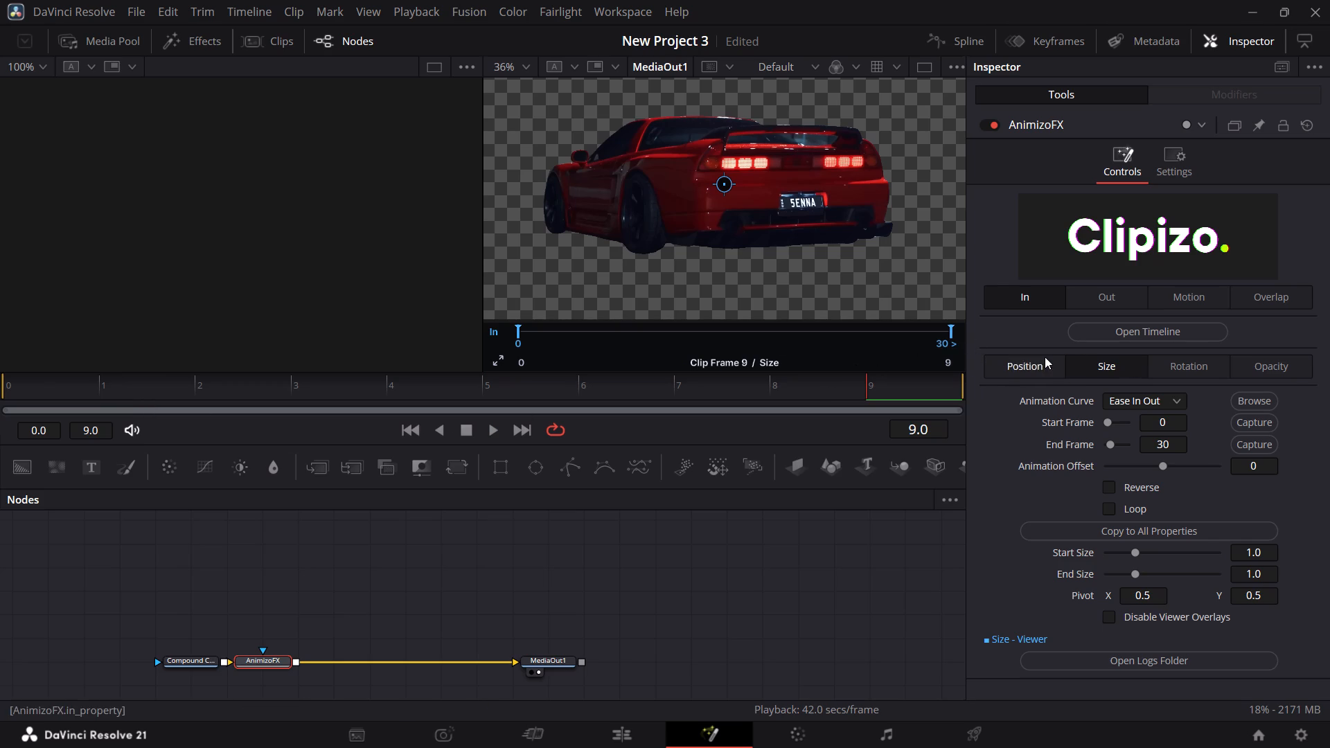
pyautogui.moveTo(949, 330); pyautogui.dragTo(778, 338)
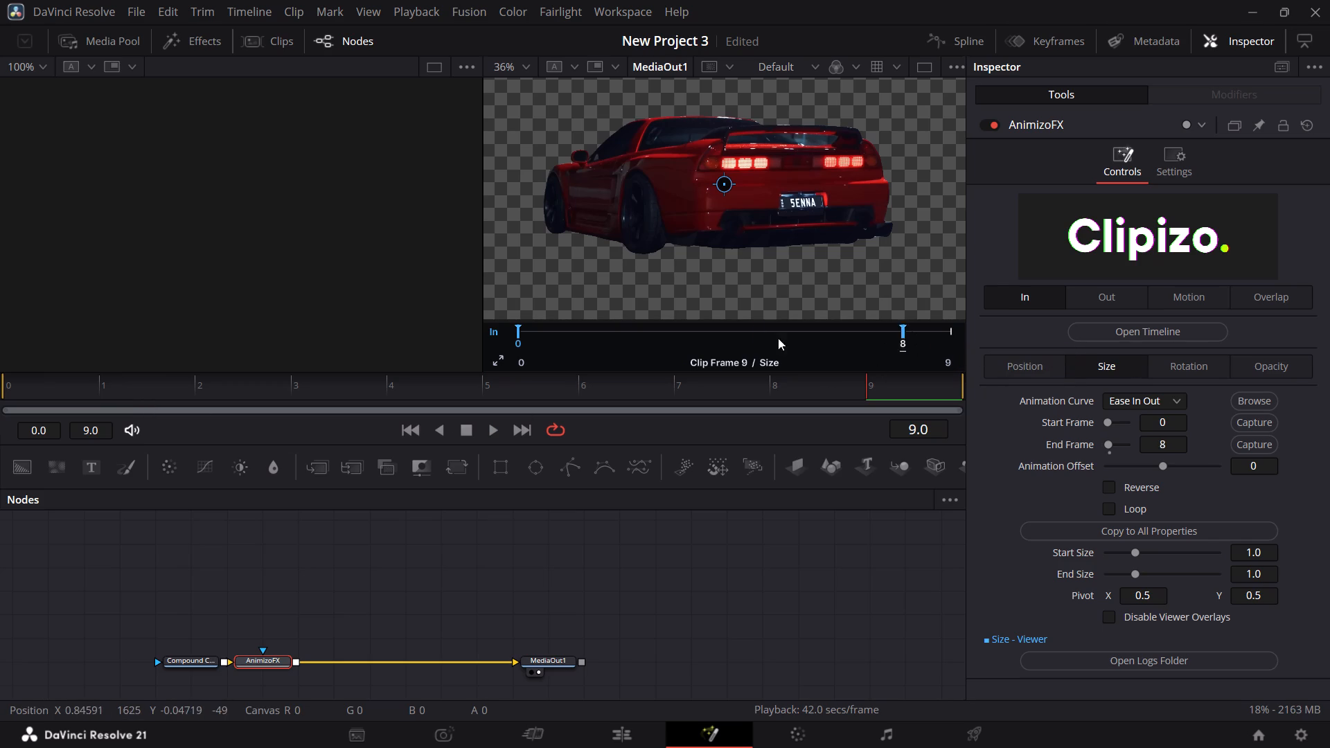
pyautogui.moveTo(778, 338); pyautogui.dragTo(623, 339)
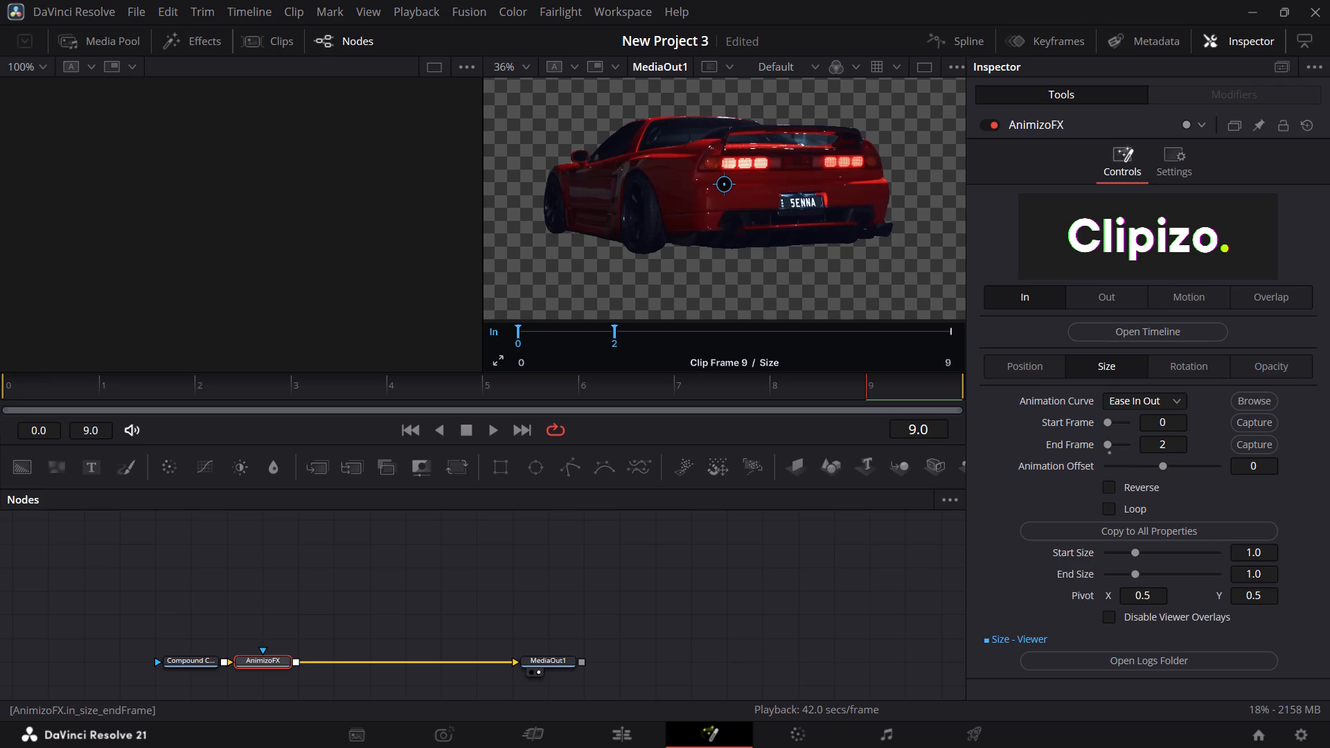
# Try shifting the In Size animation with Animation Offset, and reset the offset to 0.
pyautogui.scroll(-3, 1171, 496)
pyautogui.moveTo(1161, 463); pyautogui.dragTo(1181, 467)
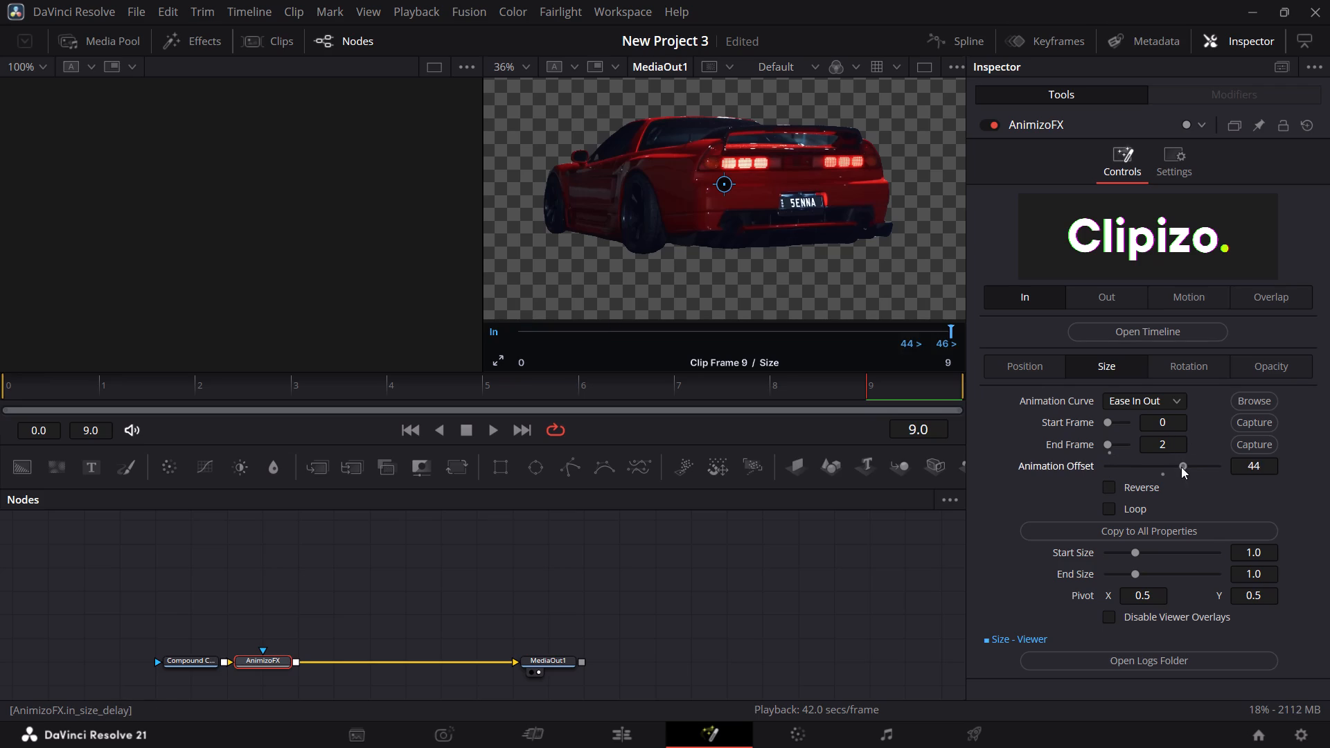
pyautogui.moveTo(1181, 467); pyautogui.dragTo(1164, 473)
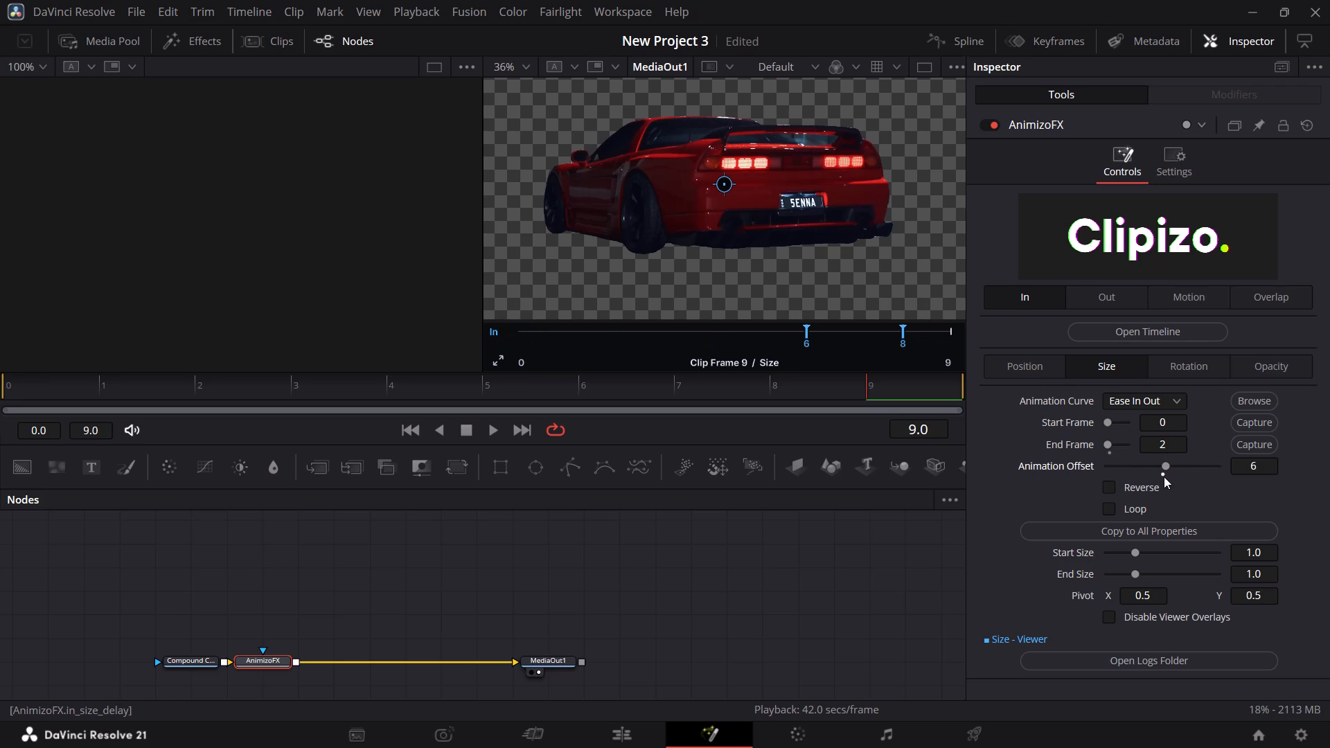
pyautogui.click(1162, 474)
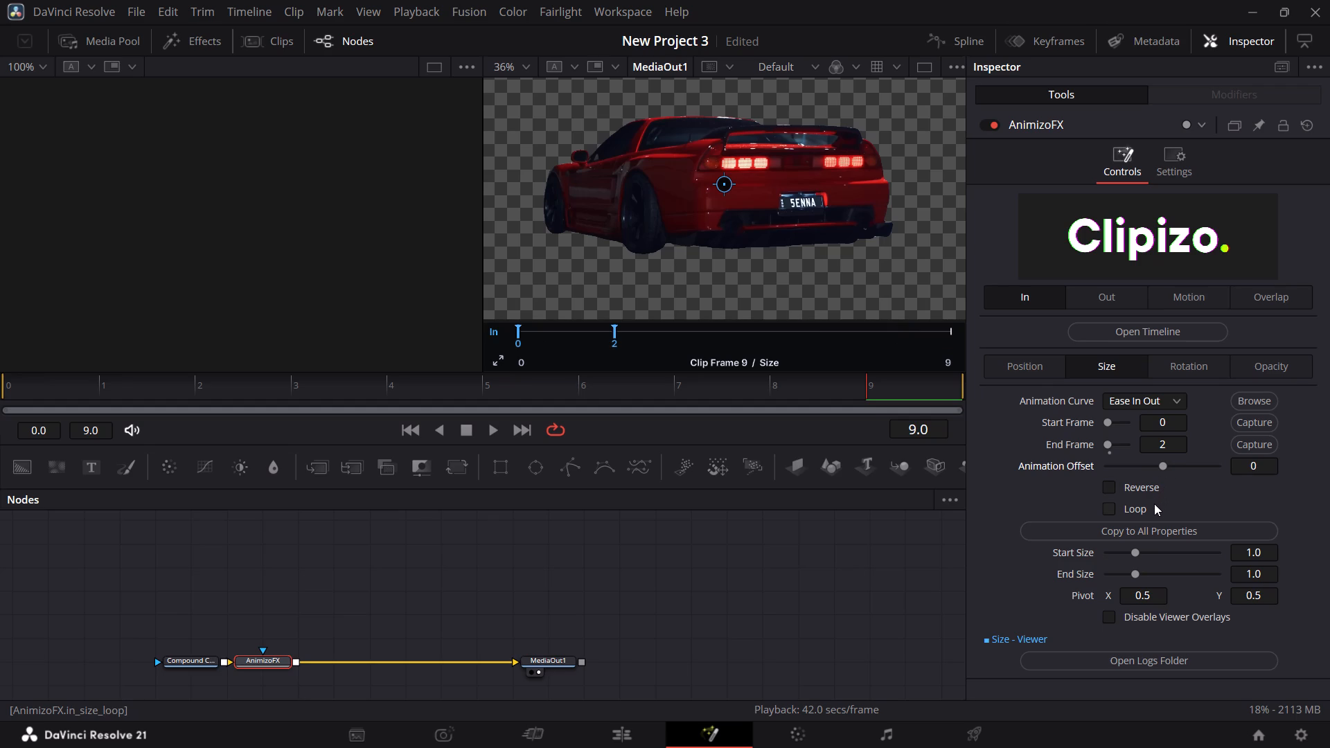
# Set the In Size animation's Start Size to 0.0 and End Size to about 0.27, and play the composition.
pyautogui.scroll(-3, 1154, 517)
pyautogui.moveTo(1139, 555); pyautogui.dragTo(1047, 552)
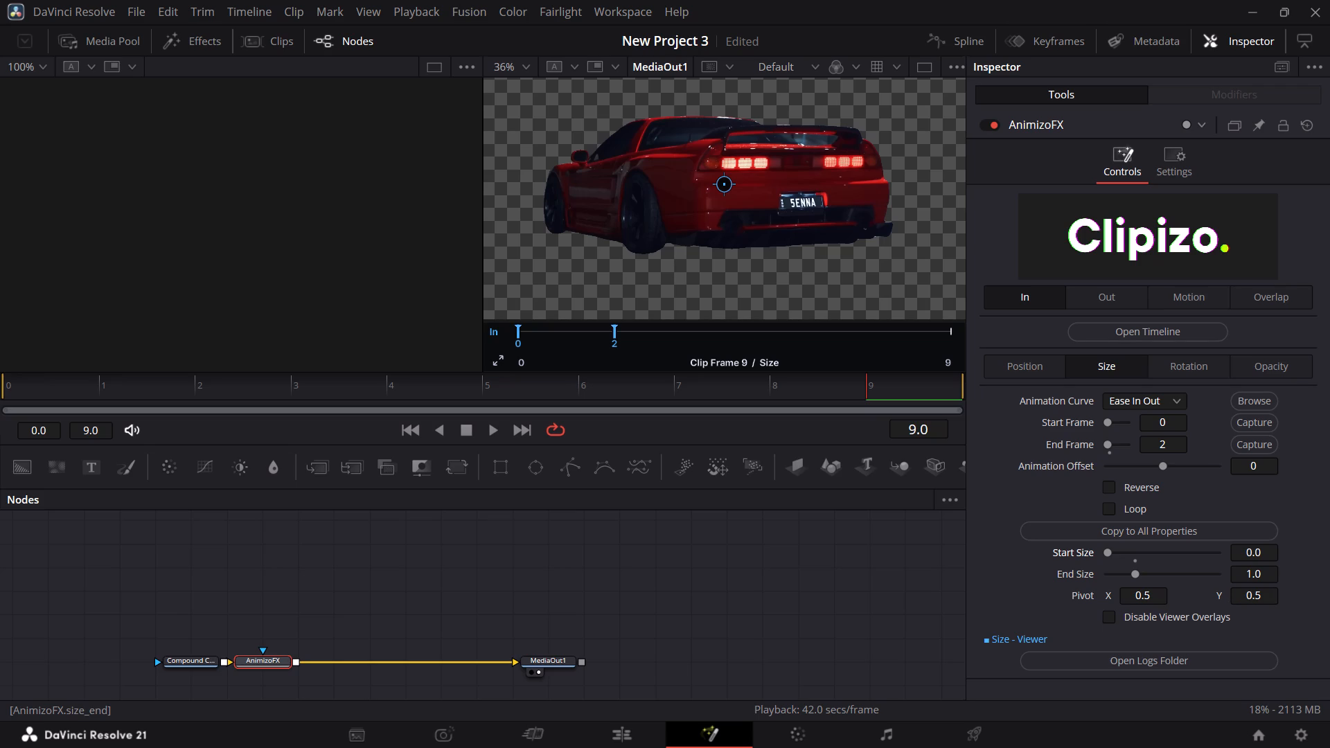
pyautogui.moveTo(1250, 575); pyautogui.dragTo(1066, 580)
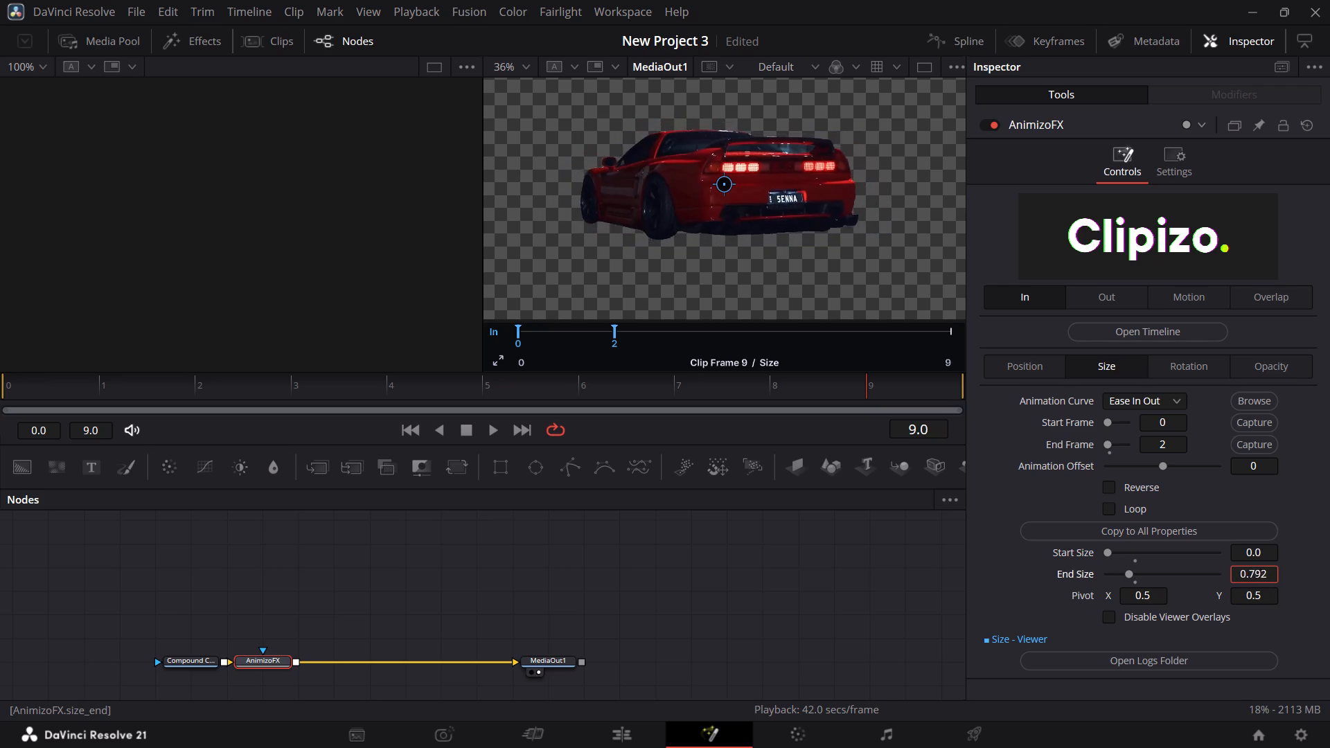
pyautogui.moveTo(1066, 580); pyautogui.dragTo(772, 569)
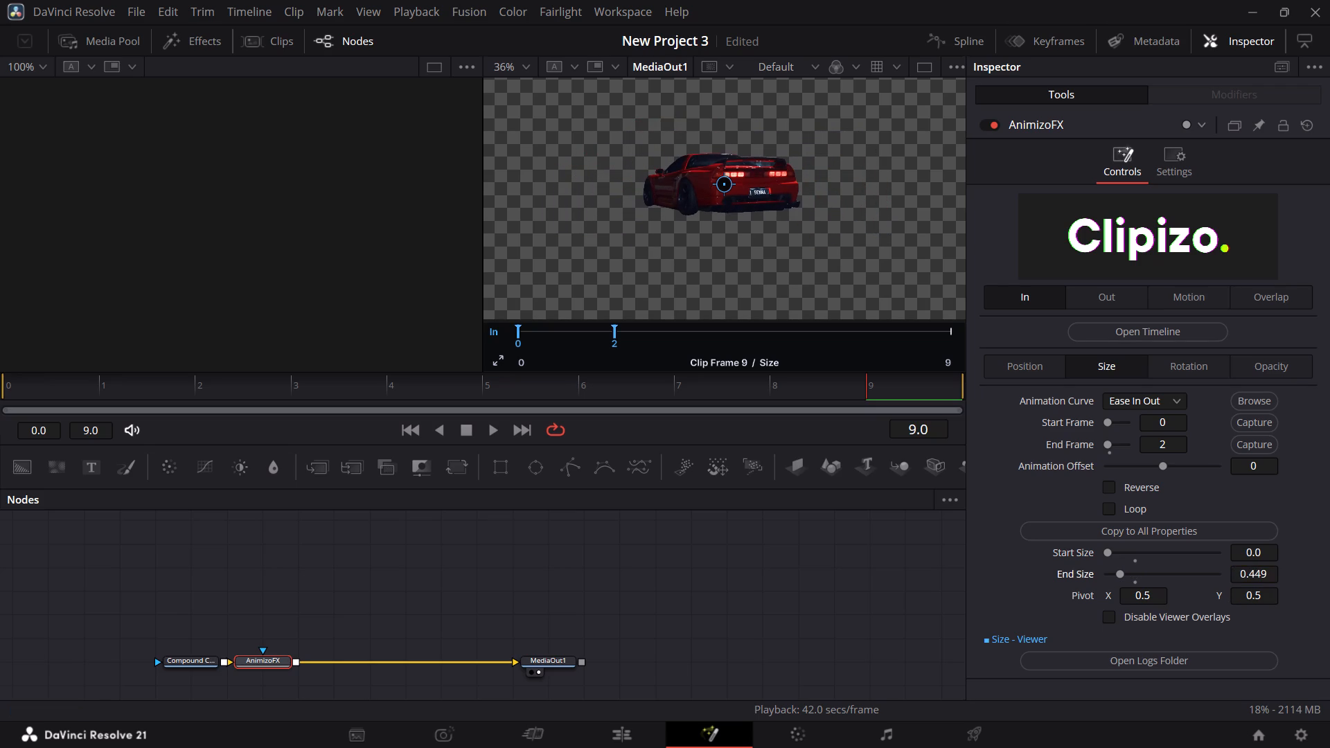
pyautogui.moveTo(237, 388); pyautogui.dragTo(202, 389)
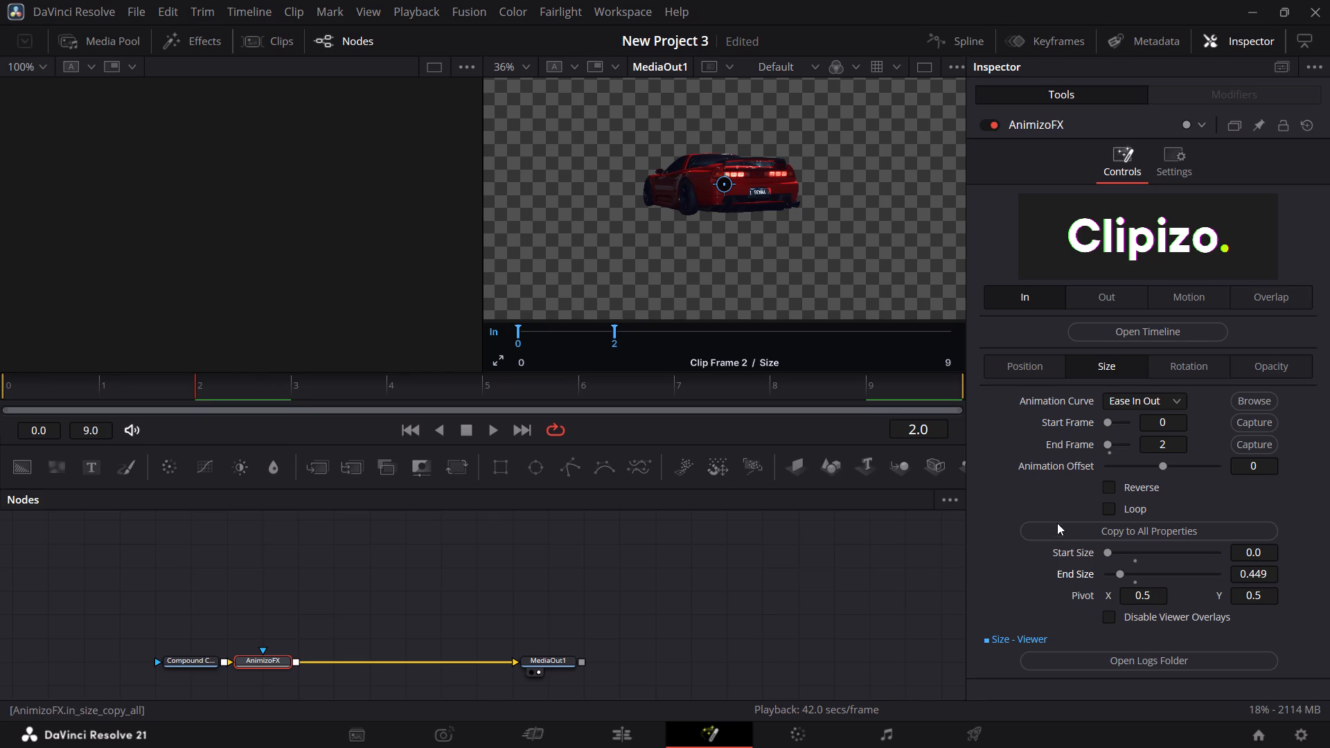
pyautogui.moveTo(1266, 571); pyautogui.dragTo(1173, 573)
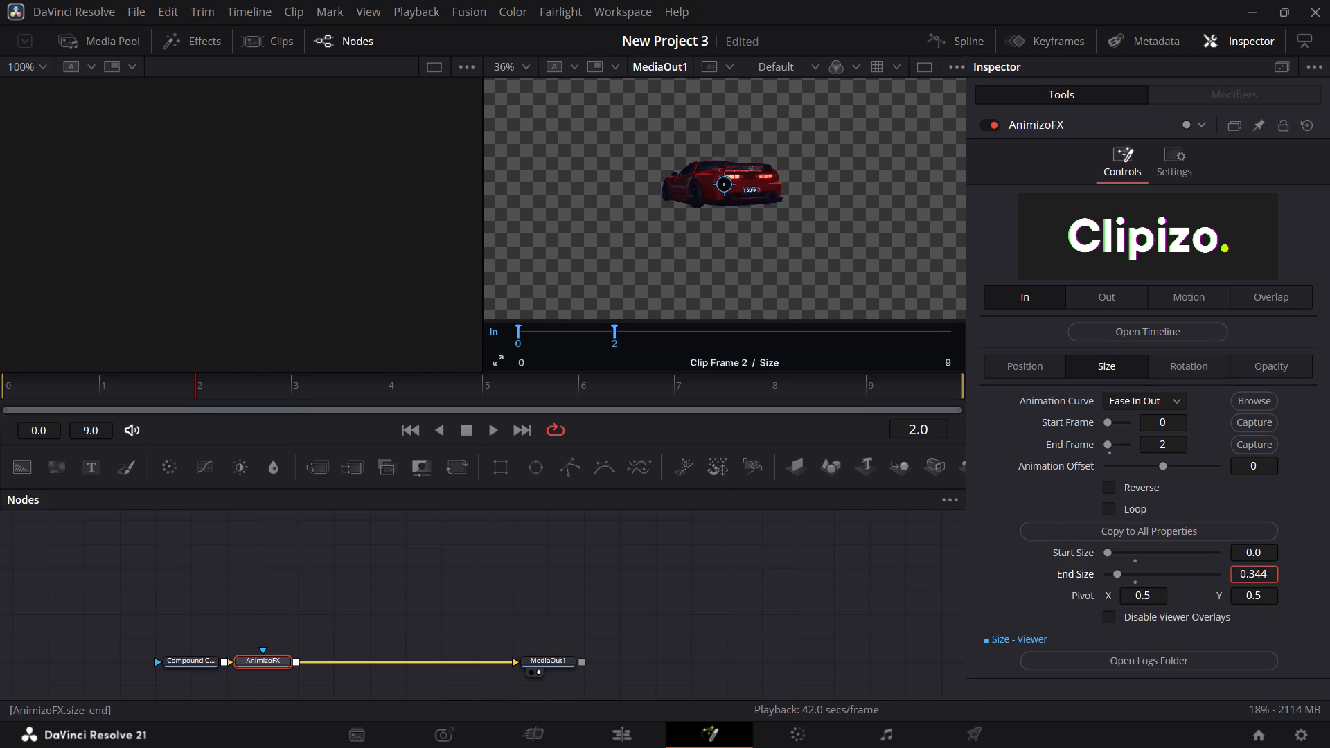
pyautogui.moveTo(1173, 573); pyautogui.dragTo(1108, 579)
pyautogui.moveTo(64, 381); pyautogui.dragTo(62, 381)
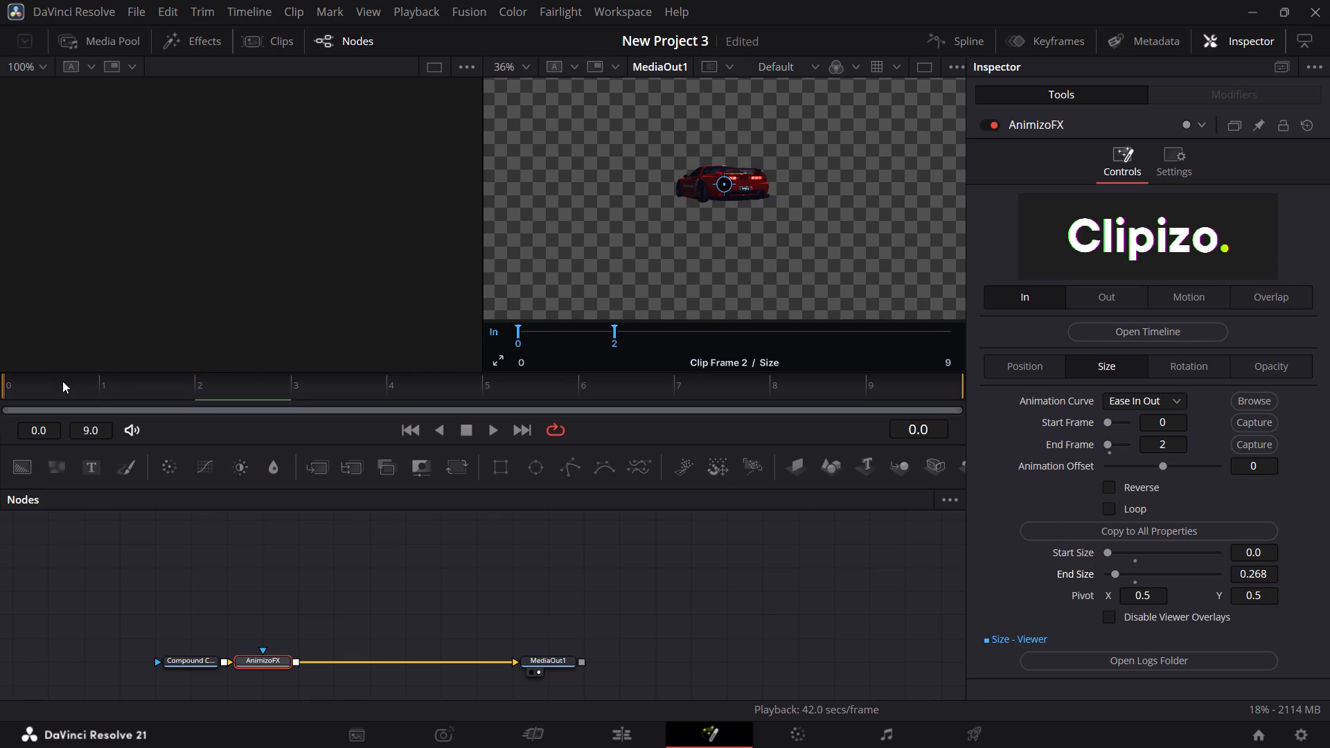
pyautogui.moveTo(62, 381); pyautogui.dragTo(0, 384)
pyautogui.press('space')
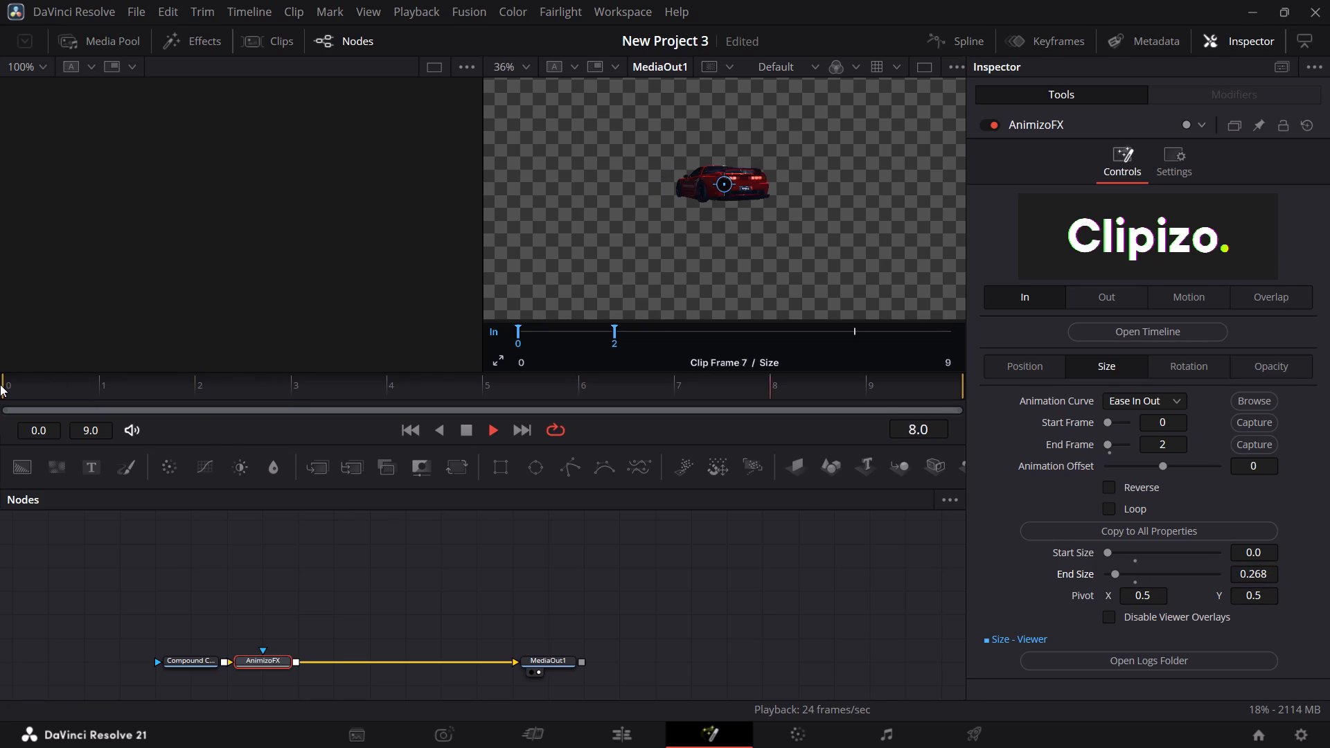
pyautogui.press('space')
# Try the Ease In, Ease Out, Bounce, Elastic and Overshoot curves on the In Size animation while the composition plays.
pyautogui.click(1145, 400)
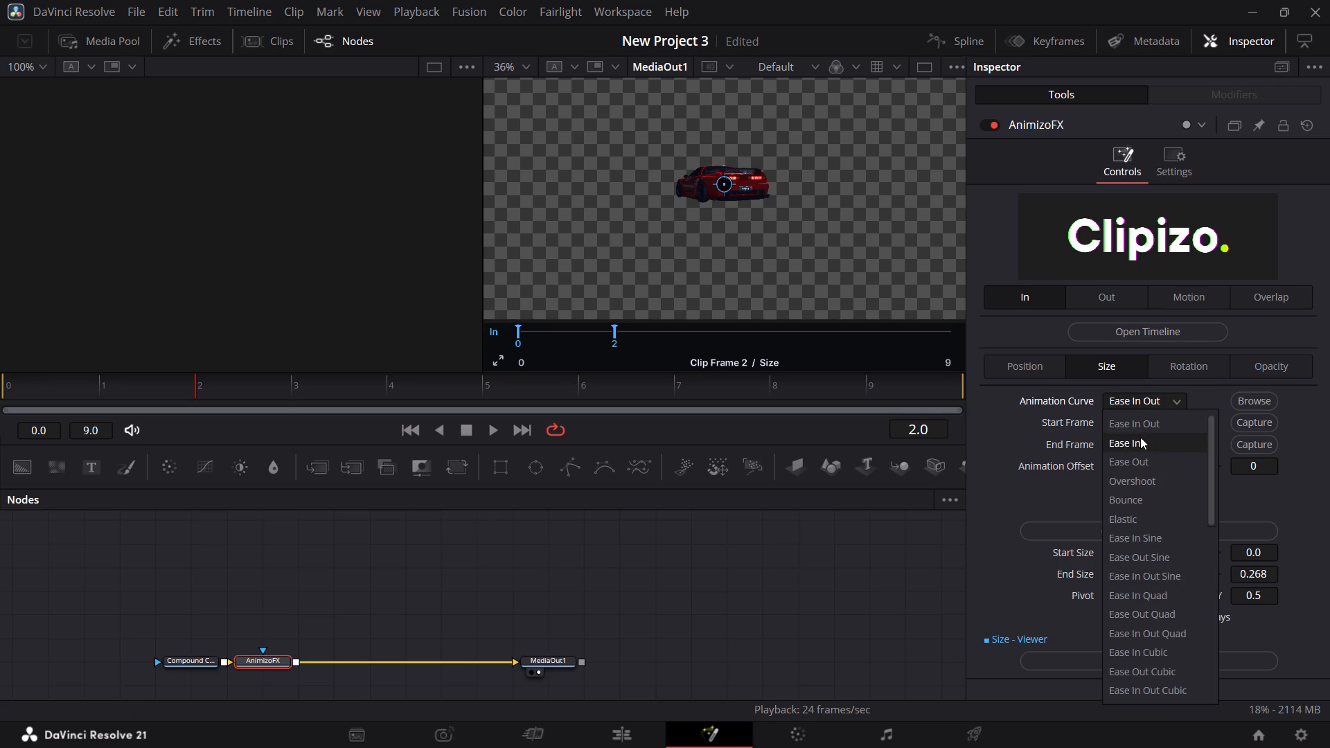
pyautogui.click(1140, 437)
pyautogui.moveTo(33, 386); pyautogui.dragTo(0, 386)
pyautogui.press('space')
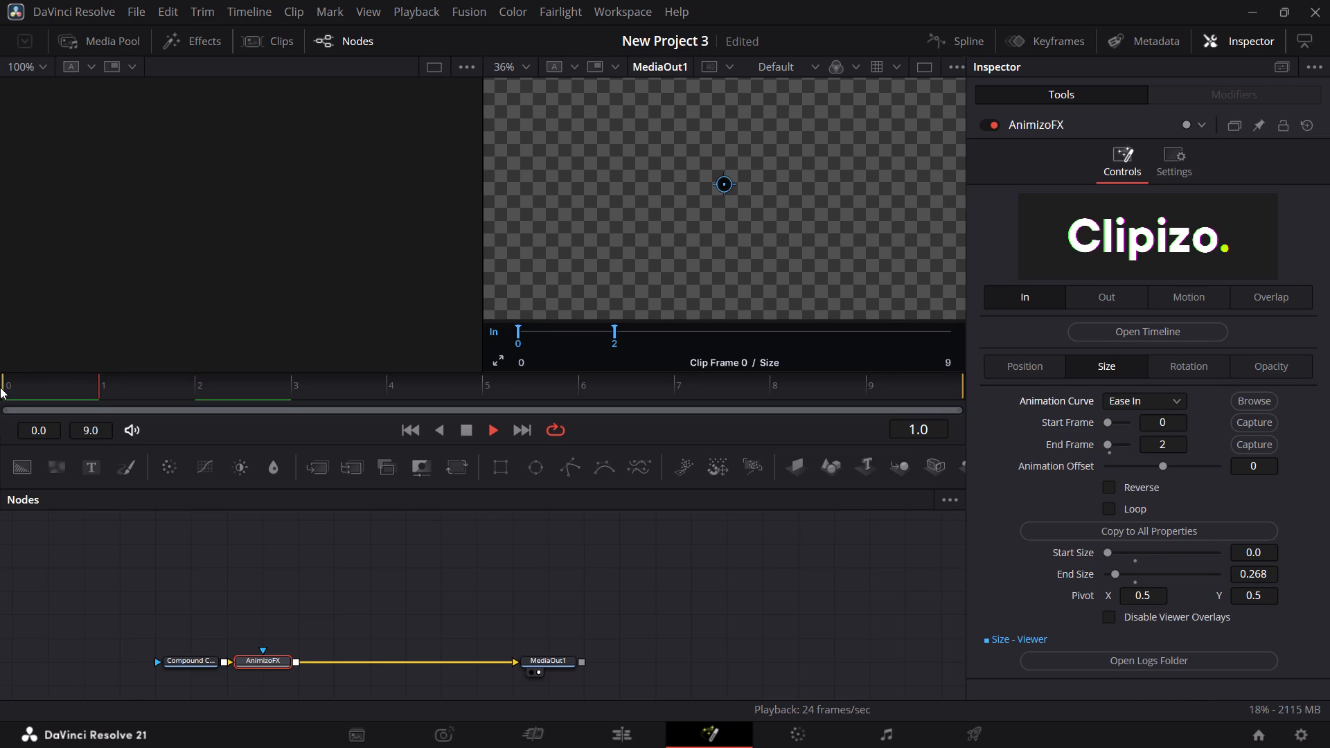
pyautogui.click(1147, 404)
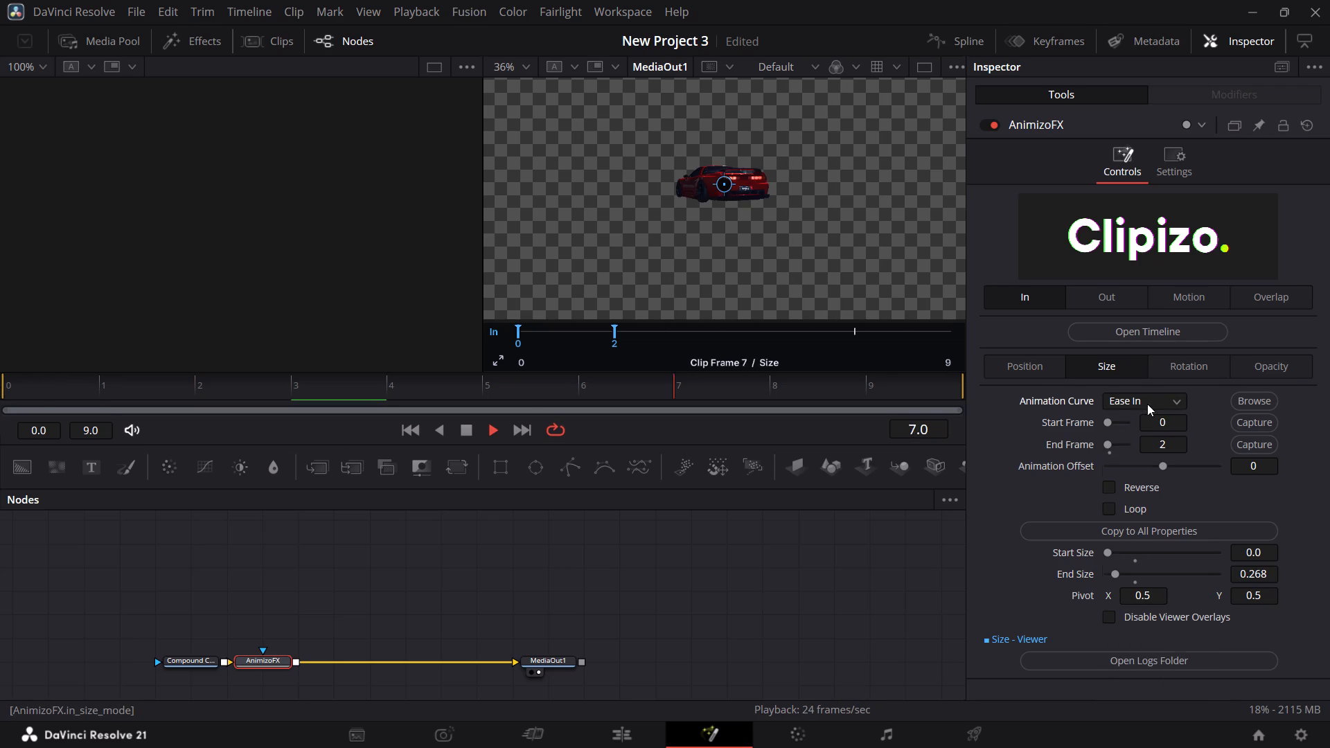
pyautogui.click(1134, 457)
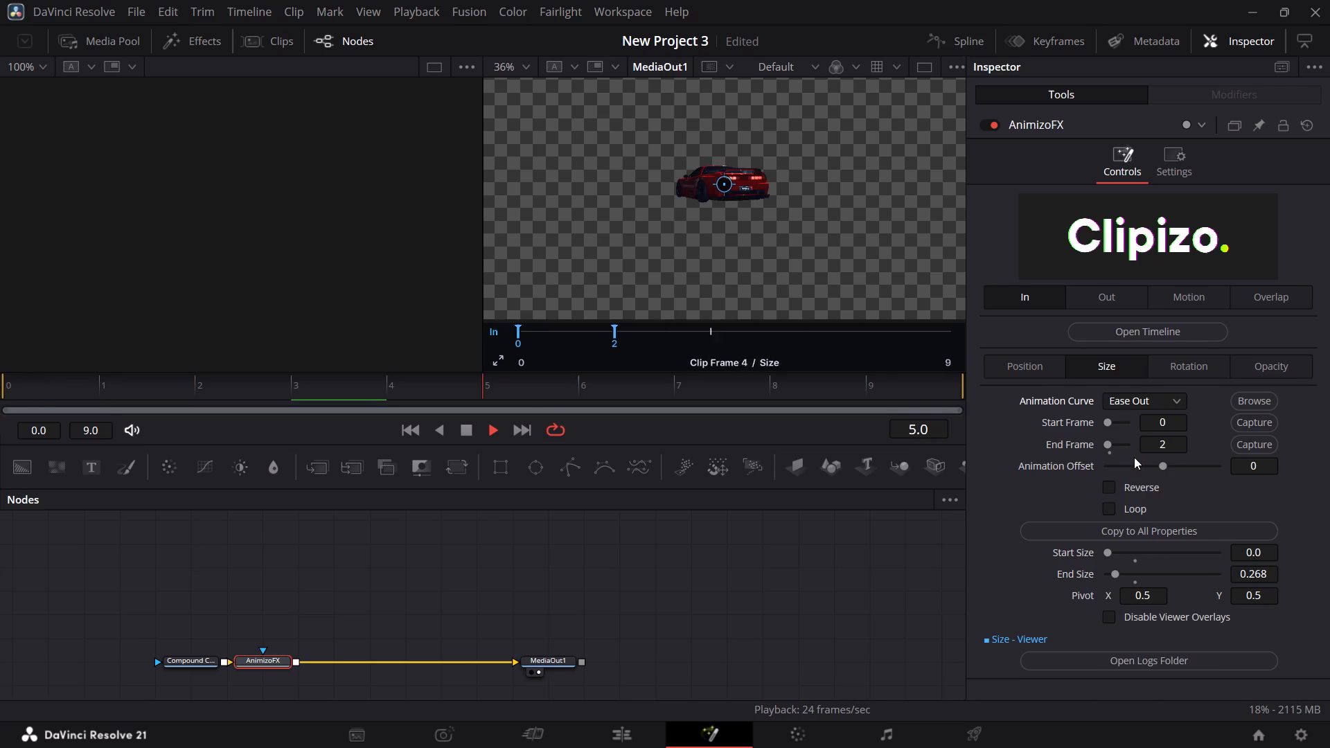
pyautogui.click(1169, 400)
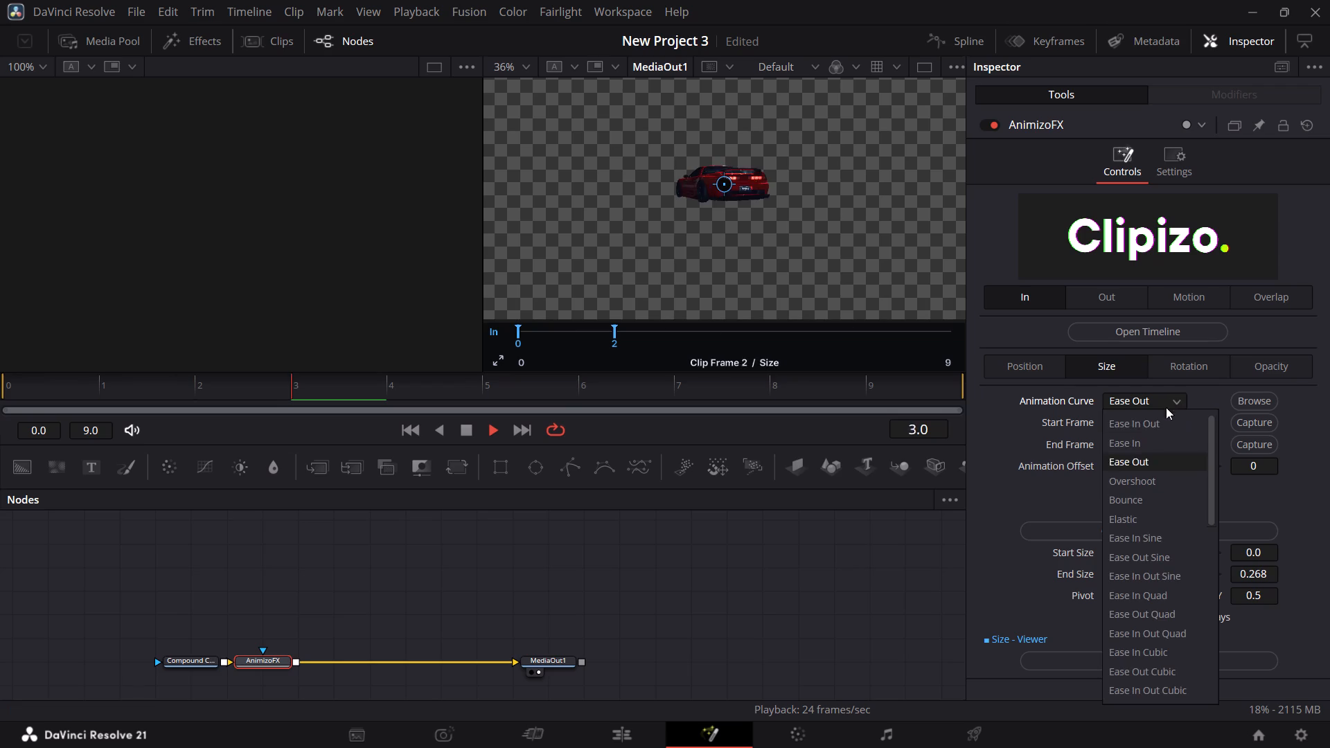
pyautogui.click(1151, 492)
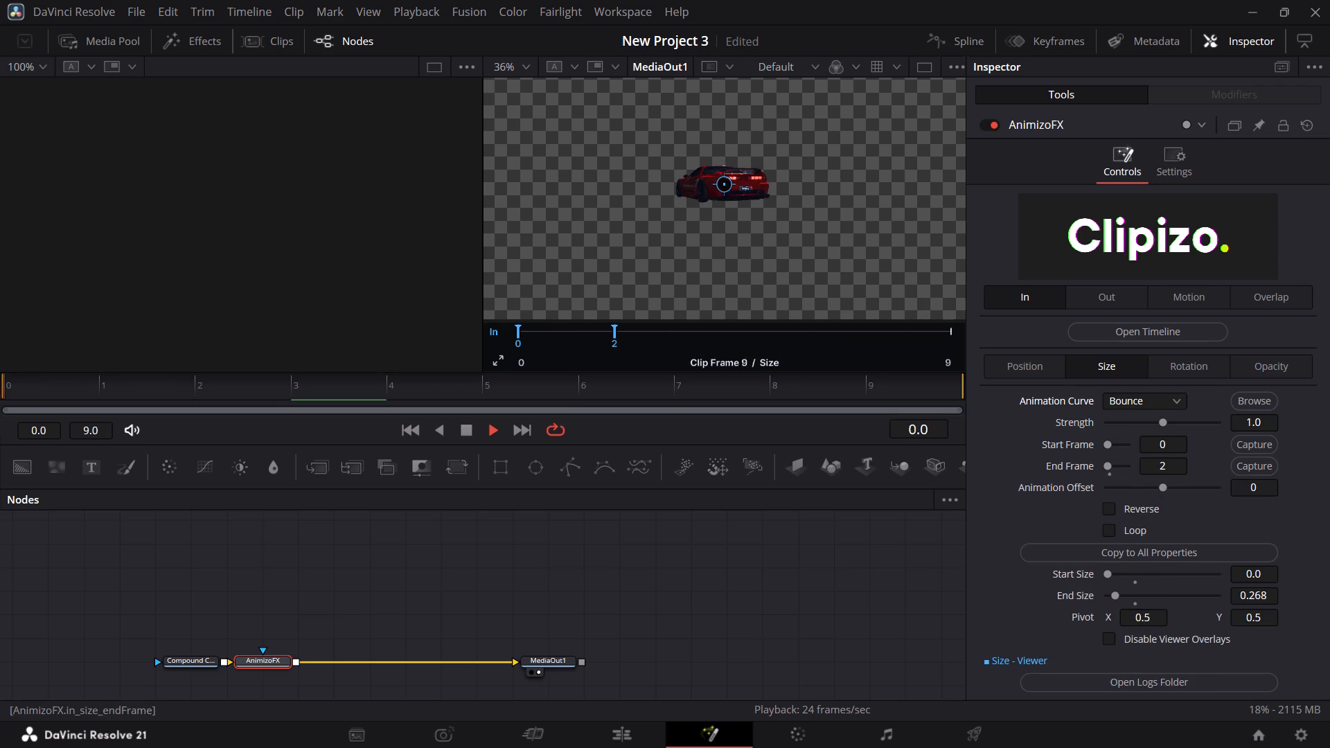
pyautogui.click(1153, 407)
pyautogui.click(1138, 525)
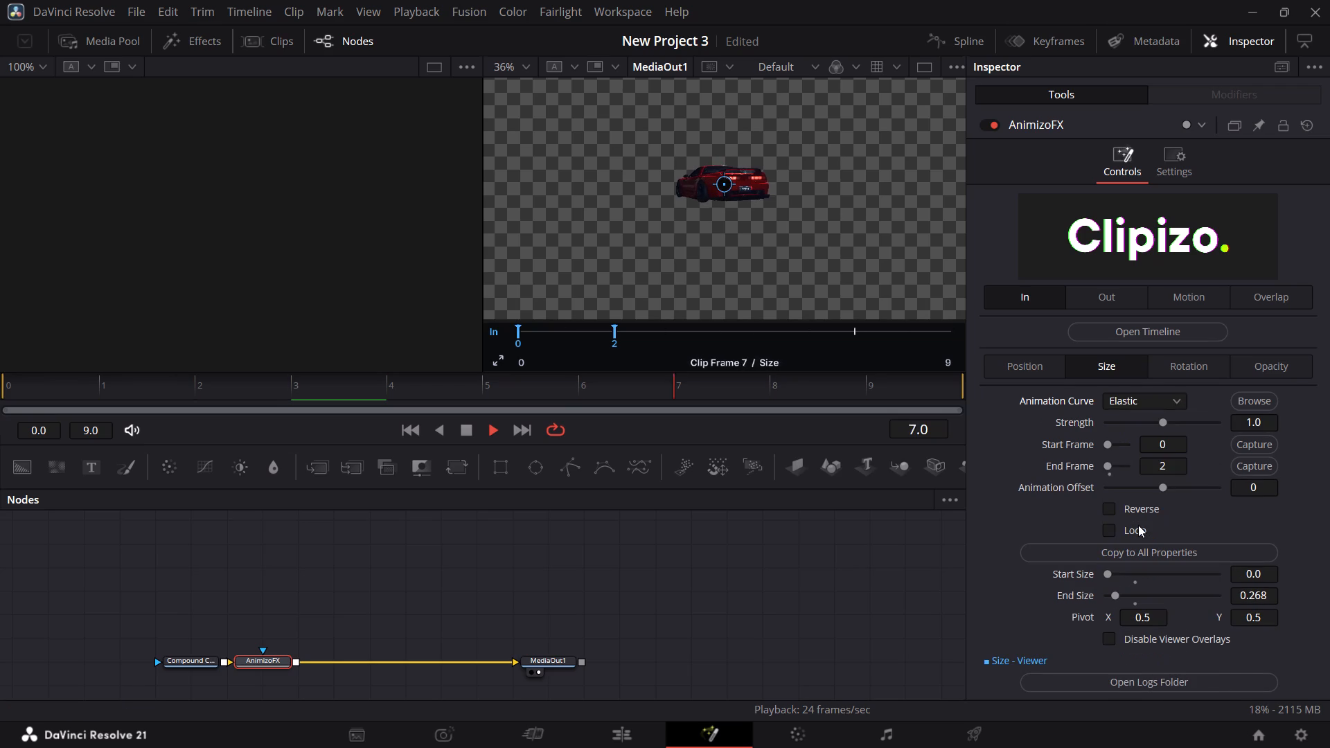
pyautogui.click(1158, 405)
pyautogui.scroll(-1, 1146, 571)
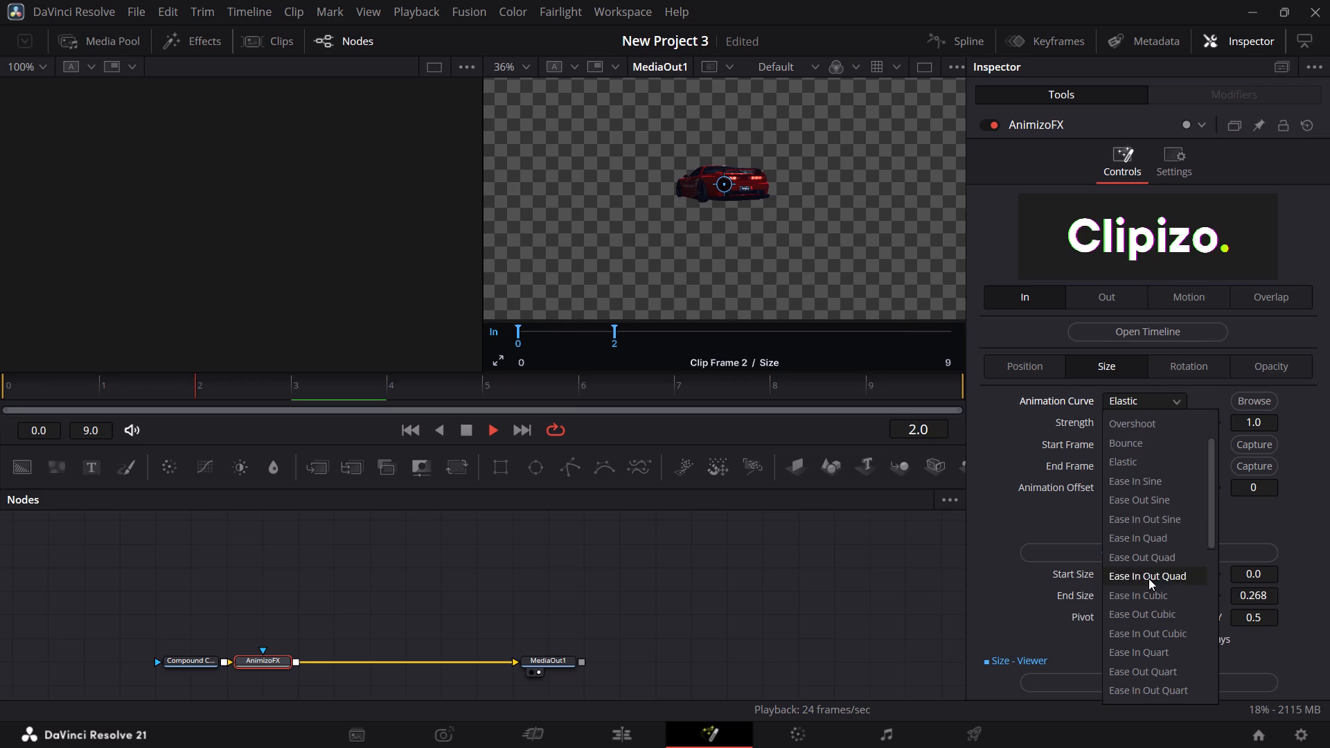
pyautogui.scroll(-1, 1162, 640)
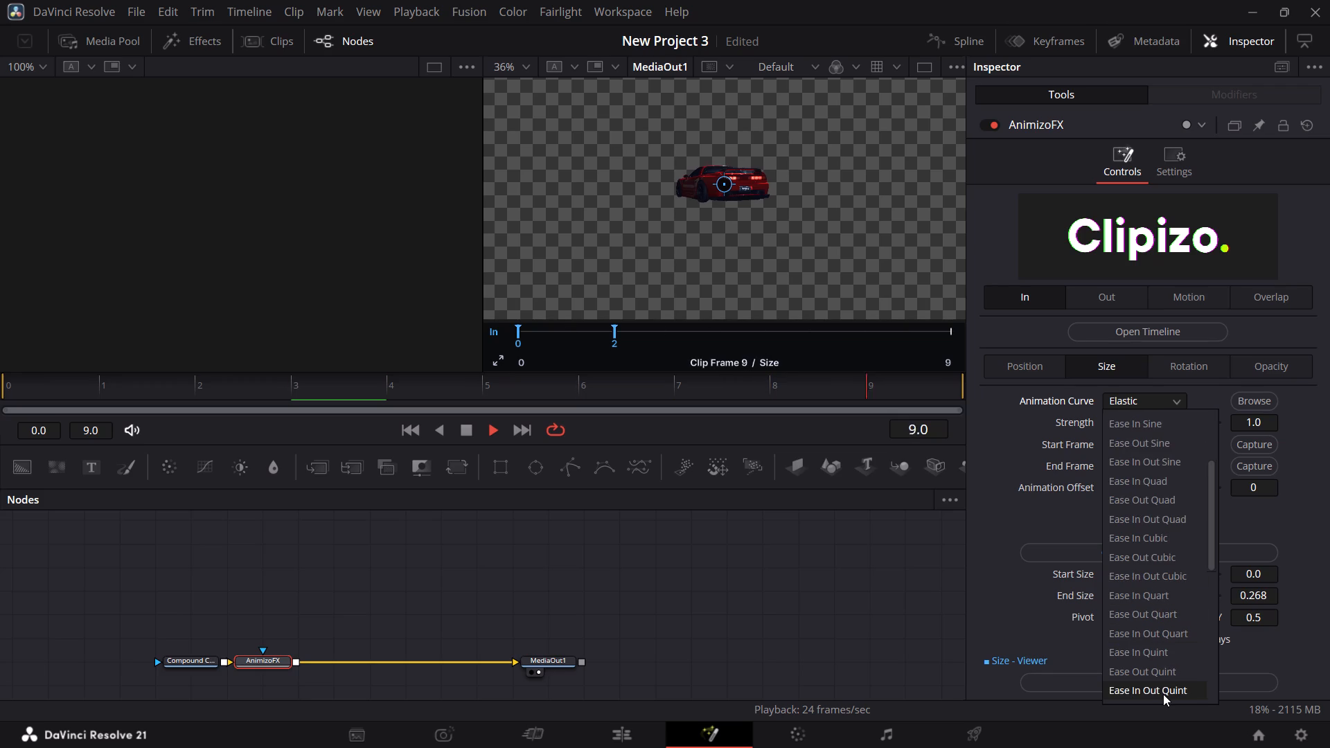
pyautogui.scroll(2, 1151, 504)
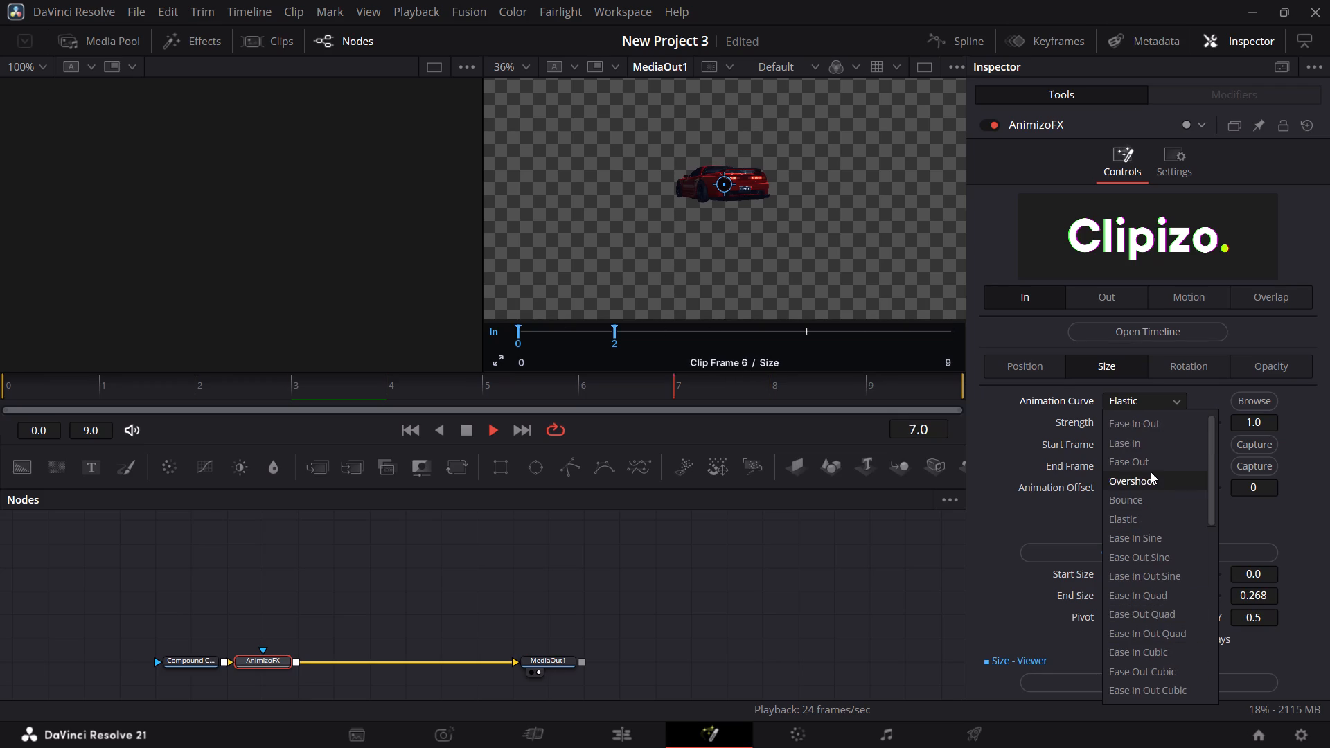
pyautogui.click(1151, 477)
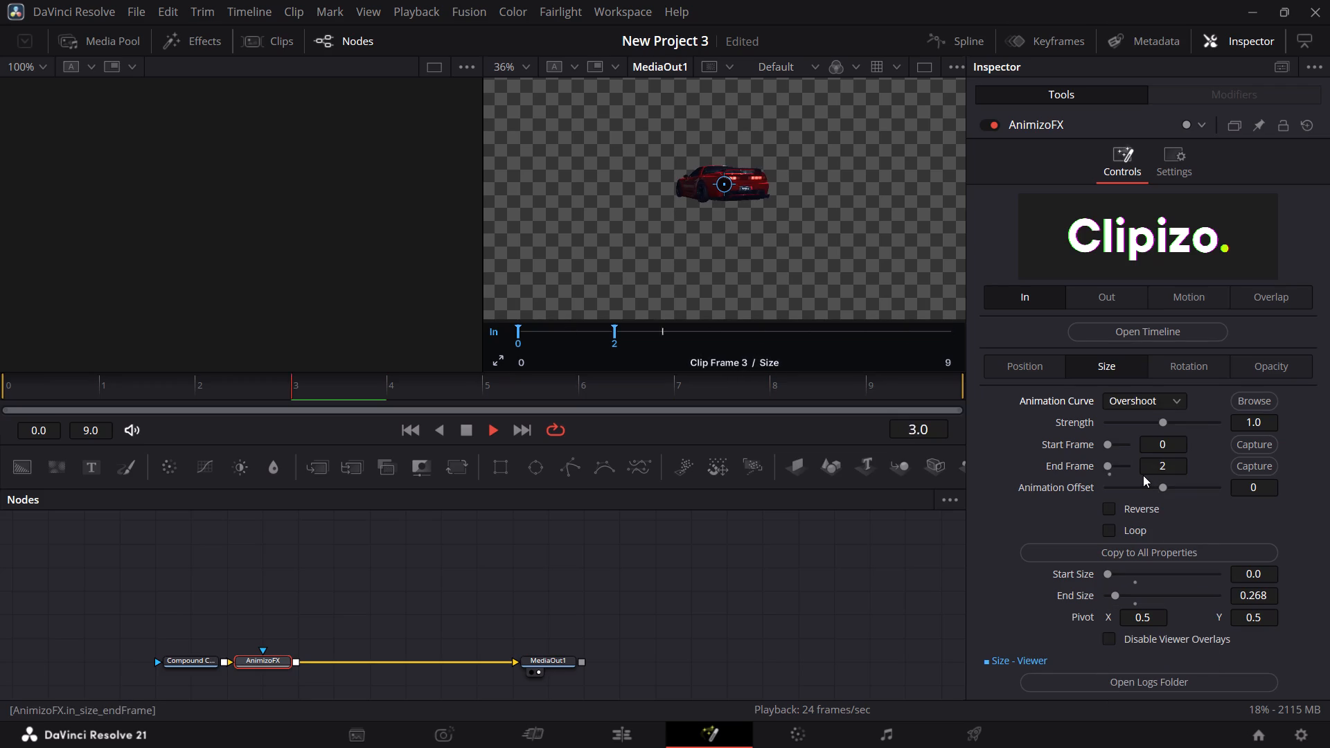
# Set the In Size animation curve to Elastic and replay the composition from the start.
pyautogui.click(1169, 402)
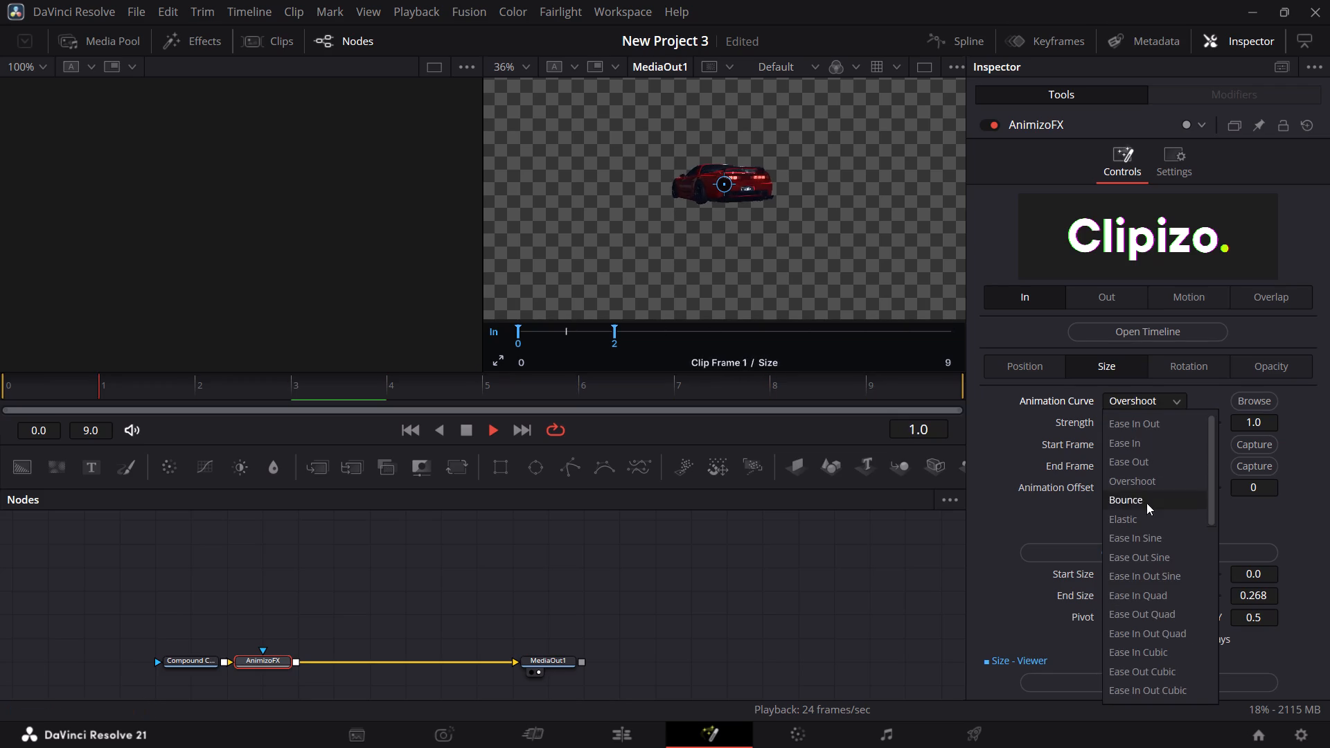
pyautogui.click(1144, 519)
pyautogui.press('space')
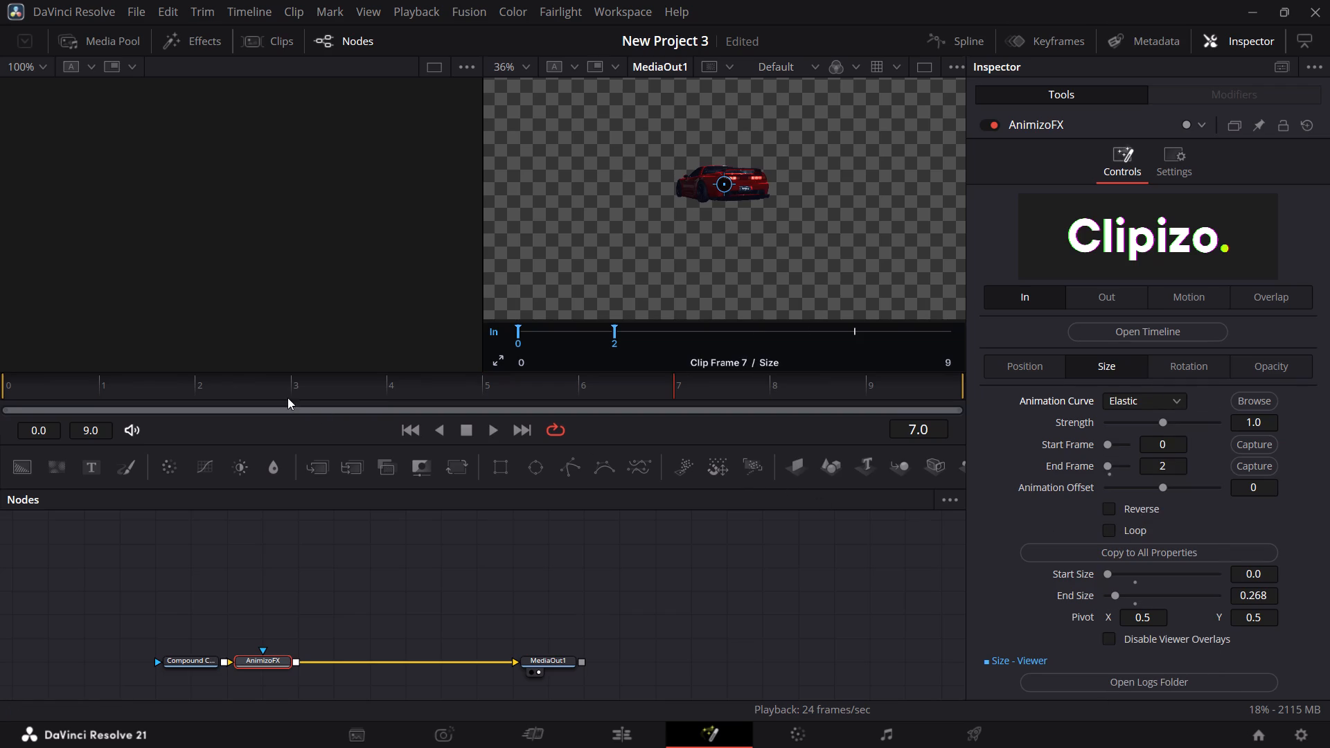
pyautogui.moveTo(146, 380); pyautogui.dragTo(24, 390)
pyautogui.press('space')
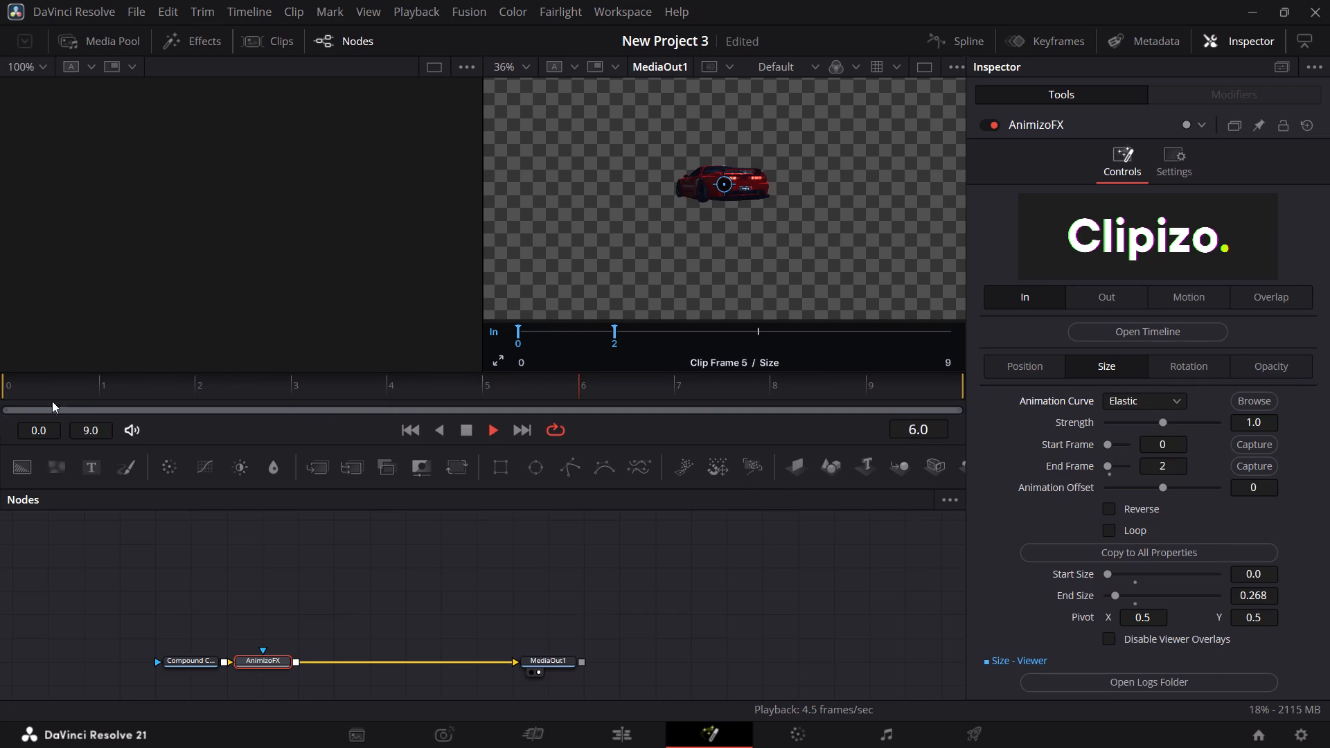
pyautogui.press('space')
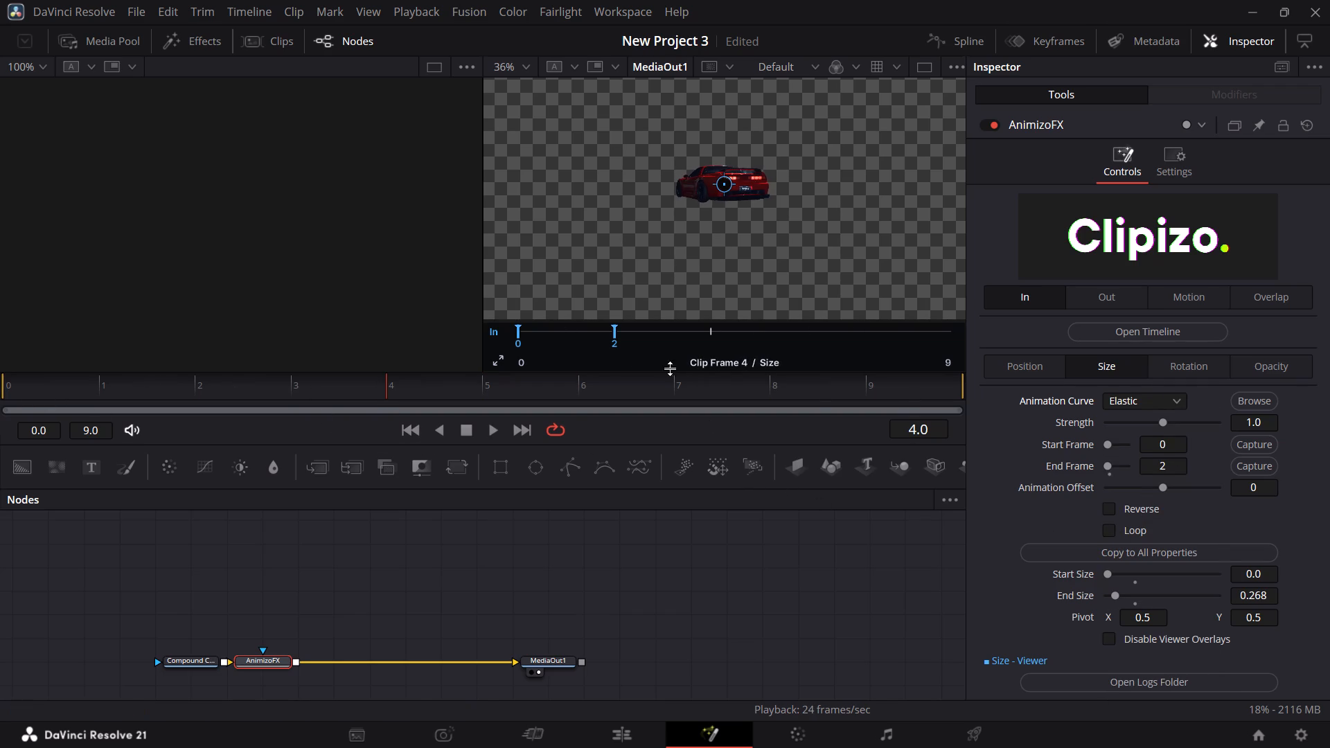
# Extend the In Size animation's end frame to 3 and replay the composition.
pyautogui.moveTo(614, 332); pyautogui.dragTo(661, 333)
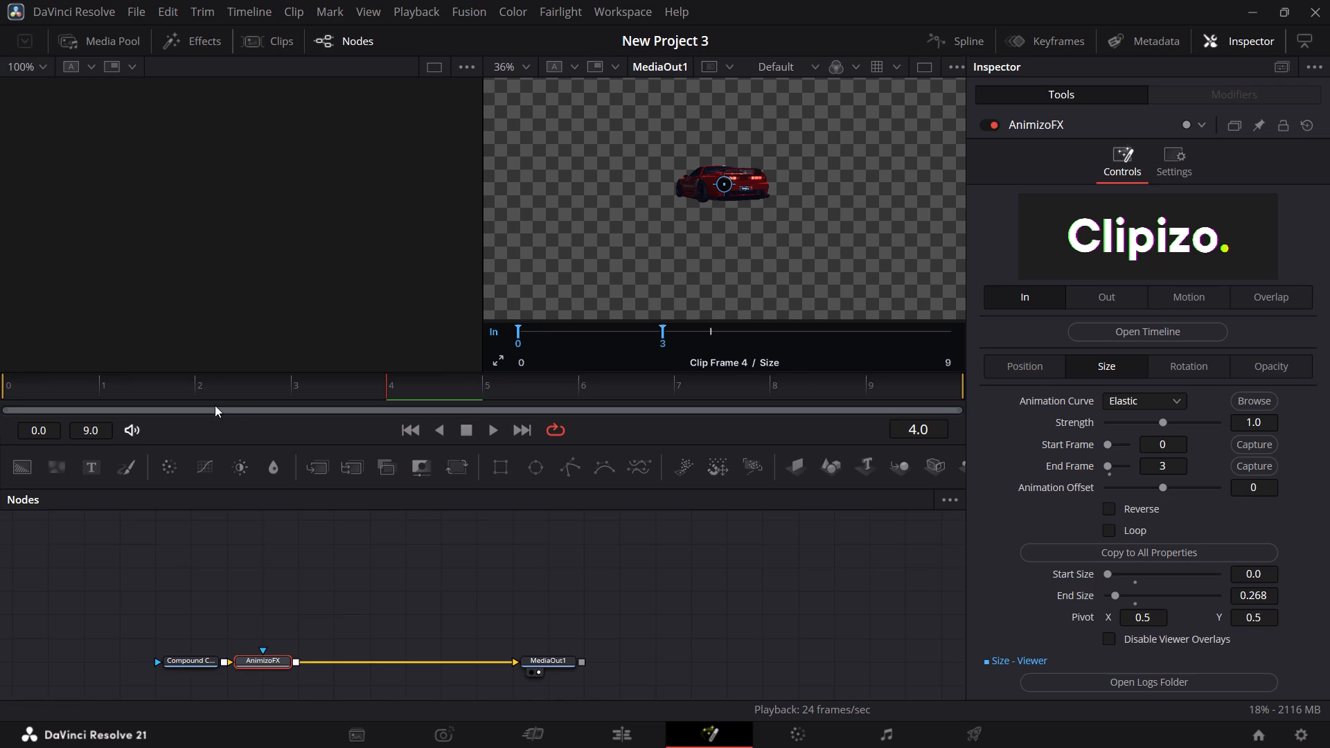
pyautogui.moveTo(157, 384); pyautogui.dragTo(0, 392)
pyautogui.press('space')
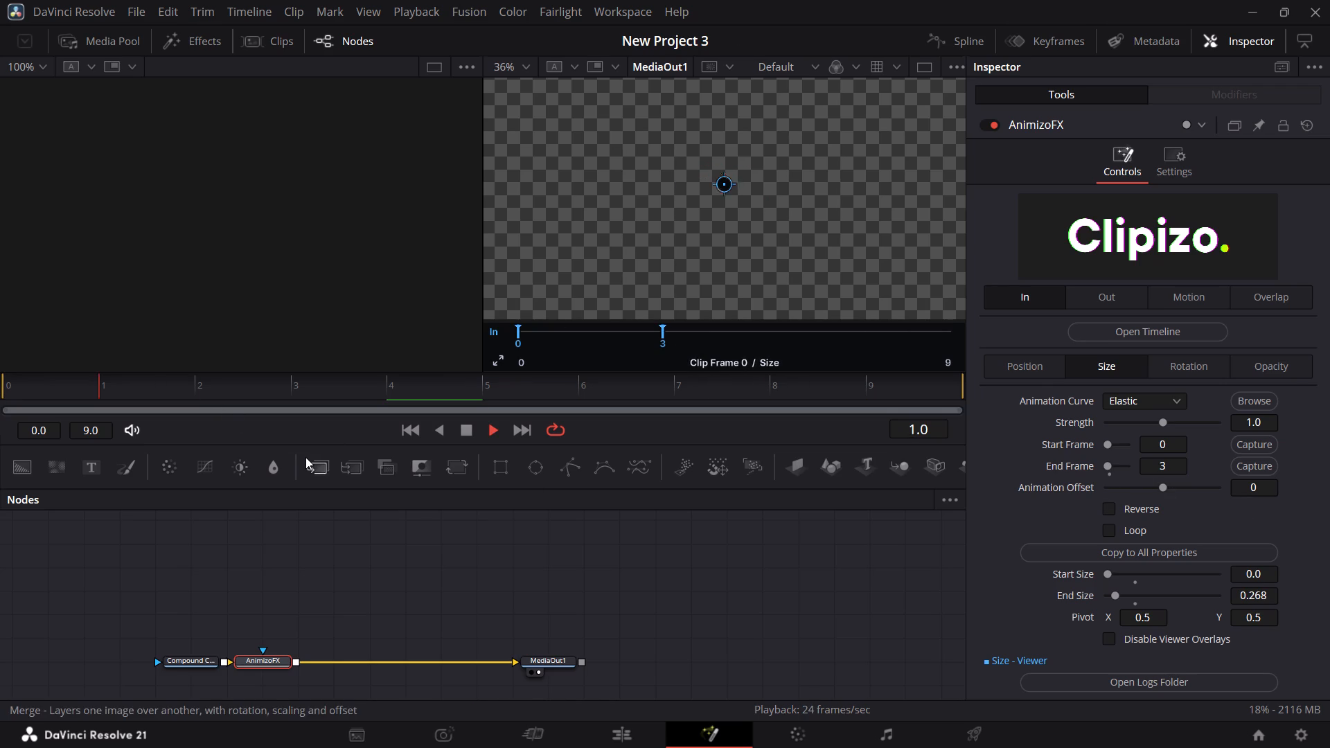
pyautogui.press('space')
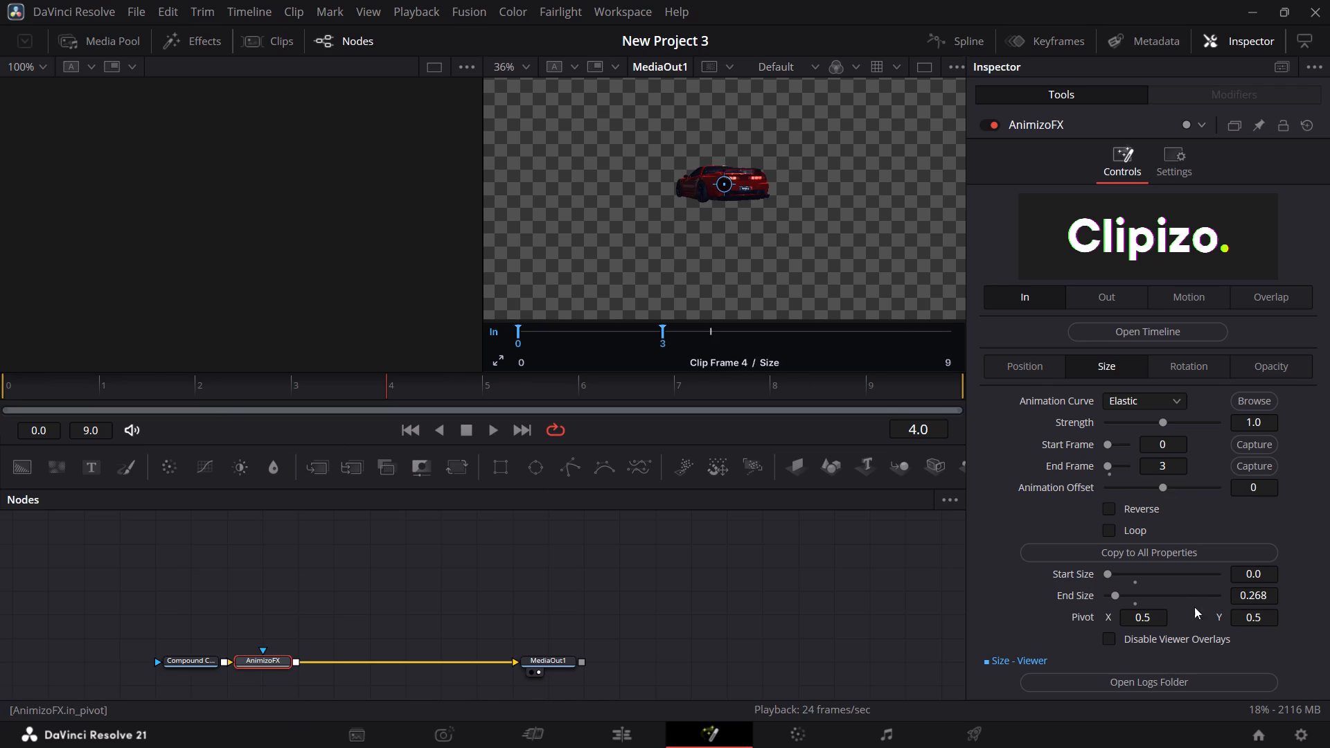
# Raise the In Size animation's End Size to about 0.32 and replay the composition from frame 0.
pyautogui.moveTo(1252, 597); pyautogui.dragTo(1257, 597)
pyautogui.moveTo(1257, 597); pyautogui.dragTo(1295, 599)
pyautogui.moveTo(141, 386); pyautogui.dragTo(0, 367)
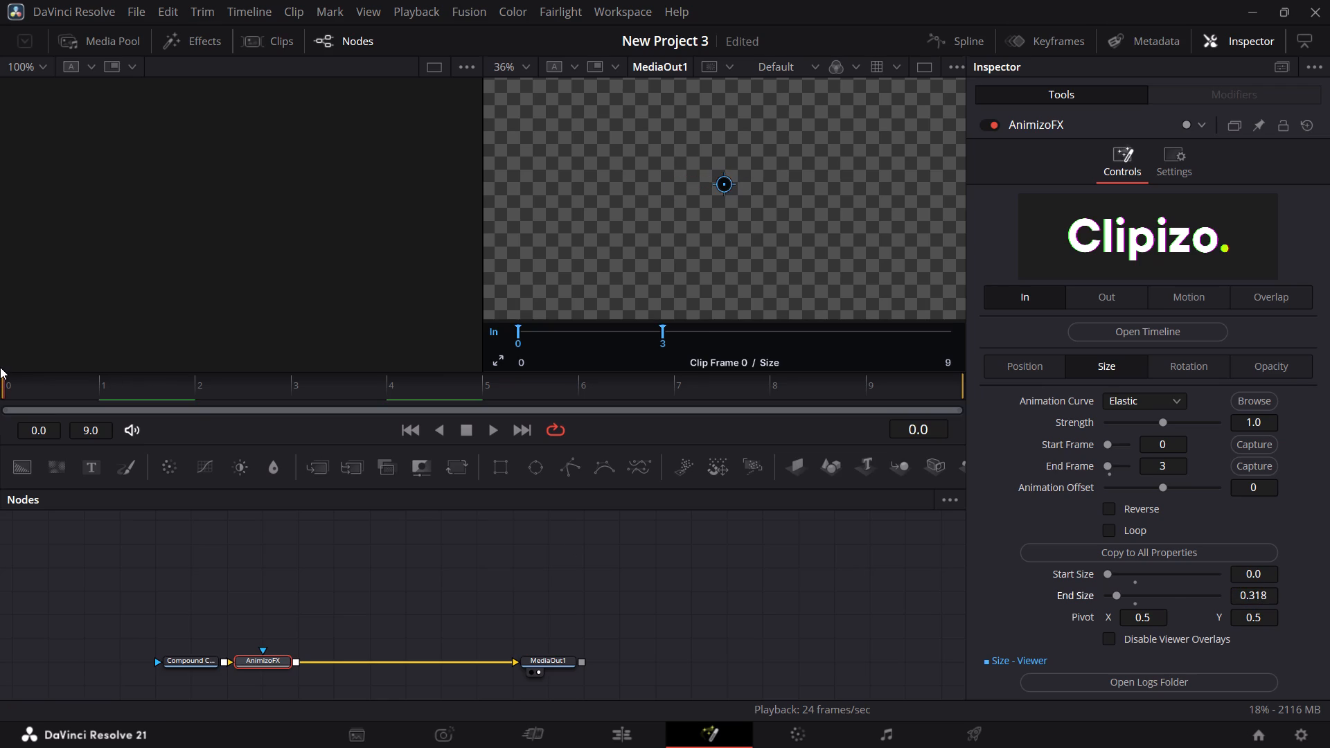
pyautogui.press('space')
pyautogui.press('space')
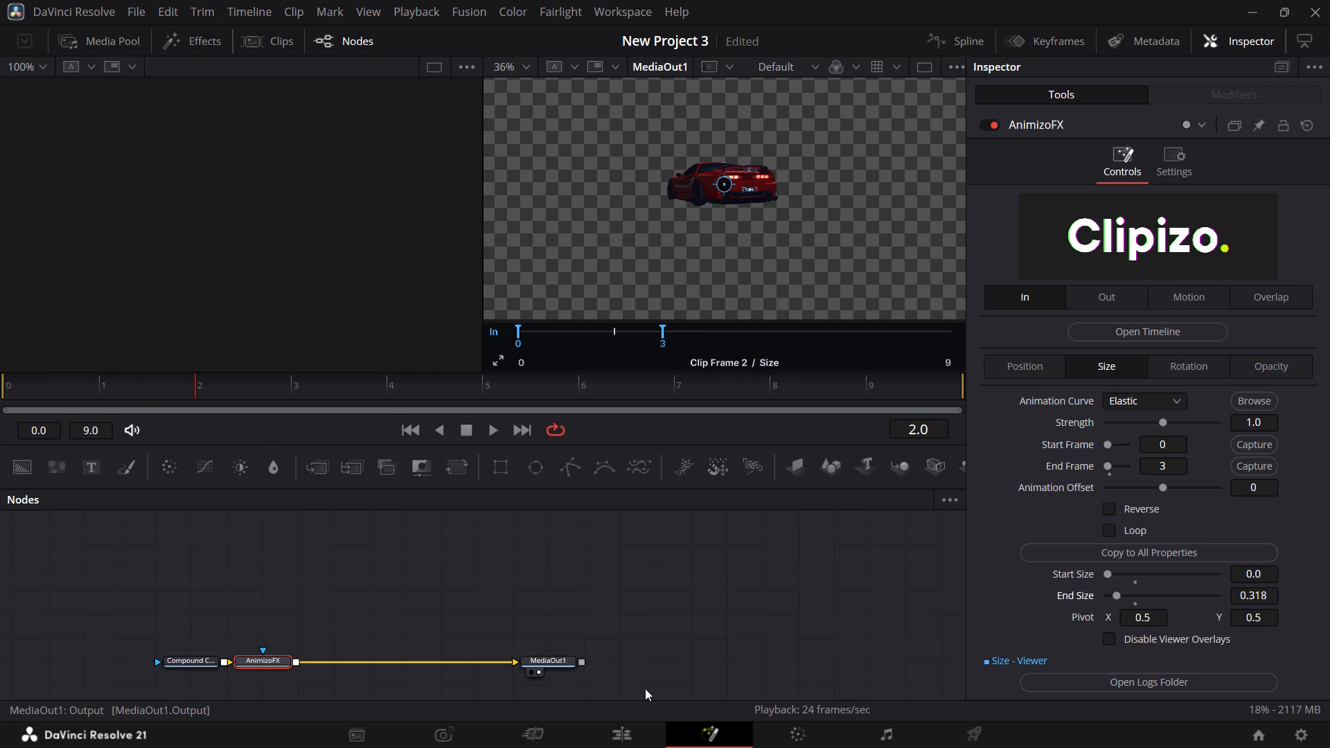
# Return to the edit timeline and play the section around Compound Clip 2 to review its size animation against the music.
pyautogui.click(629, 725)
pyautogui.click(668, 445)
pyautogui.press('space')
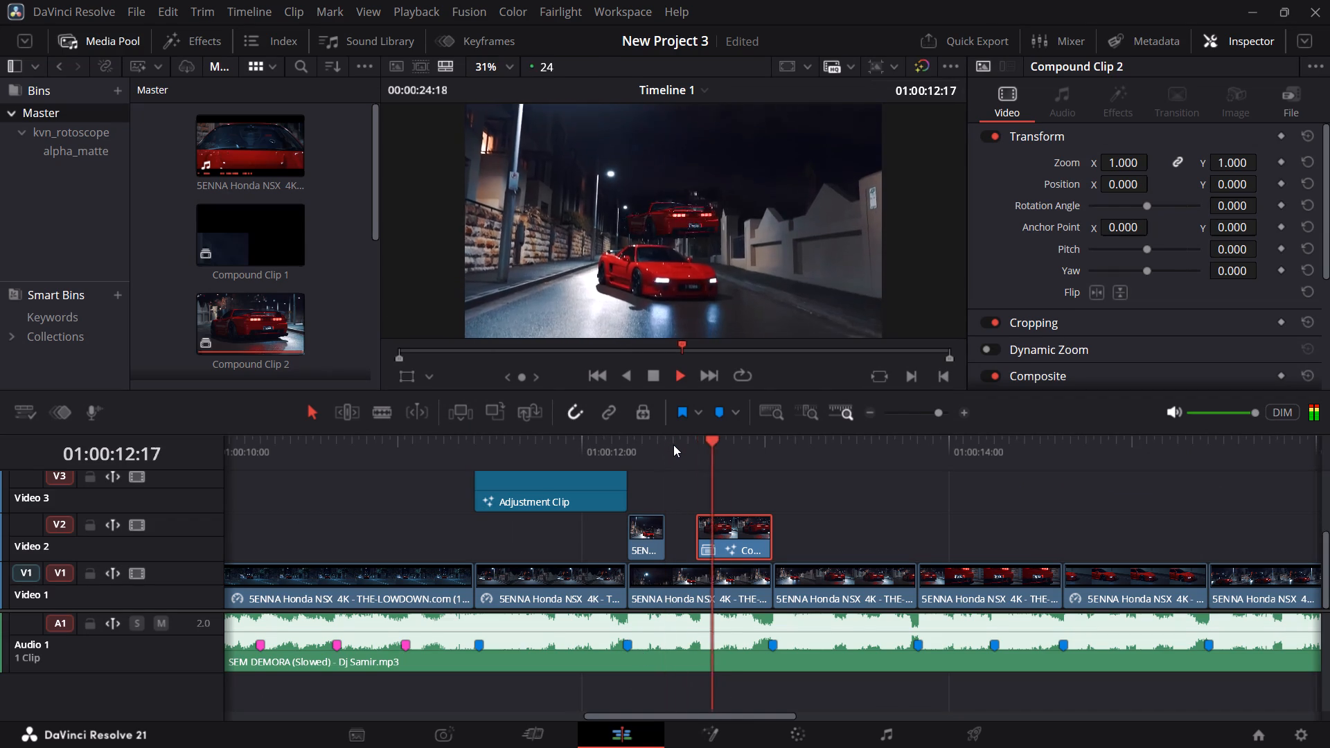
pyautogui.press('space')
pyautogui.click(689, 444)
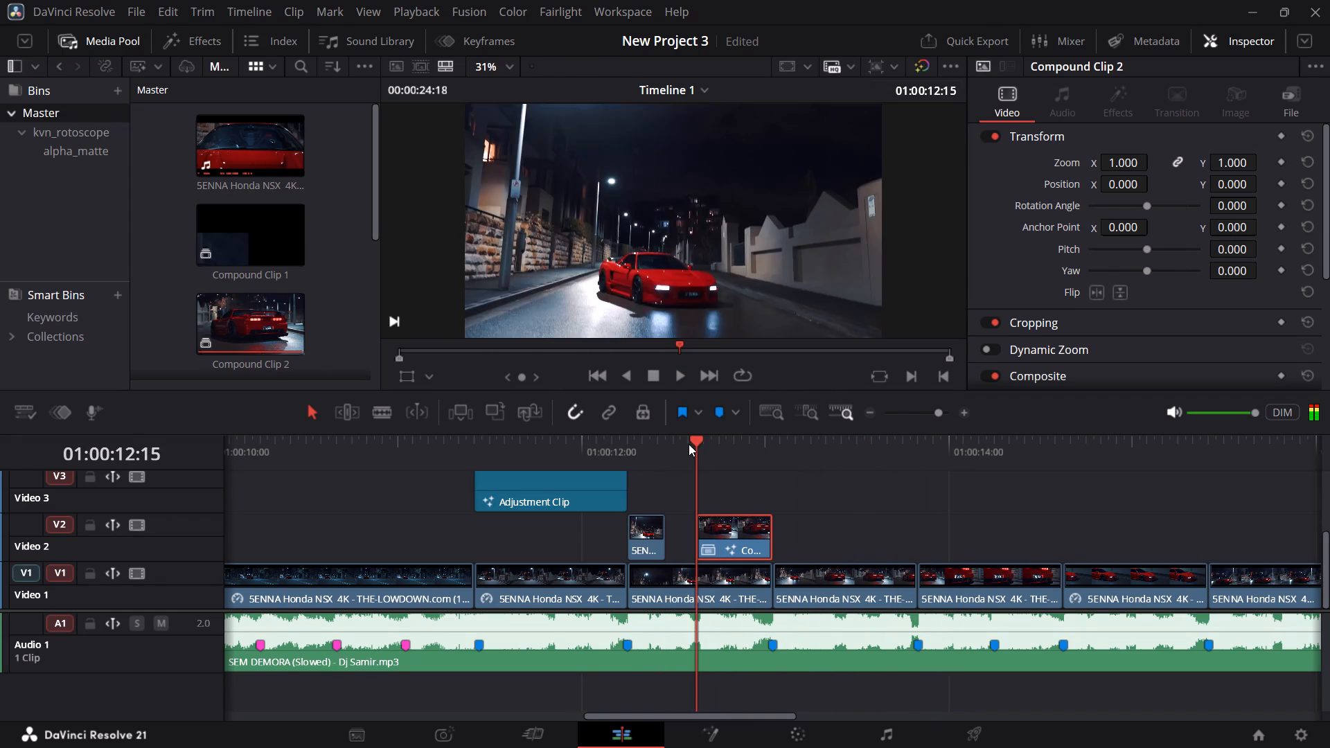
pyautogui.press('space')
pyautogui.click(605, 444)
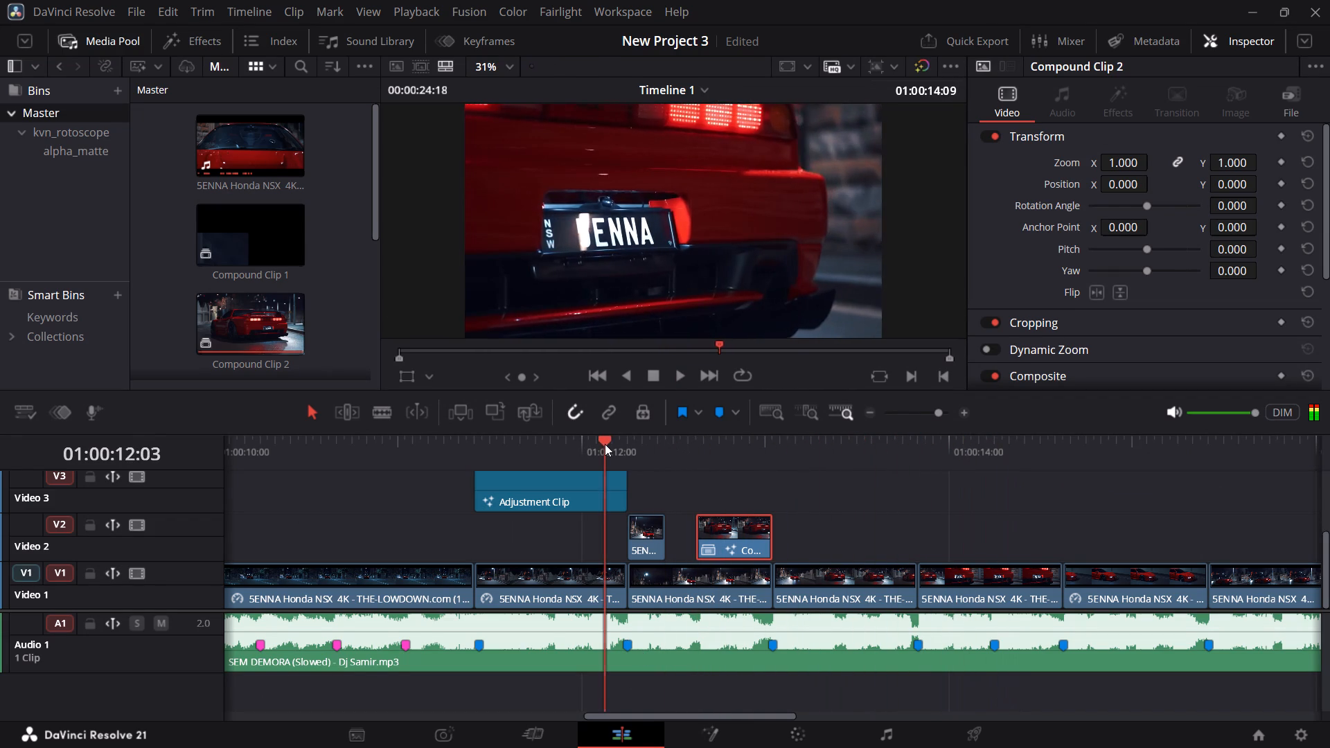
pyautogui.press('space')
pyautogui.press('space')
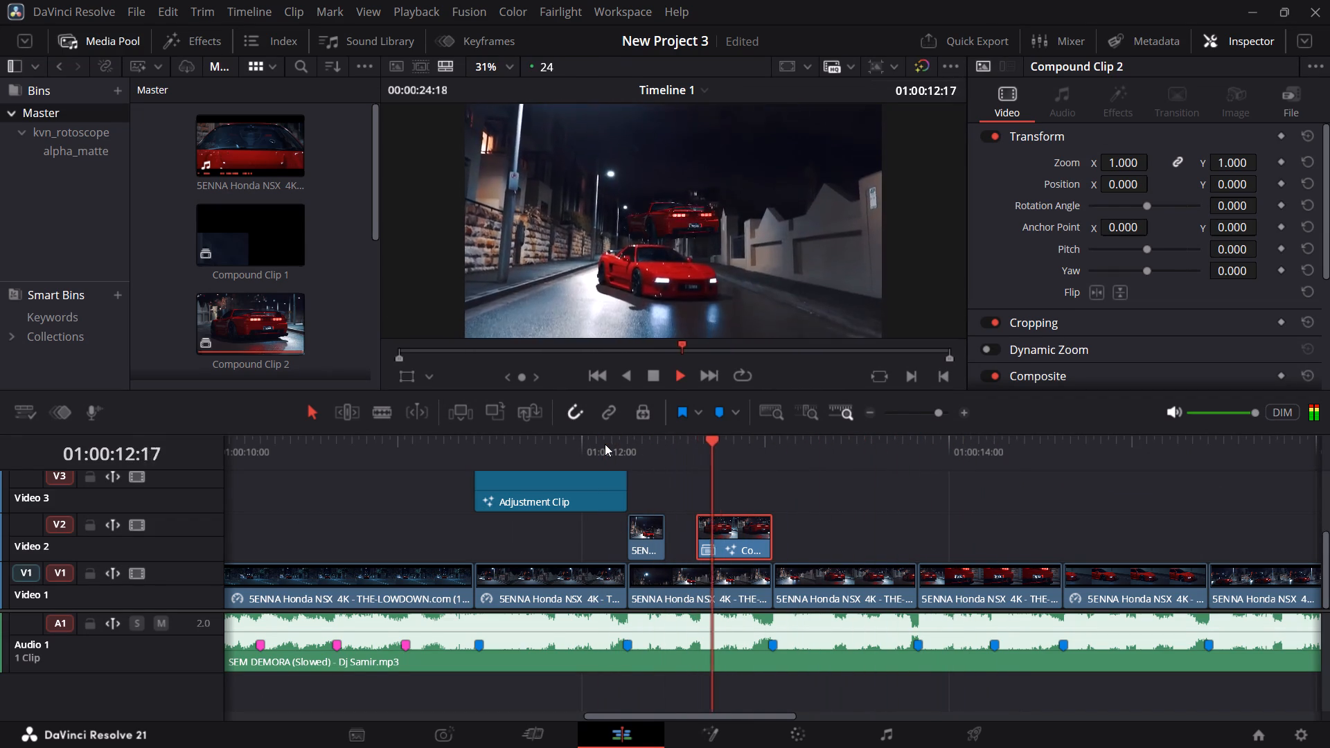
pyautogui.press('space')
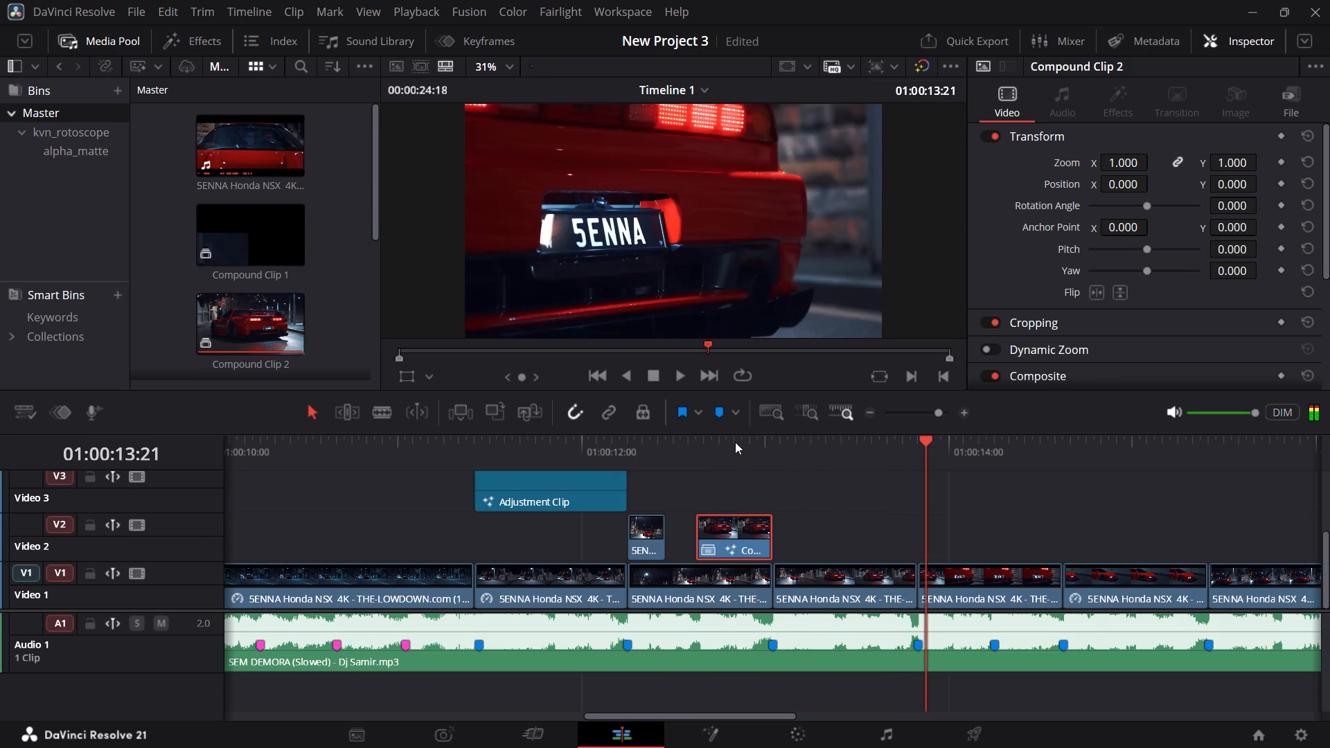
# Reopen Compound Clip 2's Fusion composition and make a copy of its AnimizoFX node in the node graph.
pyautogui.click(709, 730)
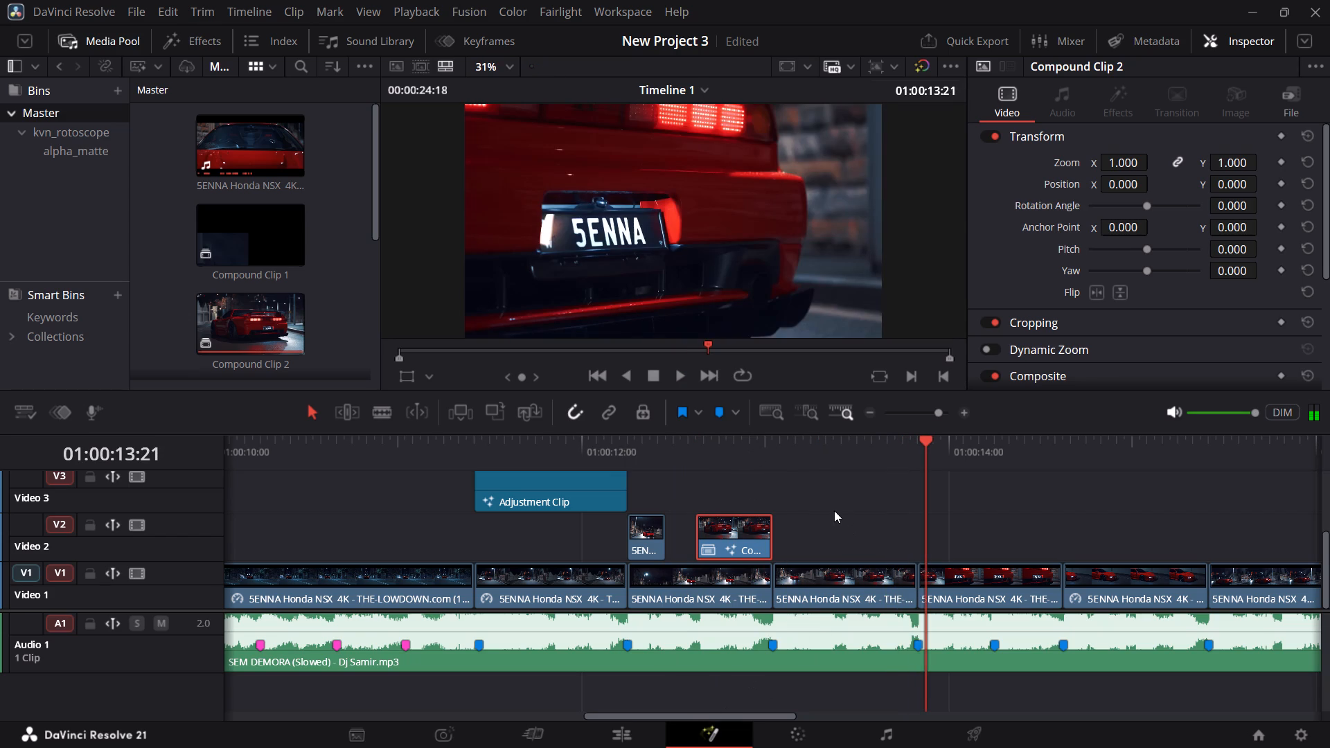
pyautogui.click(629, 740)
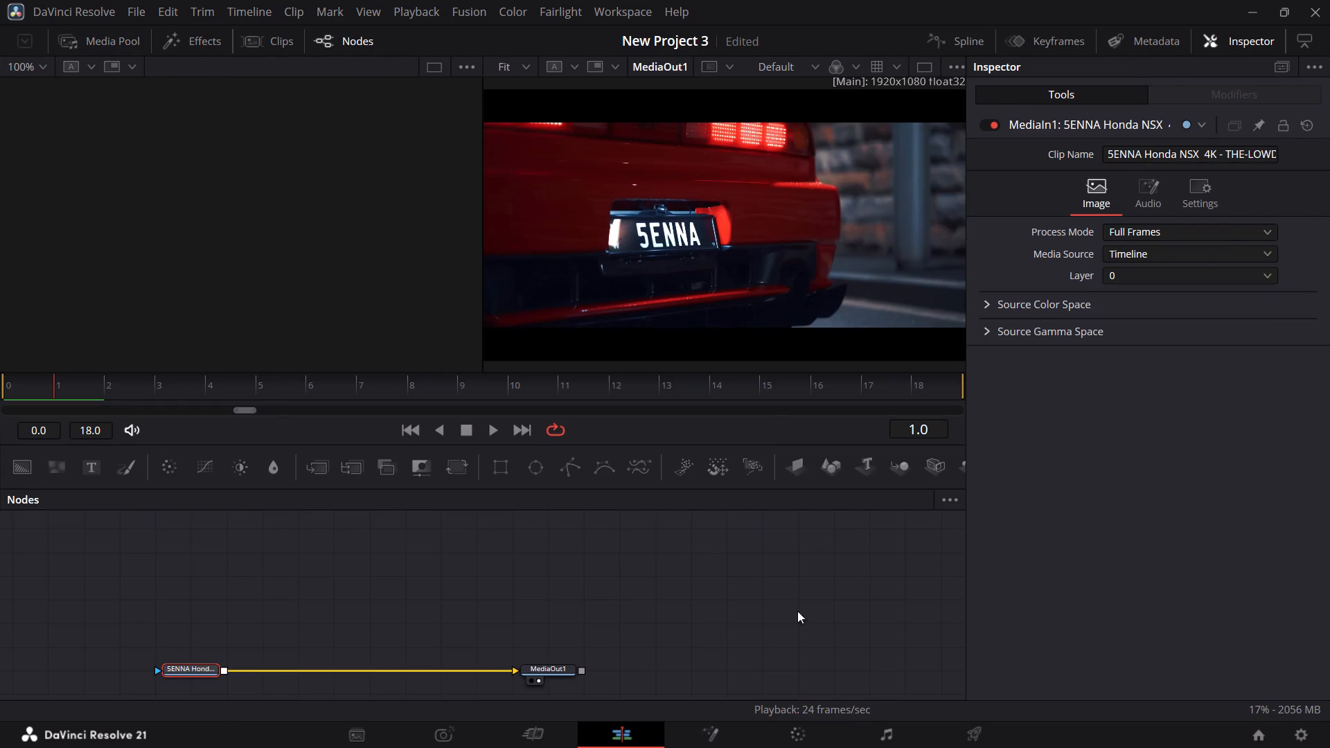
pyautogui.click(727, 459)
pyautogui.click(711, 723)
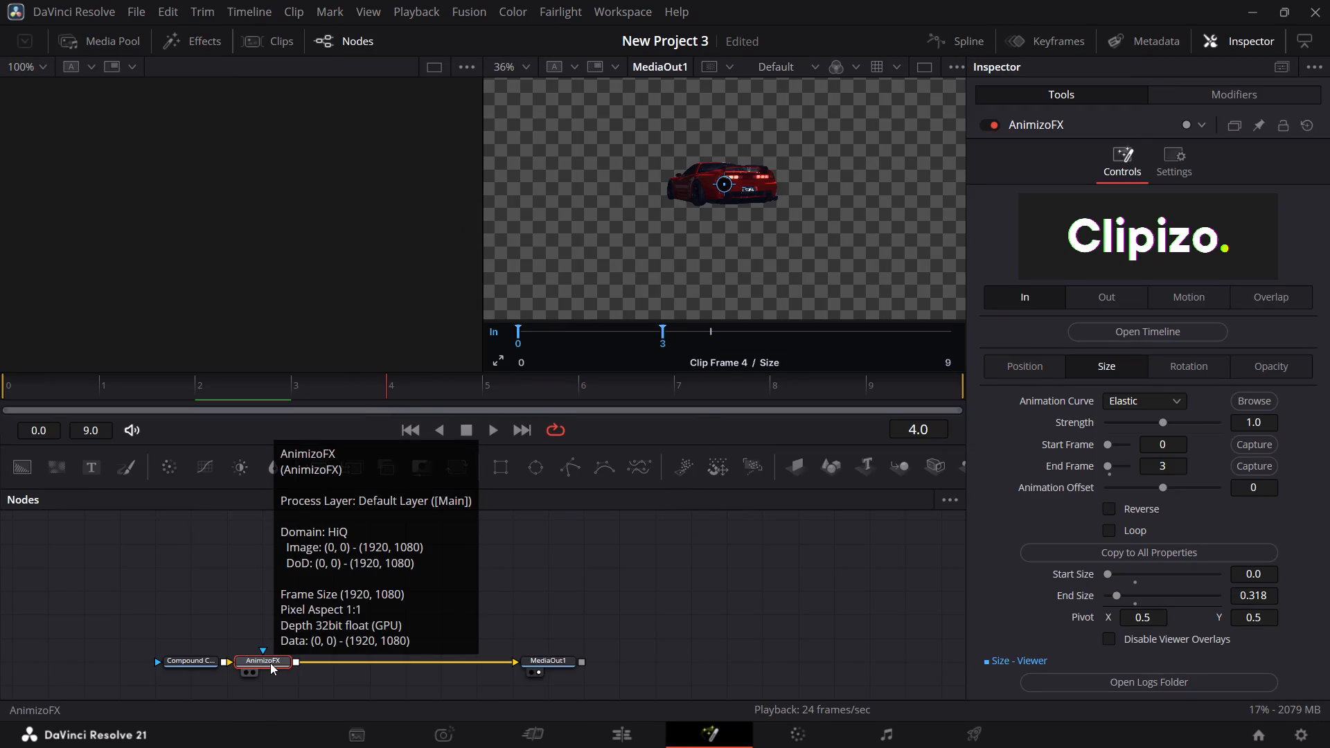
pyautogui.keyDown('alt'); pyautogui.moveTo(270, 663); pyautogui.dragTo(291, 654); pyautogui.keyUp('alt')
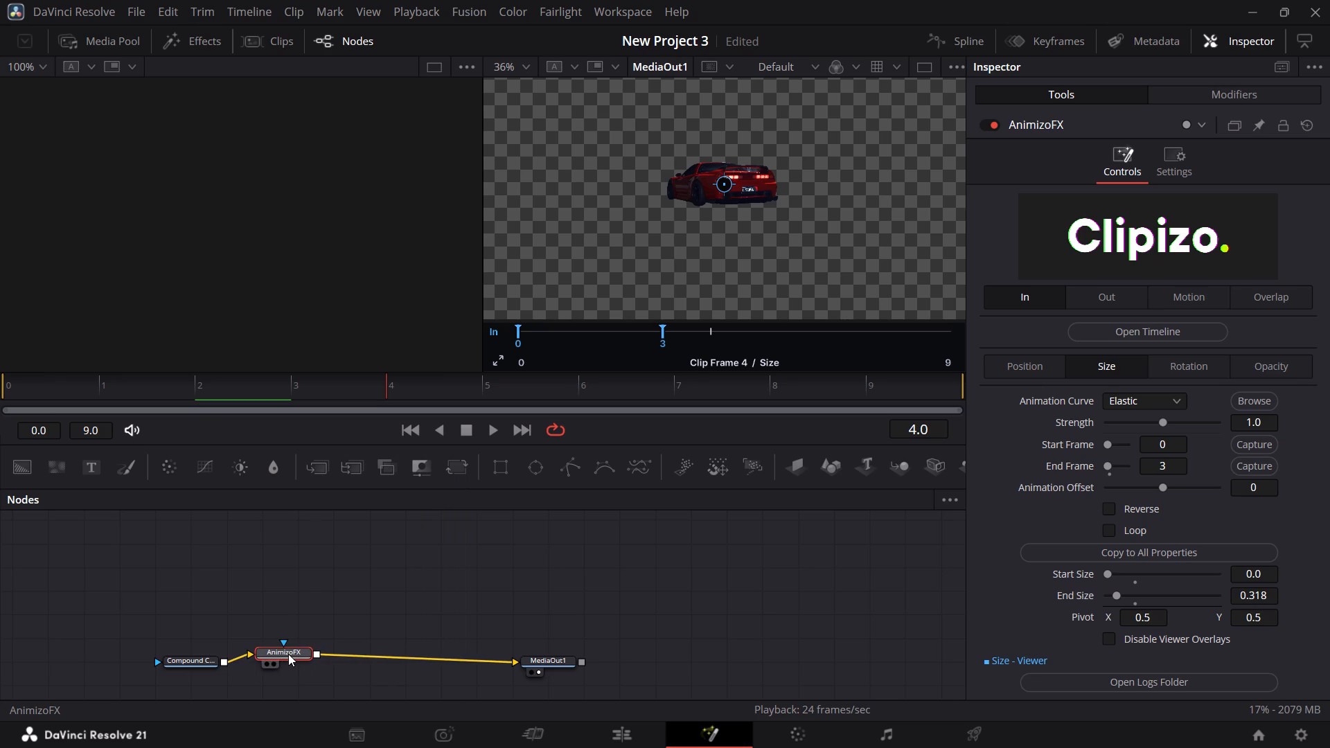
pyautogui.rightClick(288, 654)
pyautogui.click(364, 181)
pyautogui.click(415, 576)
pyautogui.hotkey('ctrl', 'v')
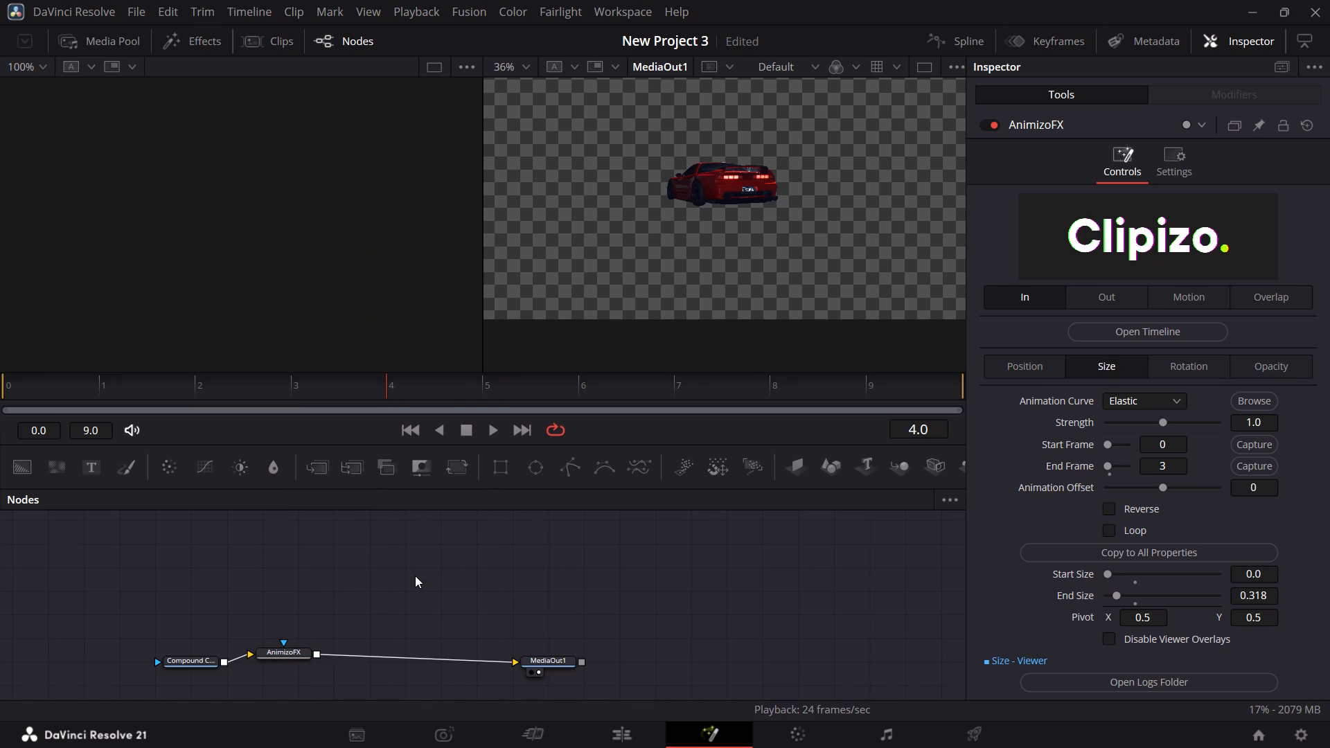
# Wire the duplicate AnimizoFX node between the original AnimizoFX and MediaOut1, placing it beside the original.
pyautogui.moveTo(317, 651); pyautogui.dragTo(406, 576)
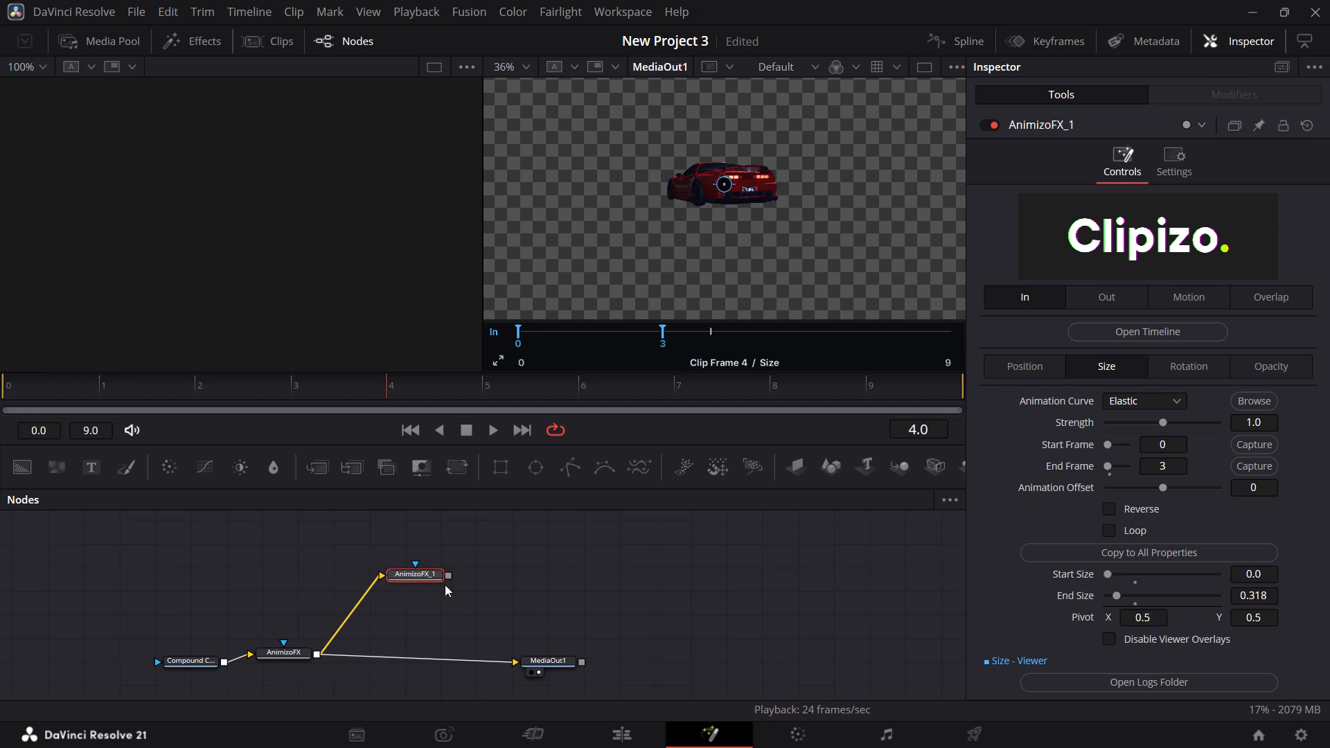
pyautogui.moveTo(450, 576); pyautogui.dragTo(542, 661)
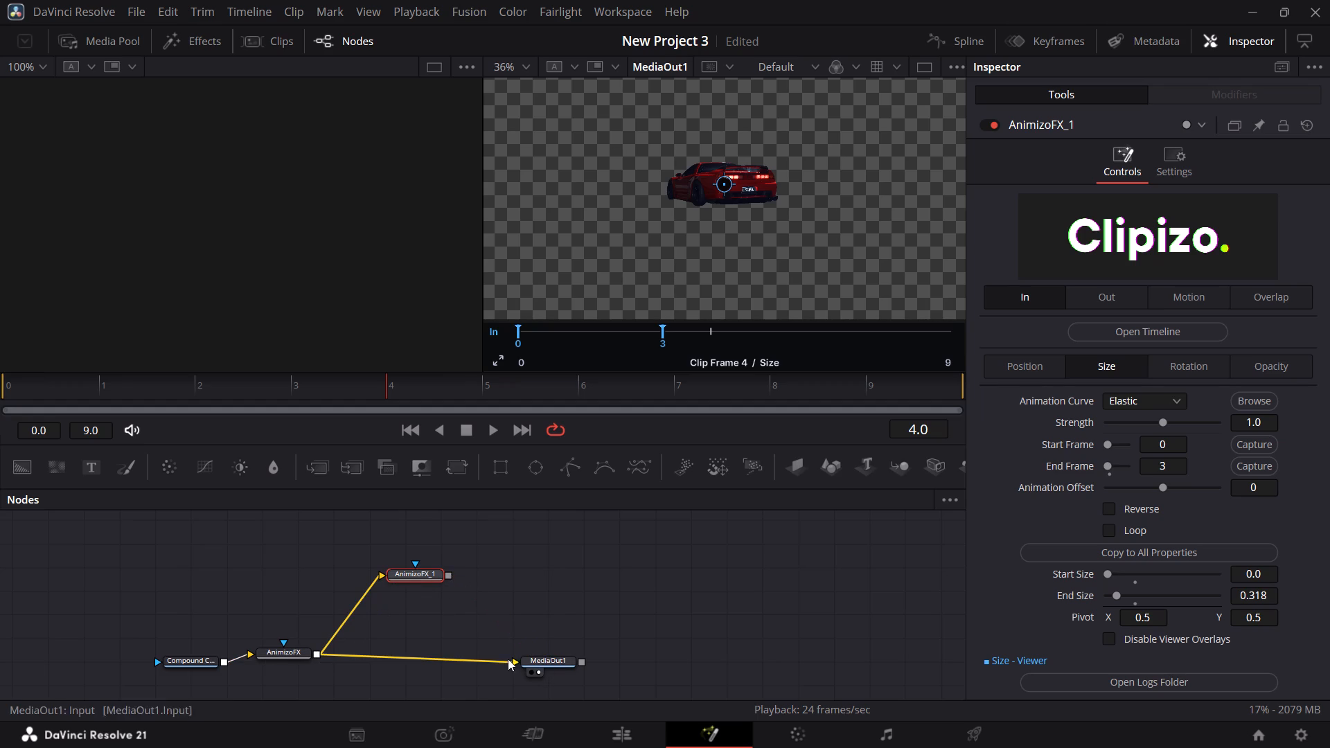
pyautogui.click(479, 660)
pyautogui.moveTo(447, 576); pyautogui.dragTo(537, 665)
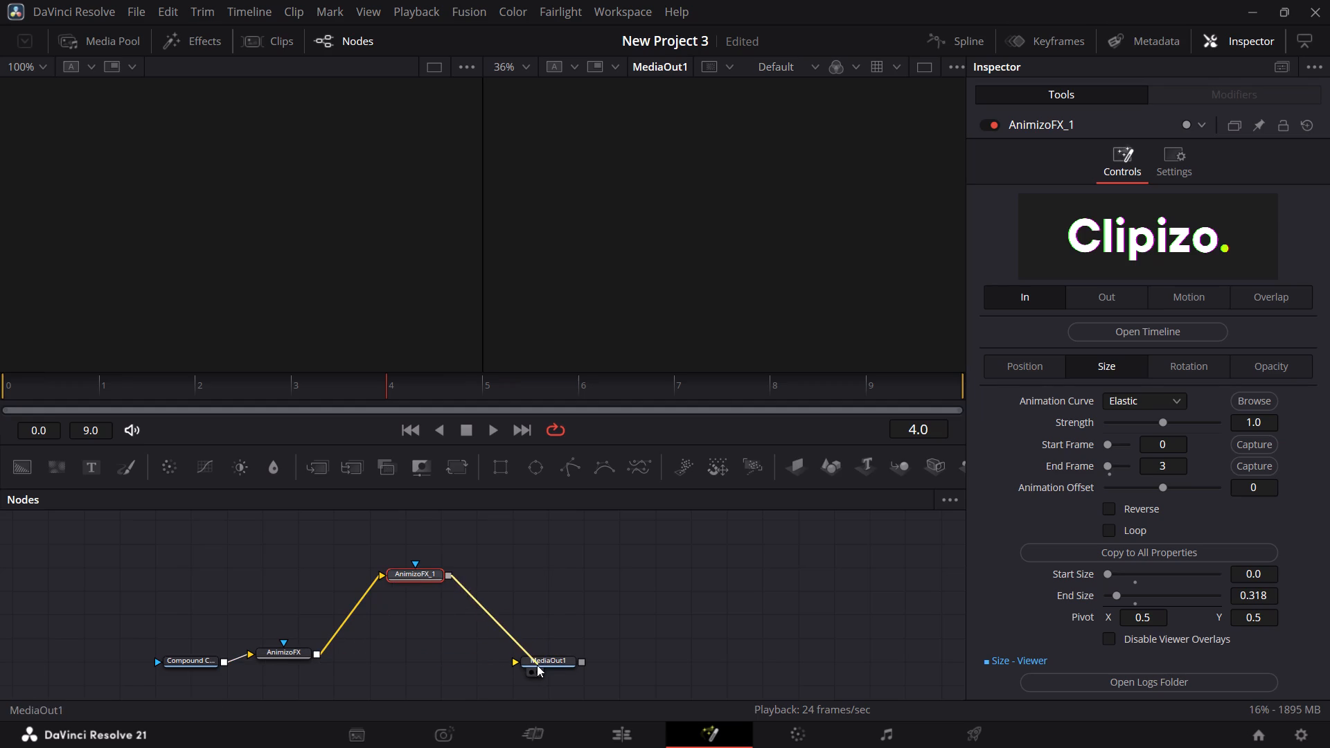
pyautogui.moveTo(537, 665); pyautogui.dragTo(541, 658)
pyautogui.moveTo(418, 572); pyautogui.dragTo(360, 660)
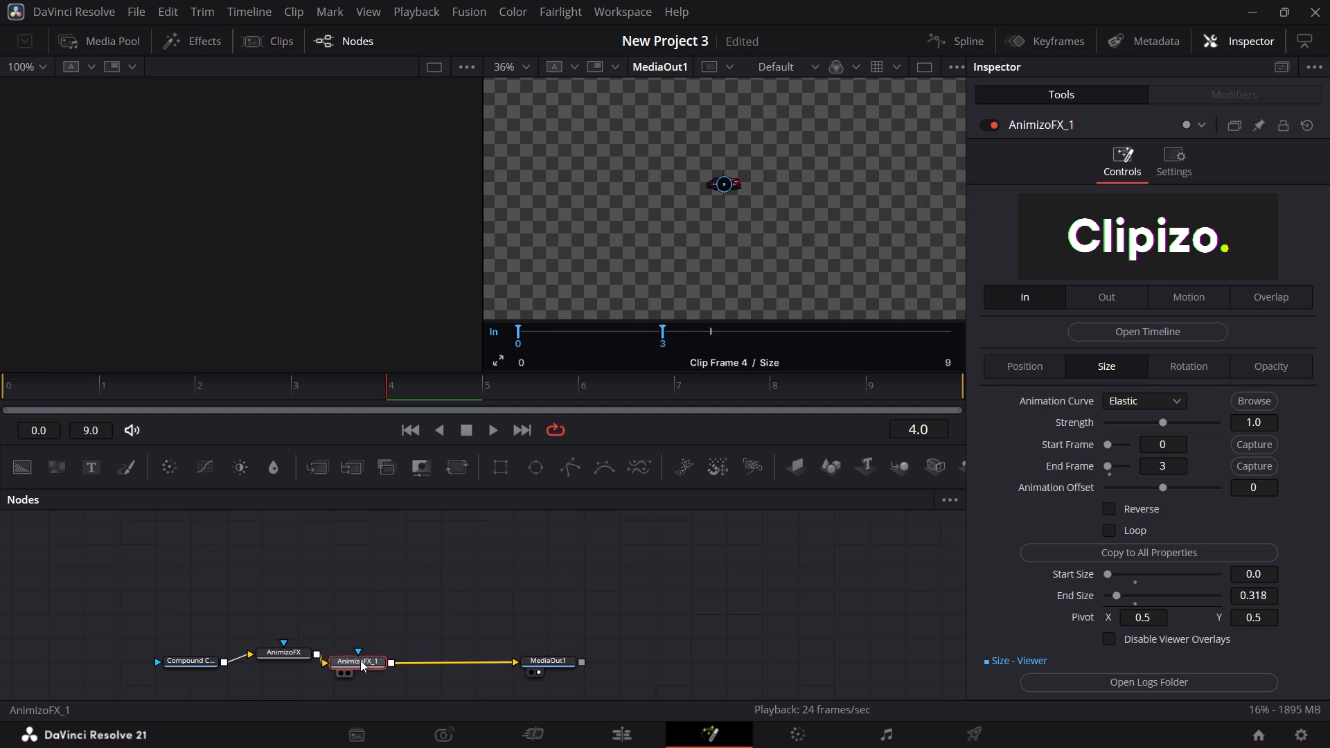
pyautogui.moveTo(360, 660); pyautogui.dragTo(376, 646)
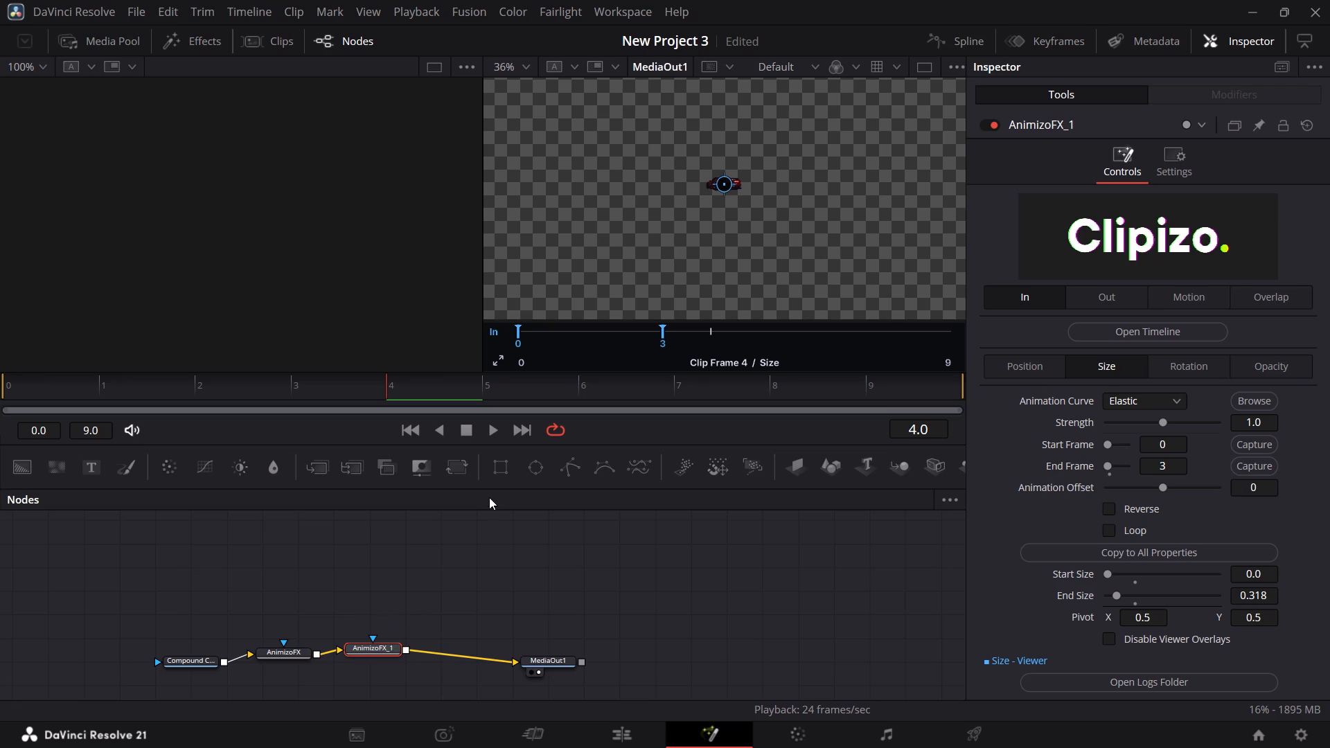
# Set the duplicate AnimizoFX node's In Size animation to start at frame 3 and end at frame 9.
pyautogui.moveTo(1160, 446); pyautogui.dragTo(1181, 448)
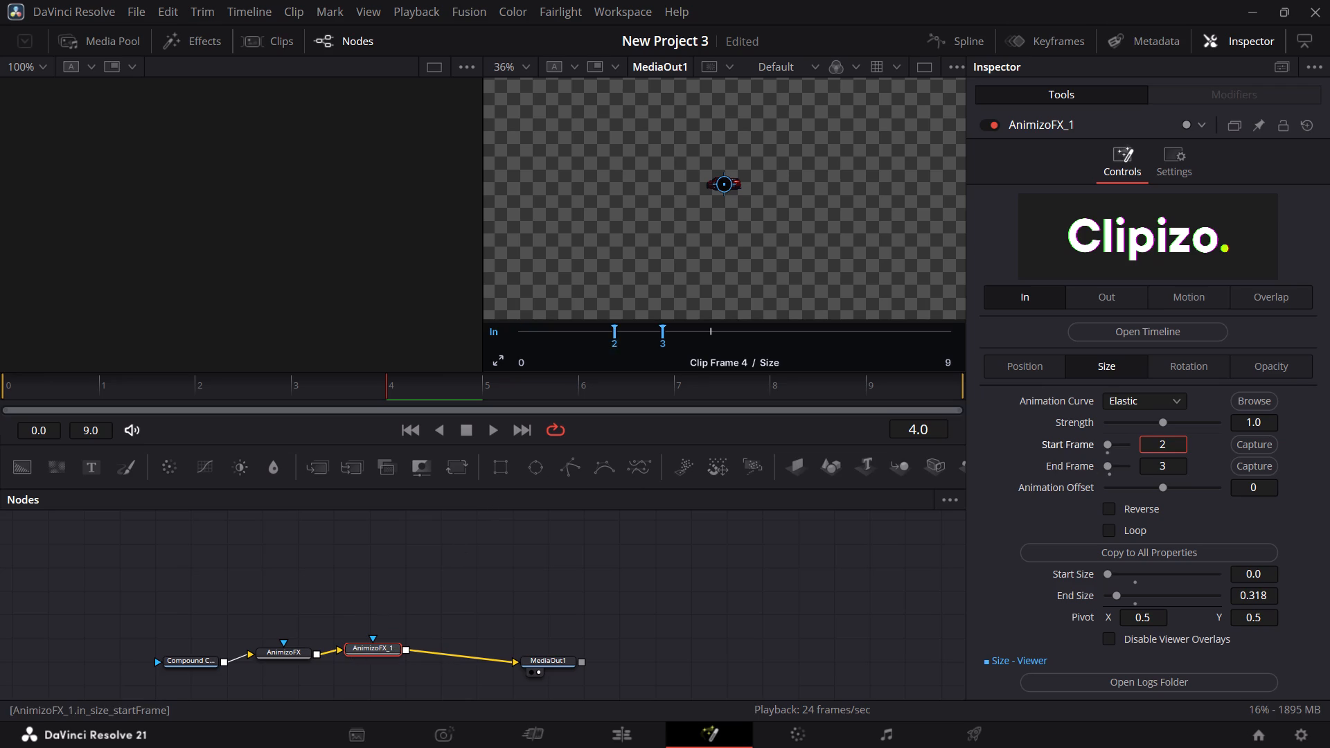
pyautogui.moveTo(1181, 448); pyautogui.dragTo(1194, 449)
pyautogui.moveTo(1194, 449); pyautogui.dragTo(1189, 452)
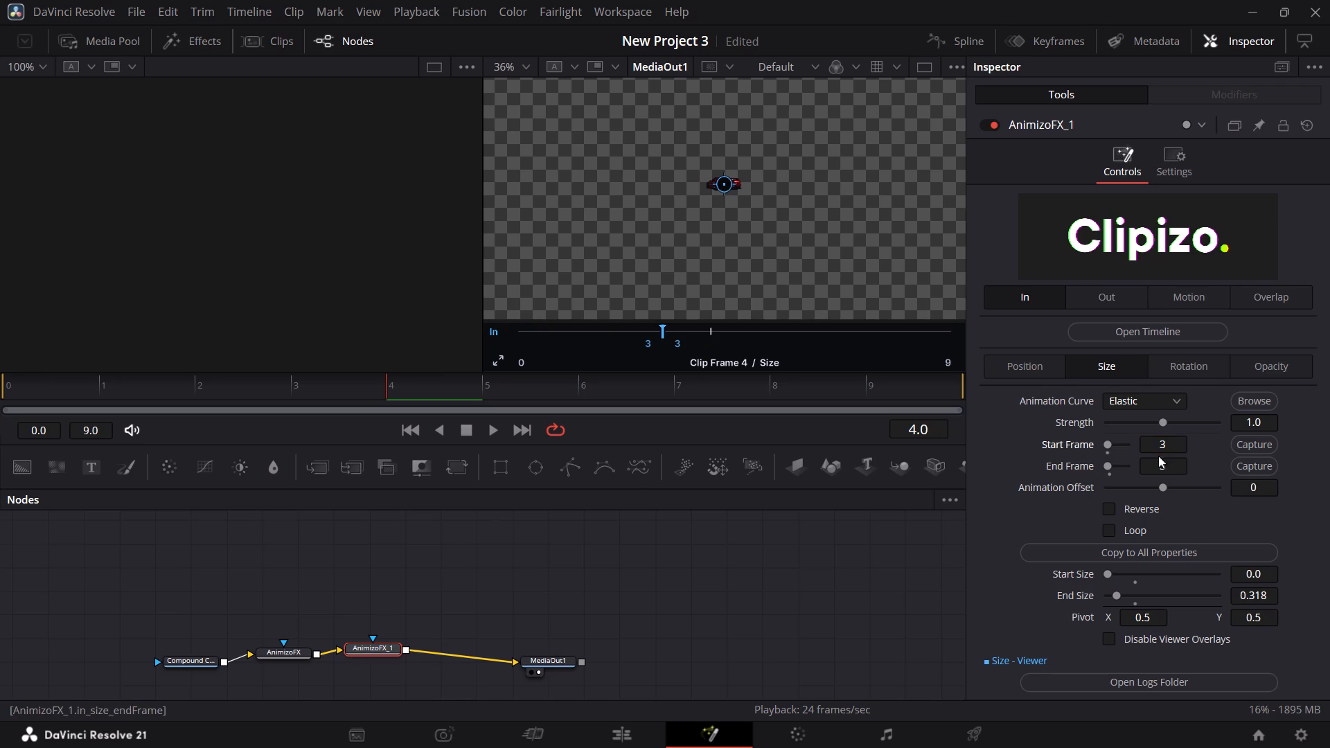
pyautogui.moveTo(1158, 458); pyautogui.dragTo(1250, 467)
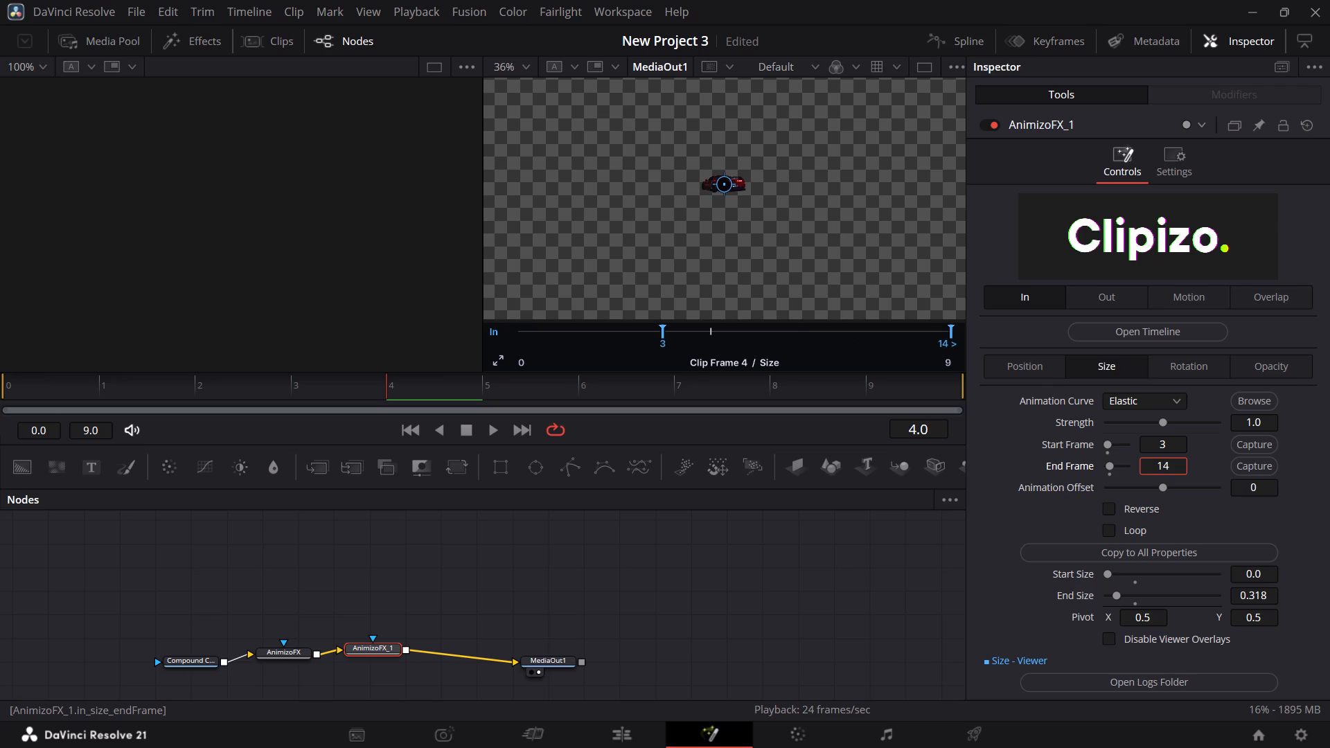
pyautogui.moveTo(1250, 467); pyautogui.dragTo(1211, 468)
pyautogui.moveTo(1211, 468); pyautogui.dragTo(1205, 470)
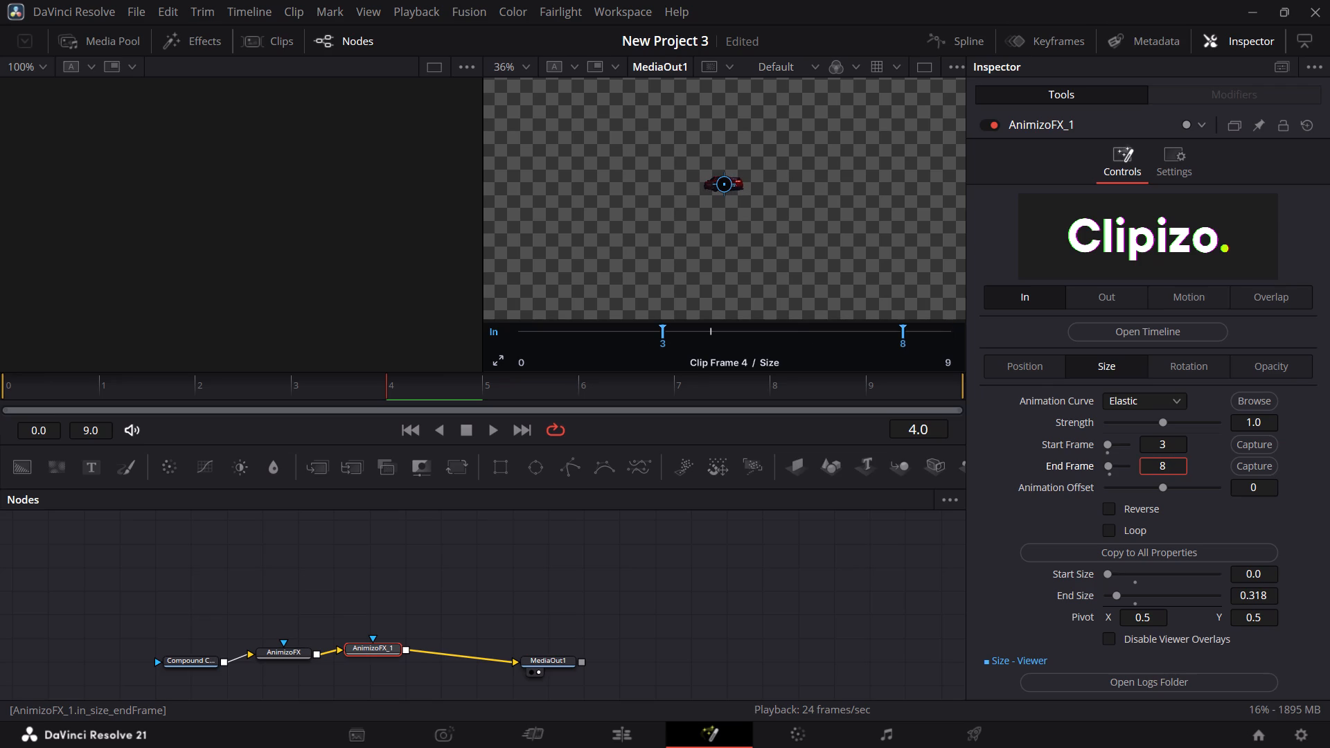
pyautogui.moveTo(1205, 470); pyautogui.dragTo(1212, 470)
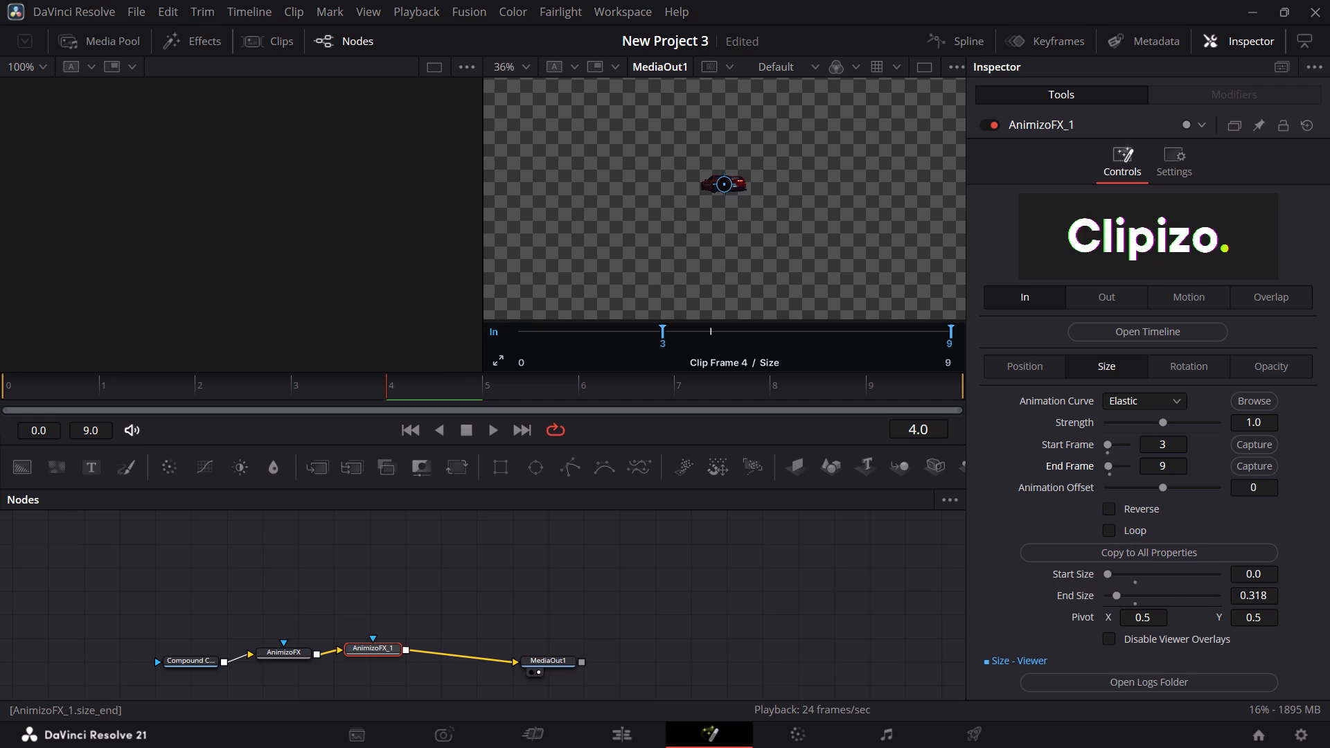
# Set the duplicate's In Size Start Size to 0.318 and End Size to 1.0.
pyautogui.doubleClick(1259, 576)
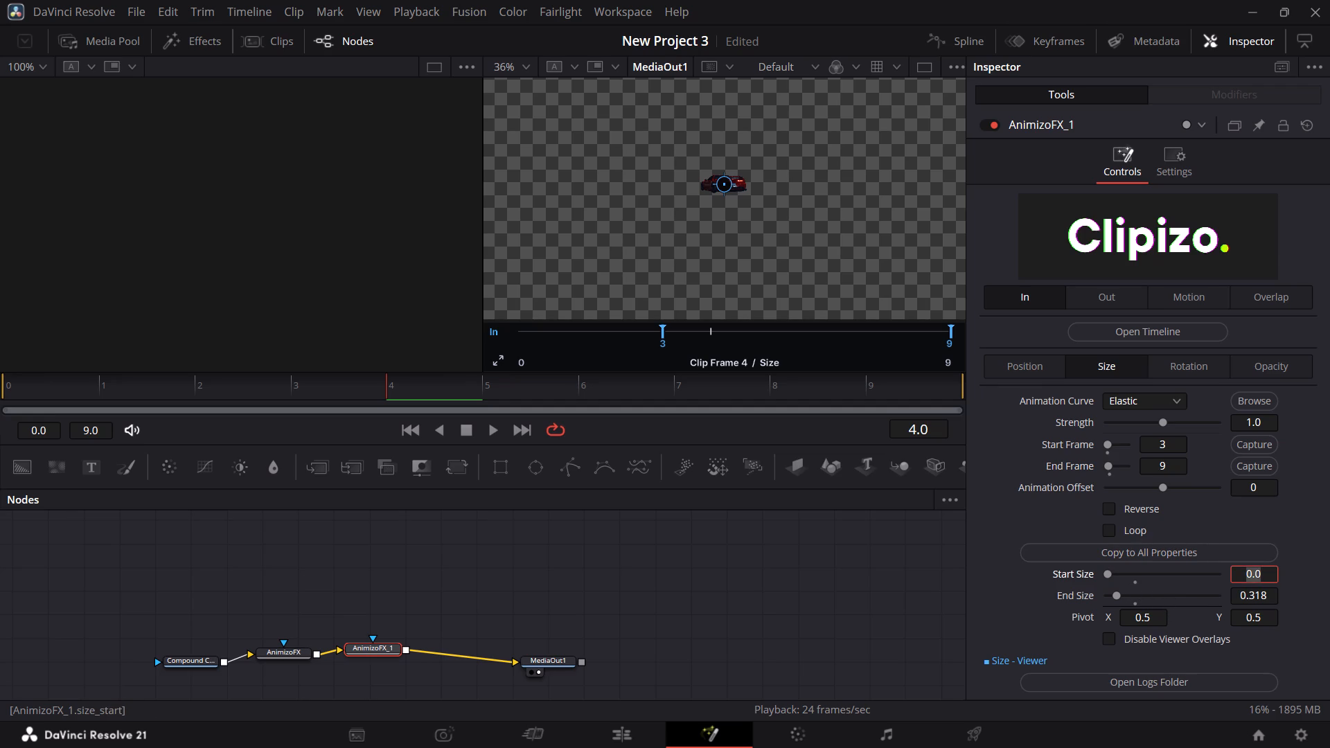
pyautogui.press('0')
pyautogui.press('.')
pyautogui.write('318')
pyautogui.moveTo(1245, 593); pyautogui.dragTo(731, 603)
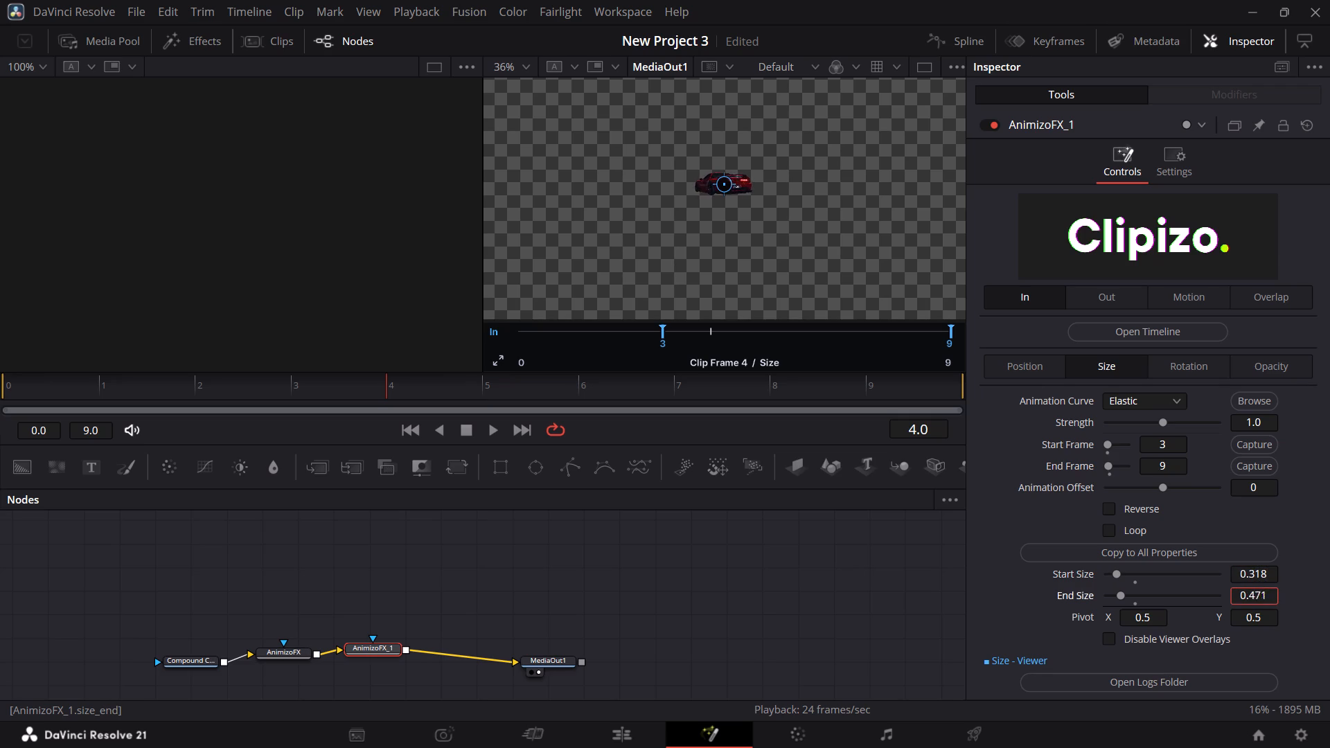
pyautogui.moveTo(731, 603); pyautogui.dragTo(963, 632)
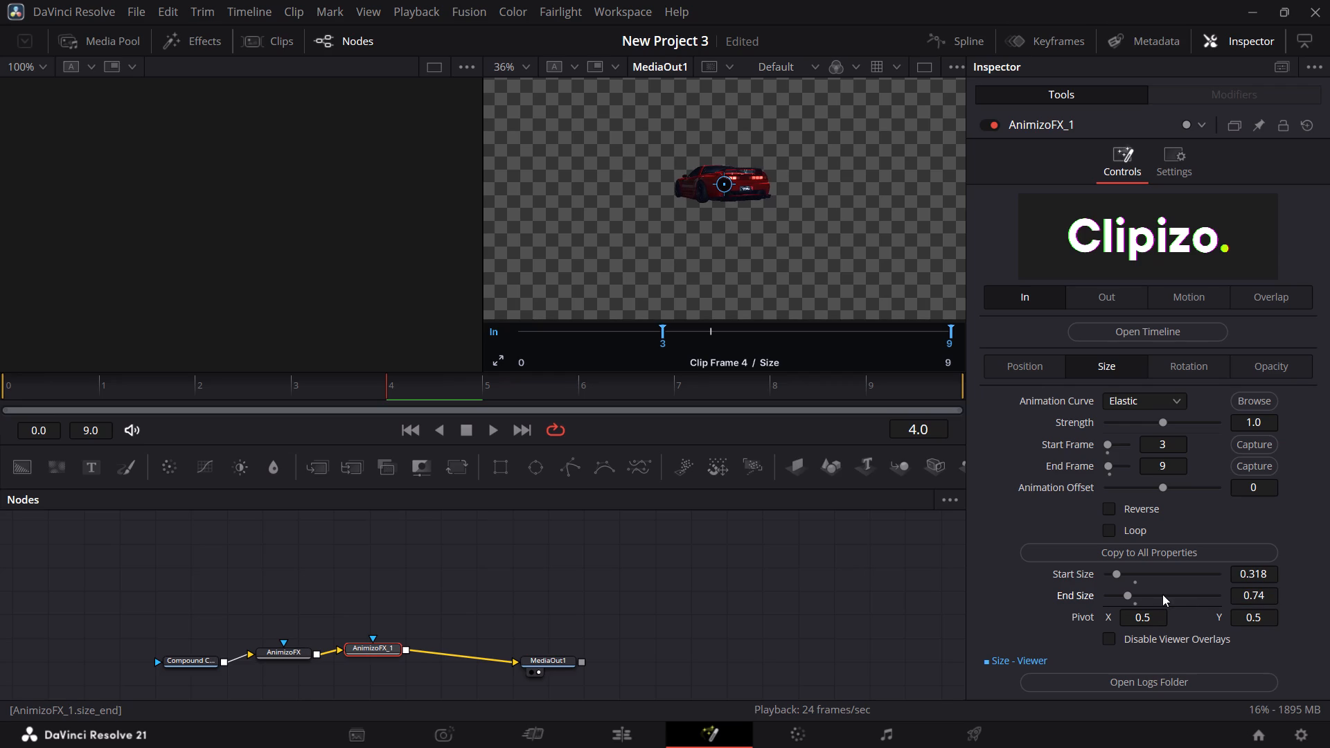
pyautogui.click(1137, 603)
pyautogui.scroll(-2, 1114, 614)
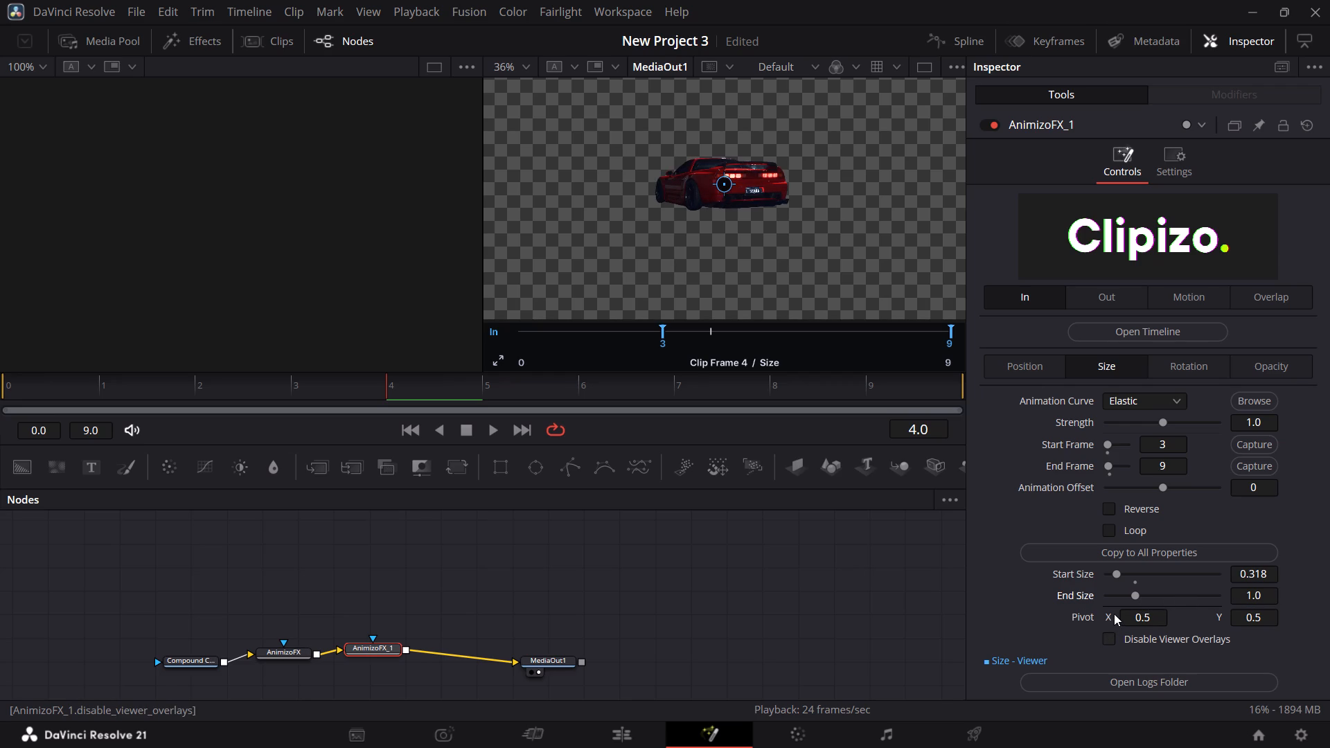
pyautogui.scroll(-1, 1114, 614)
pyautogui.scroll(-6, 988, 645)
pyautogui.scroll(6, 988, 645)
pyautogui.scroll(-6, 988, 645)
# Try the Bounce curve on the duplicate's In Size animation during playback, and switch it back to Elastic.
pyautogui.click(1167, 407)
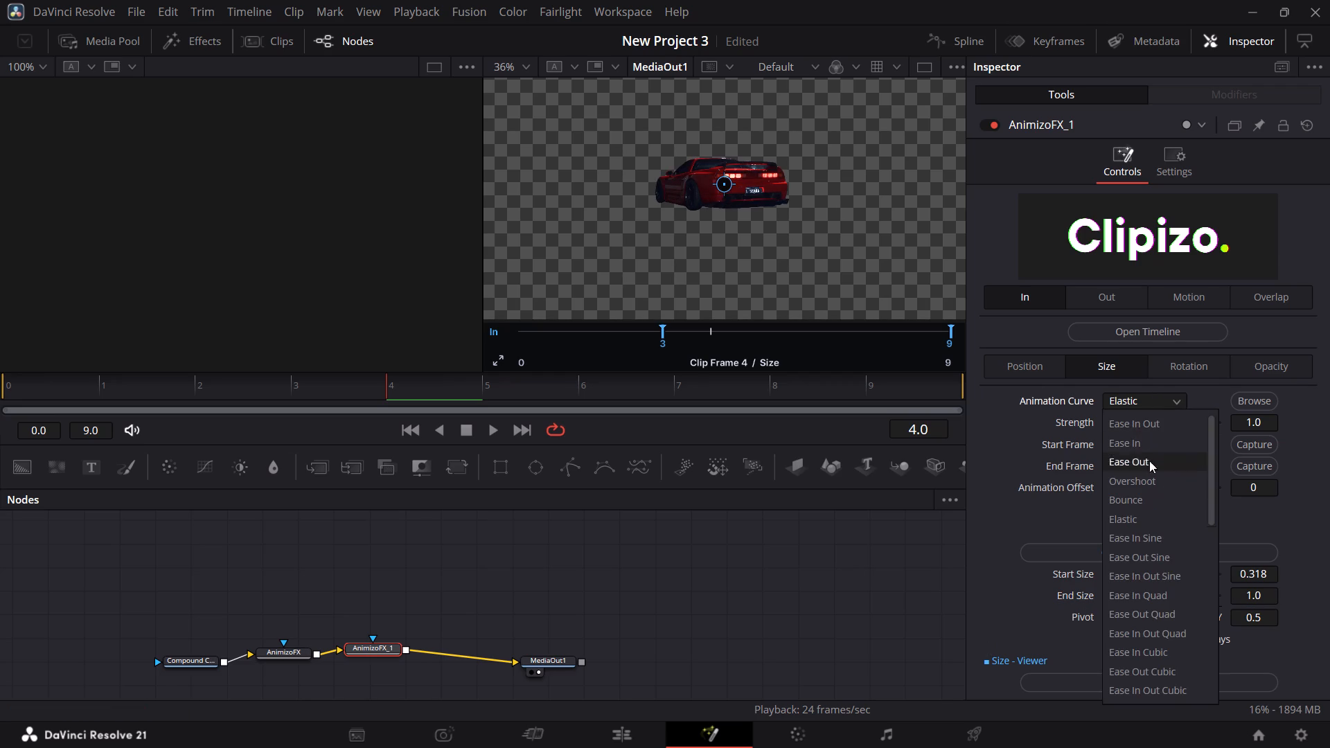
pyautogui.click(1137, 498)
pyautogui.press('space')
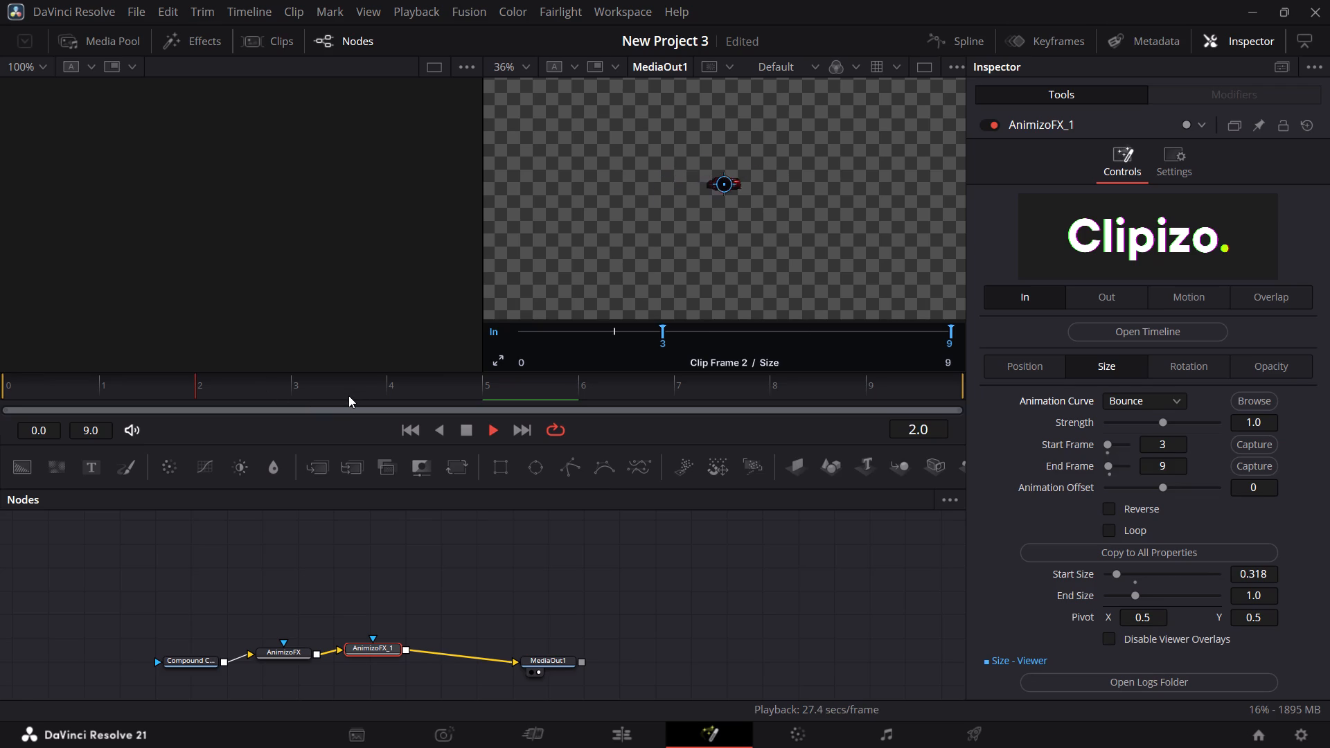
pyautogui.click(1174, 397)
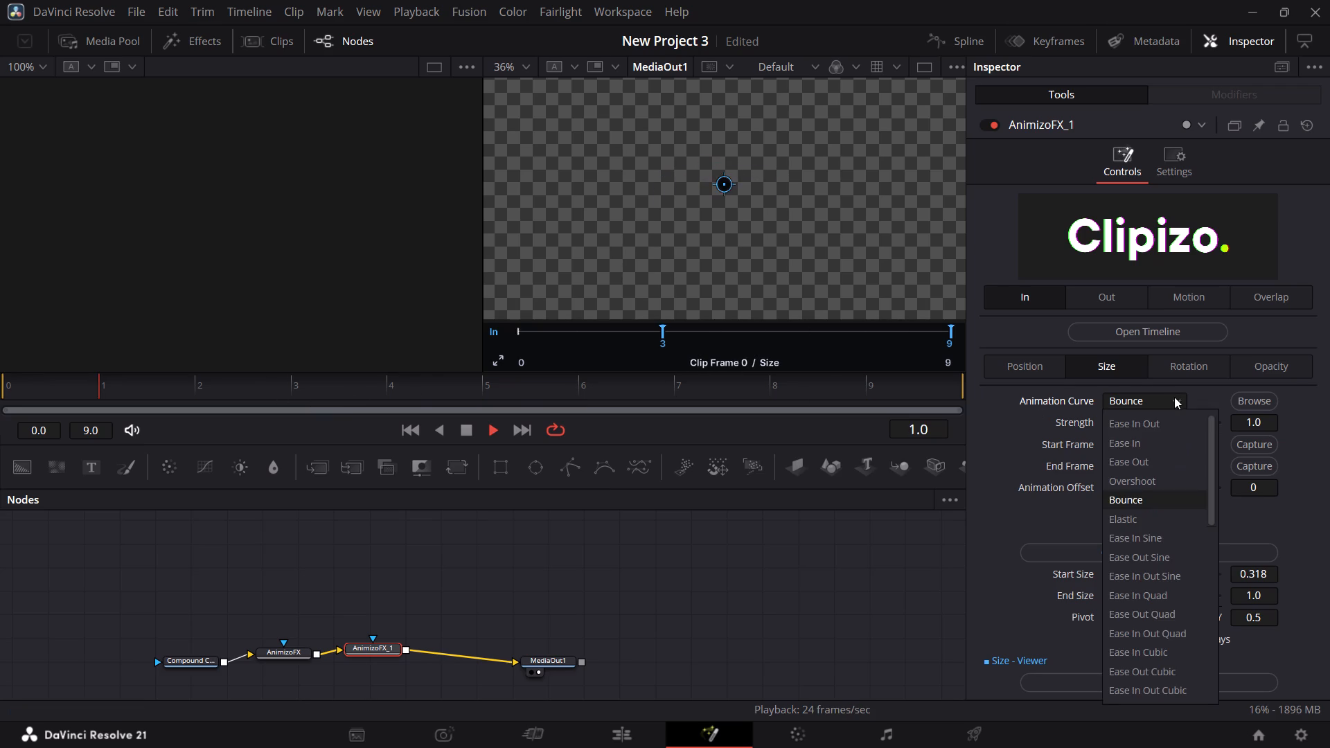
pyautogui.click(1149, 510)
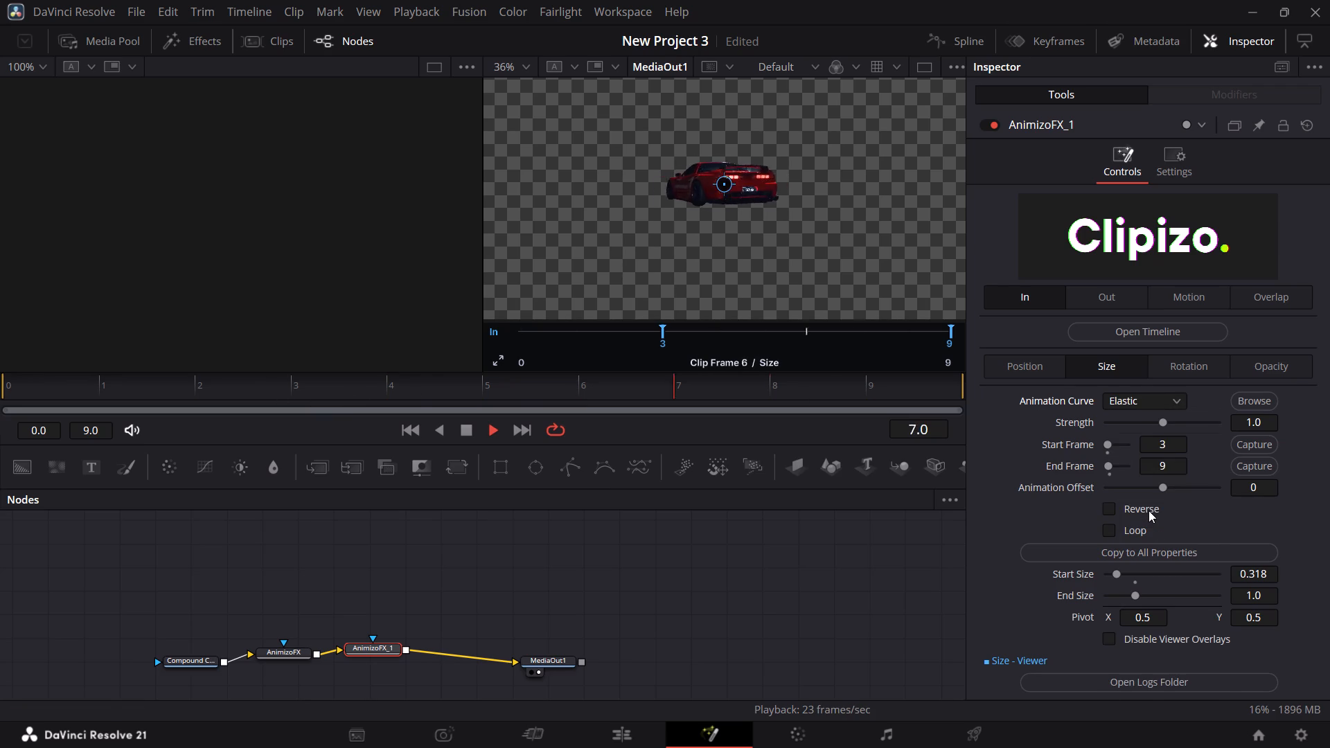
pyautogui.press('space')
# Return to the edit timeline and play from about 01:00:12:00 to review Compound Clip 2's two-stage size animation.
pyautogui.click(612, 729)
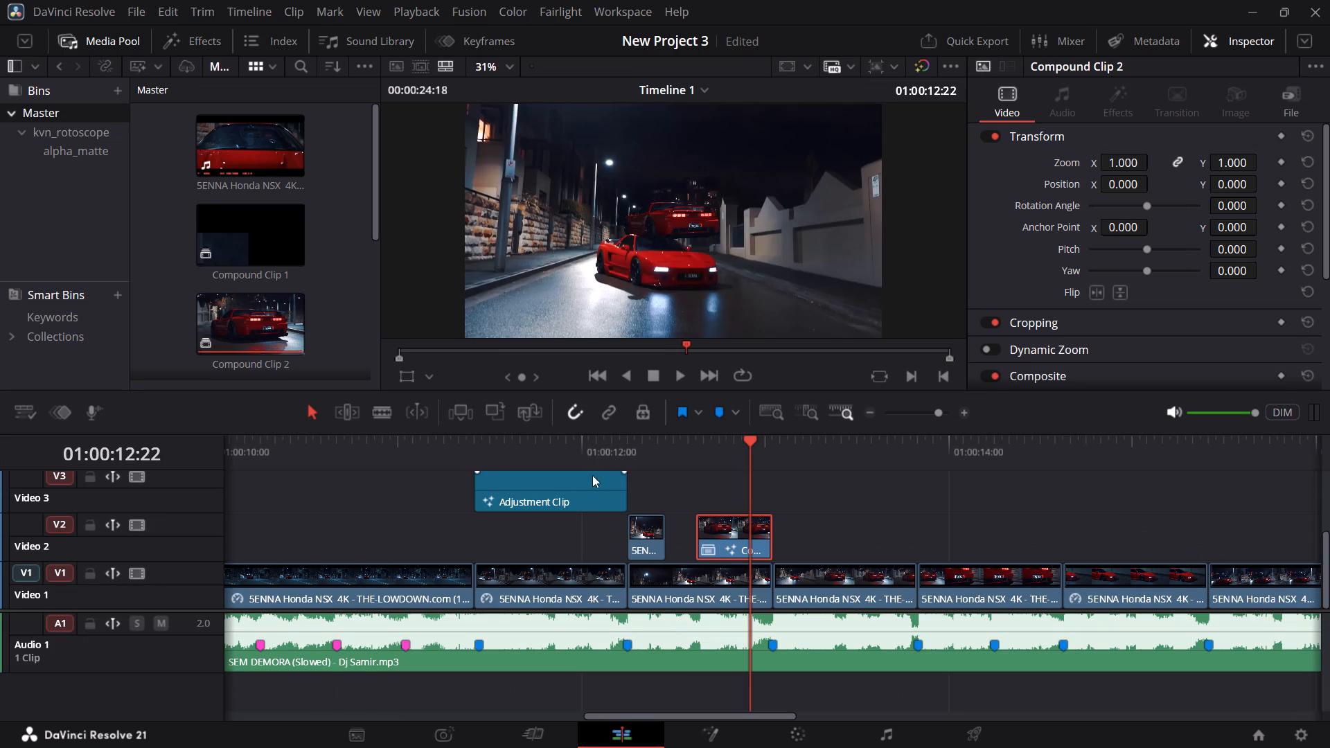
pyautogui.click(624, 448)
pyautogui.press('space')
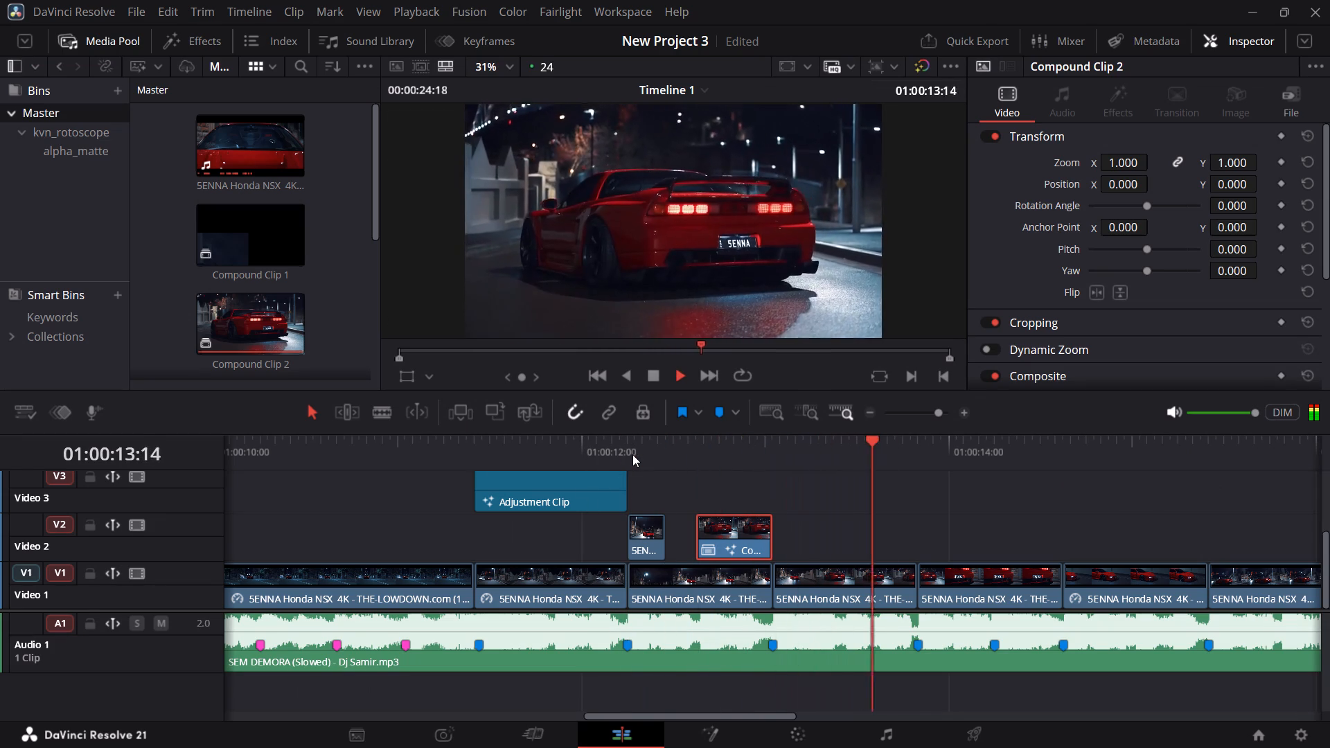
pyautogui.click(584, 446)
pyautogui.press('space')
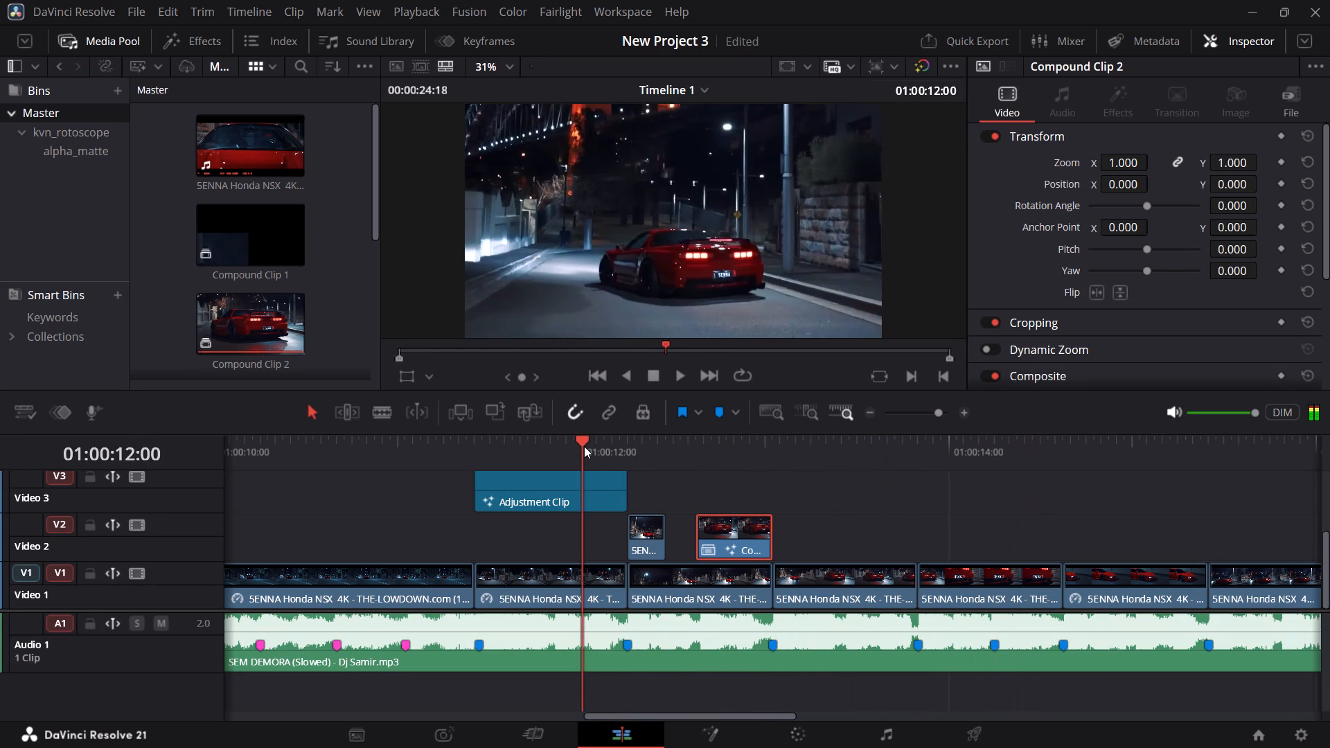
pyautogui.press('space')
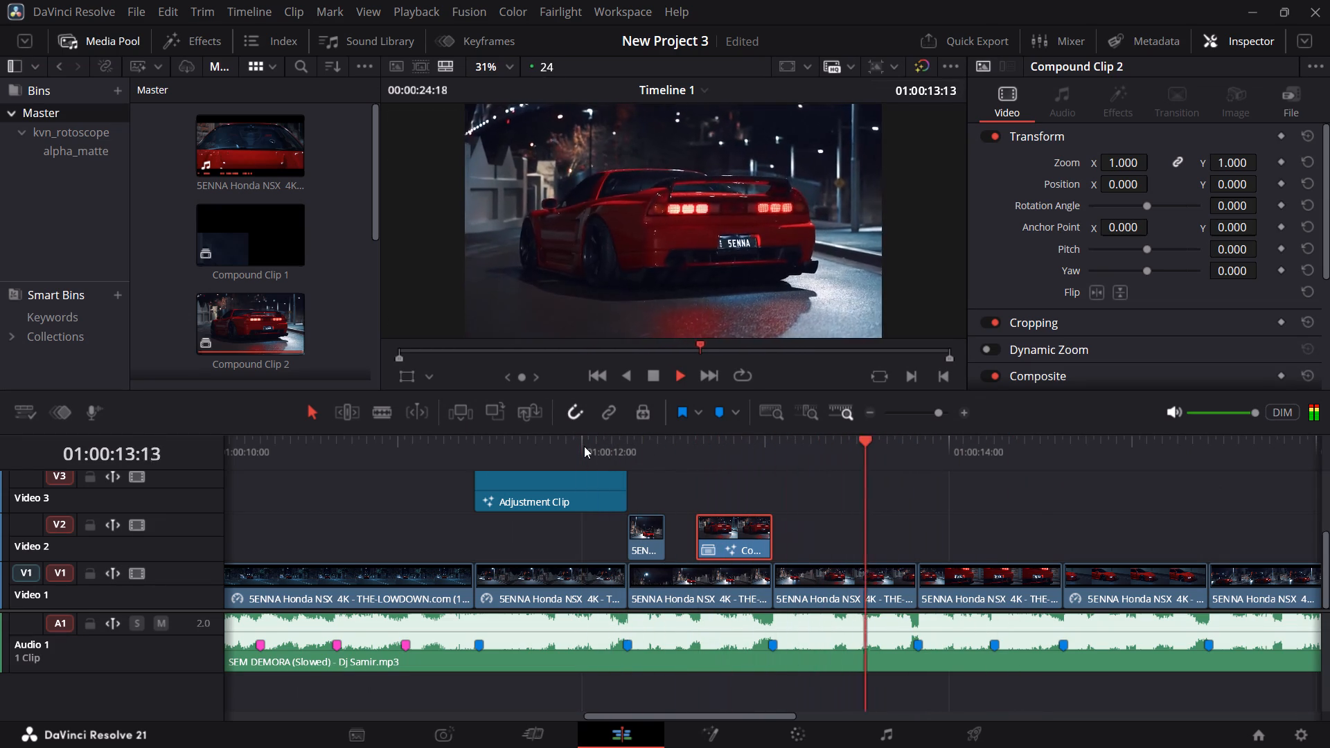
# Replay the passage from about 01:00:11:00 and repeatedly from just before Compound Clip 2 to examine how its size-in lands on the beat.
pyautogui.click(409, 449)
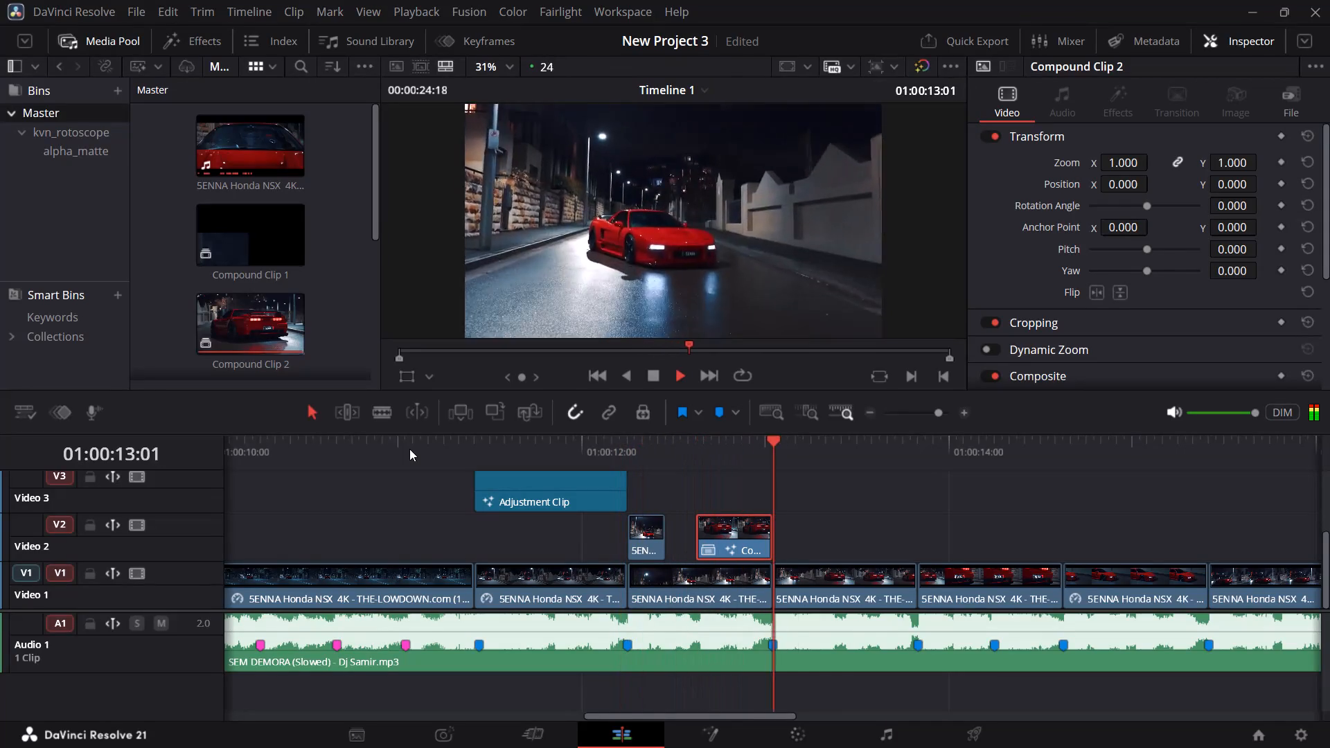
pyautogui.press('space')
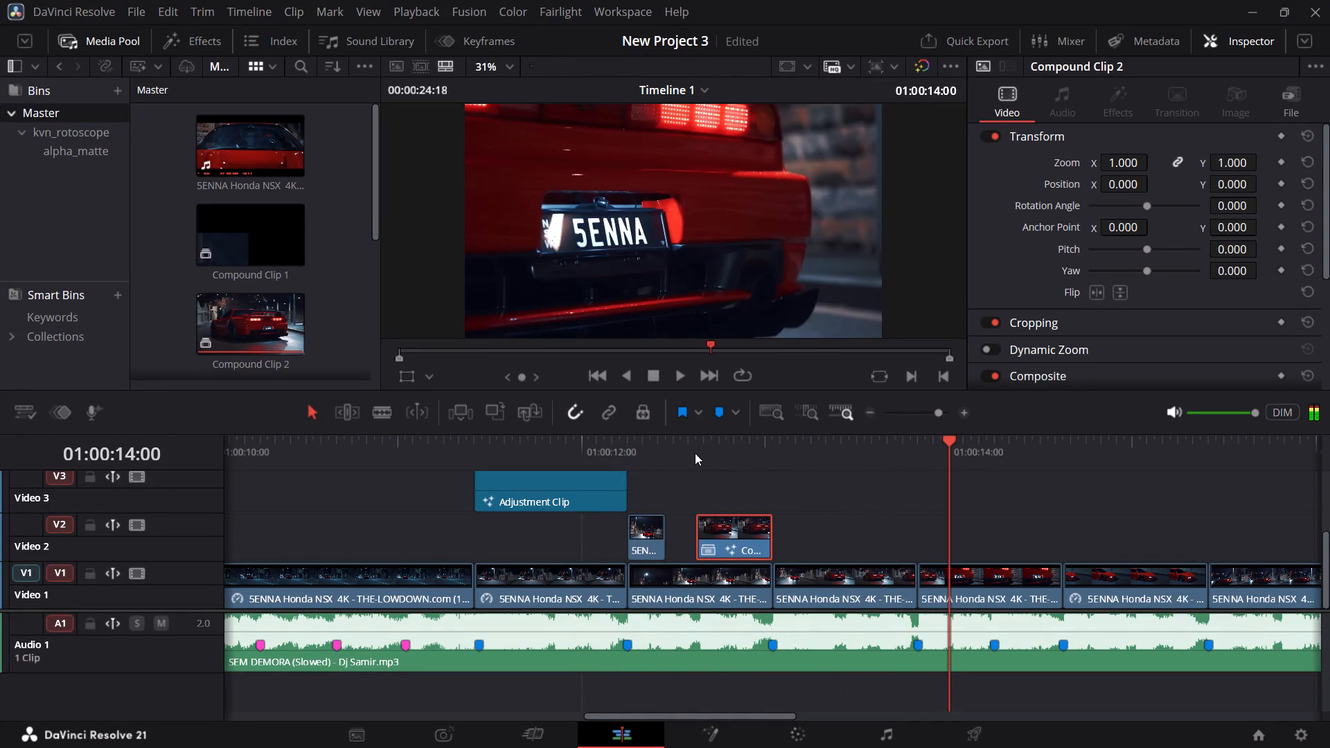
pyautogui.click(695, 453)
pyautogui.press('space')
pyautogui.press('space')
pyautogui.click(680, 449)
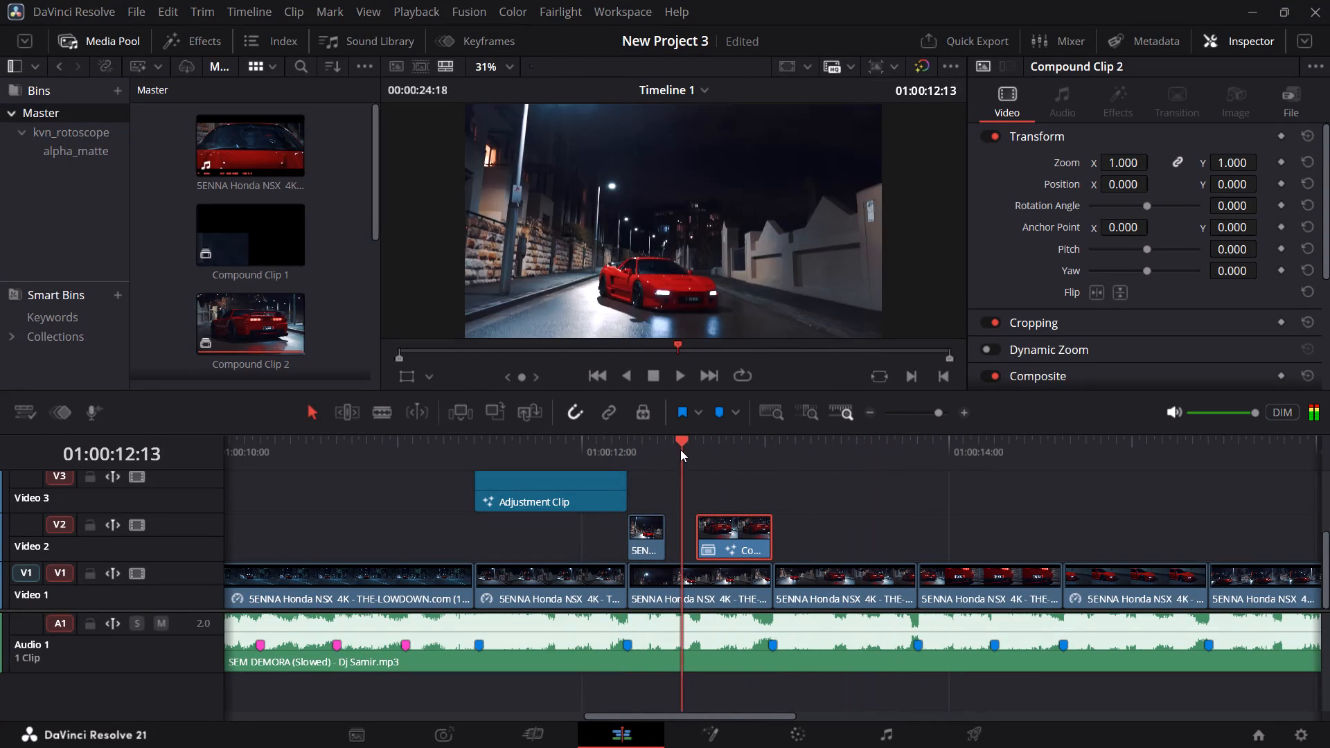
pyautogui.press('space')
pyautogui.press('space')
pyautogui.click(684, 449)
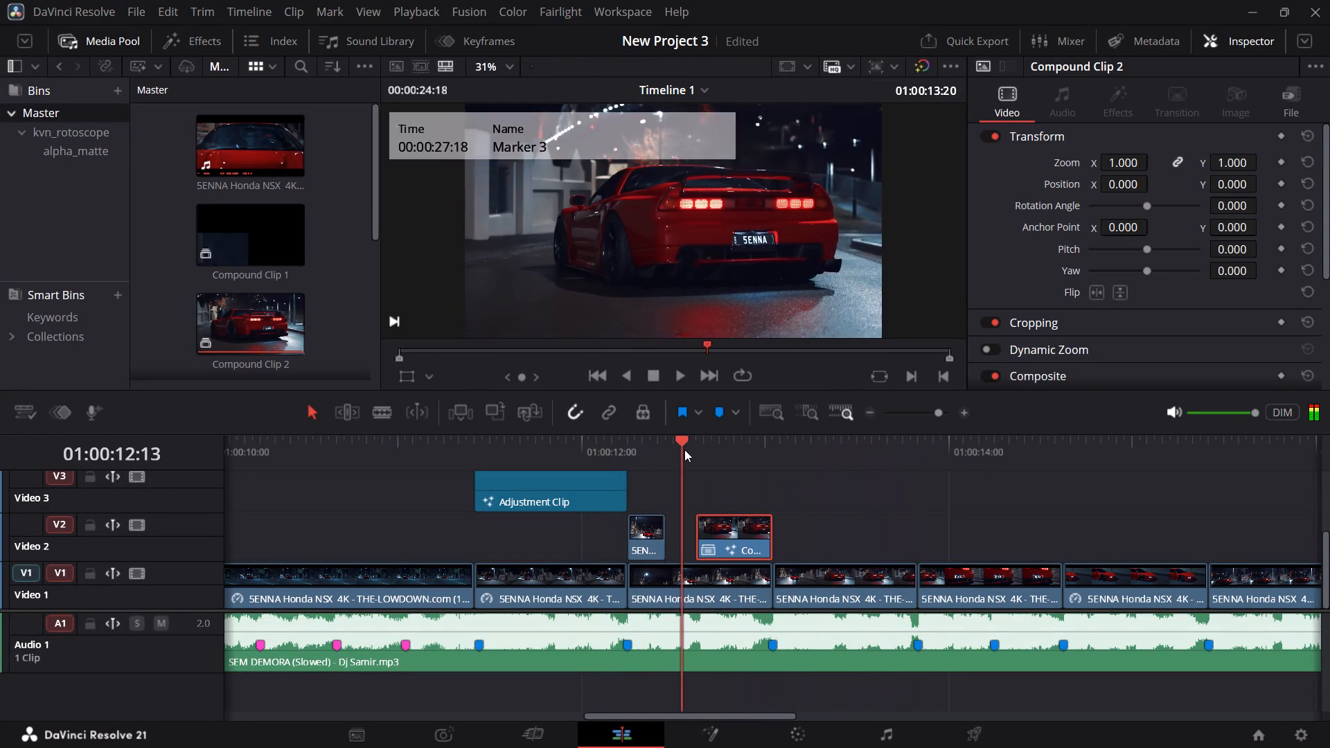
pyautogui.press('space')
pyautogui.press('space')
pyautogui.click(693, 452)
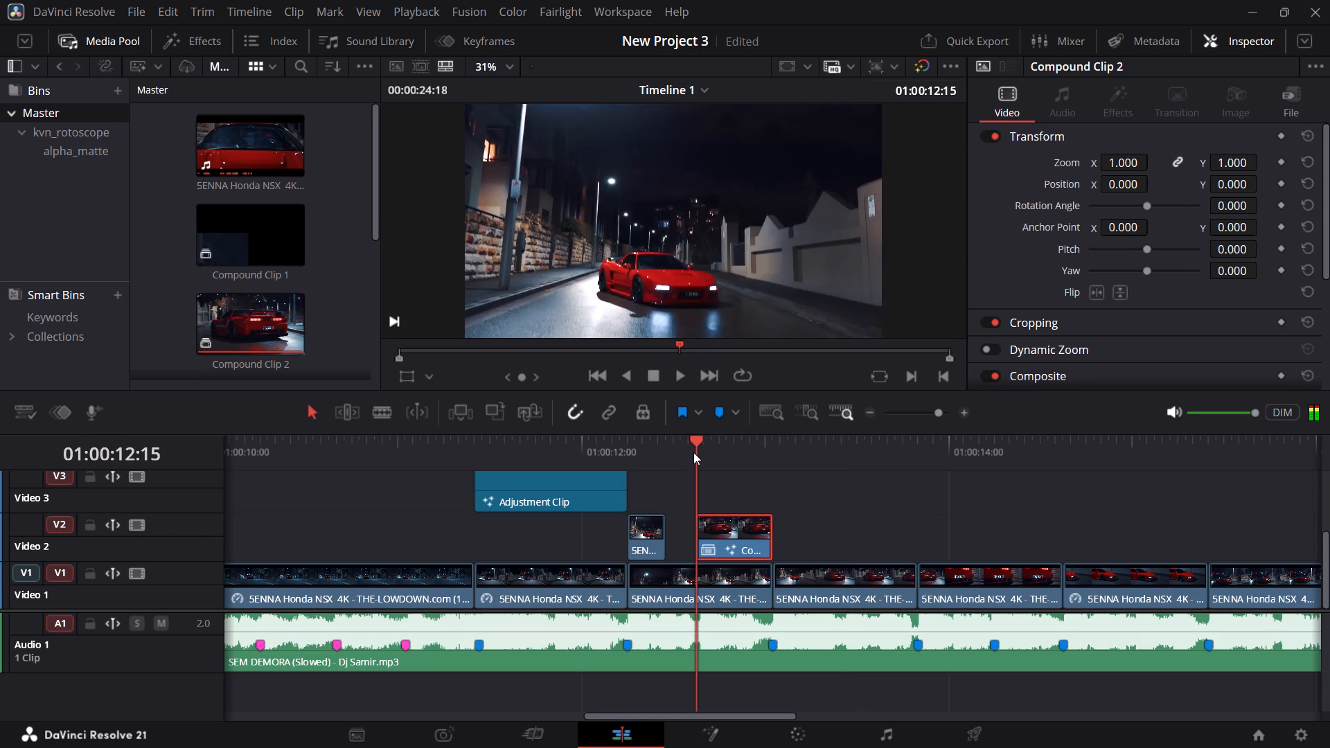
pyautogui.press('space')
pyautogui.click(666, 447)
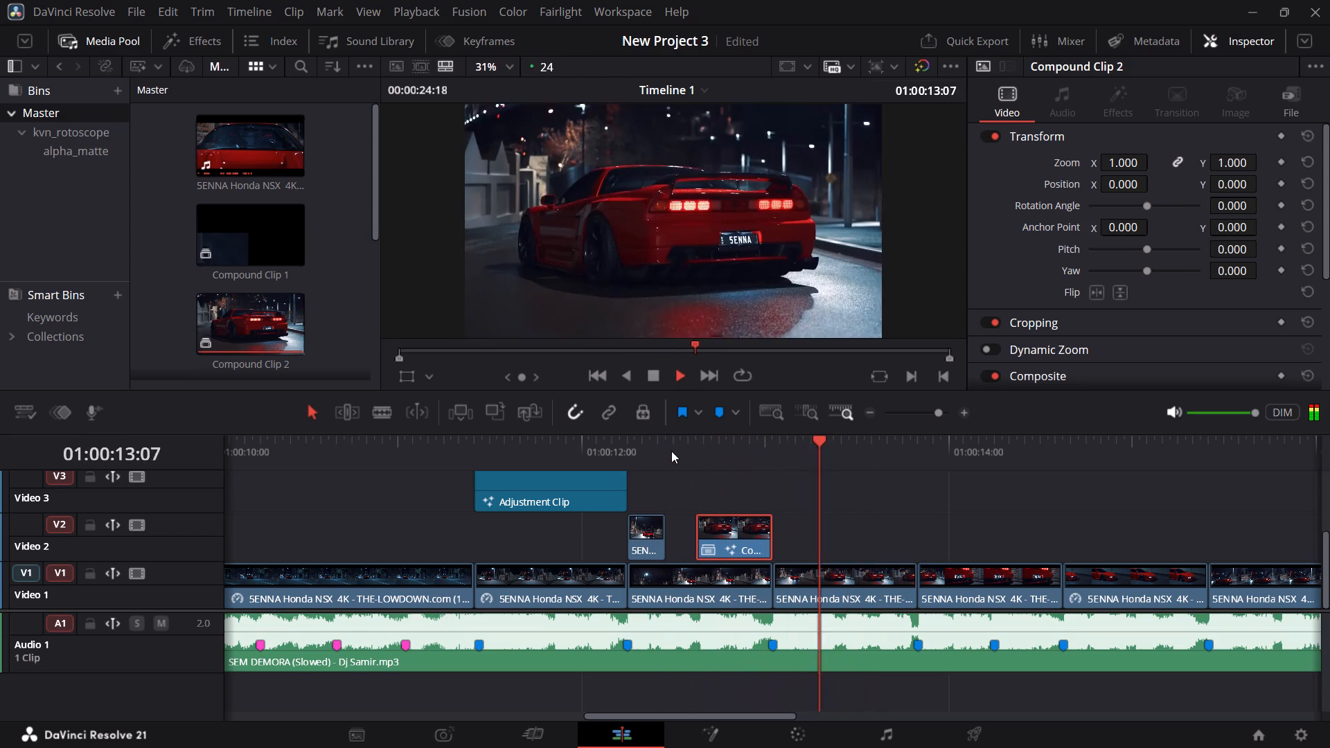
pyautogui.click(664, 451)
pyautogui.click(664, 451)
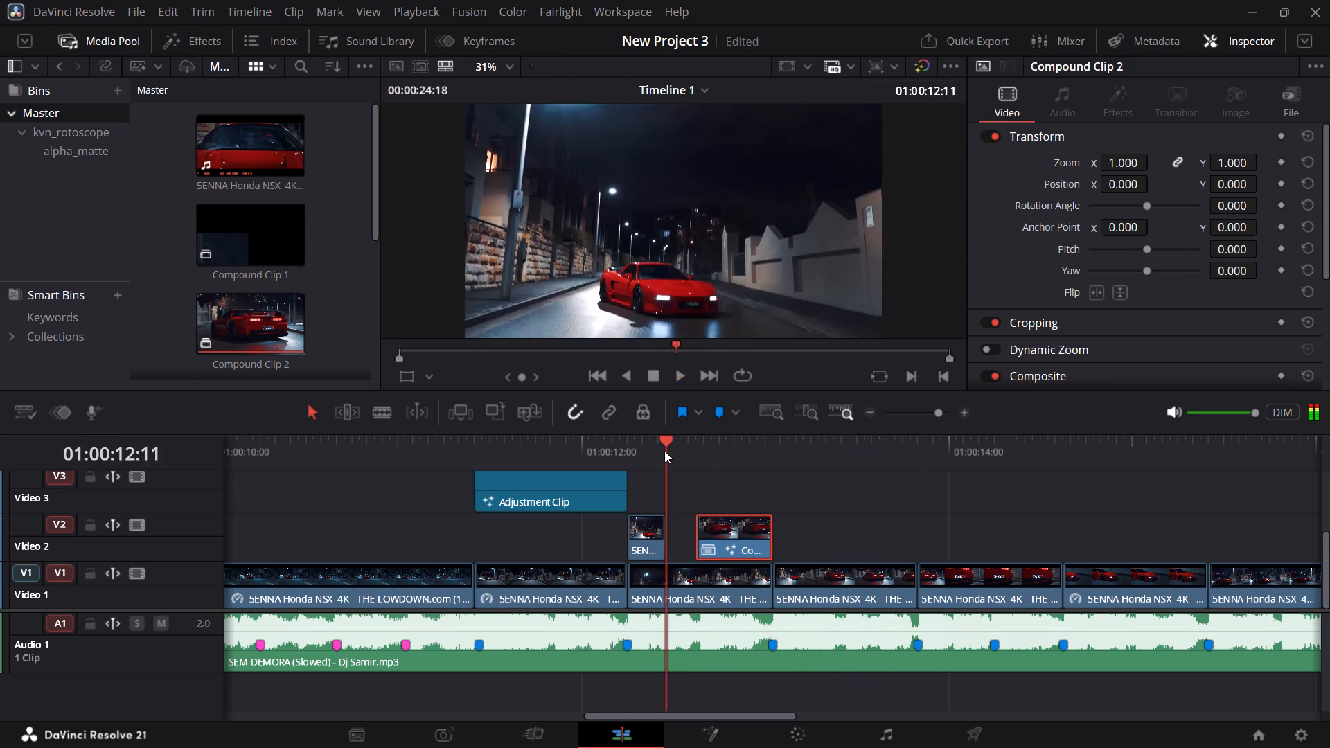
pyautogui.click(664, 451)
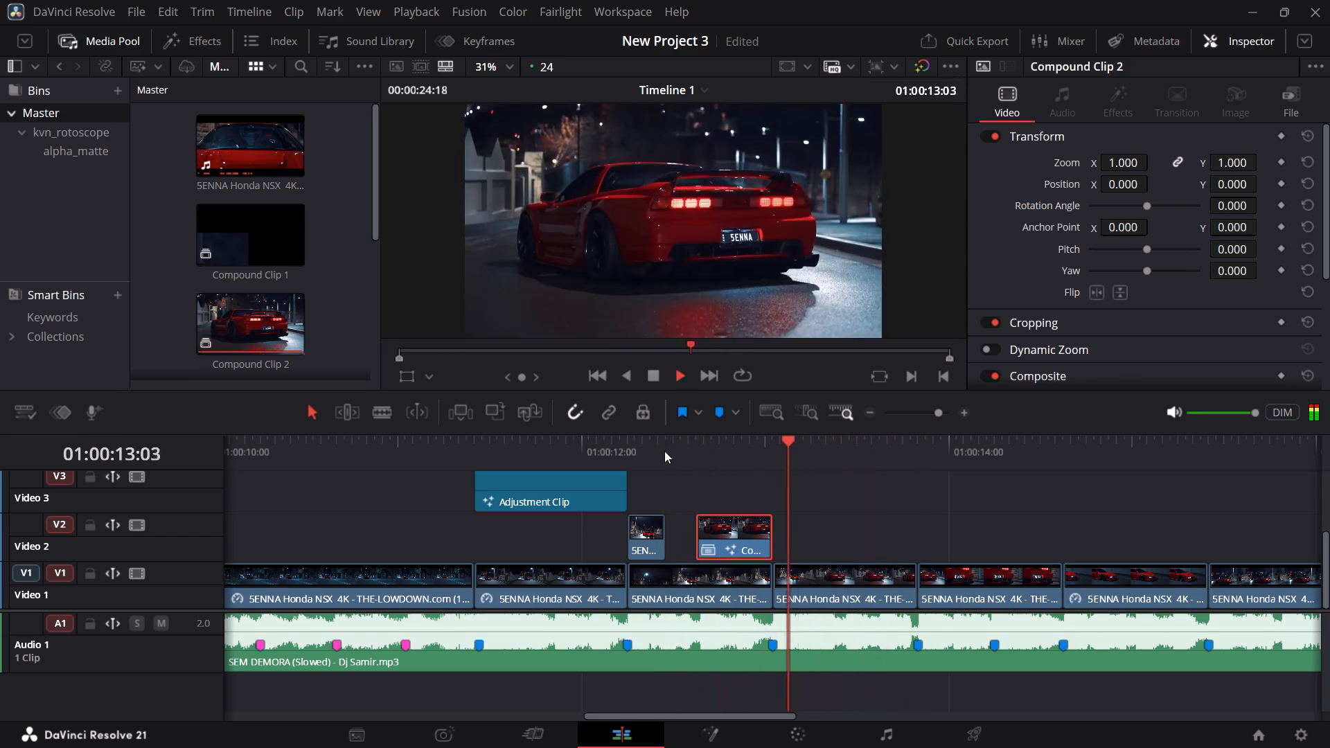
pyautogui.click(664, 451)
pyautogui.press('space')
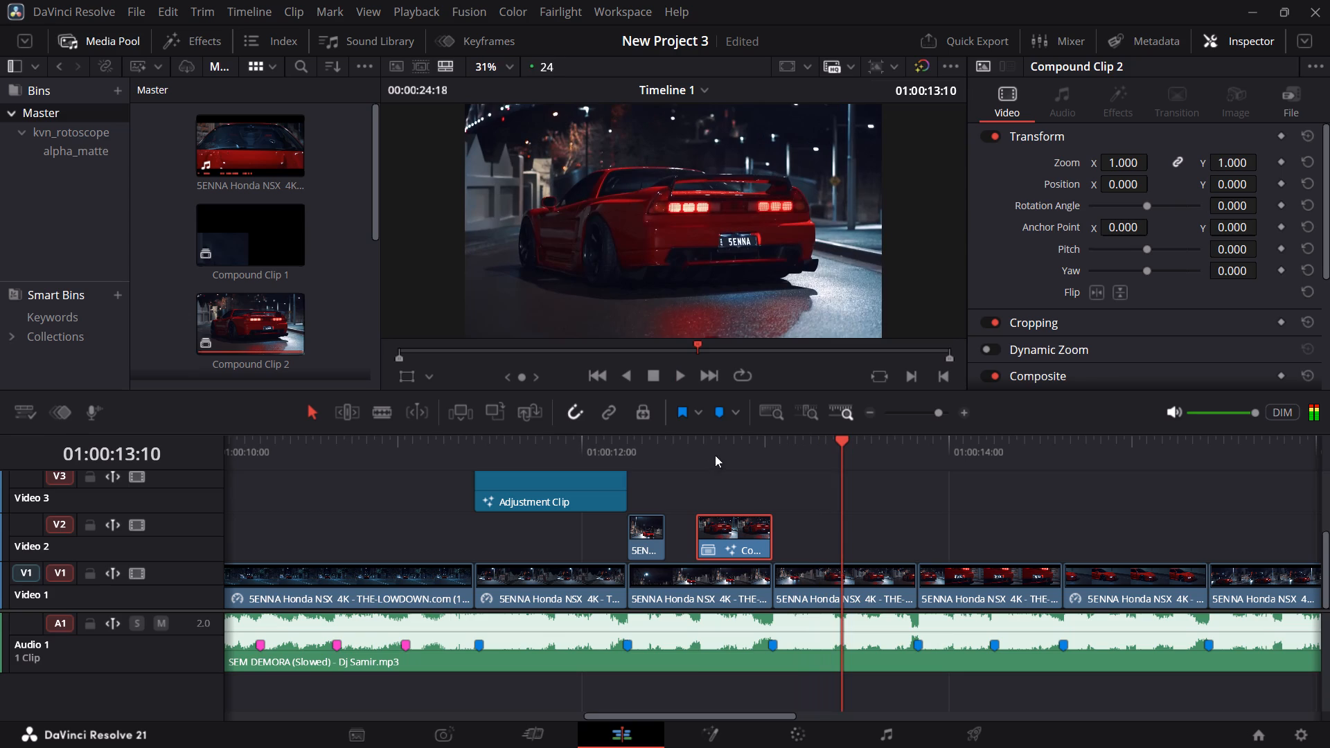
# In Compound Clip 2's composition, set the AnimizoFX_1 node's In Size Start Frame to 4 and preview the animation.
pyautogui.click(688, 447)
pyautogui.click(719, 470)
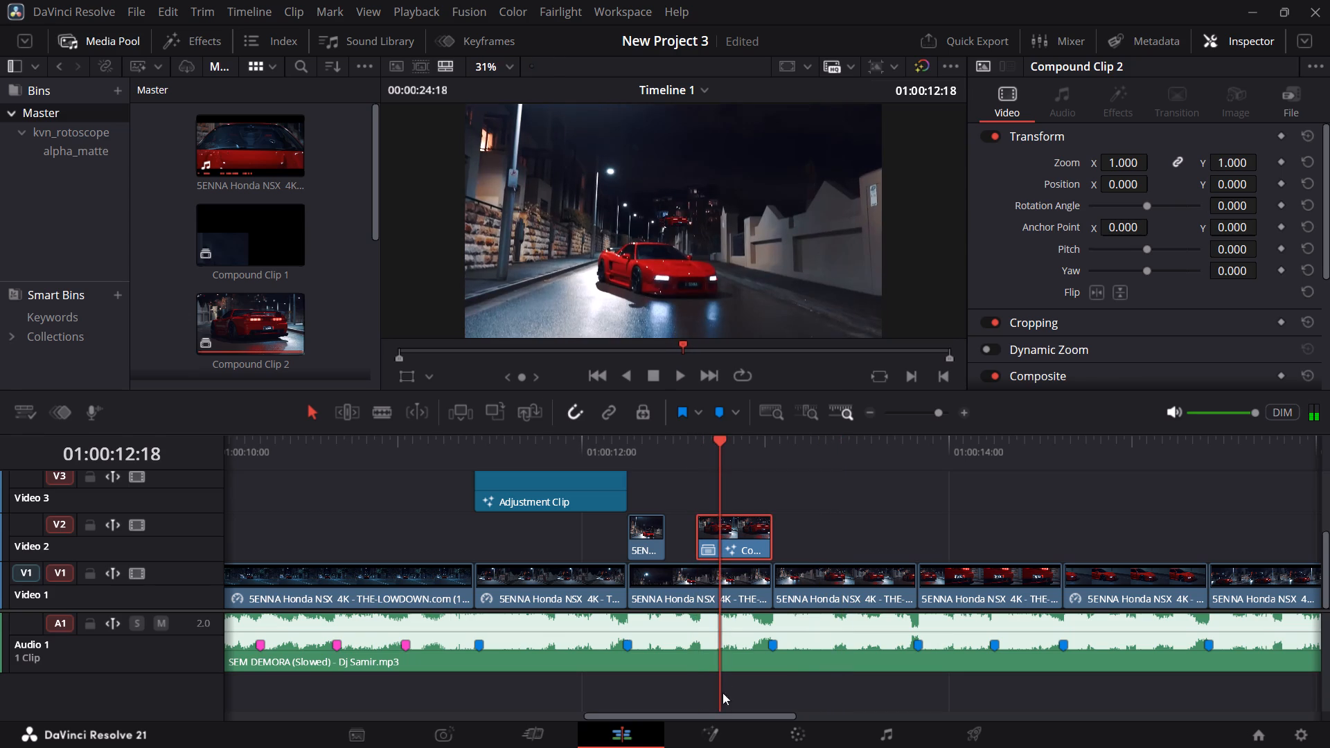
pyautogui.click(722, 722)
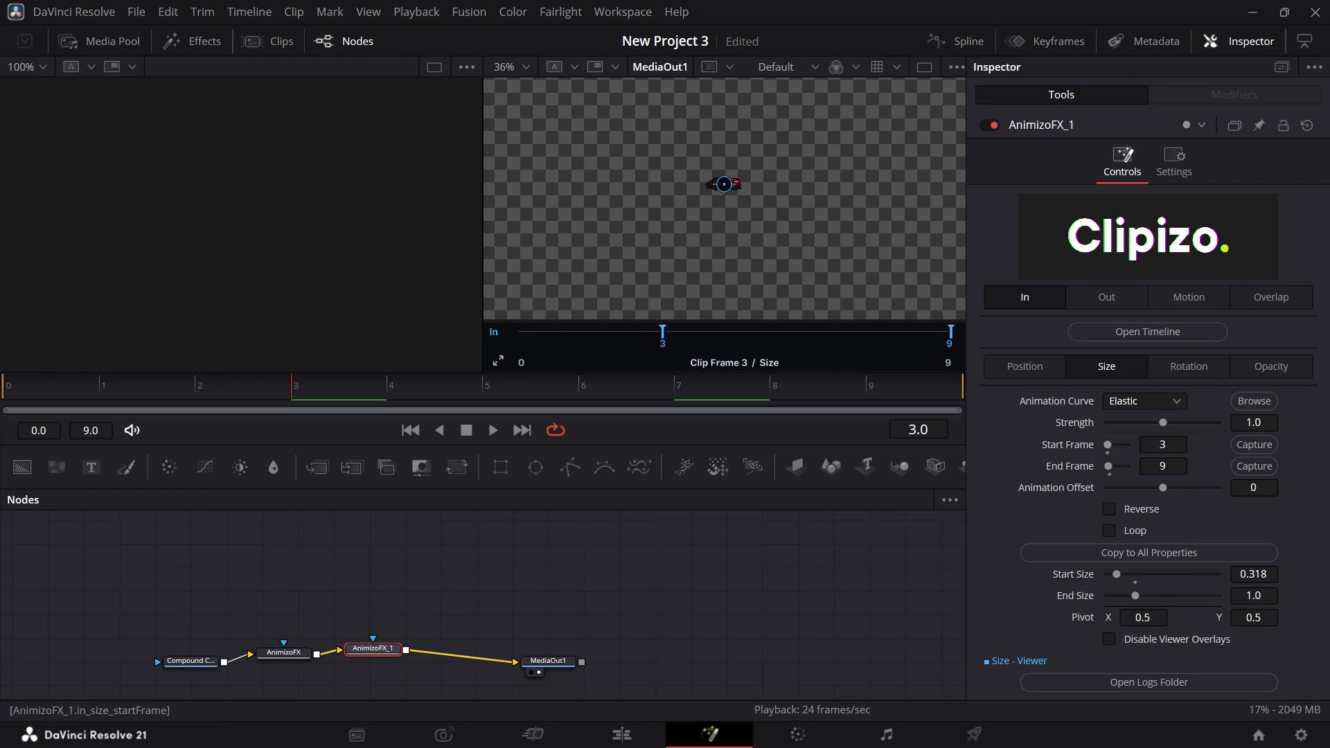
pyautogui.moveTo(1168, 444); pyautogui.dragTo(1176, 444)
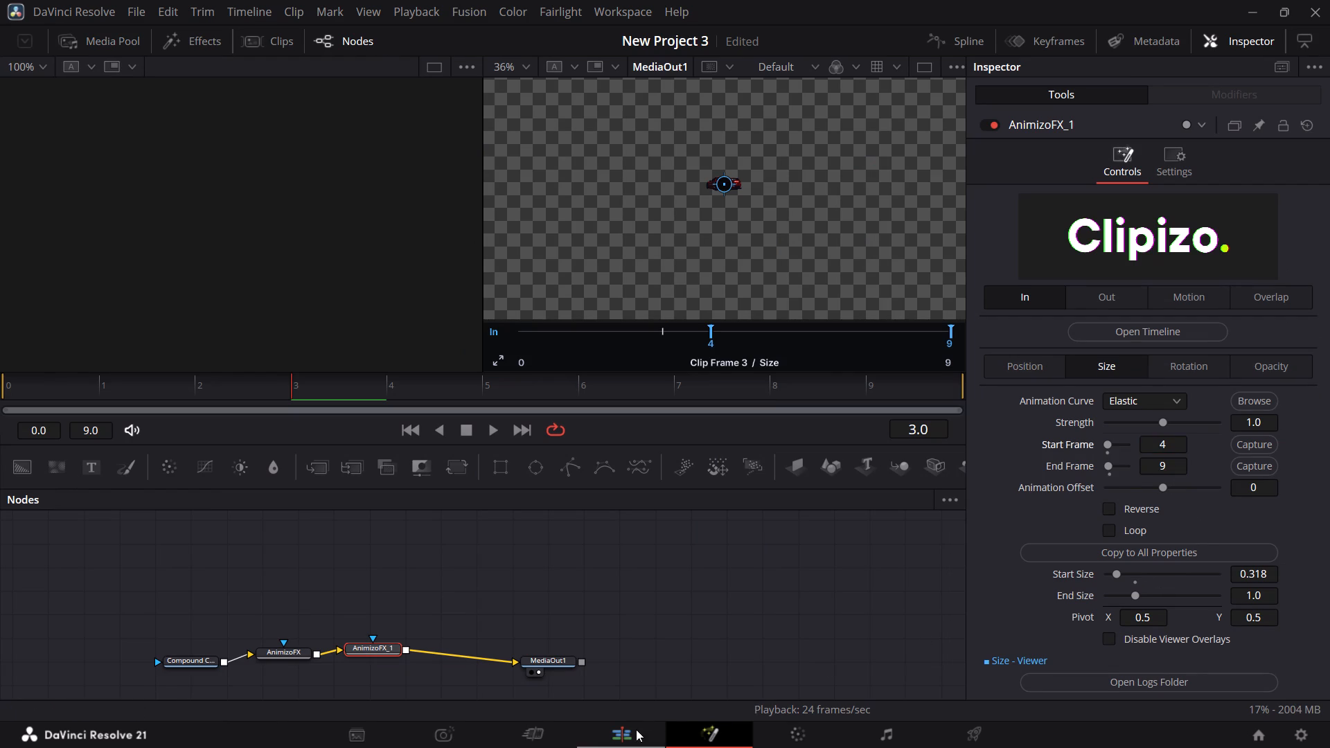
pyautogui.moveTo(183, 386); pyautogui.dragTo(0, 373)
pyautogui.press('space')
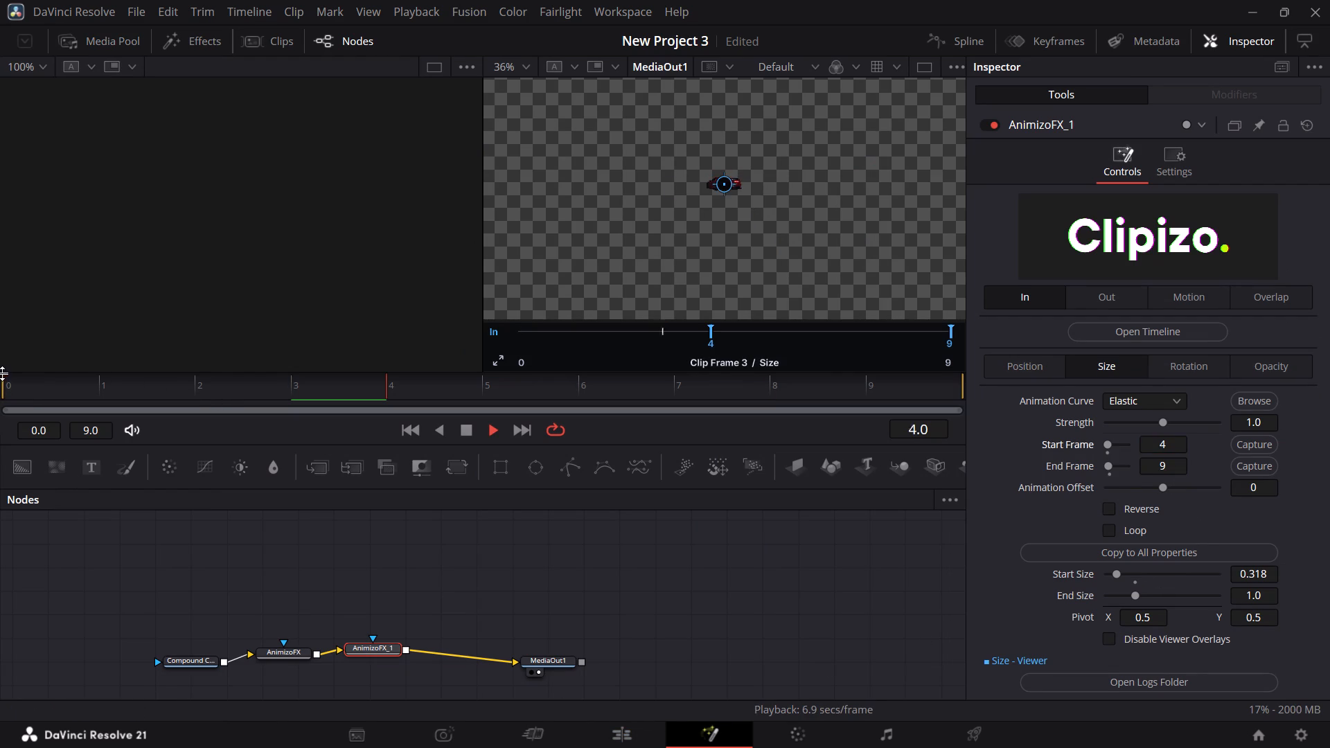
pyautogui.press('space')
# Return to the edit timeline and play from before Compound Clip 2 to review the timing of its size-in.
pyautogui.click(632, 724)
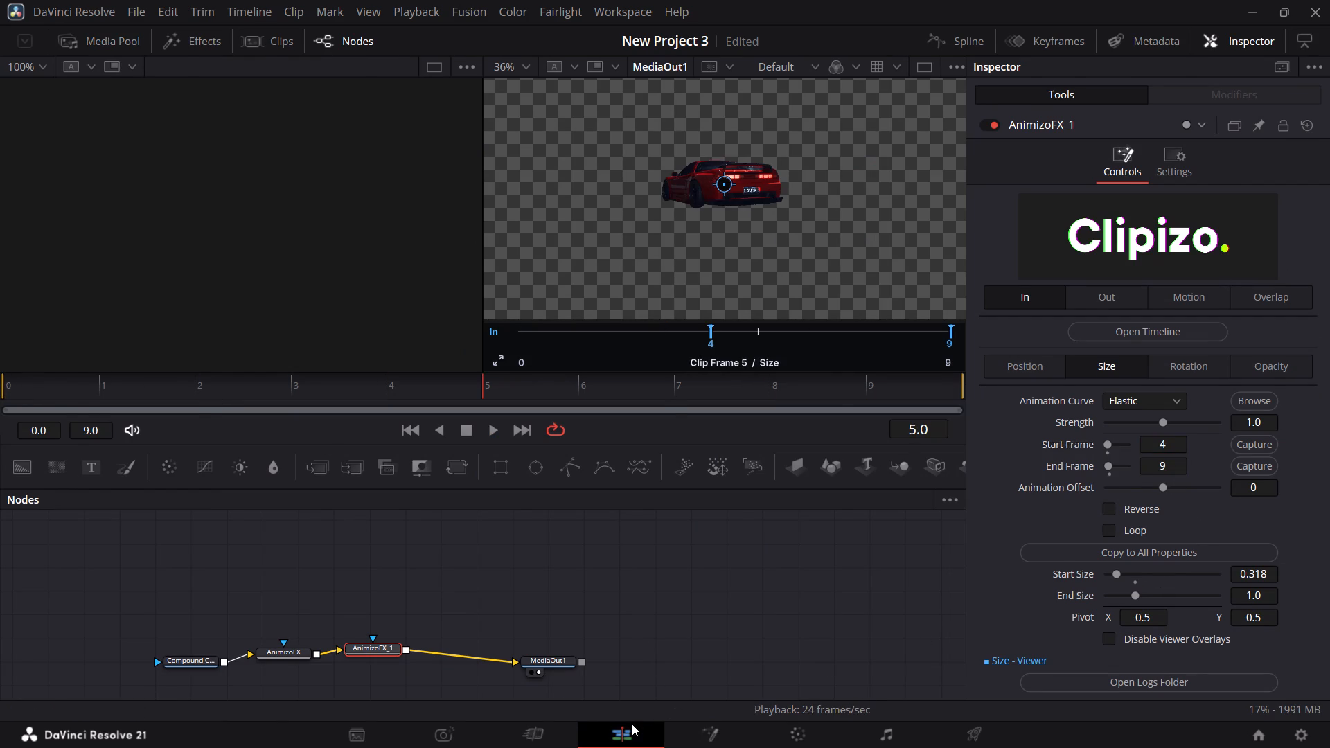
pyautogui.click(623, 446)
pyautogui.press('space')
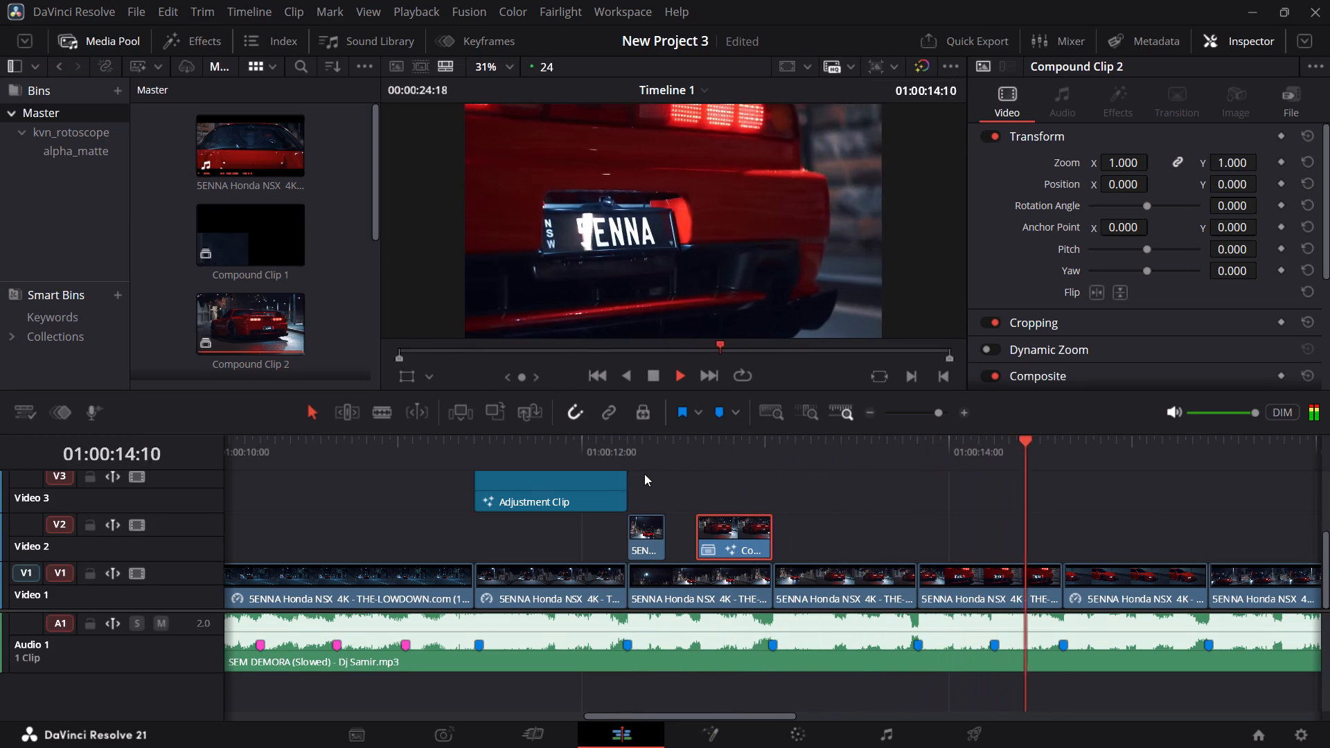
pyautogui.click(605, 454)
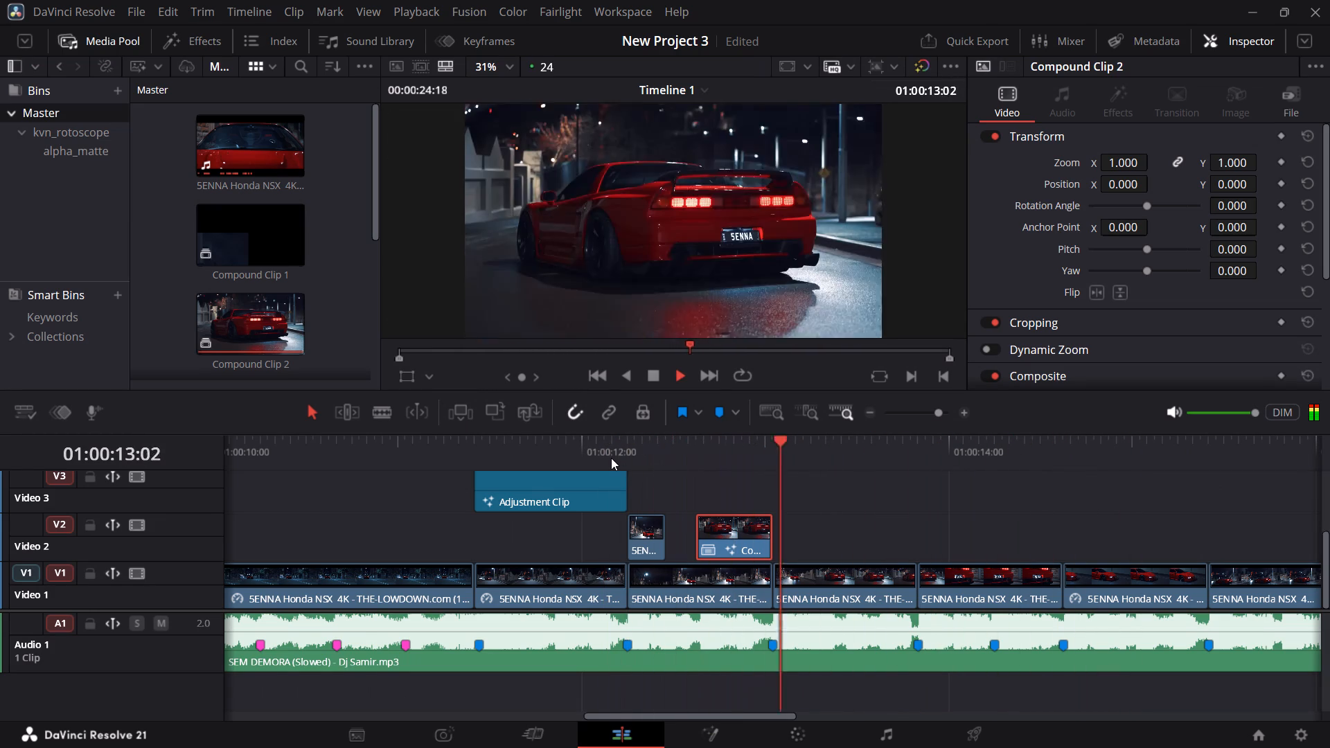
pyautogui.click(572, 445)
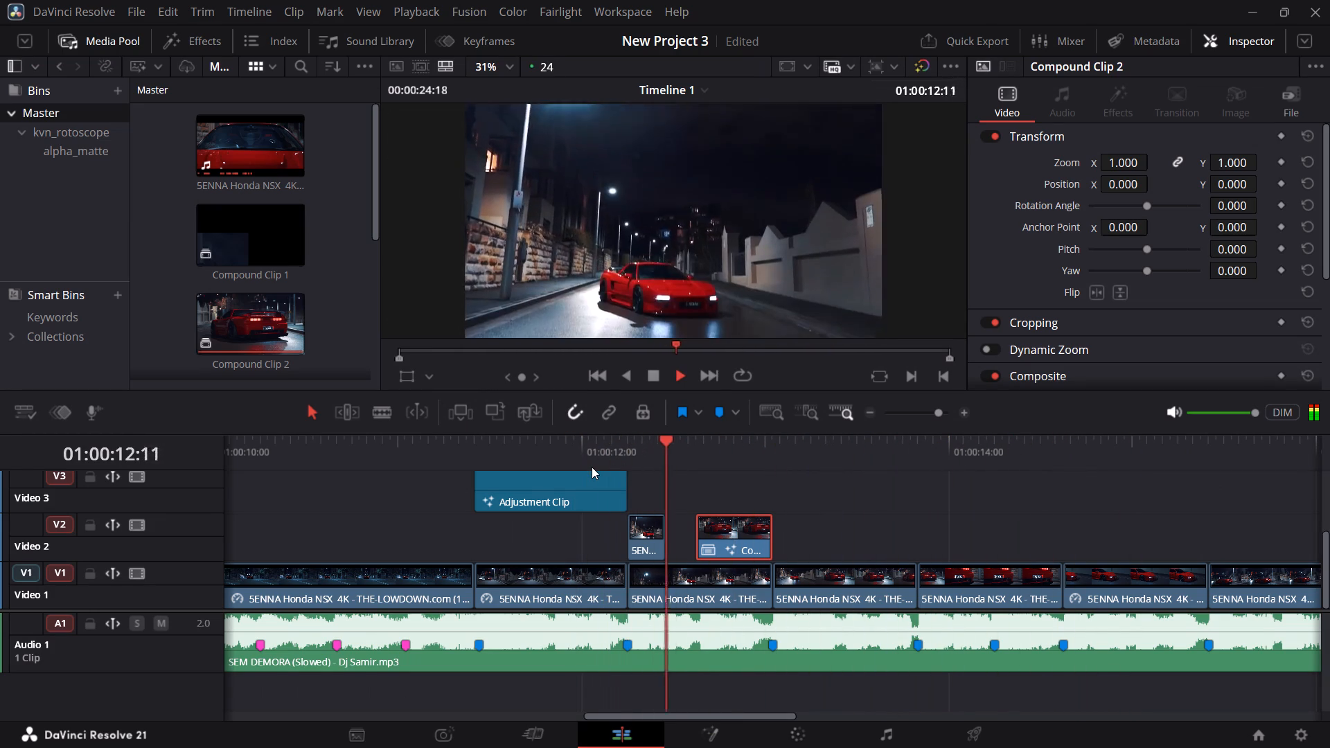
pyautogui.click(541, 449)
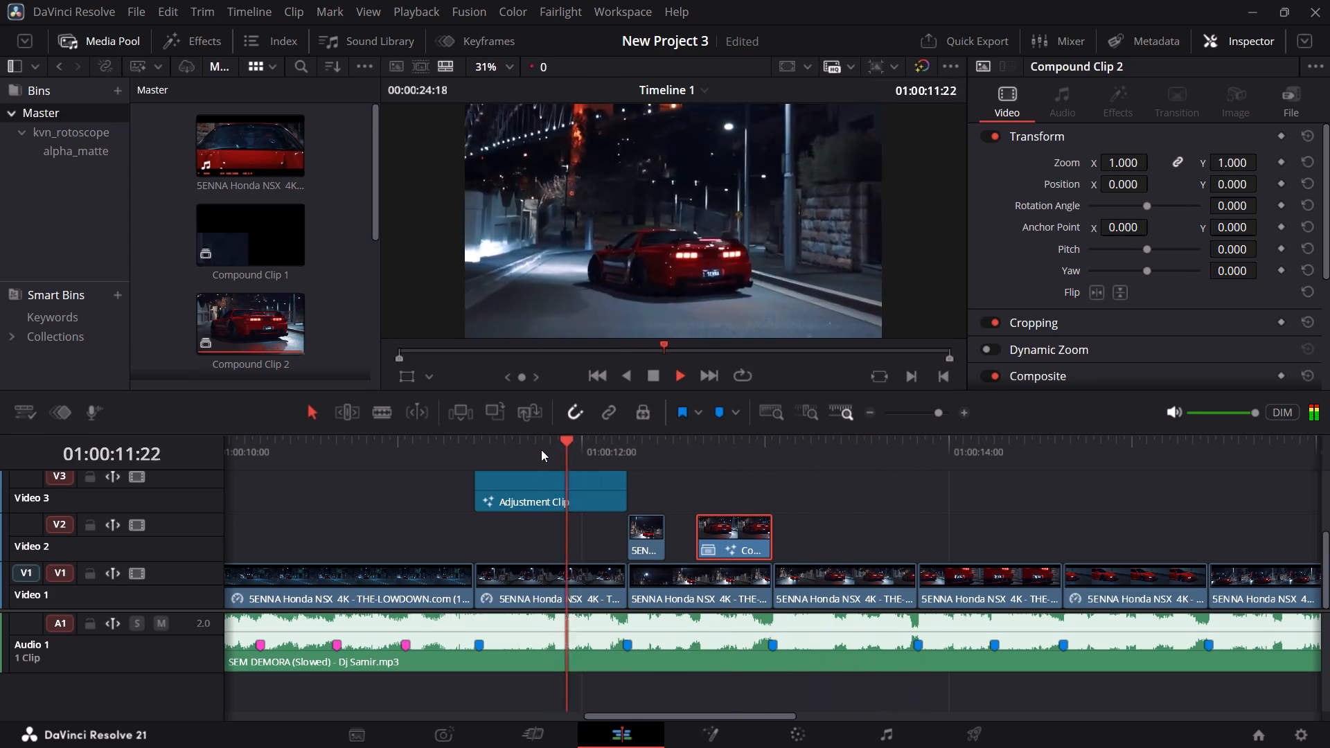
pyautogui.click(541, 449)
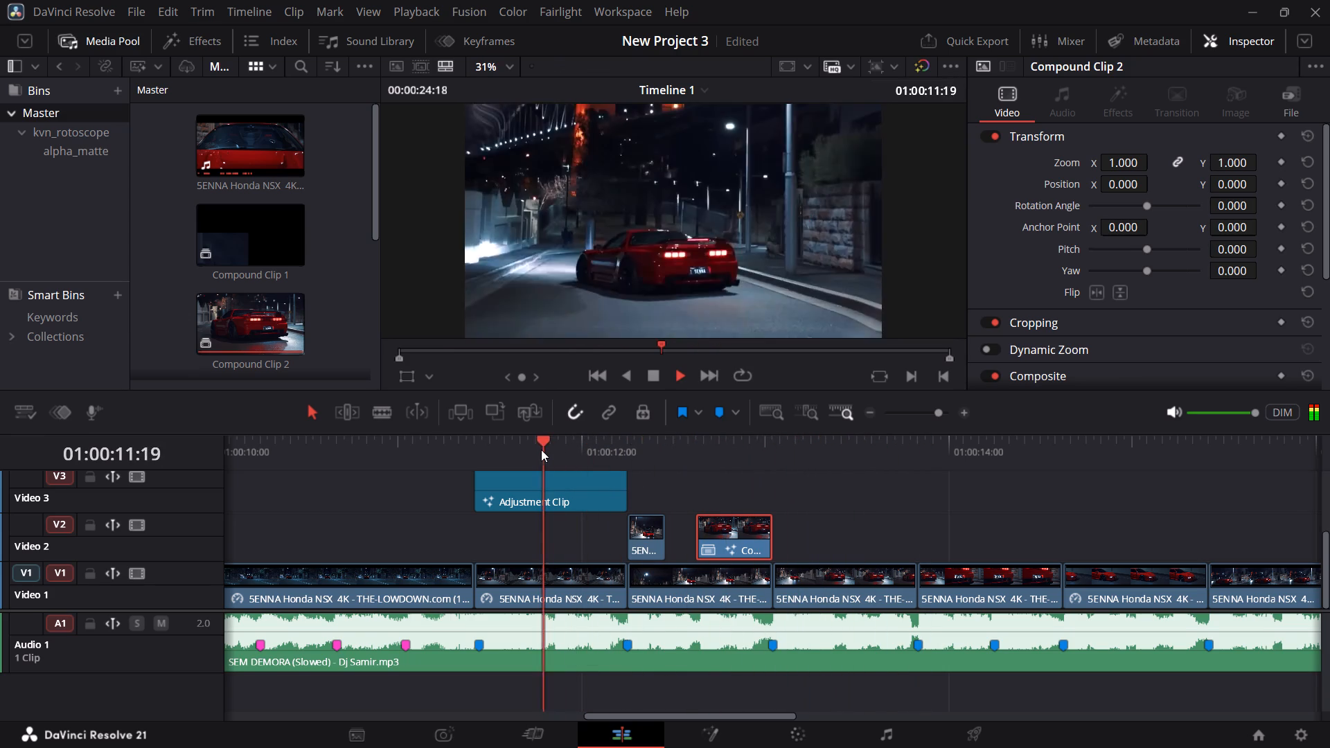
pyautogui.press('space')
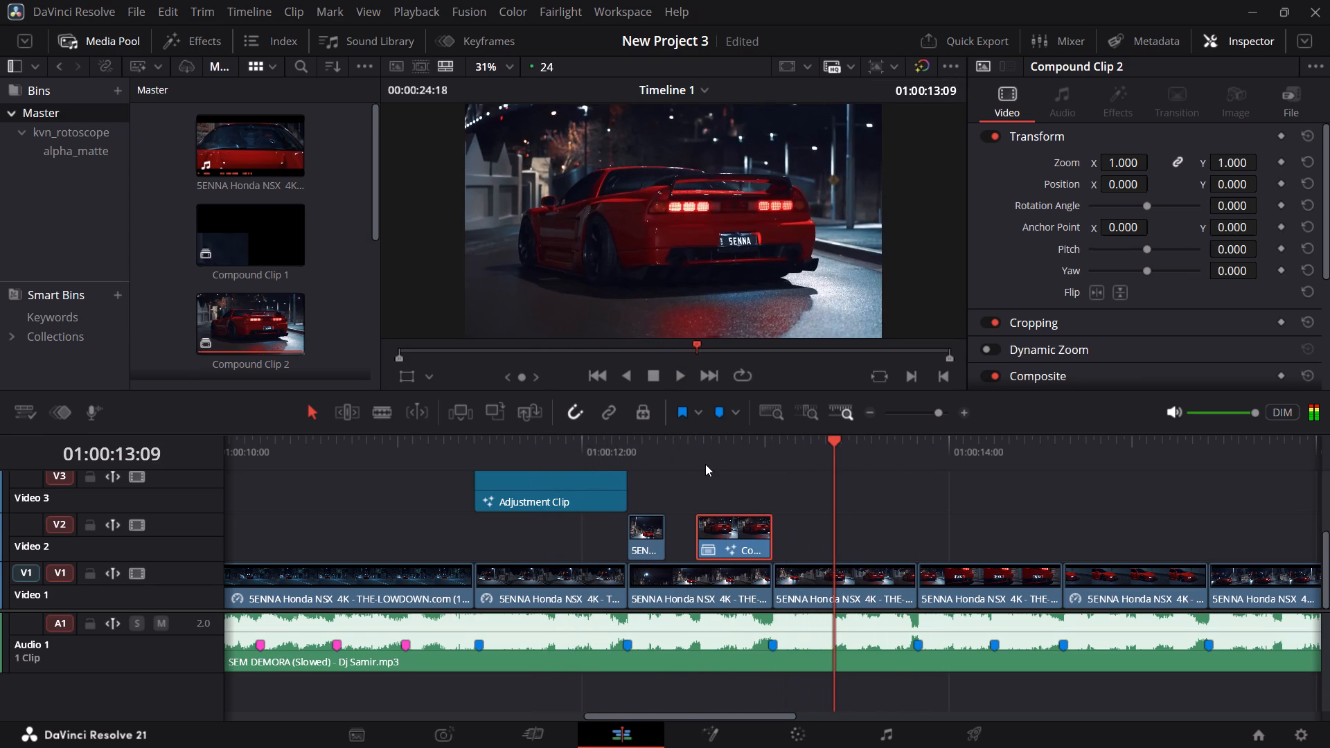
# In Compound Clip 2's composition, try Ease In on the first AnimizoFX node's In Size animation, then set its curve to Ease Out.
pyautogui.click(700, 459)
pyautogui.click(710, 735)
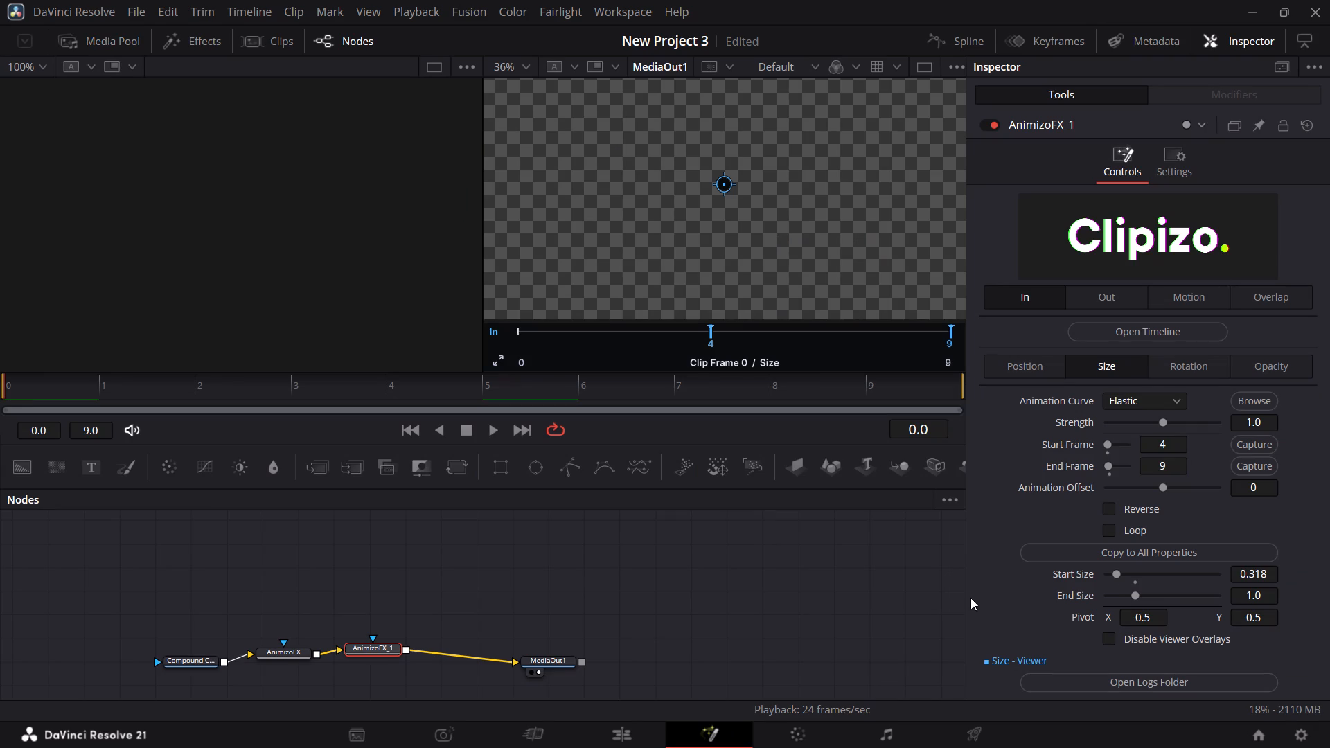
pyautogui.click(285, 660)
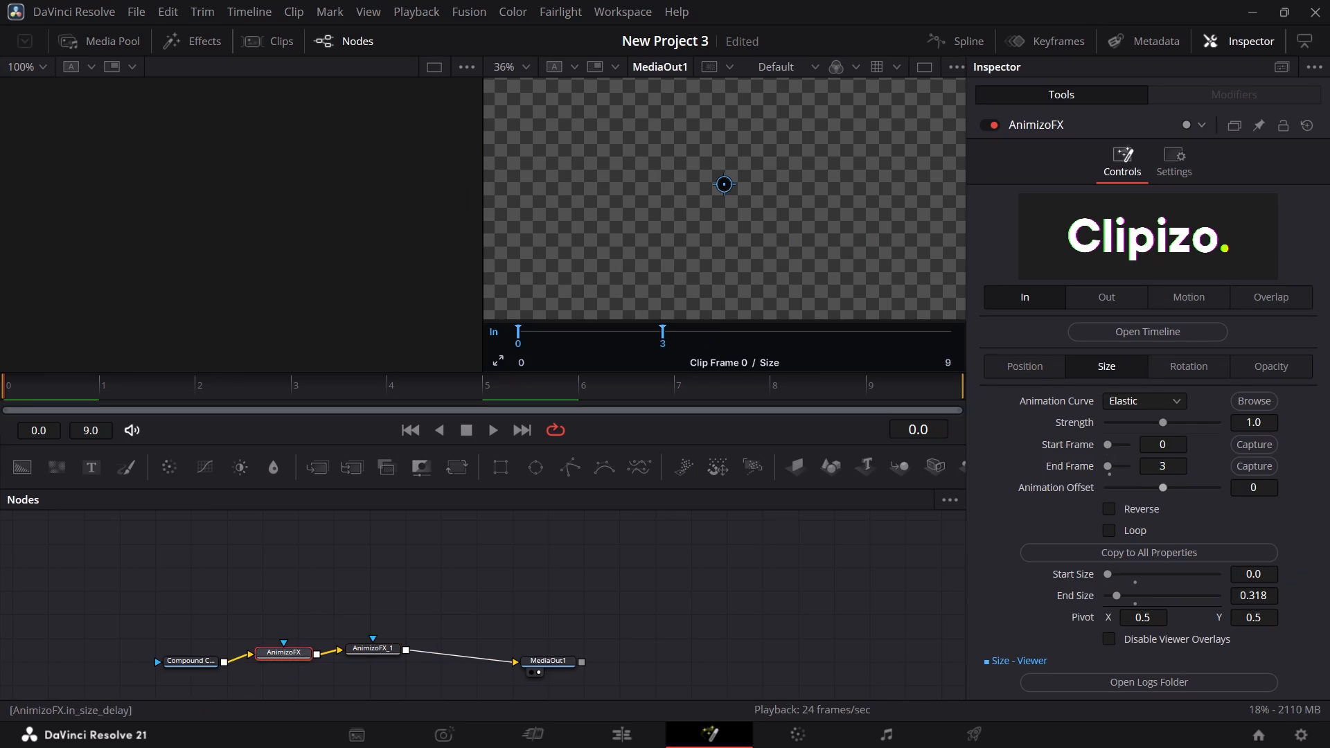
pyautogui.click(1164, 400)
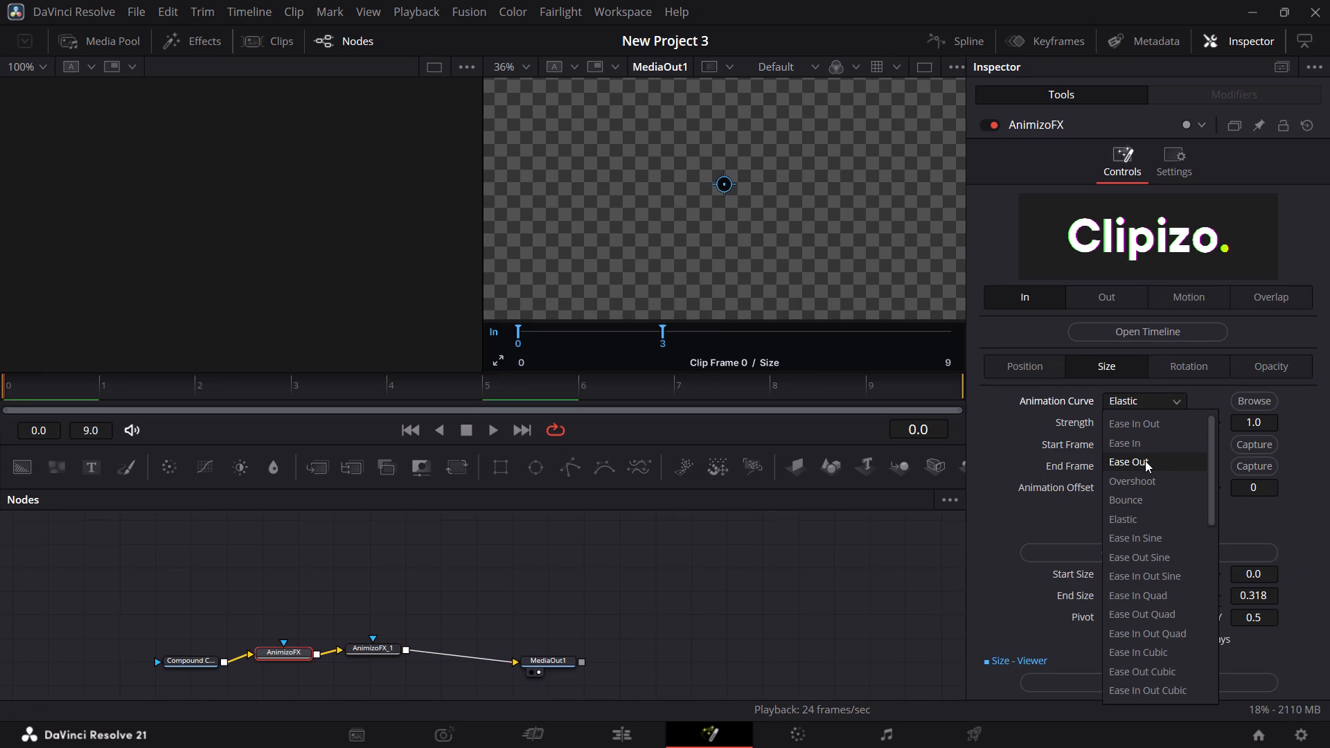
pyautogui.click(1146, 448)
pyautogui.press('space')
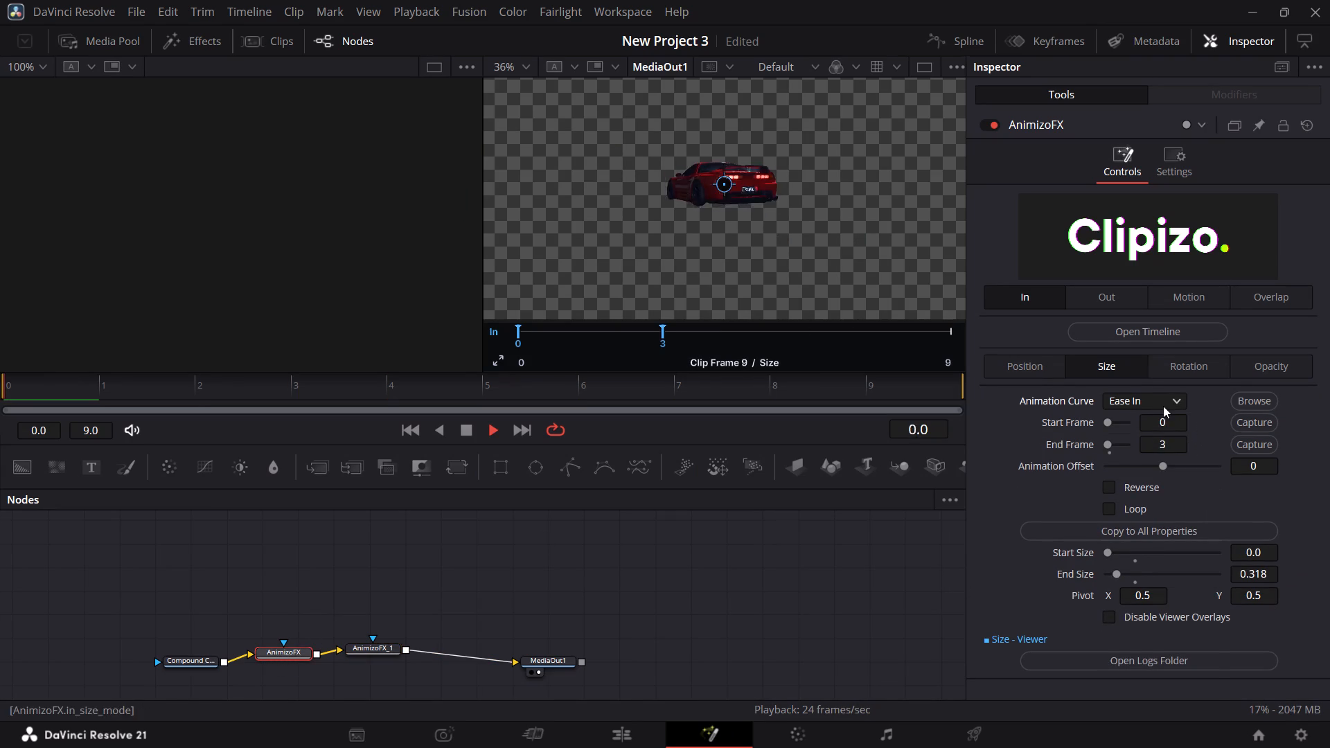
pyautogui.click(1166, 402)
pyautogui.click(1154, 461)
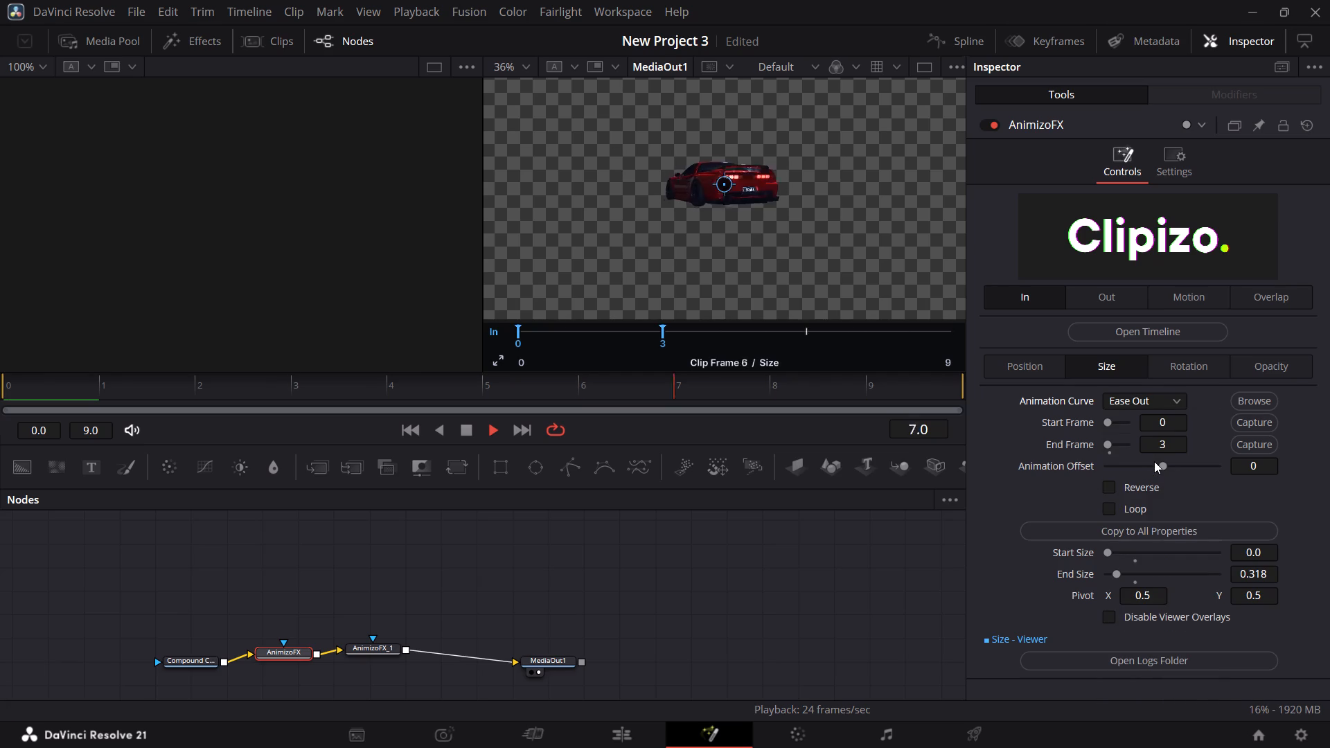
pyautogui.press('space')
# Return to the edit timeline and replay from about 01:00:10:20 and 01:00:12:00 to review both car transitions against the beat.
pyautogui.click(630, 722)
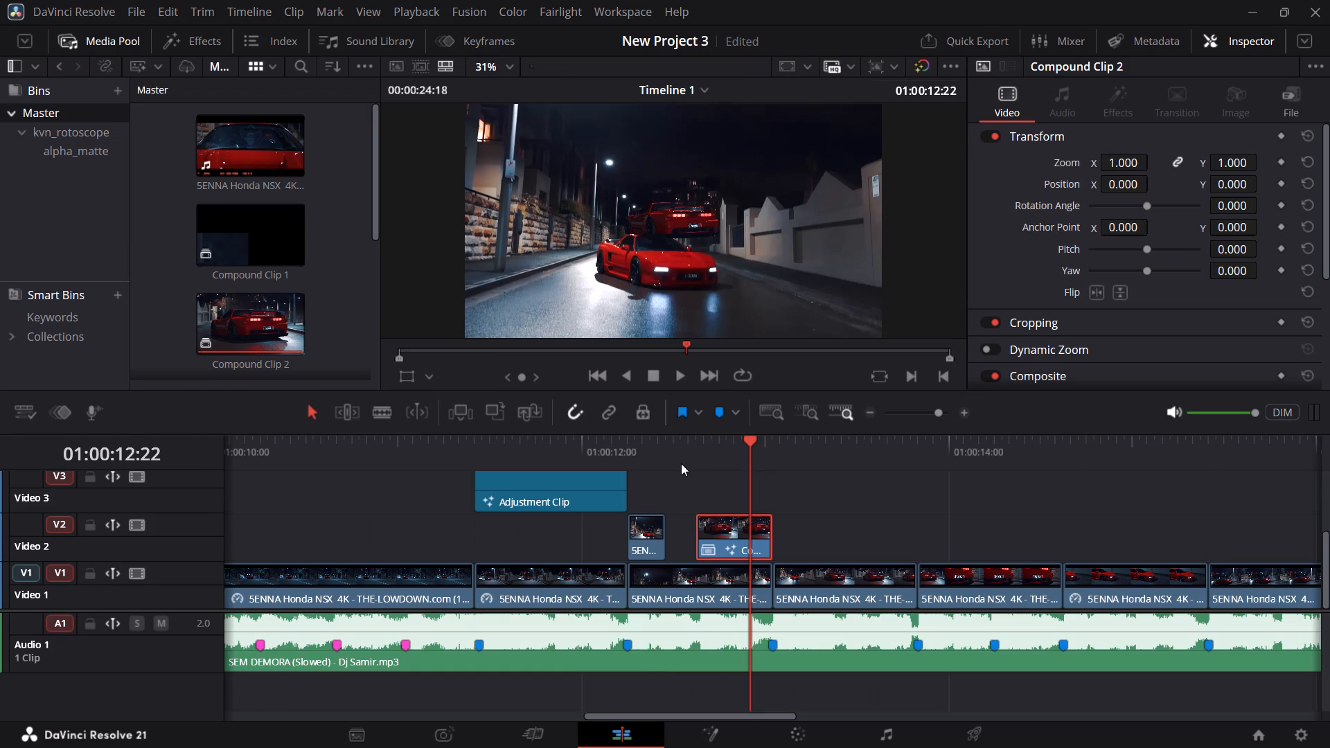
pyautogui.click(671, 461)
pyautogui.press('space')
pyautogui.click(594, 438)
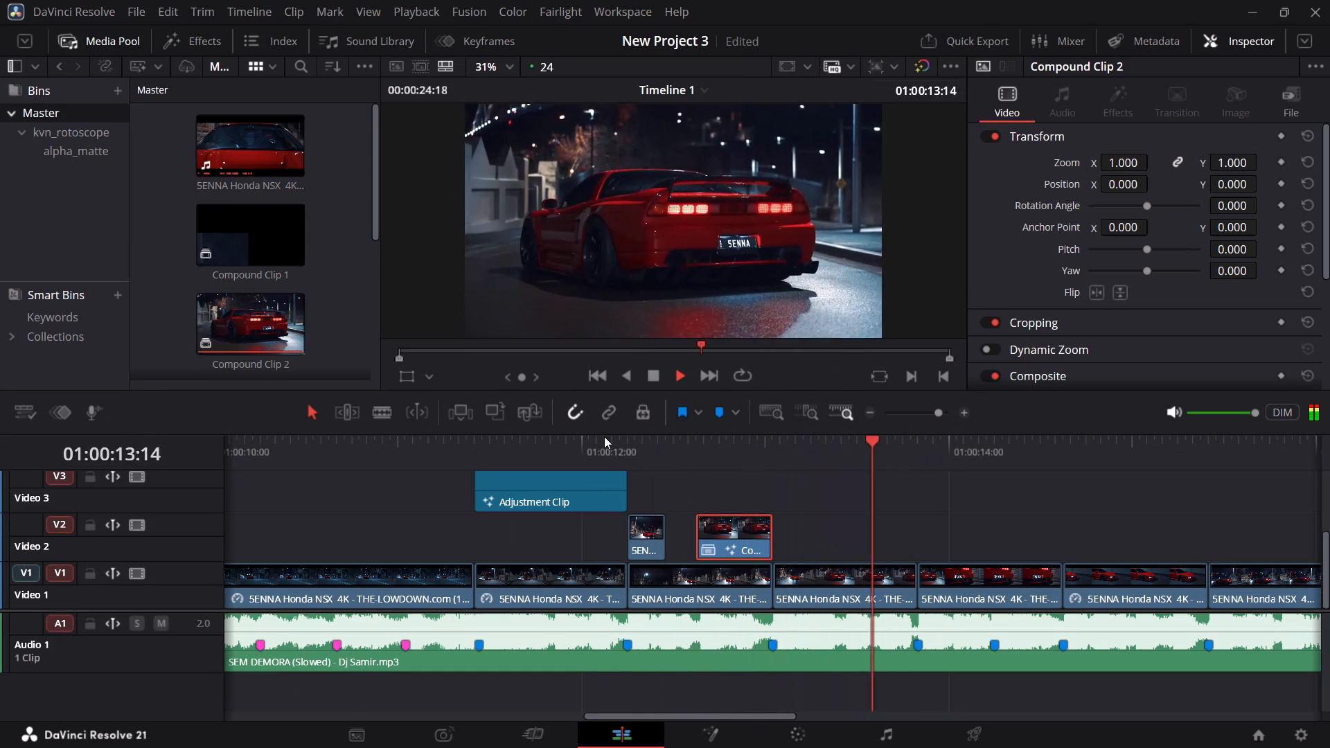
pyautogui.click(604, 436)
pyautogui.click(604, 436)
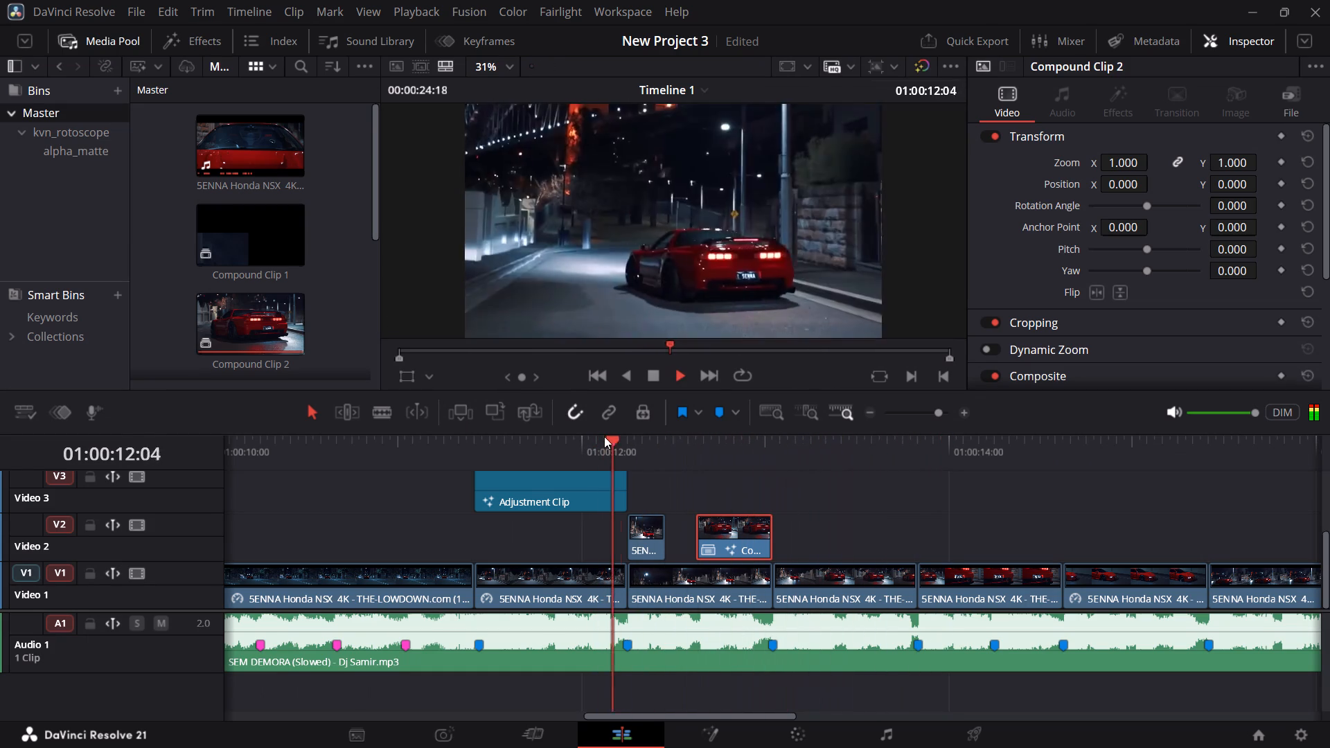
pyautogui.click(604, 436)
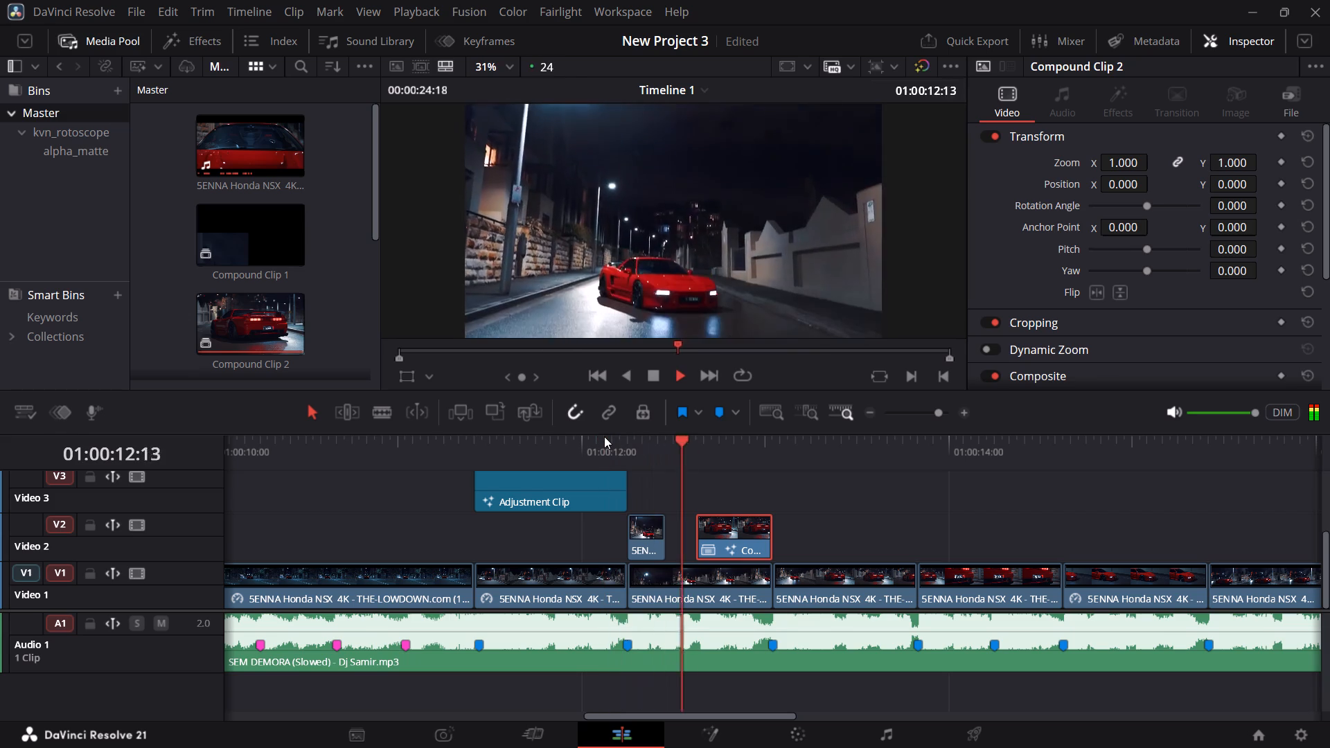
pyautogui.click(604, 436)
pyautogui.click(367, 448)
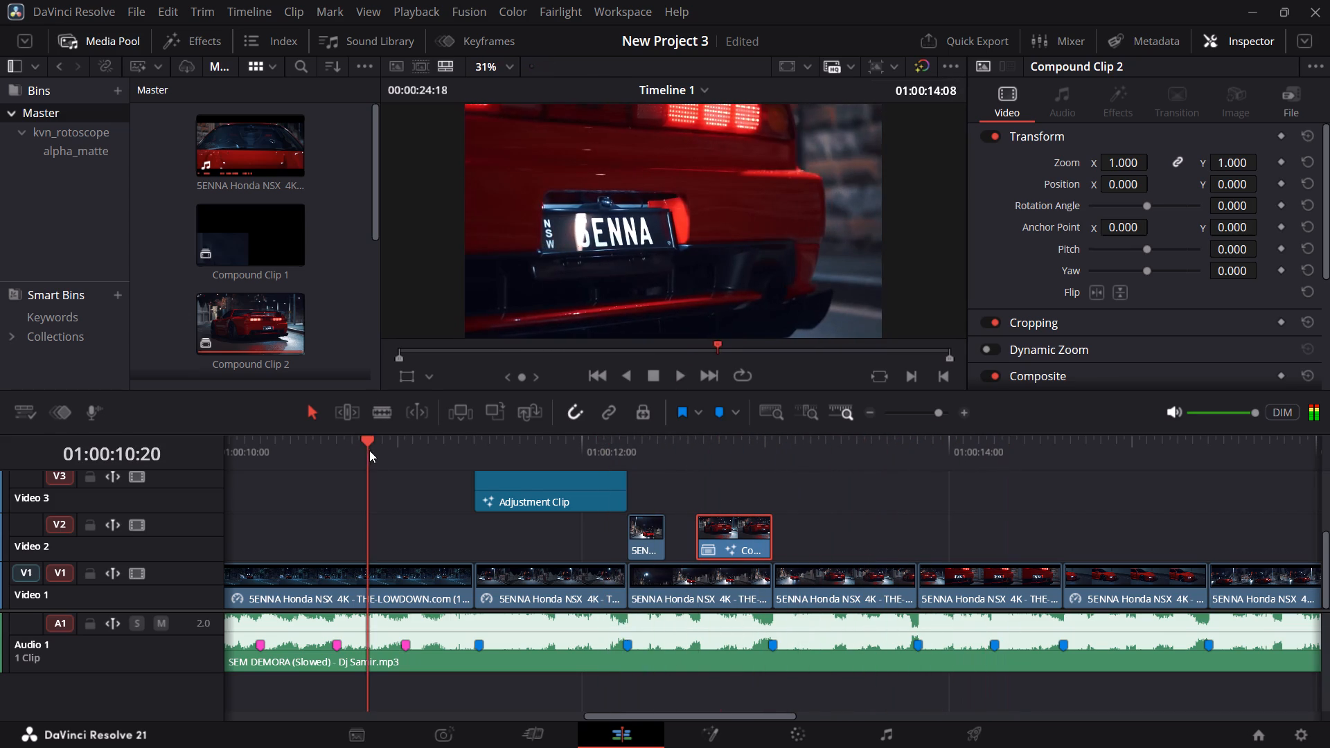
pyautogui.press('space')
pyautogui.press('space')
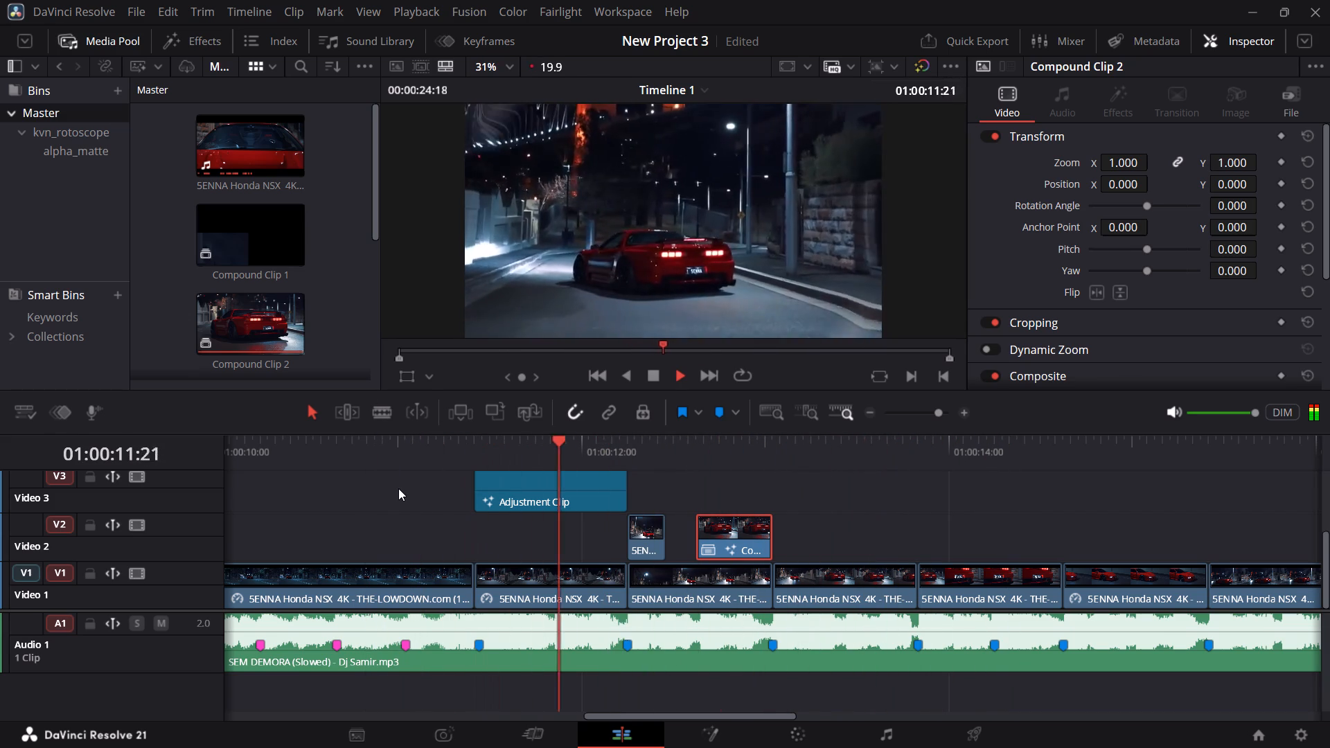
pyautogui.click(398, 488)
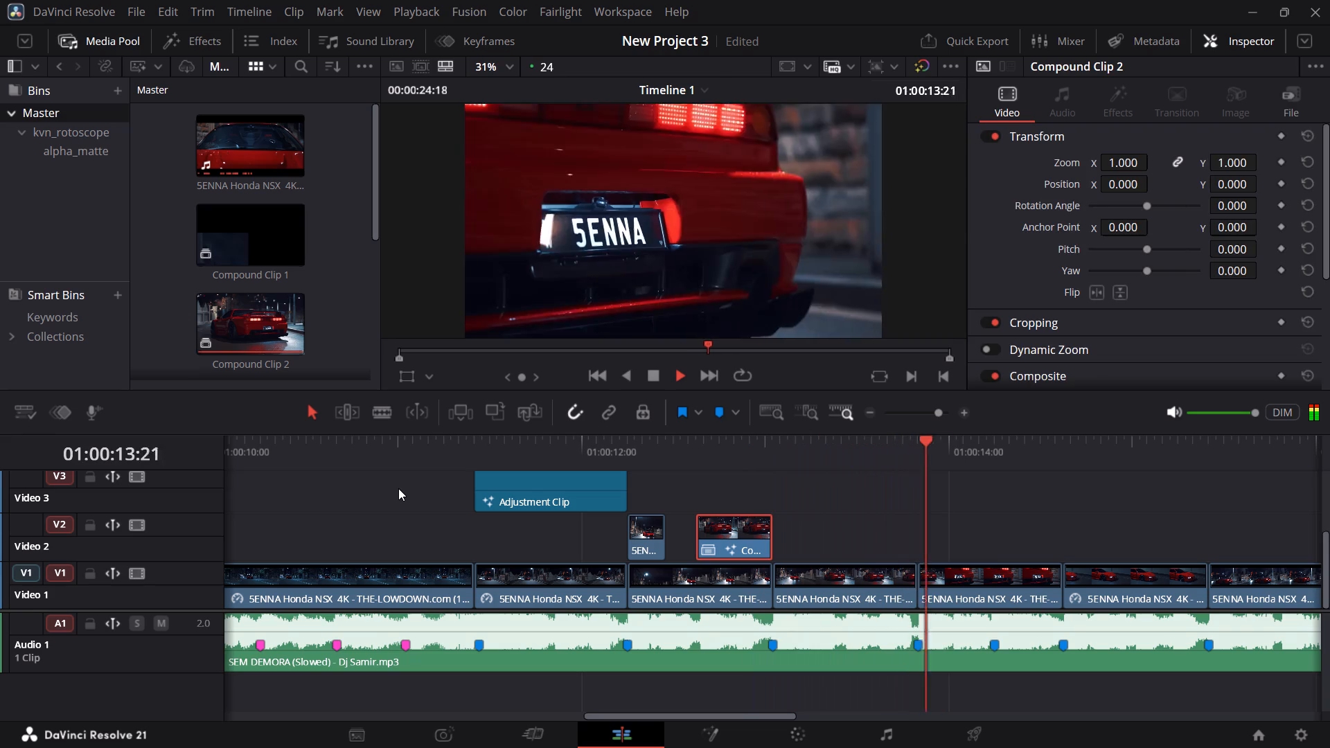
pyautogui.click(342, 444)
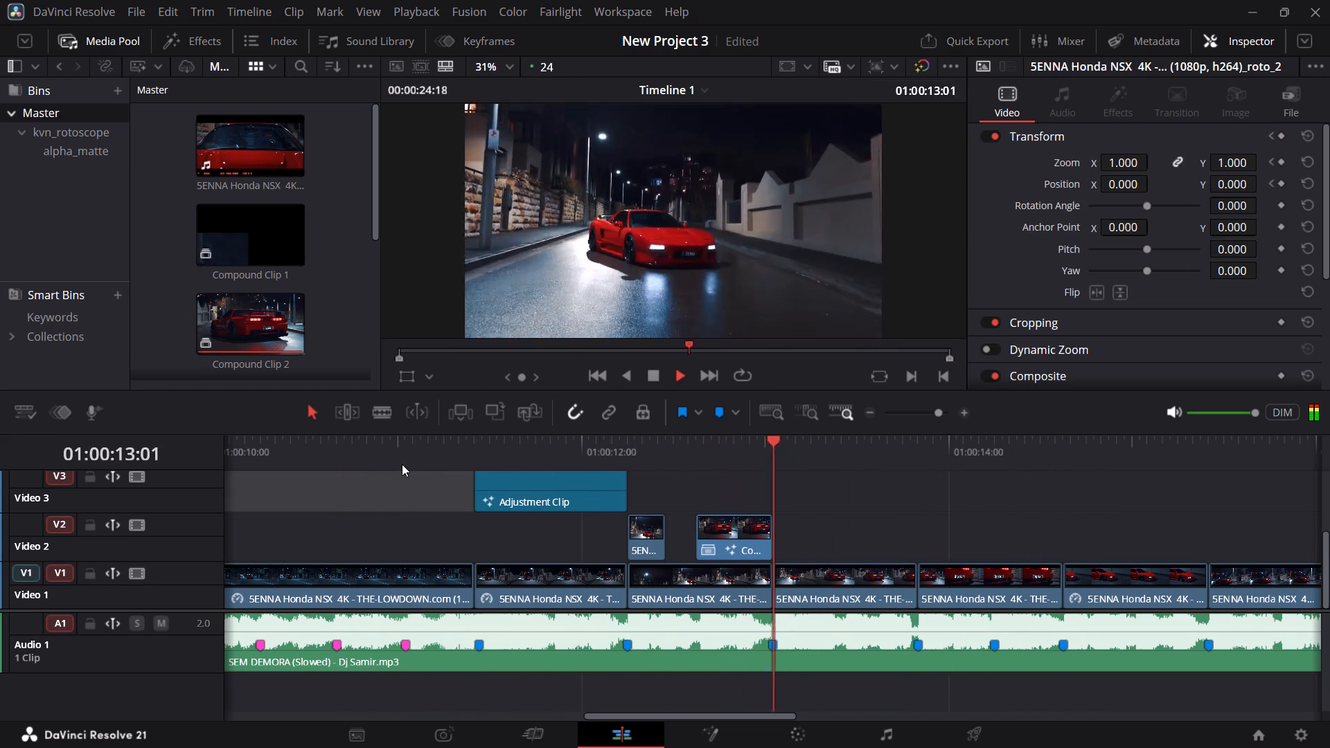
pyautogui.press('space')
pyautogui.click(648, 455)
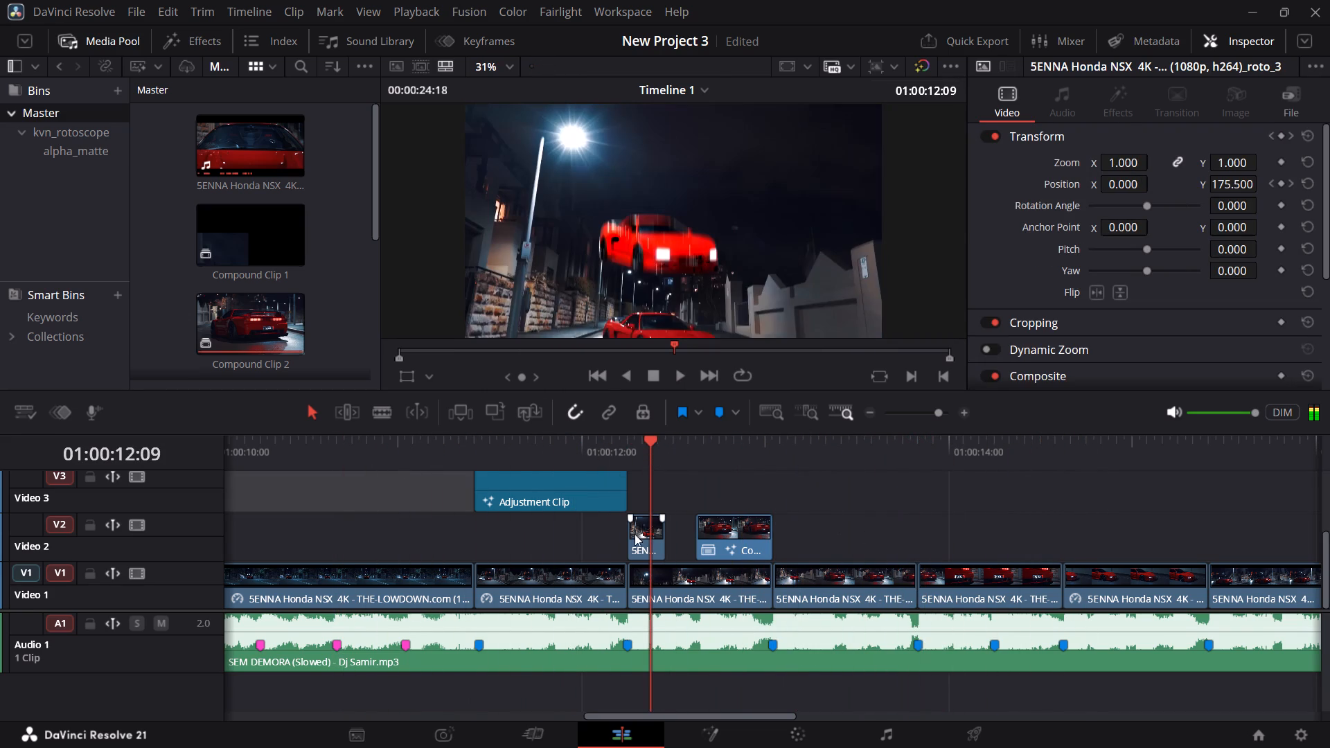
# Inspect the DirectionalBlur1 node's settings in the composition of the front-view car's roto clip on Video 2.
pyautogui.click(632, 539)
pyautogui.click(653, 541)
pyautogui.click(730, 736)
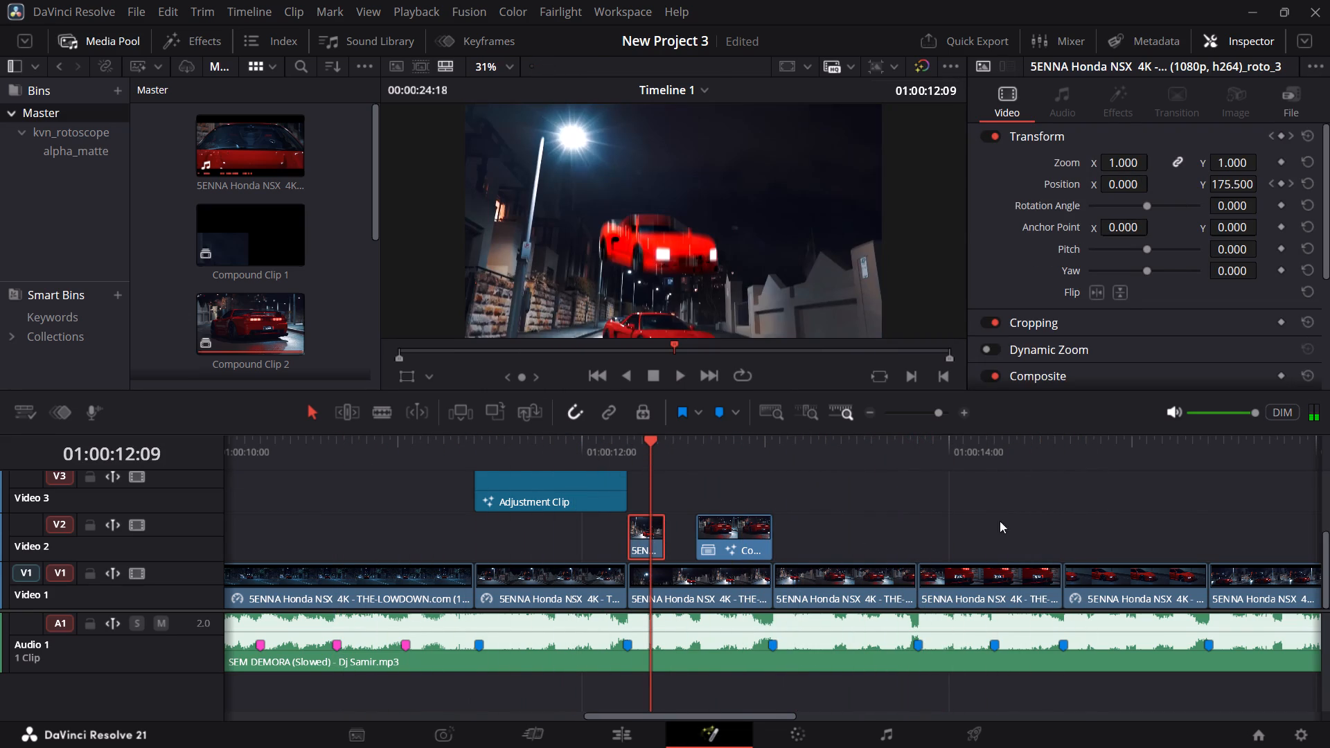
pyautogui.click(1191, 161)
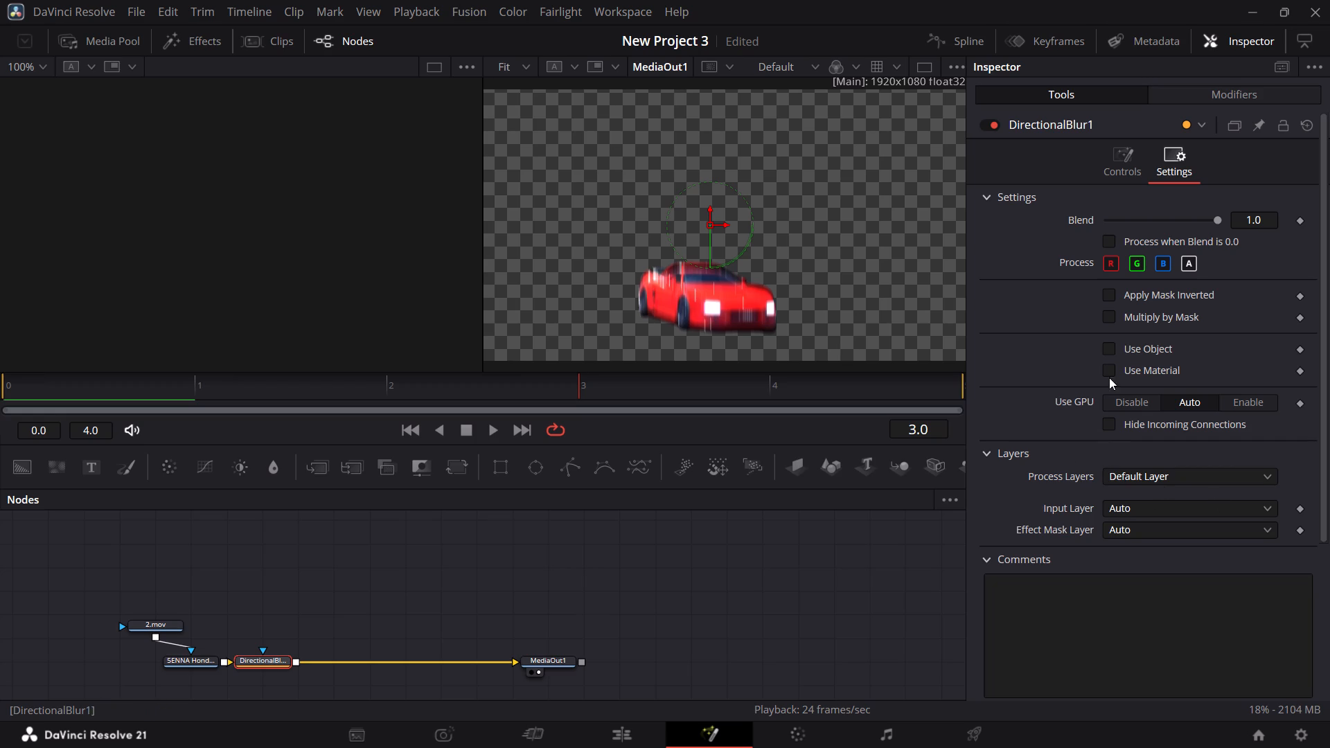
pyautogui.click(645, 743)
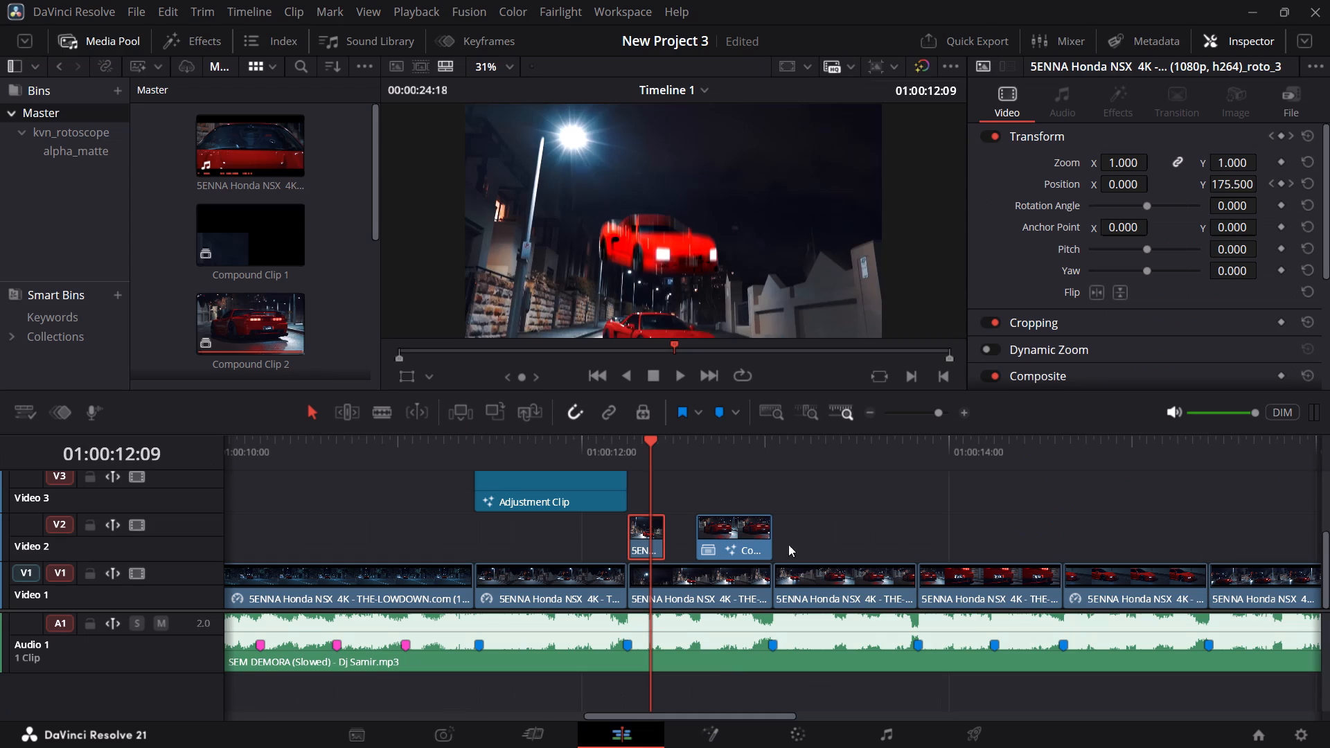
# Replay the timeline from about 01:00:12:06 and 01:00:12:15 to review the car drop and Compound Clip 2's size-in.
pyautogui.click(727, 538)
pyautogui.click(727, 442)
pyautogui.click(630, 454)
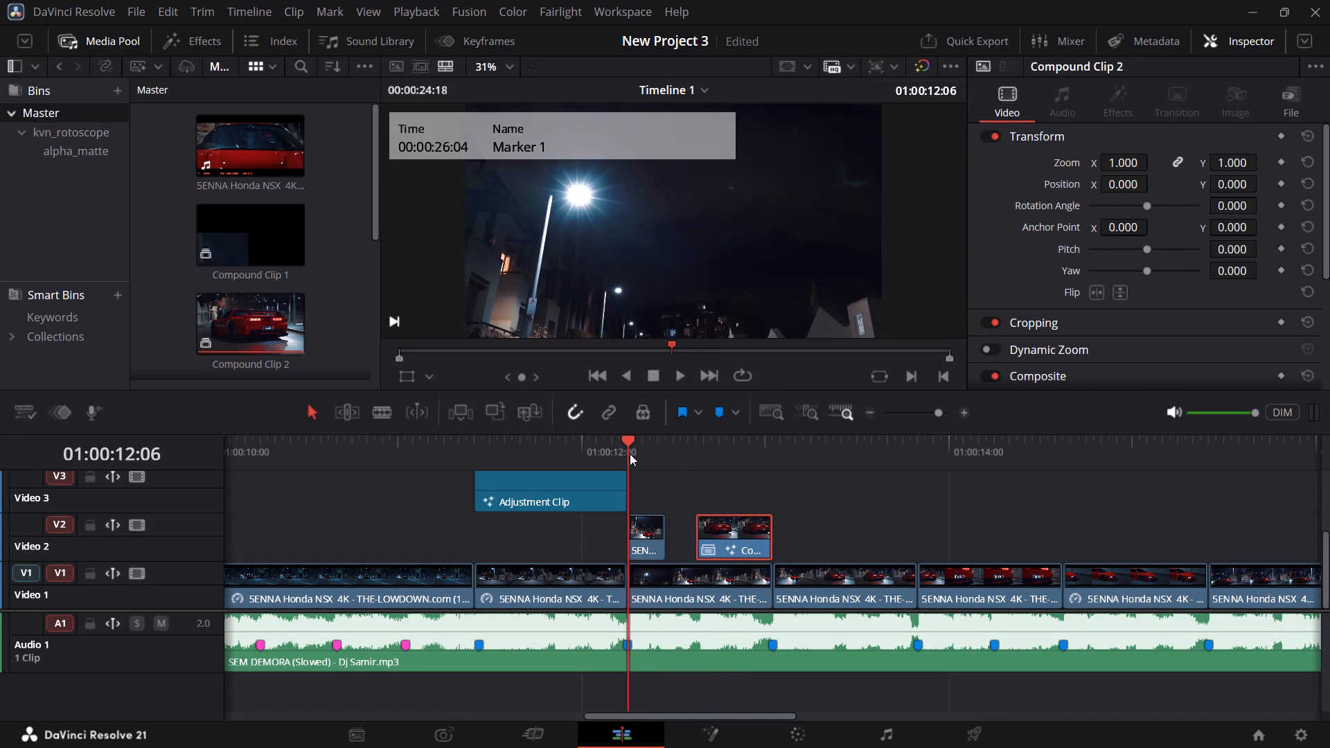
pyautogui.press('space')
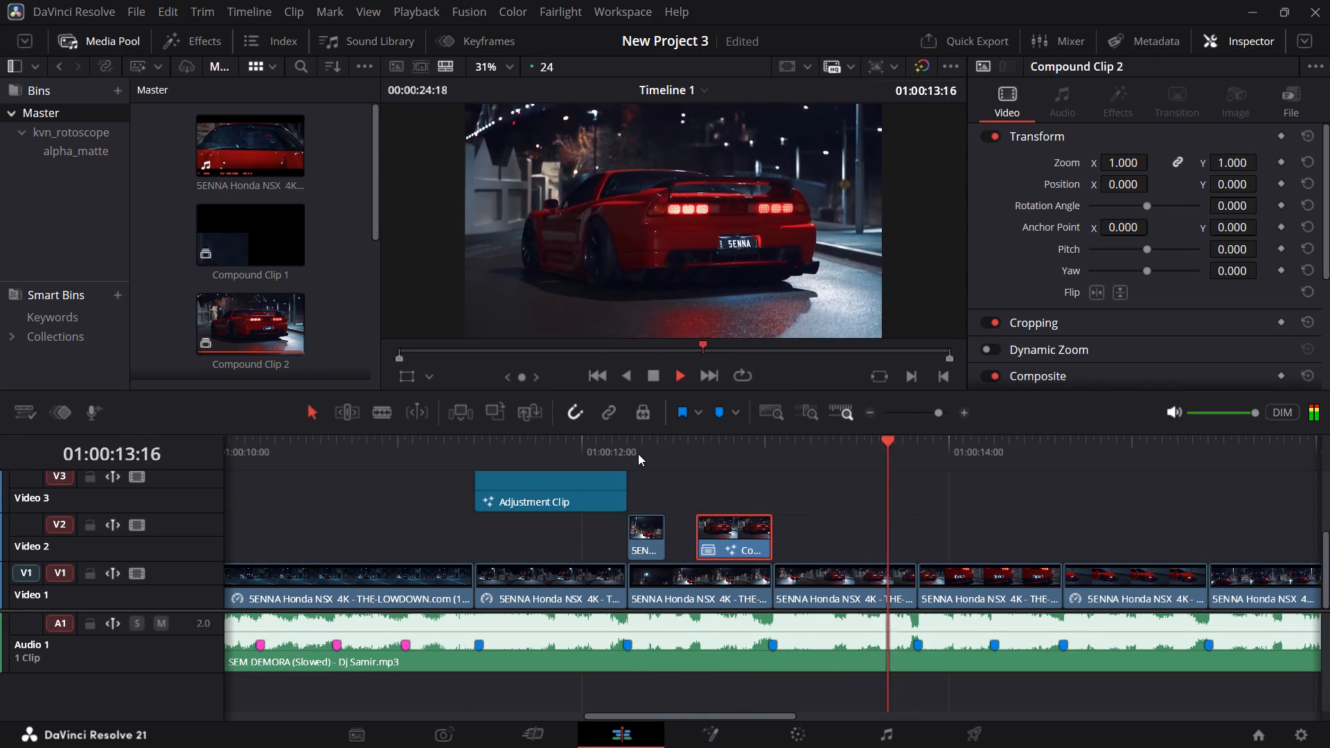
pyautogui.click(638, 454)
pyautogui.press('space')
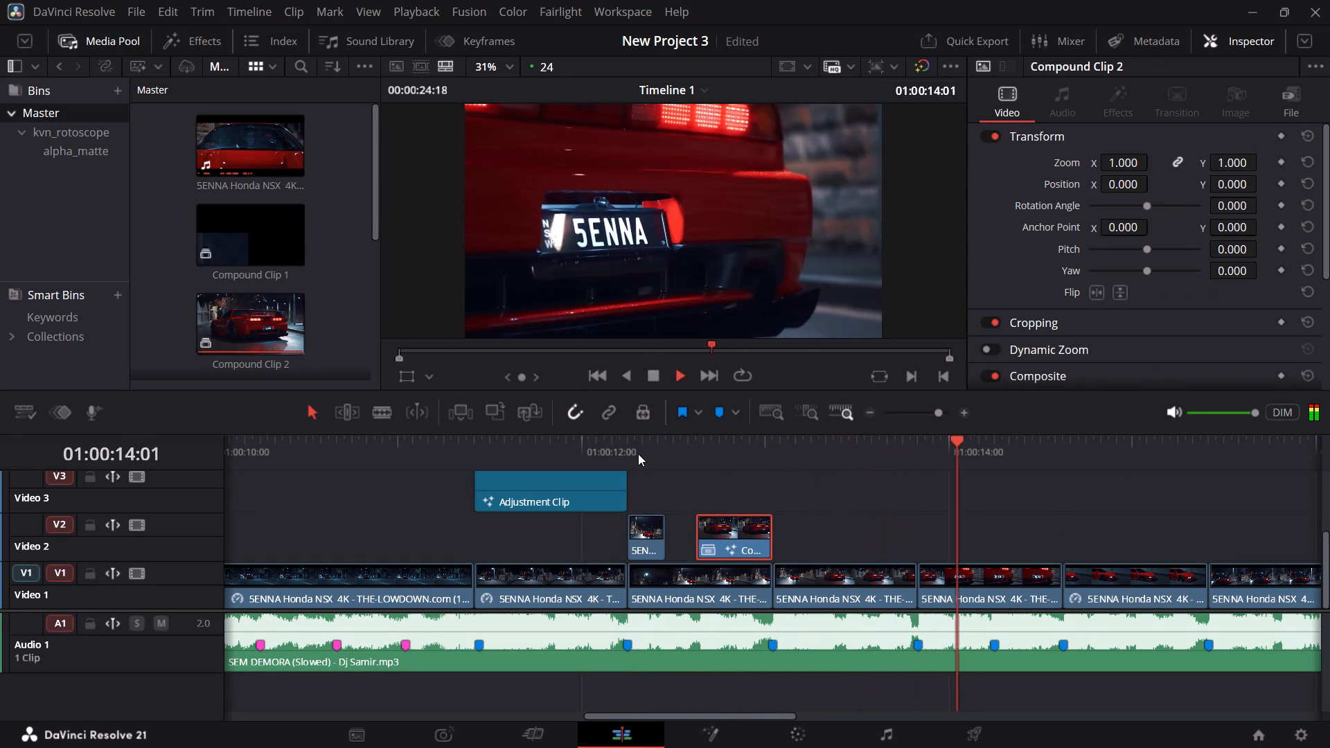
pyautogui.click(697, 445)
pyautogui.press('space')
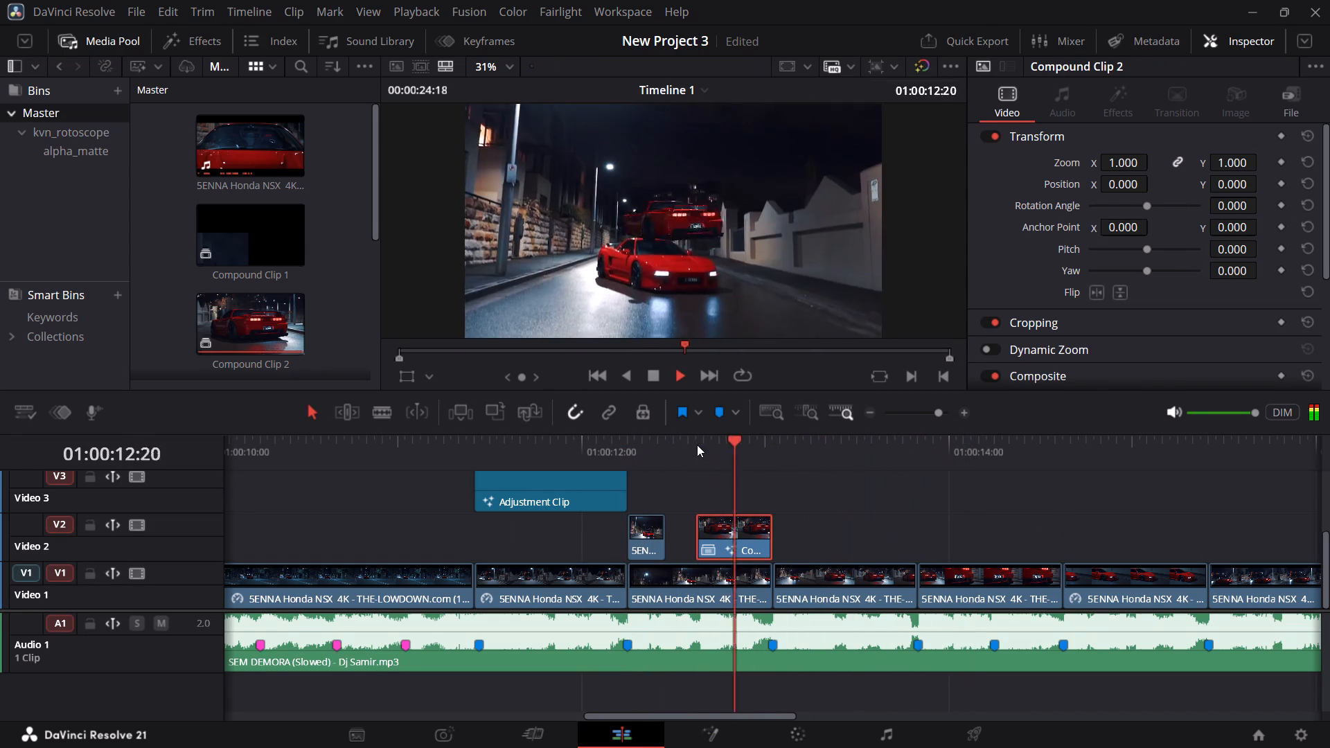
pyautogui.click(696, 445)
pyautogui.click(696, 445)
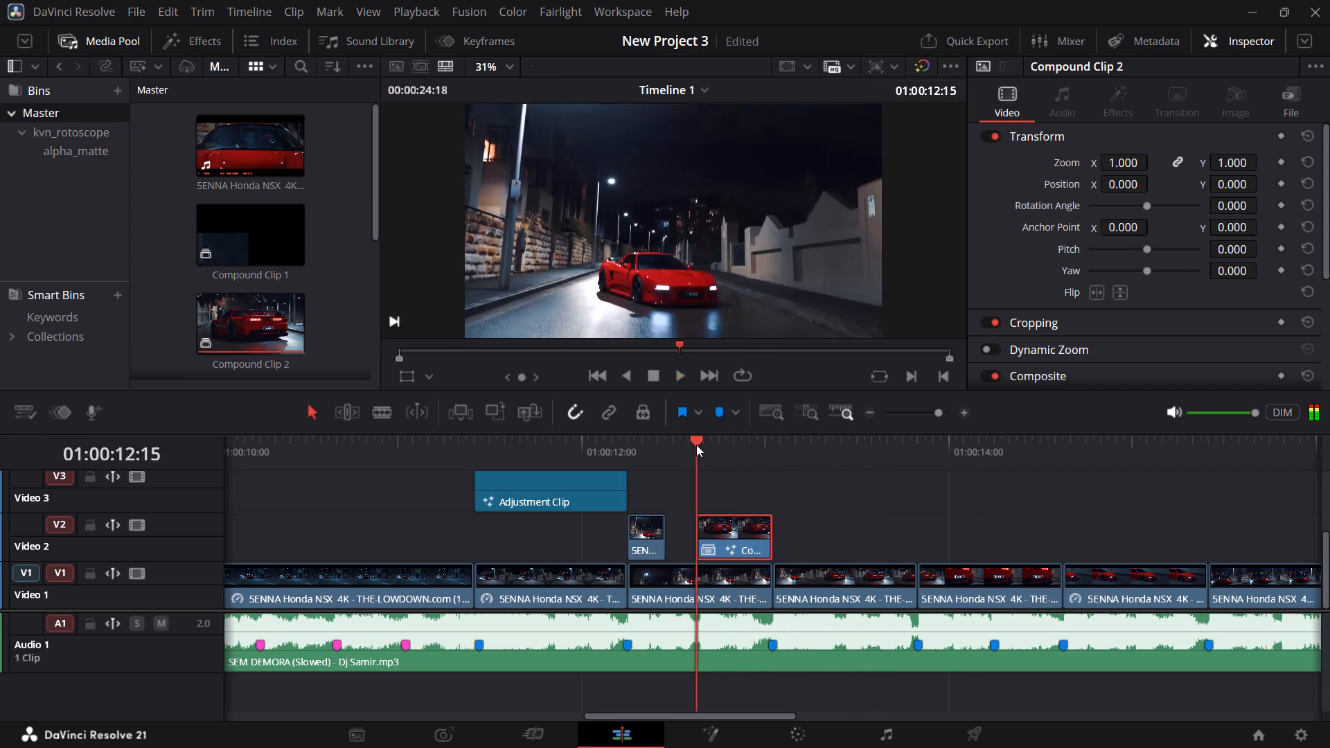
pyautogui.press('space')
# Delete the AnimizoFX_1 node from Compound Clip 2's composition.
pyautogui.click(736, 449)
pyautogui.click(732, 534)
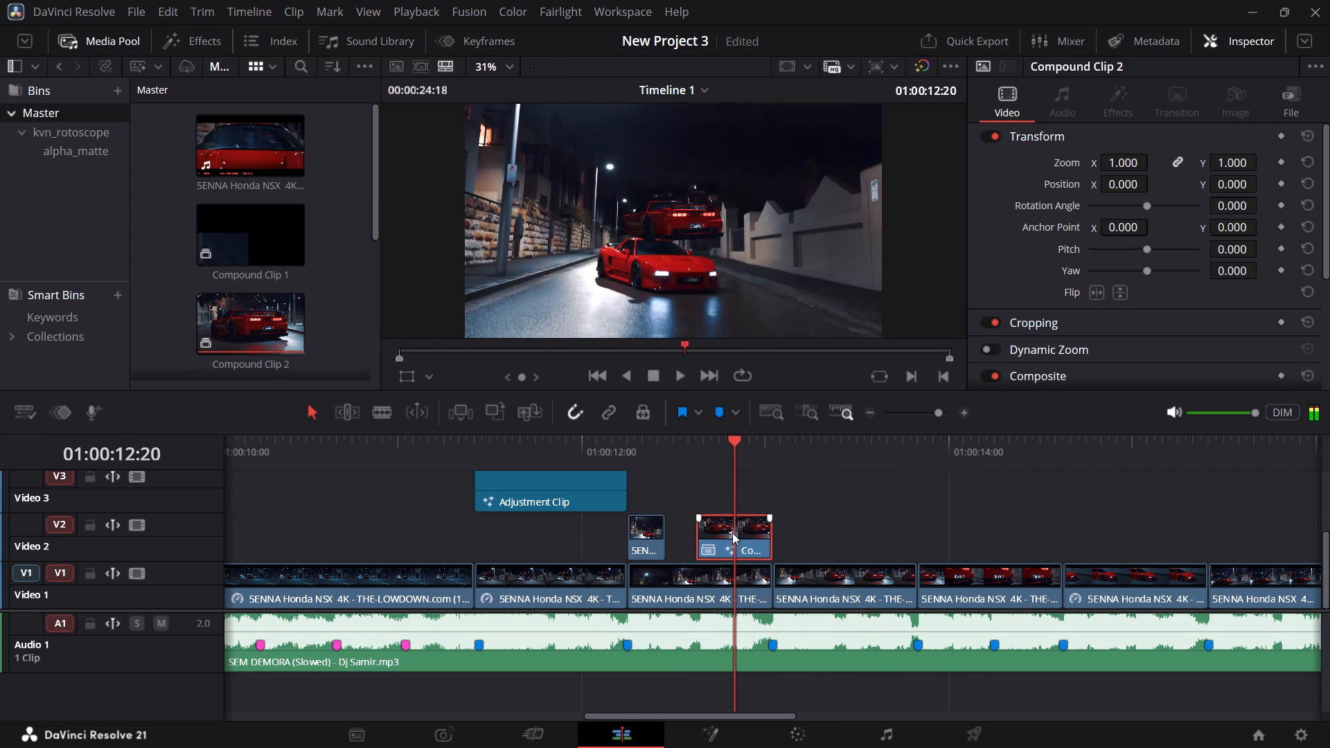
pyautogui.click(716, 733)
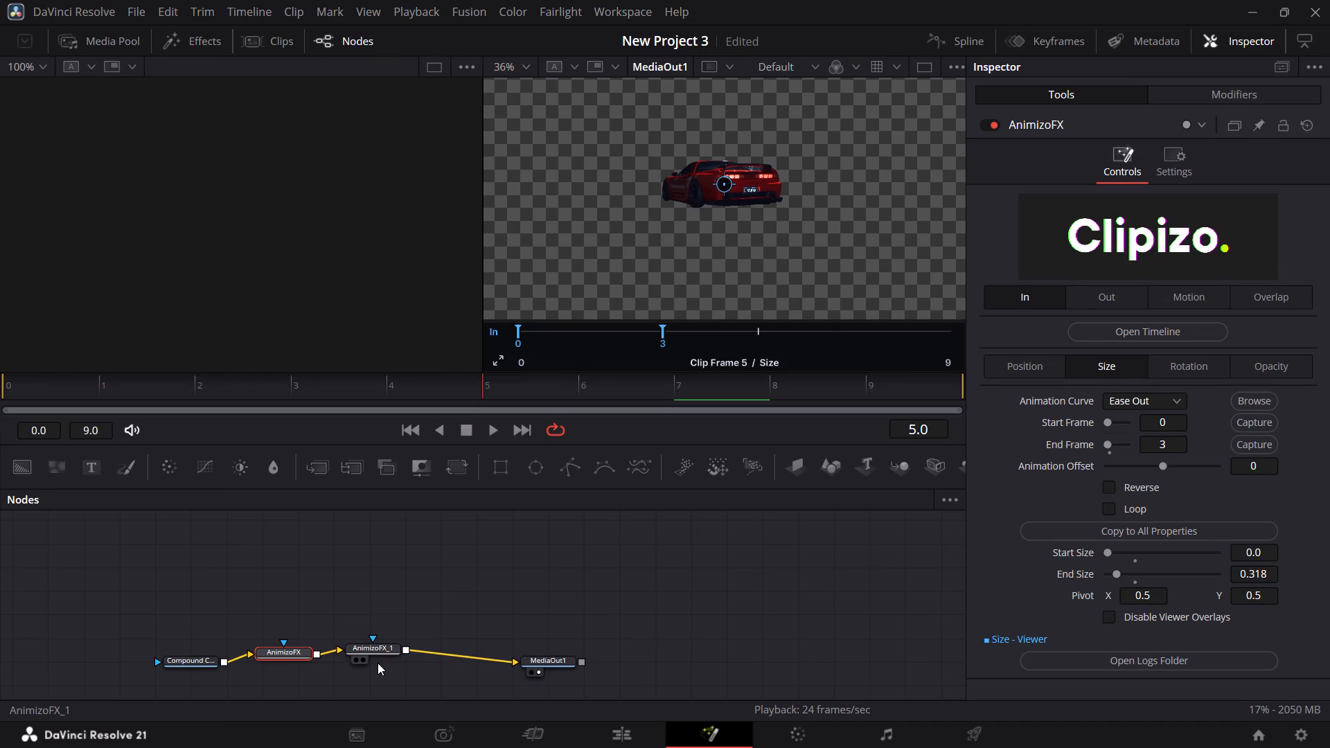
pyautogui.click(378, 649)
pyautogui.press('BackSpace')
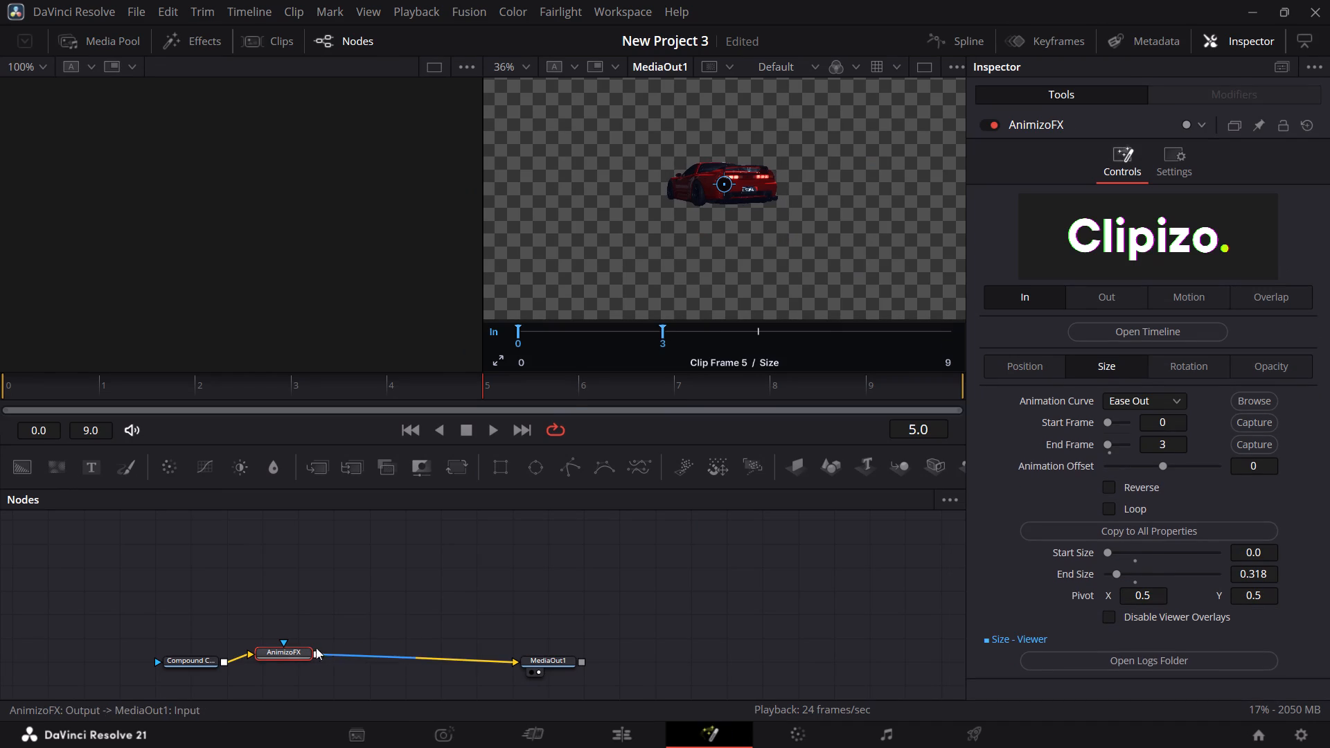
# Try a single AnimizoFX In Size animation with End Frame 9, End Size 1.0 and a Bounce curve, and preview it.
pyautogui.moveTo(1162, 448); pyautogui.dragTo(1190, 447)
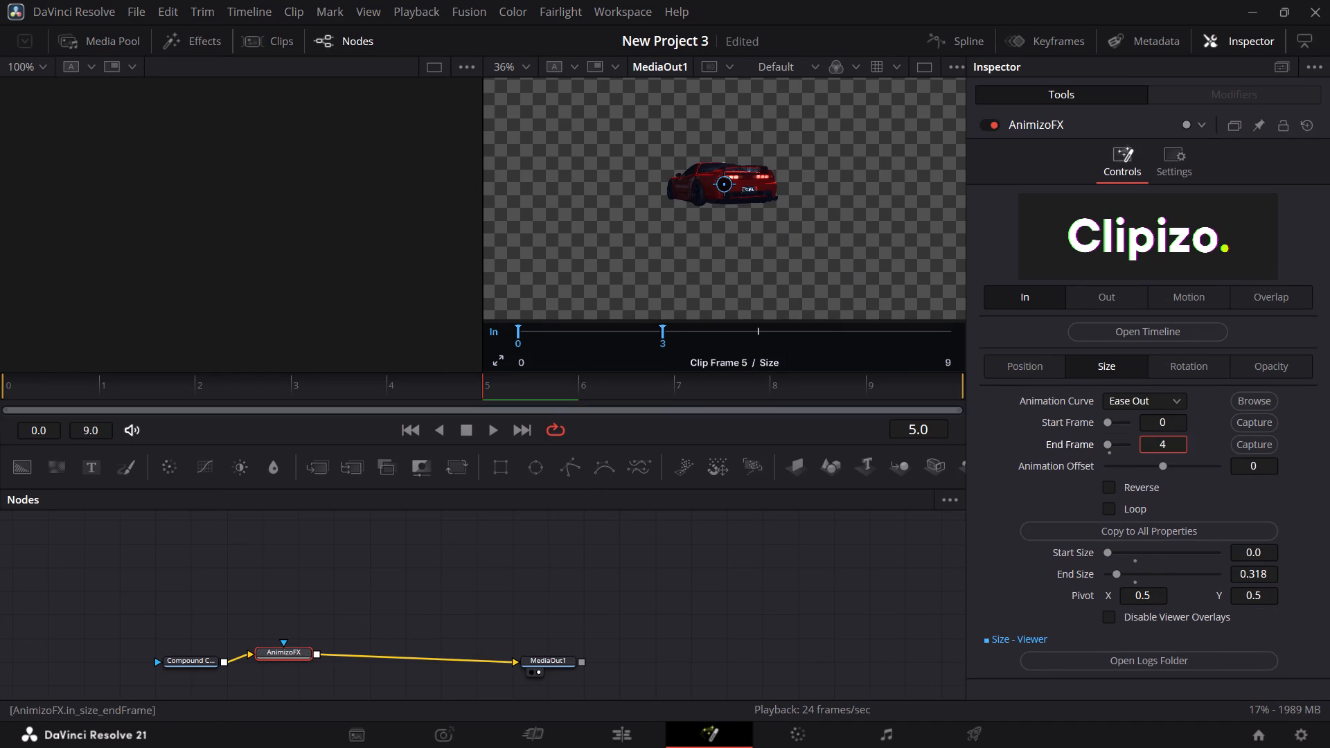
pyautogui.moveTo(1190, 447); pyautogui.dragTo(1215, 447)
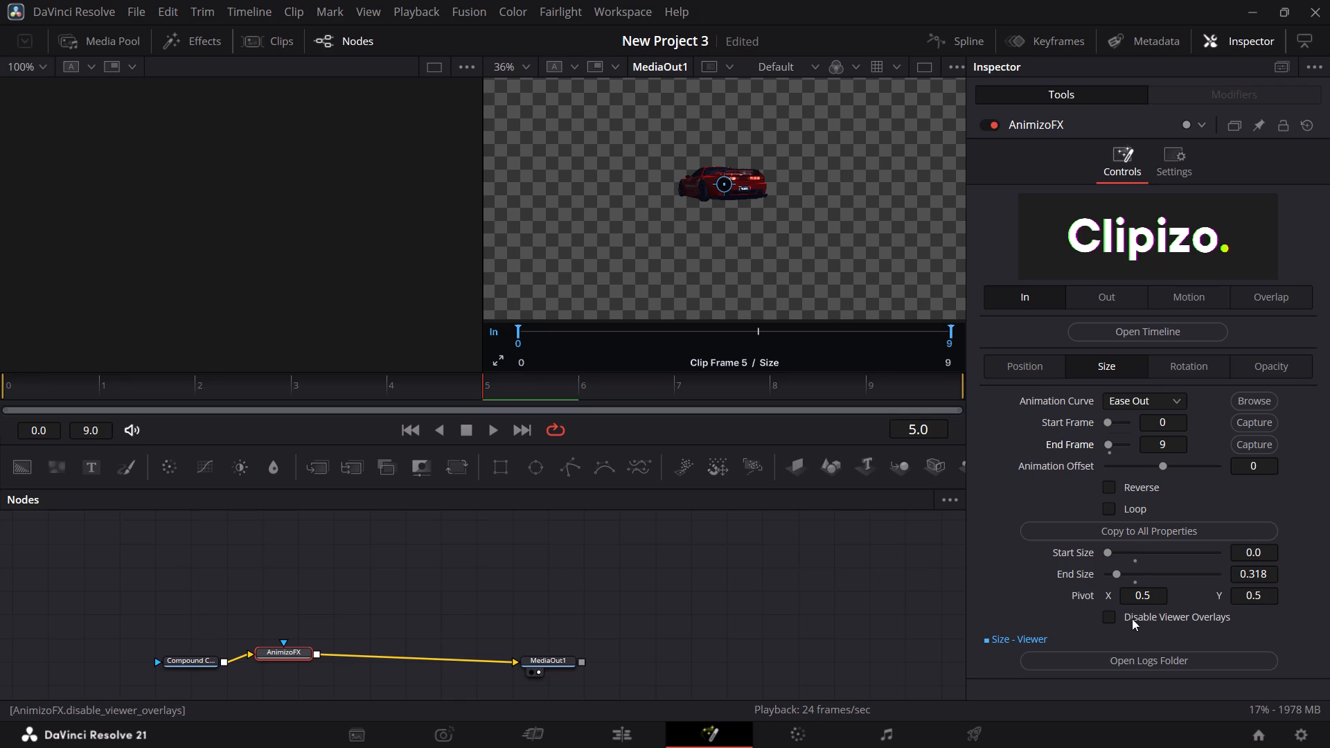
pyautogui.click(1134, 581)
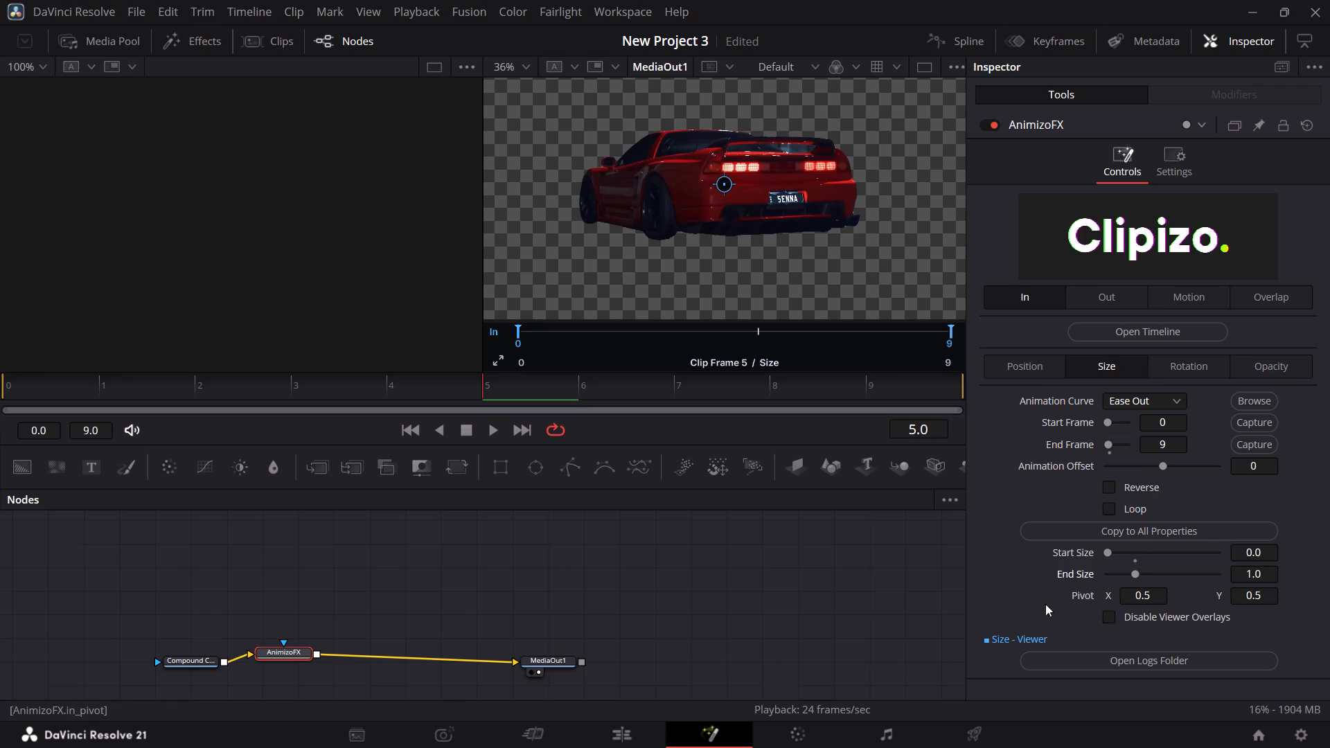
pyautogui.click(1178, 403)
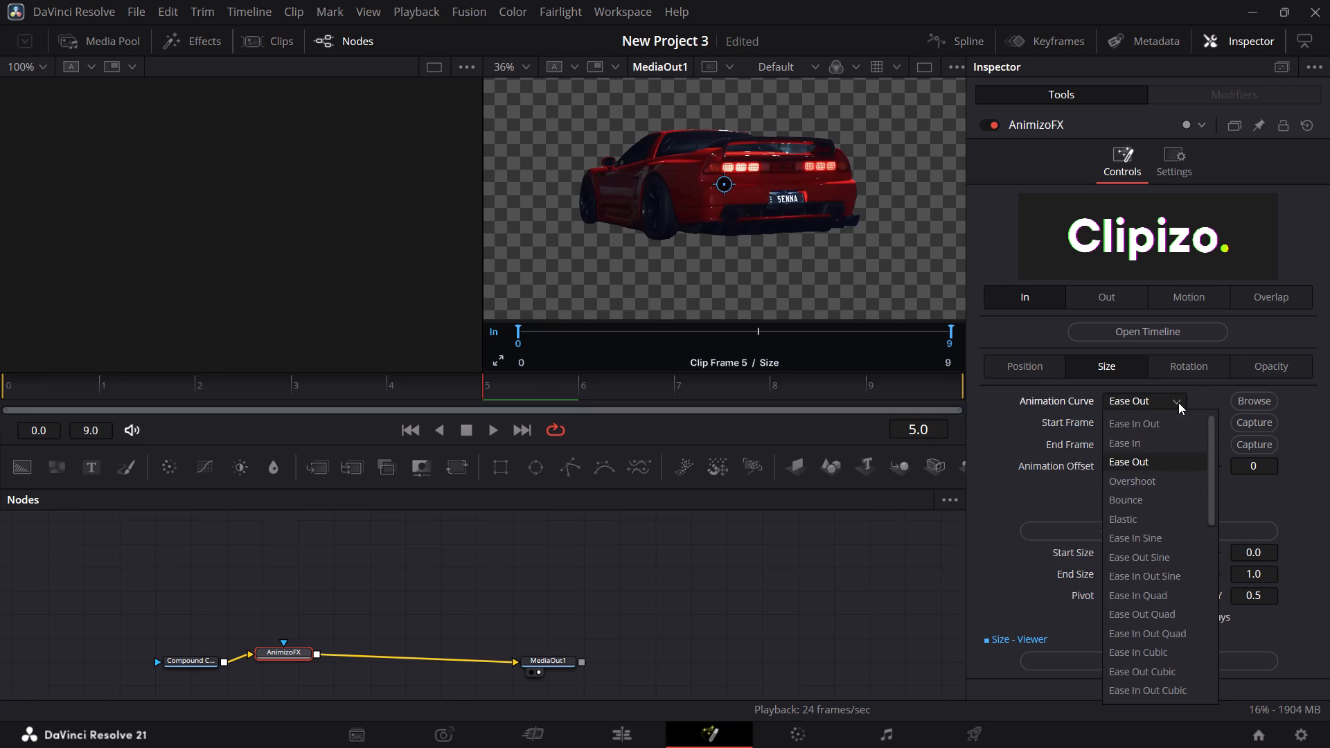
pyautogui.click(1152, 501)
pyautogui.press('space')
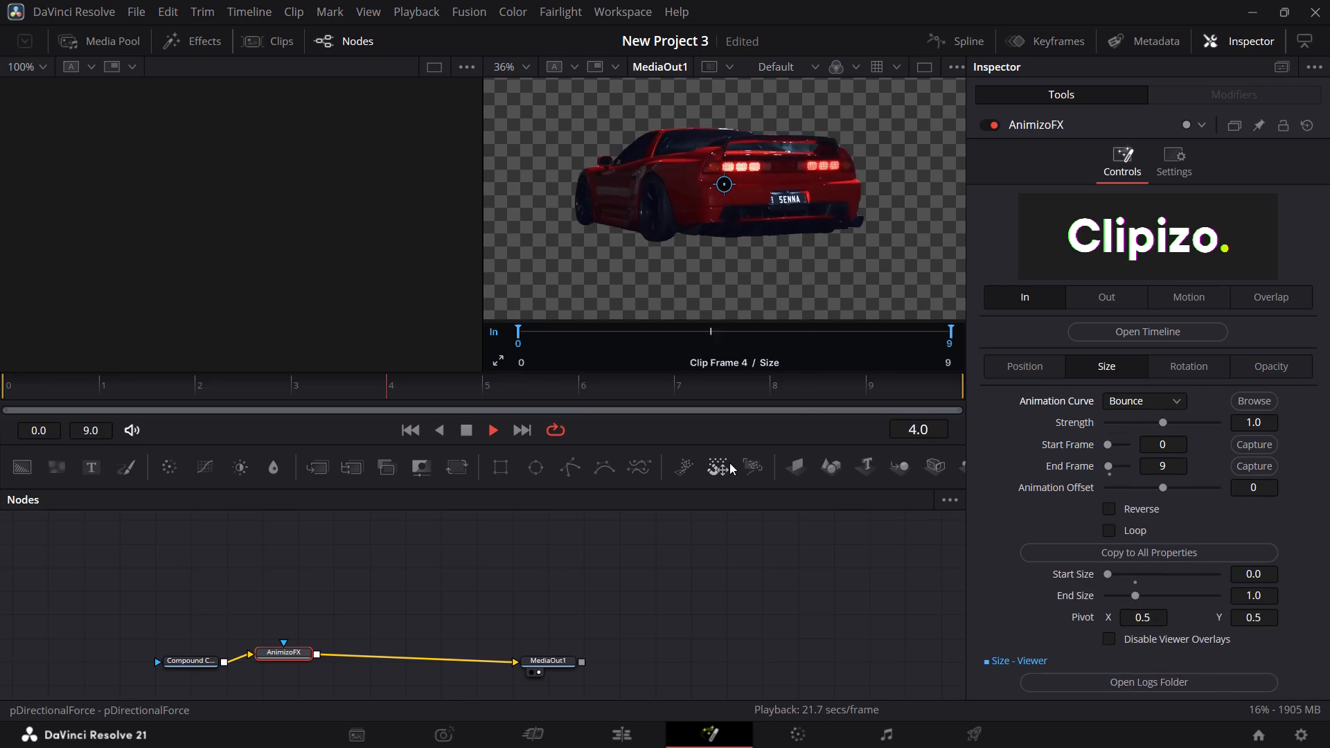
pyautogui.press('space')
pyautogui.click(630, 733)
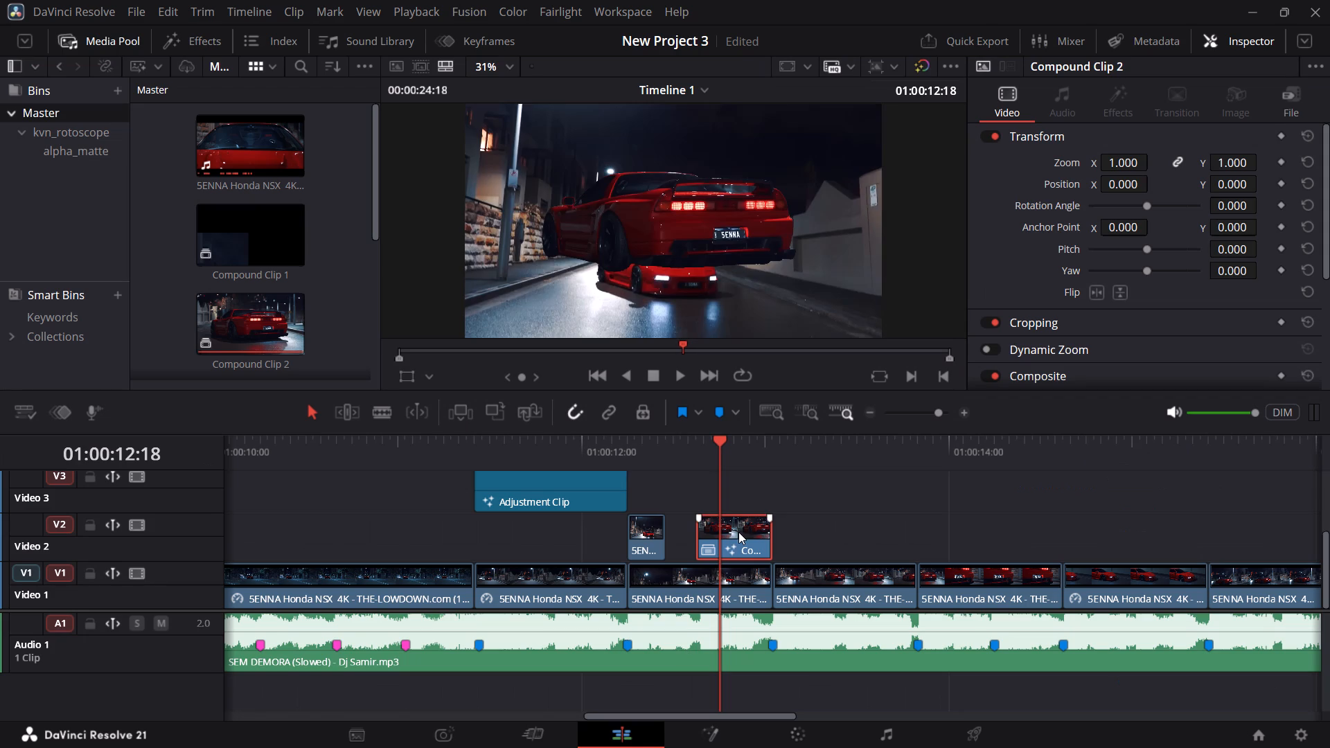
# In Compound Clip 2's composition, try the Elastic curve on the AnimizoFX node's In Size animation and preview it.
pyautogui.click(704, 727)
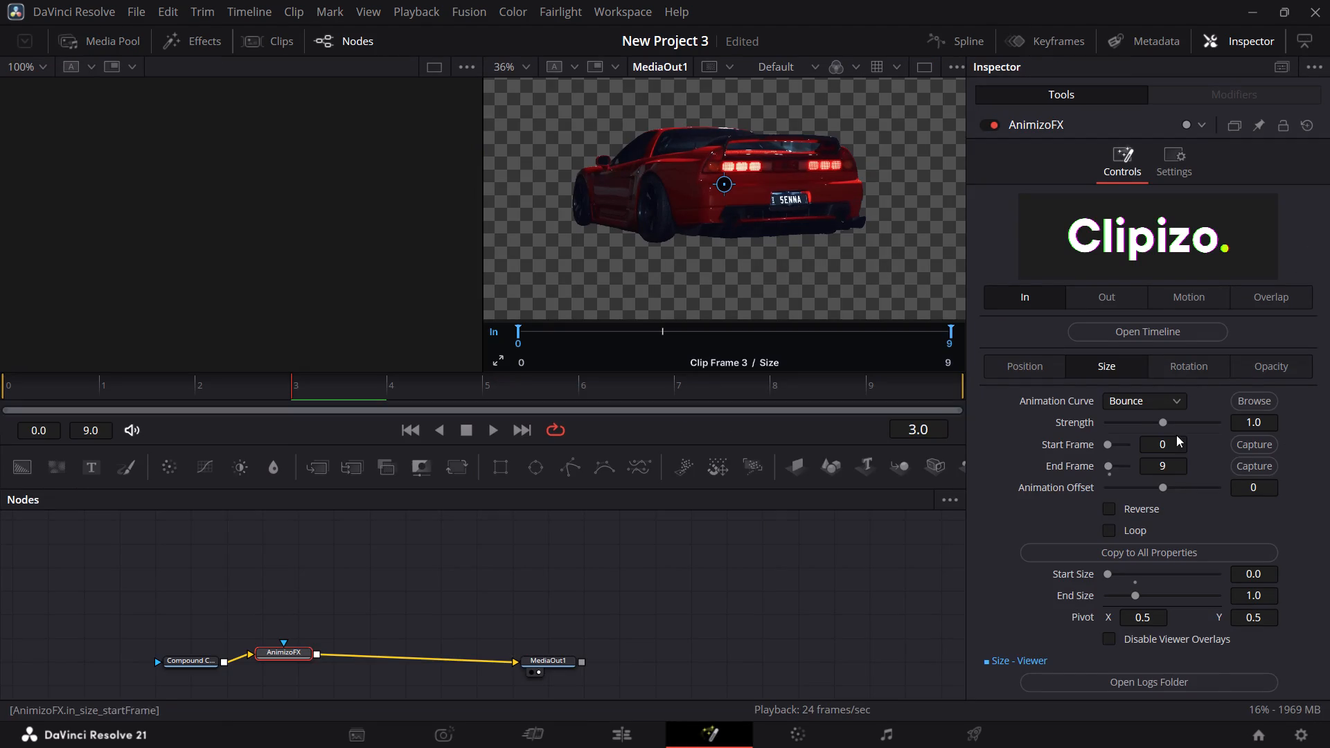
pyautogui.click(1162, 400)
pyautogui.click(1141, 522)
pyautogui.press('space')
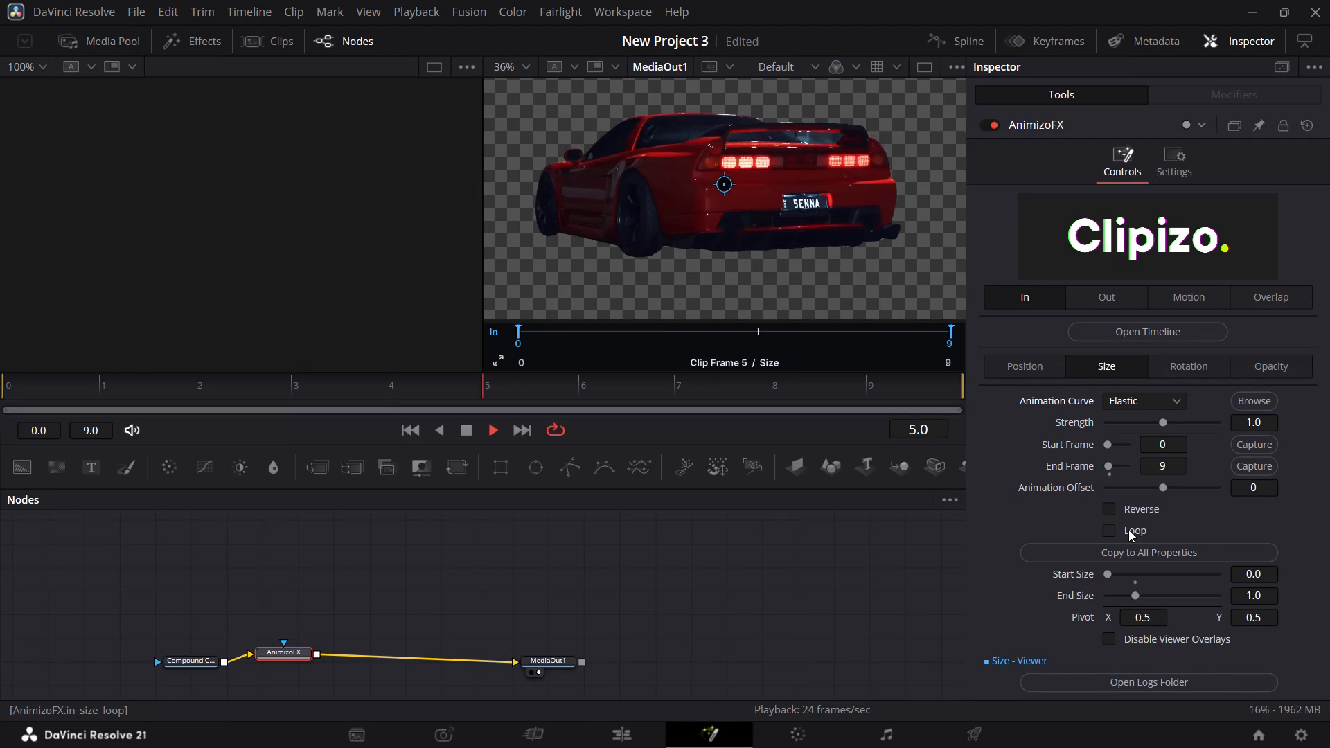
# Return to the edit timeline and replay from before Compound Clip 2 to review the Elastic size-in.
pyautogui.click(661, 727)
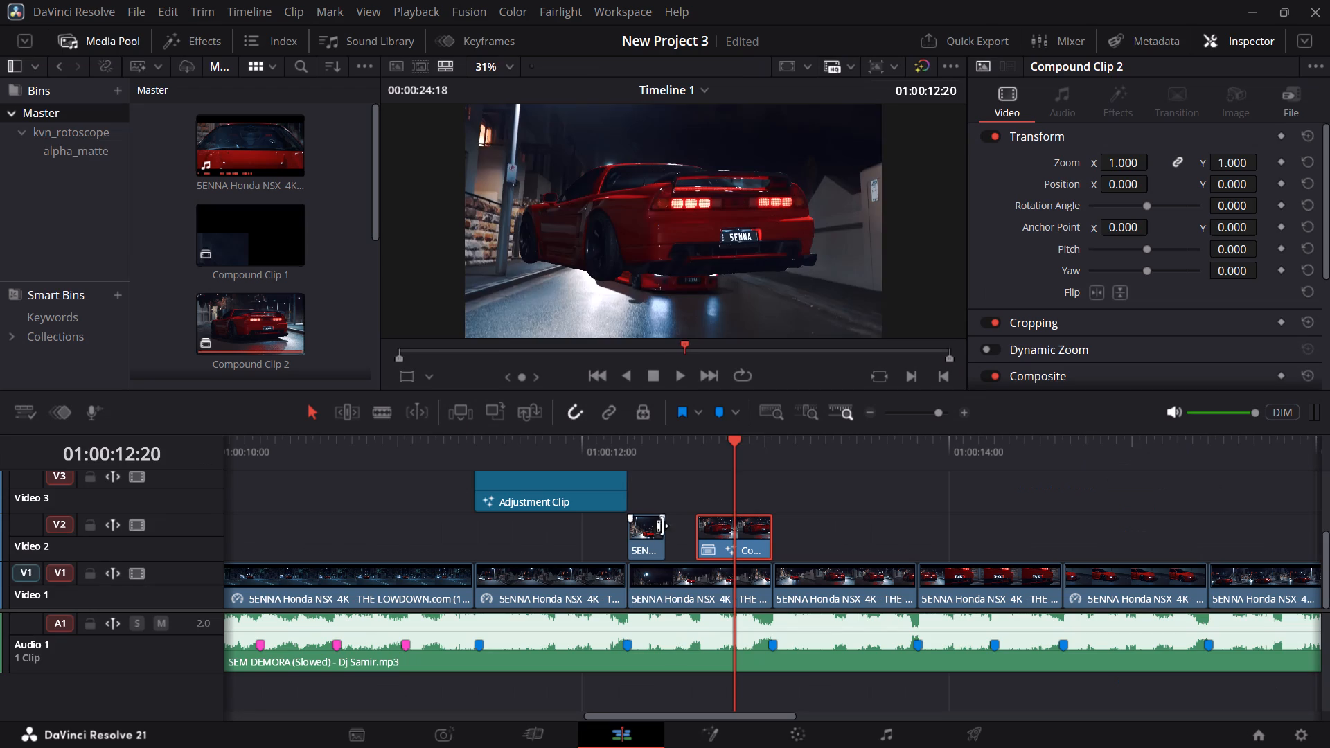
pyautogui.click(648, 441)
pyautogui.press('space')
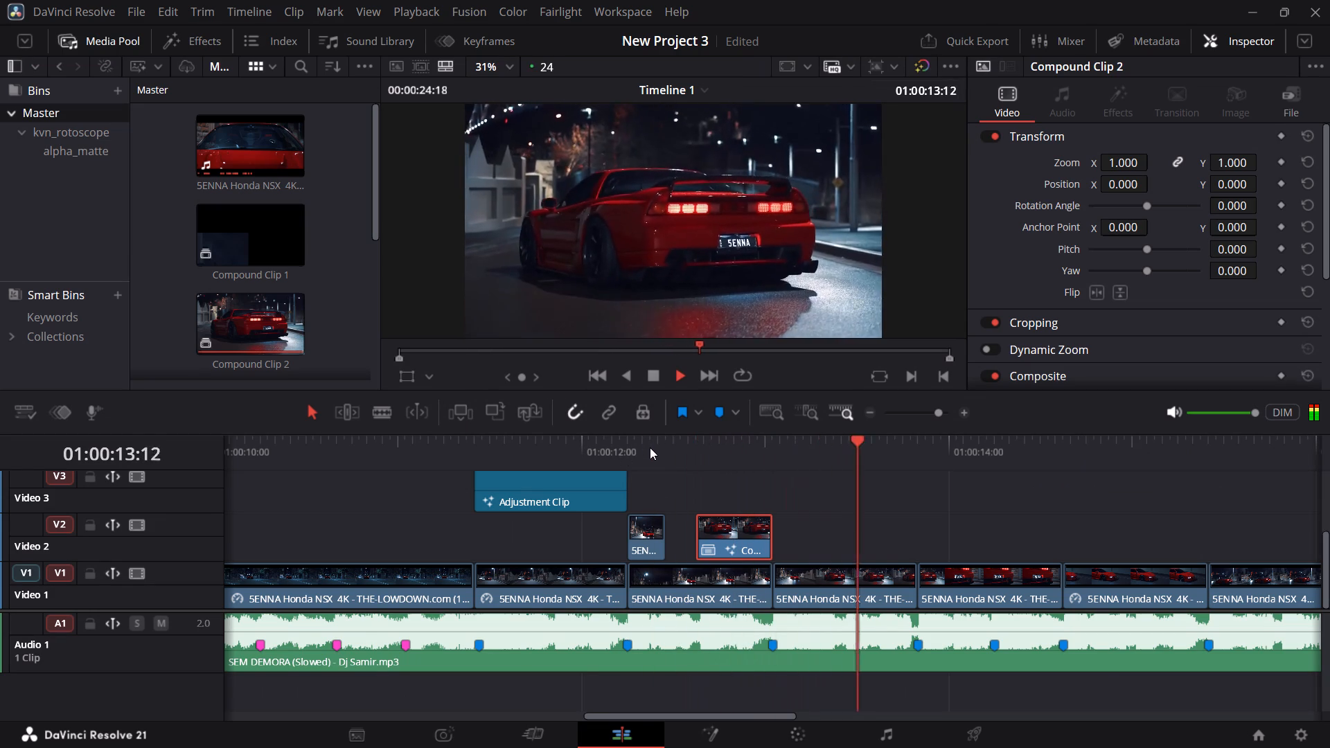
pyautogui.click(650, 447)
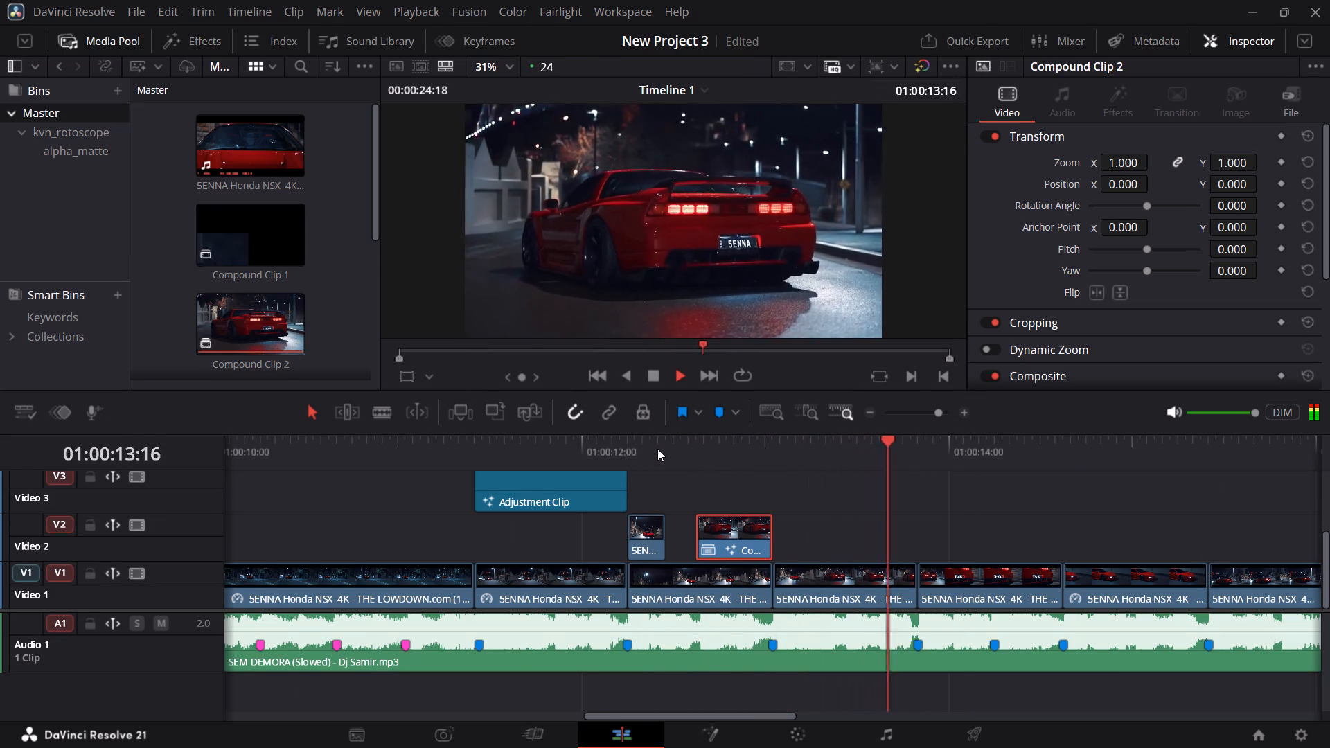
pyautogui.click(657, 449)
pyautogui.click(657, 449)
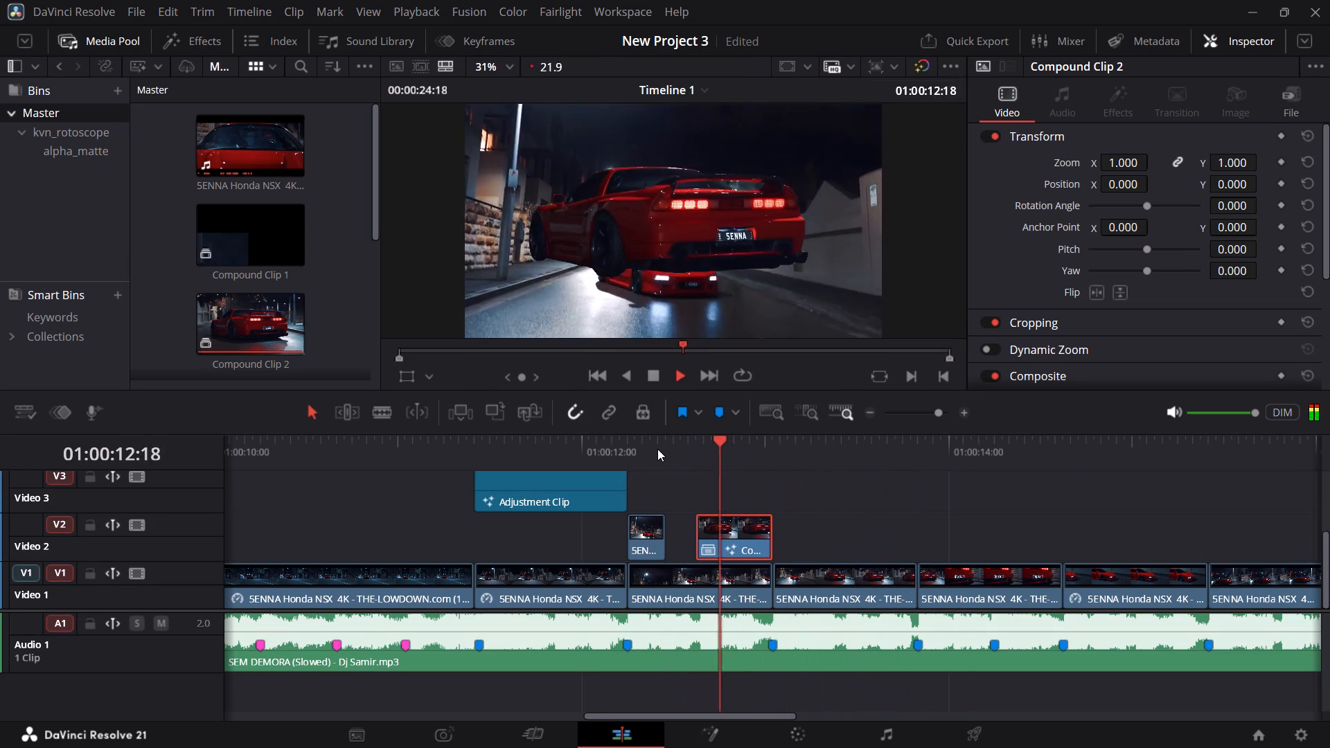
pyautogui.press('space')
# Undo the single-node size-in edits in Compound Clip 2, back to two AnimizoFX nodes with Ease In on the first, and preview.
pyautogui.click(728, 457)
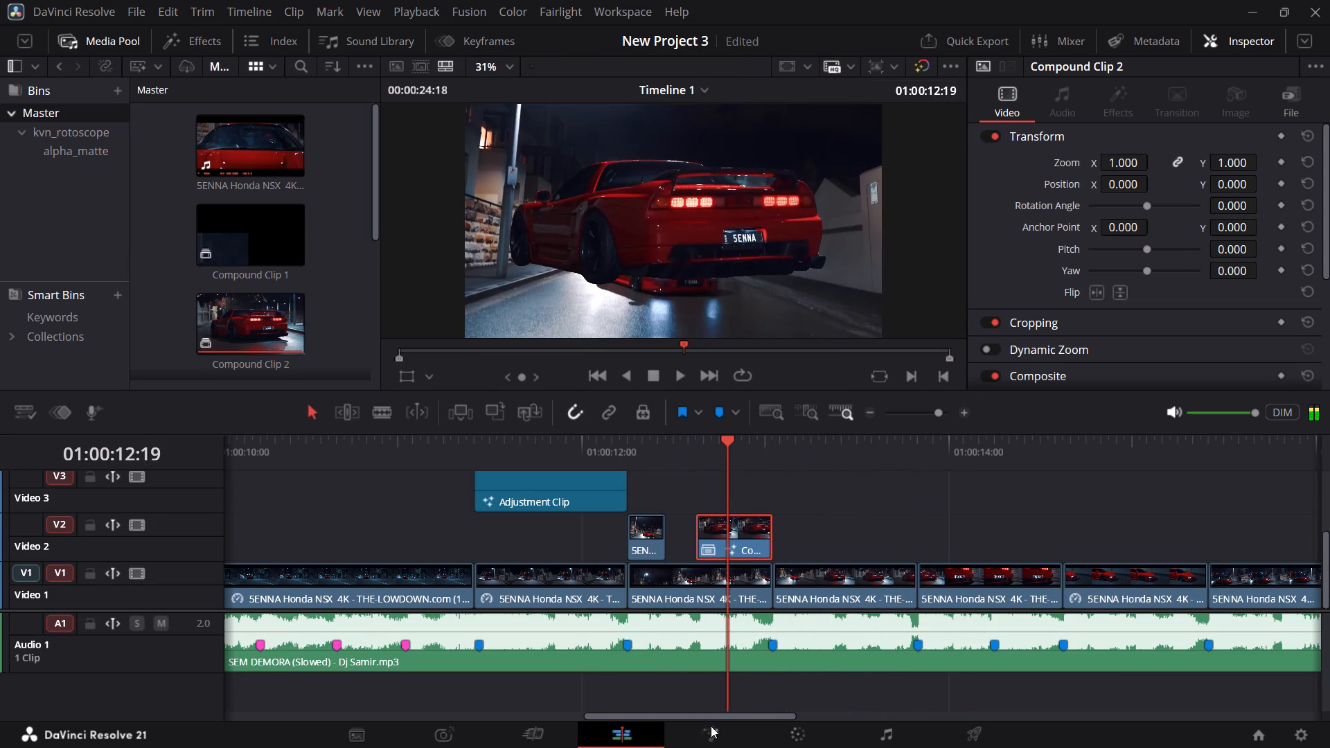
pyautogui.click(711, 729)
pyautogui.hotkey('ctrl', 'z')
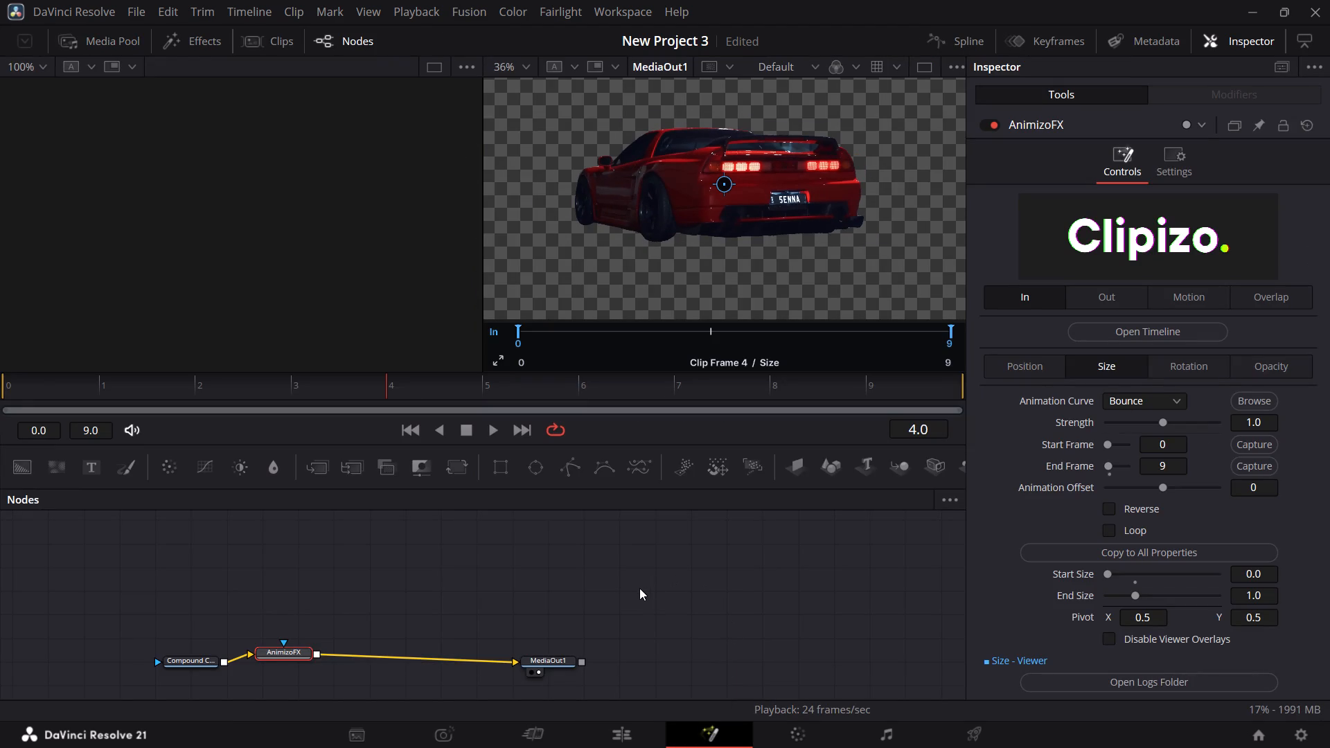
pyautogui.hotkey('ctrl', 'z')
pyautogui.hotkey('ctrl', 'z')
pyautogui.hotkey('ctrl', 'z')
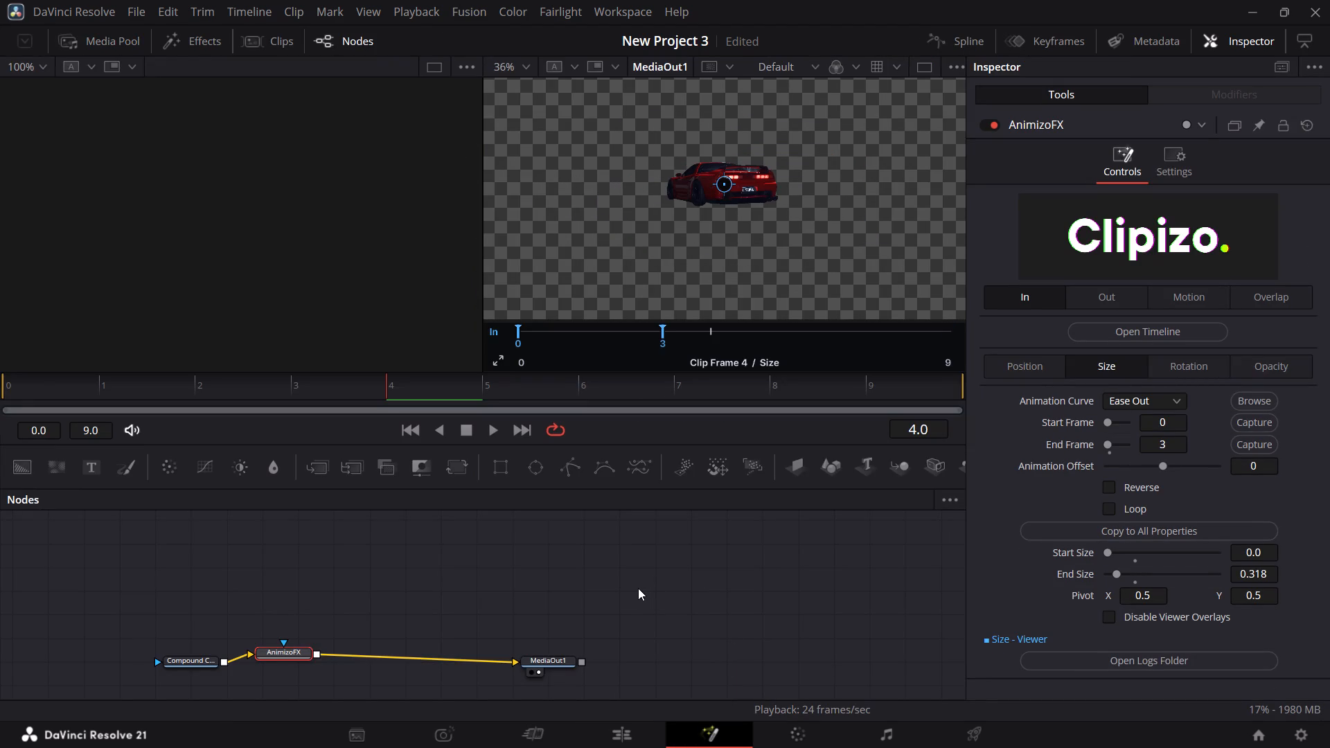
pyautogui.hotkey('ctrl', 'z')
pyautogui.hotkey('ctrl', 'z')
pyautogui.press('space')
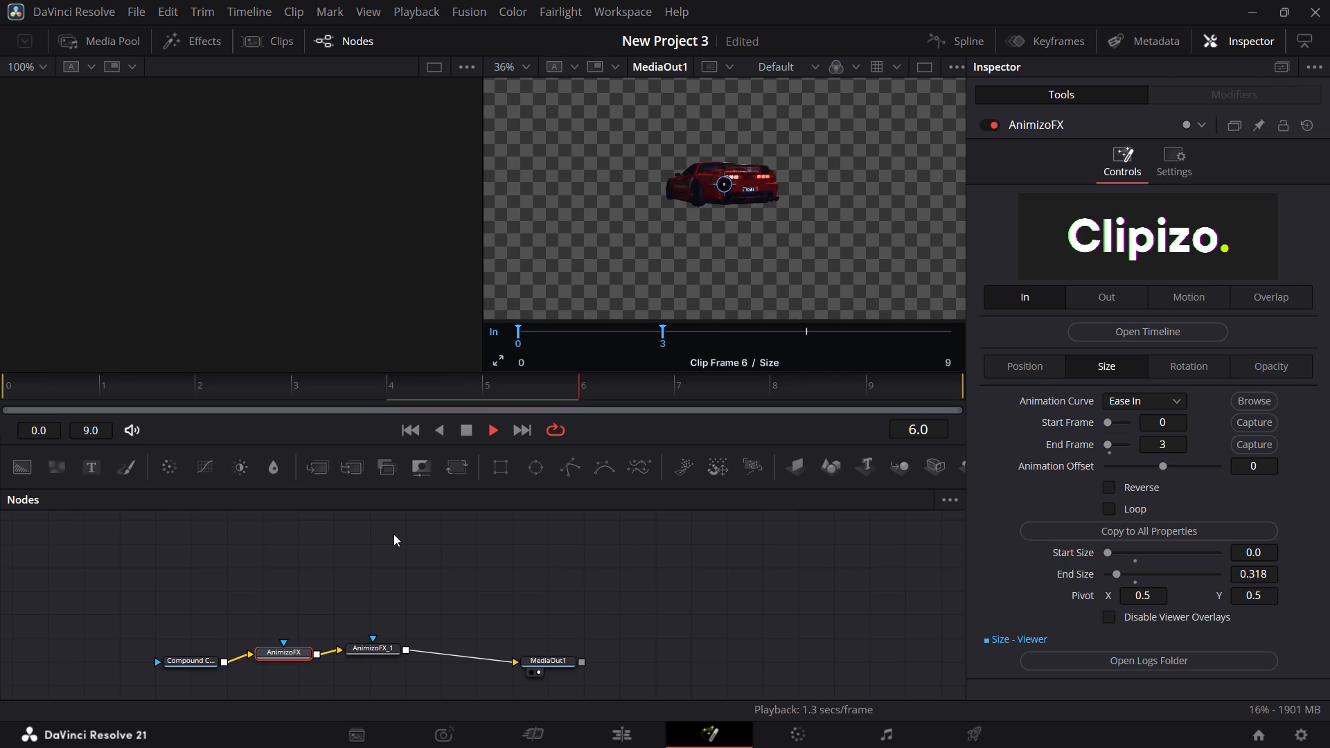
pyautogui.press('space')
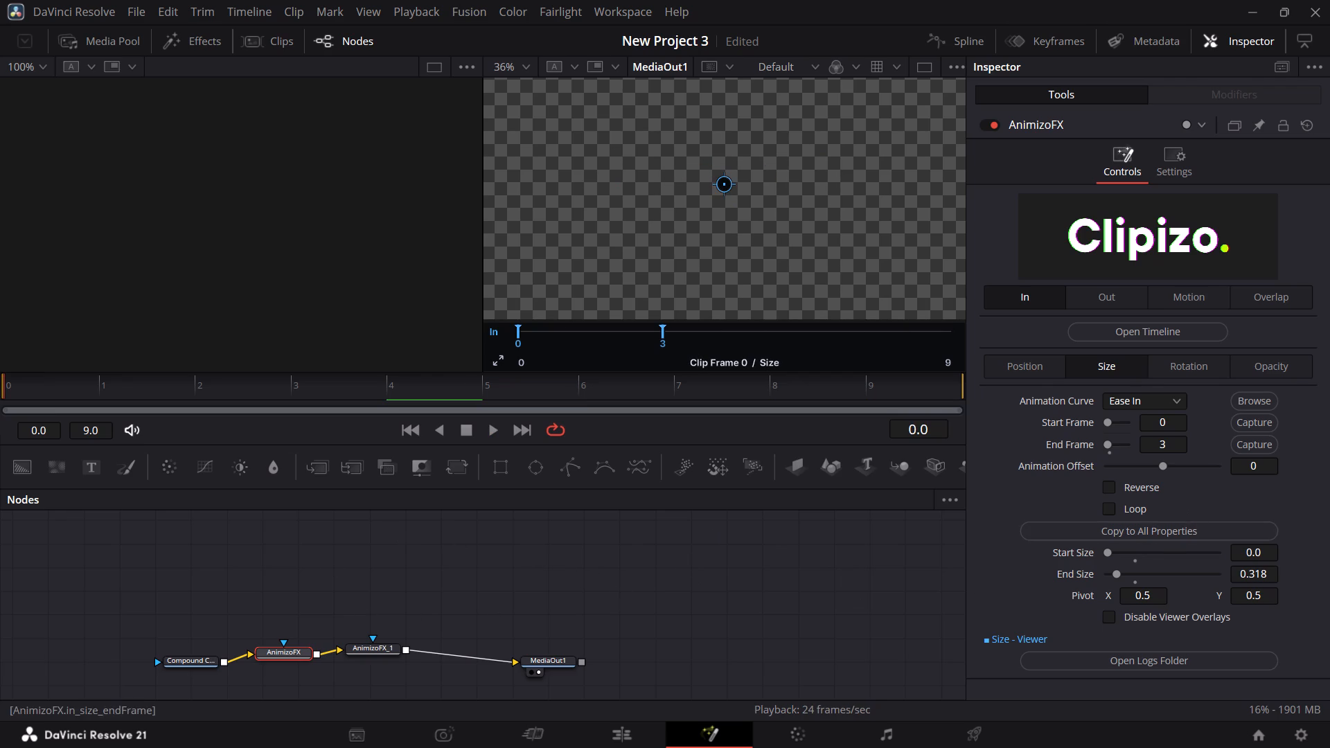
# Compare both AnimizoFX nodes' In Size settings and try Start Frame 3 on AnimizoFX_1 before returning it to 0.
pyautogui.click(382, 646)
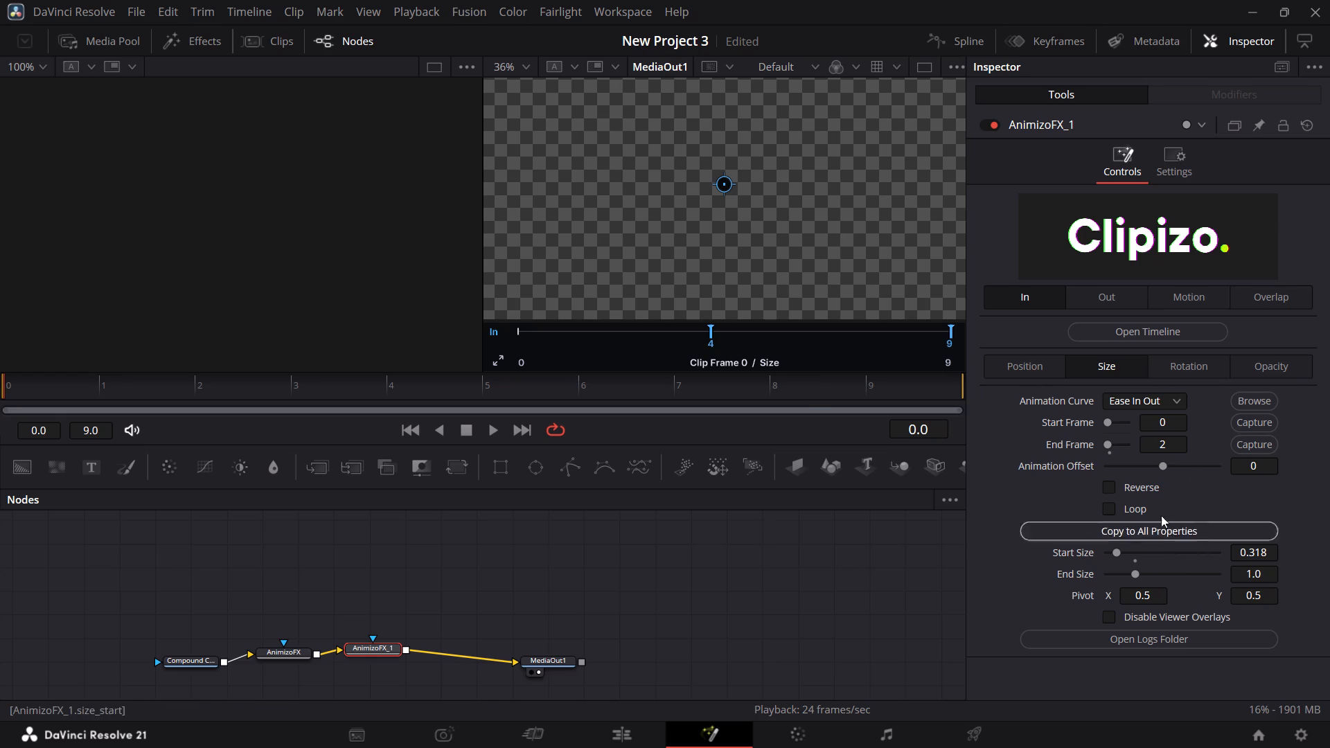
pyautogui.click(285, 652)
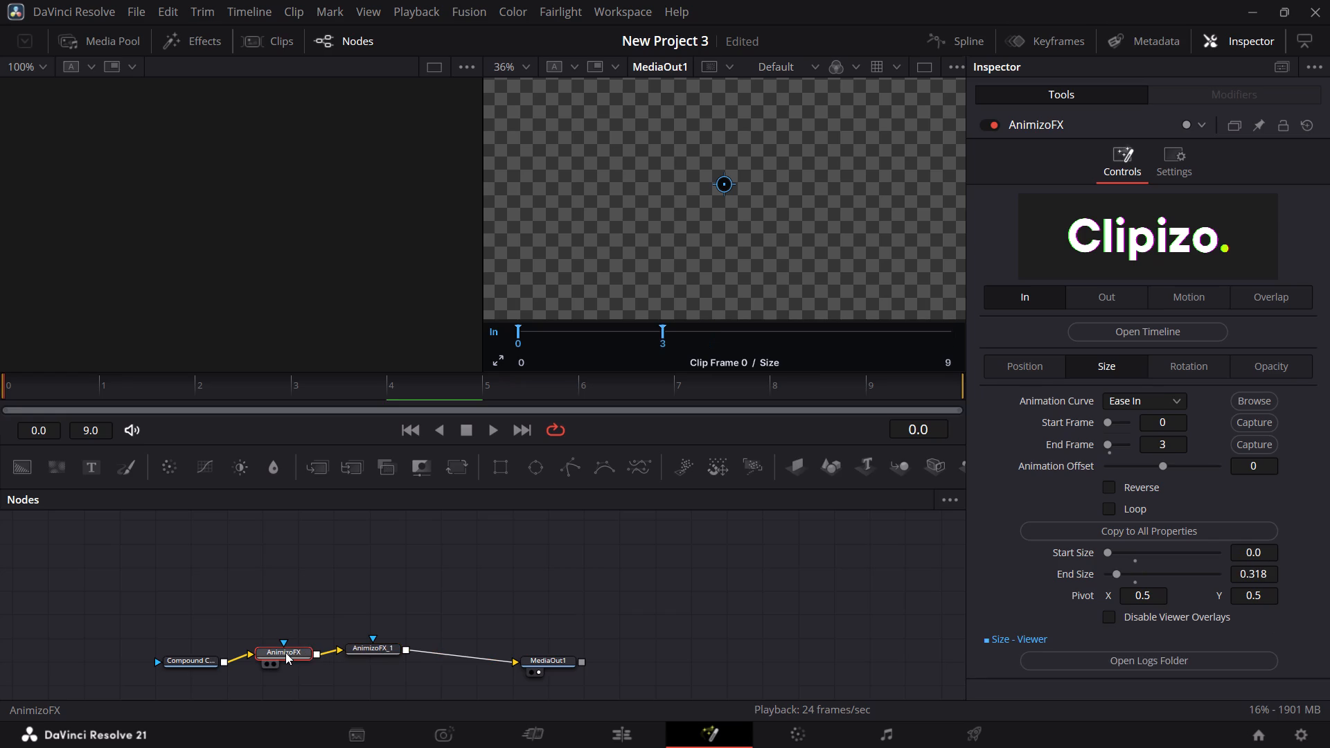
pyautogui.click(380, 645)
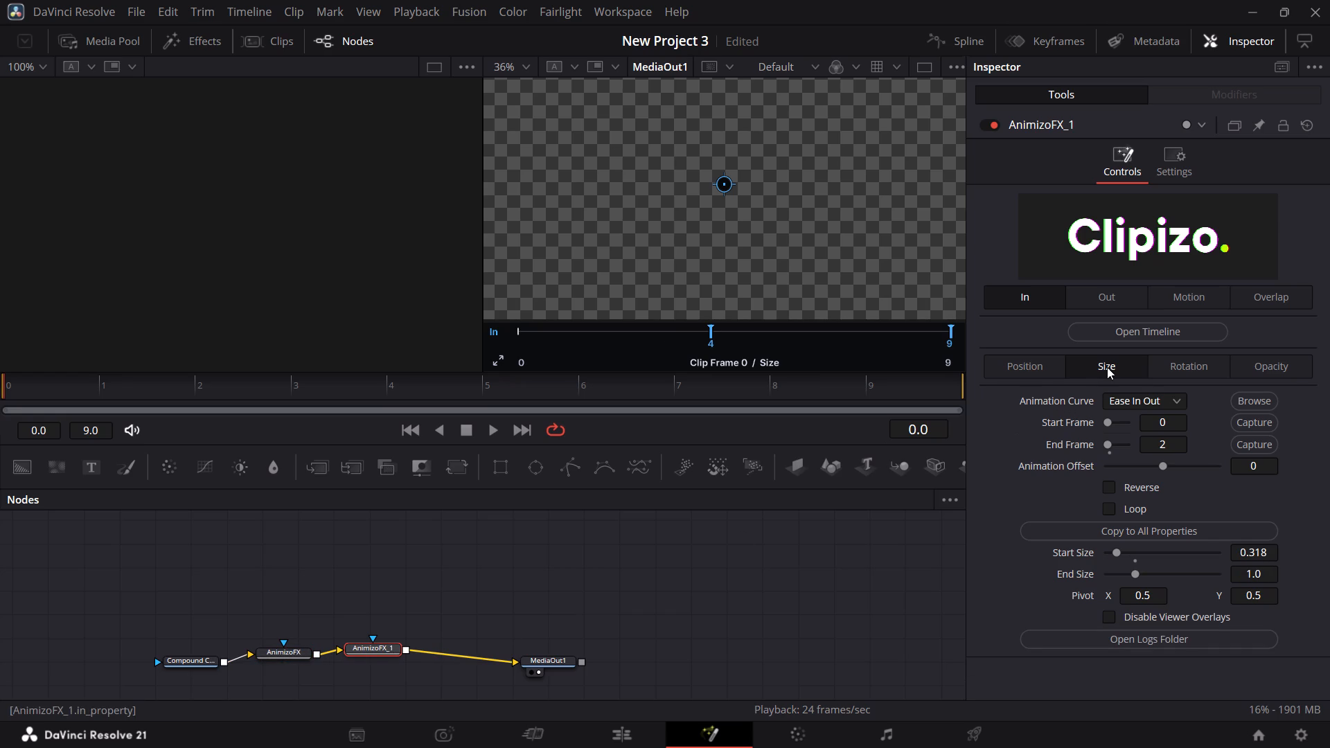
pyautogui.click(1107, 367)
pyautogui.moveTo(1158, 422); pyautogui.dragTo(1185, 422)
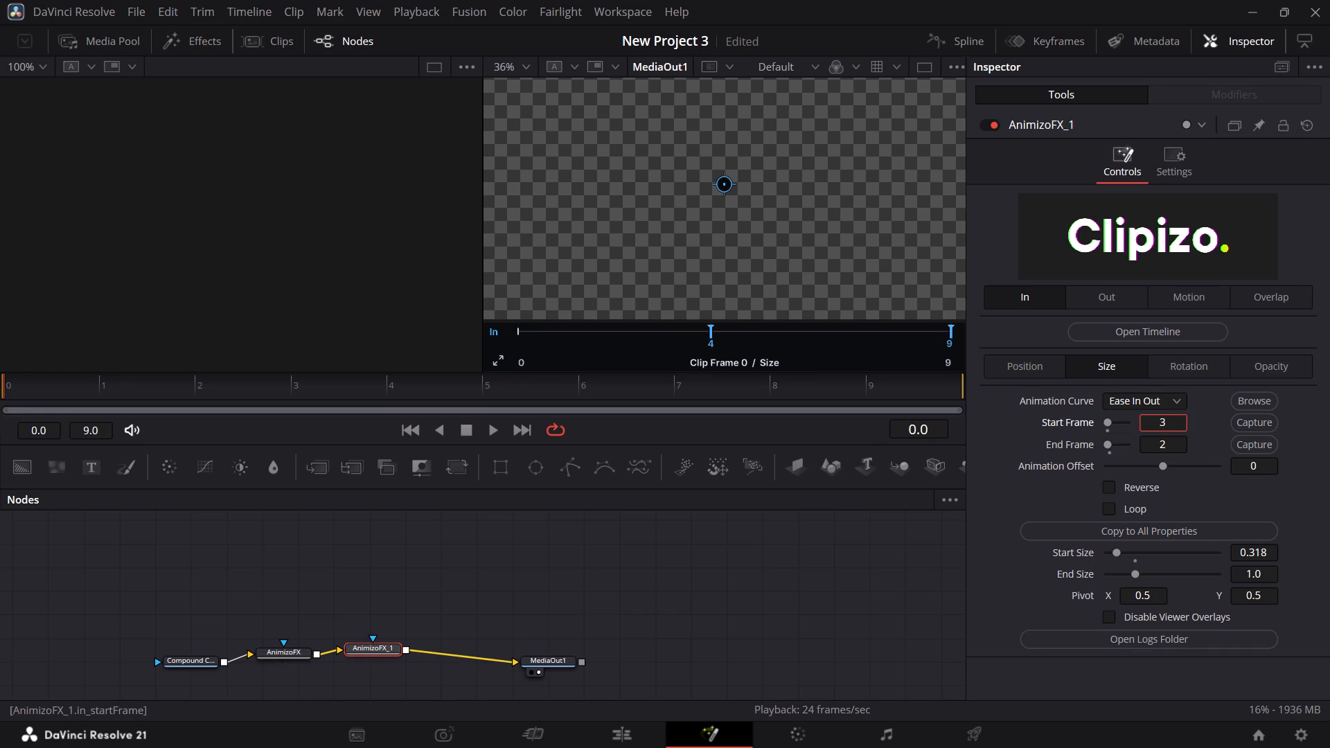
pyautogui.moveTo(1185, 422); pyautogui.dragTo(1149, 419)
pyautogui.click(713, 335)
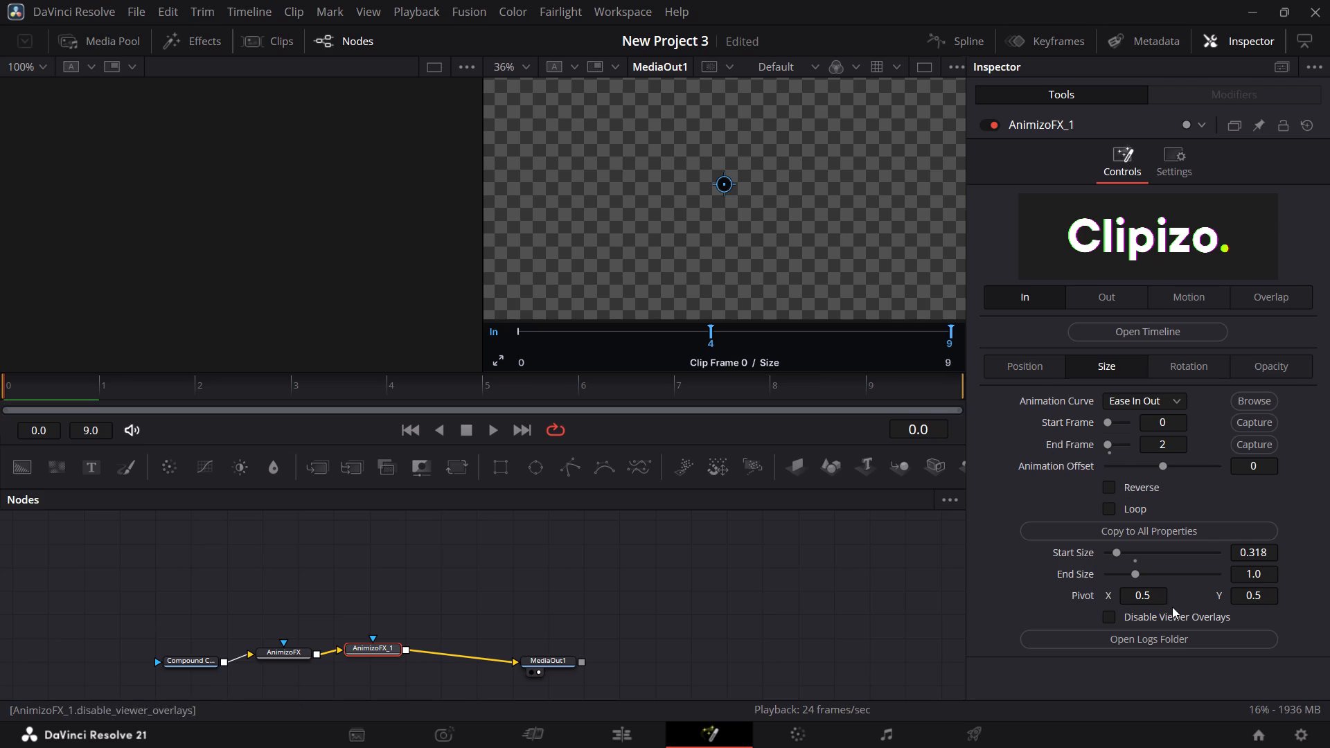
# Return to the edit timeline and replay from just before Compound Clip 2 to review the restored two-stage size-in.
pyautogui.click(635, 729)
pyautogui.click(665, 465)
pyautogui.press('space')
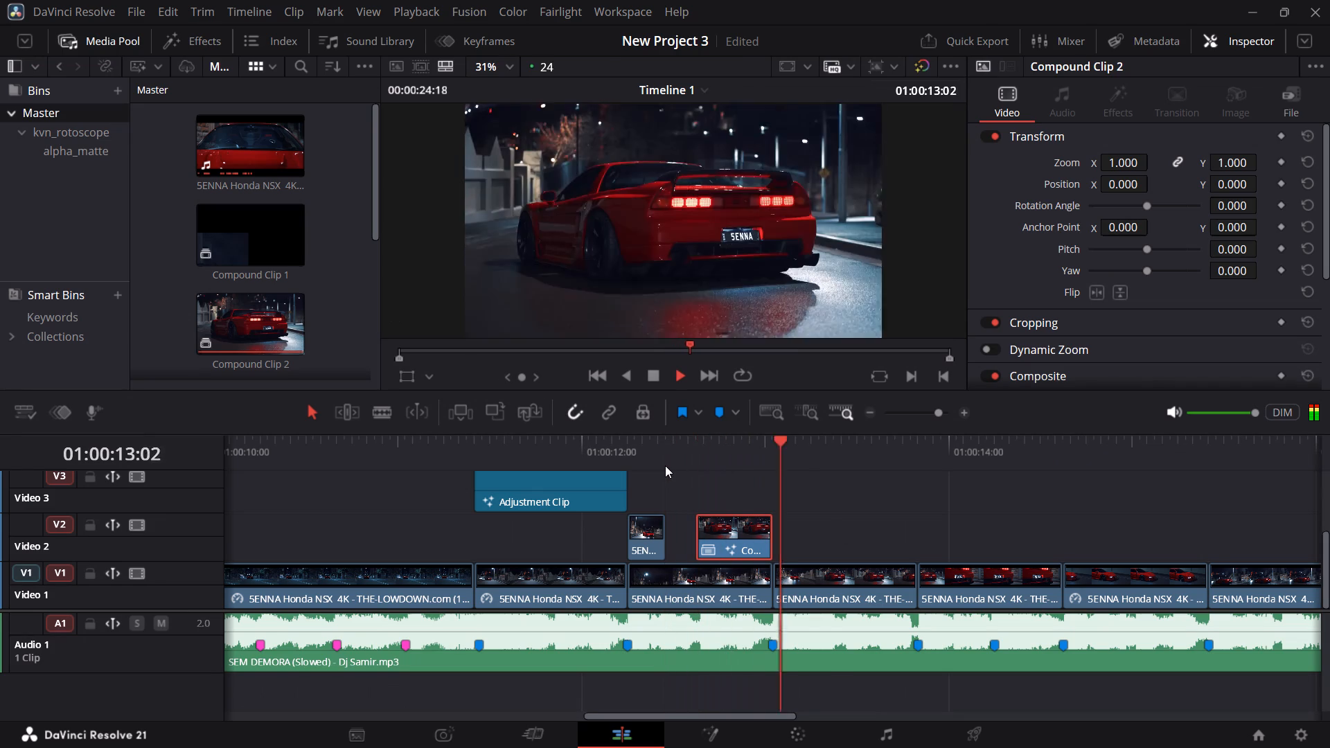
# Replay the edit timeline from between the two Video 2 clips to review Compound Clip 2's size-in.
pyautogui.click(665, 465)
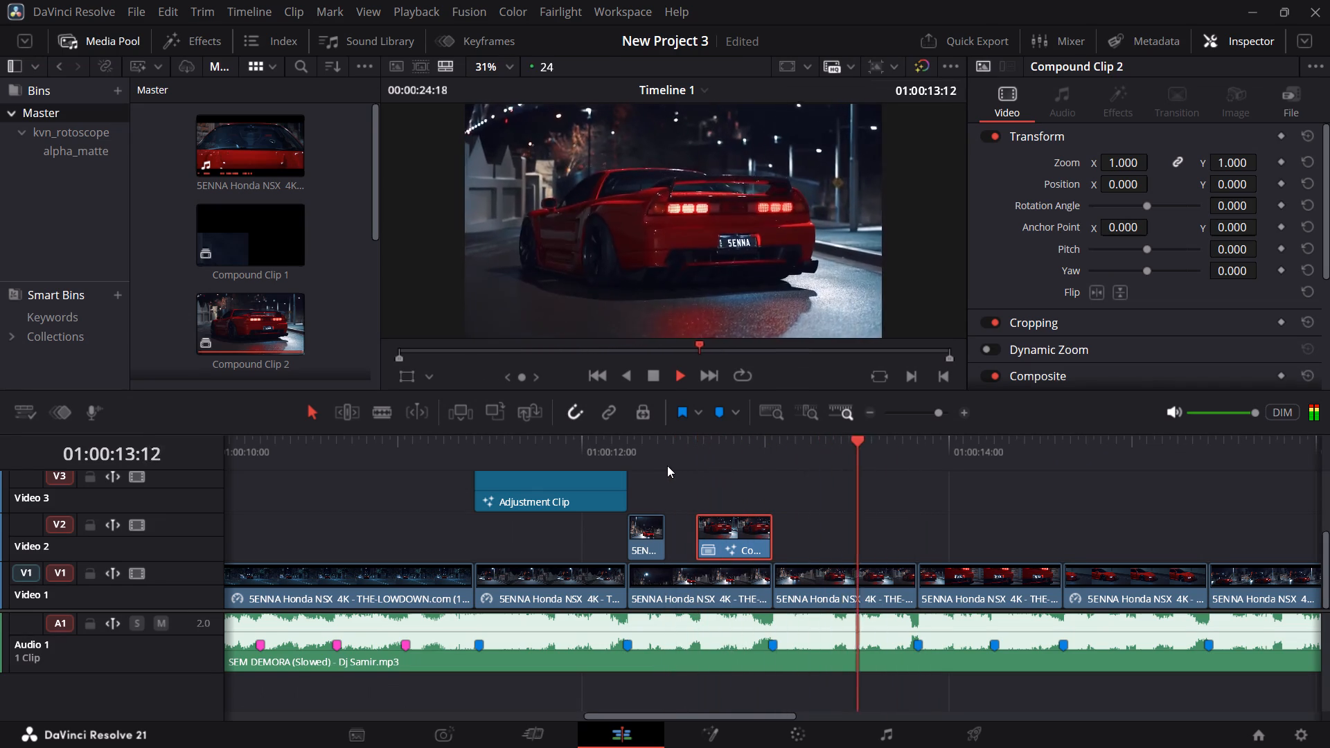
pyautogui.click(659, 461)
pyautogui.press('space')
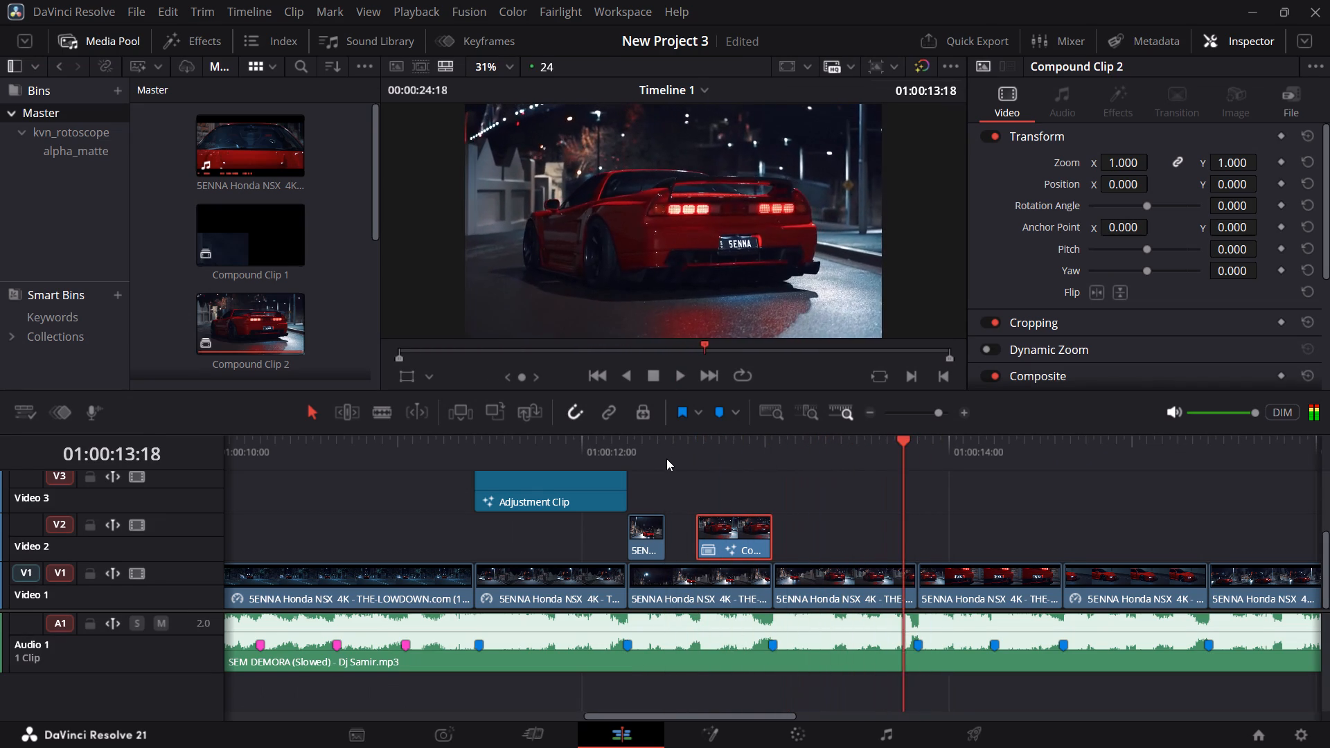
# Compare both AnimizoFX nodes' In Size settings in Compound Clip 2's Fusion composition and set AnimizoFX_1's animation curve to Elastic.
pyautogui.click(694, 453)
pyautogui.click(725, 728)
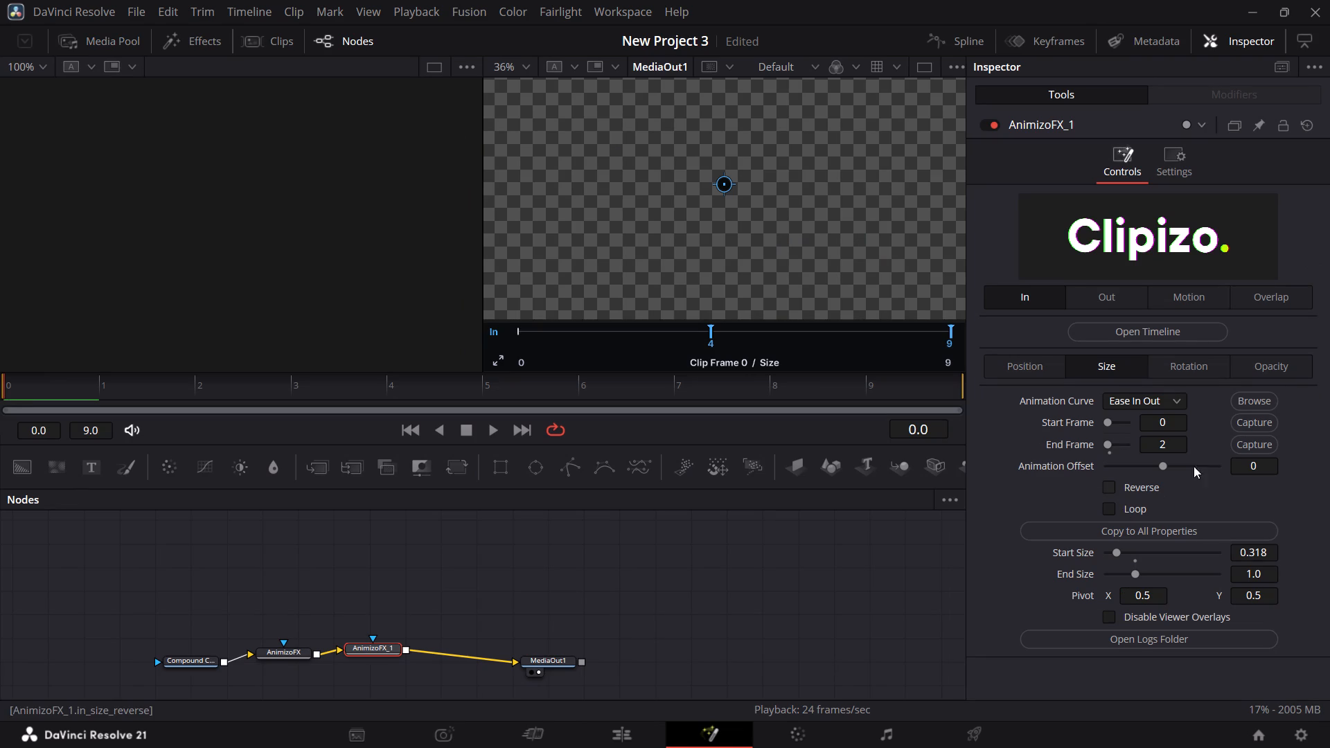
pyautogui.click(283, 653)
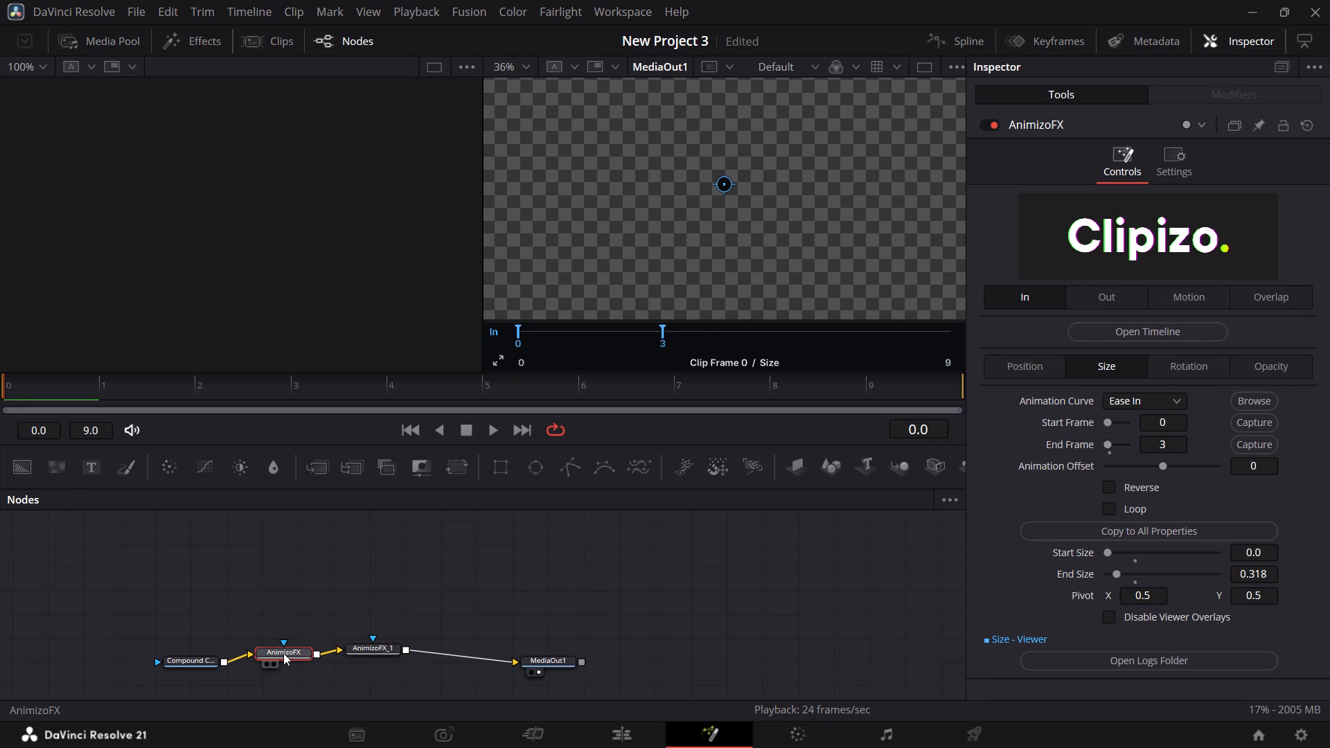
pyautogui.click(378, 647)
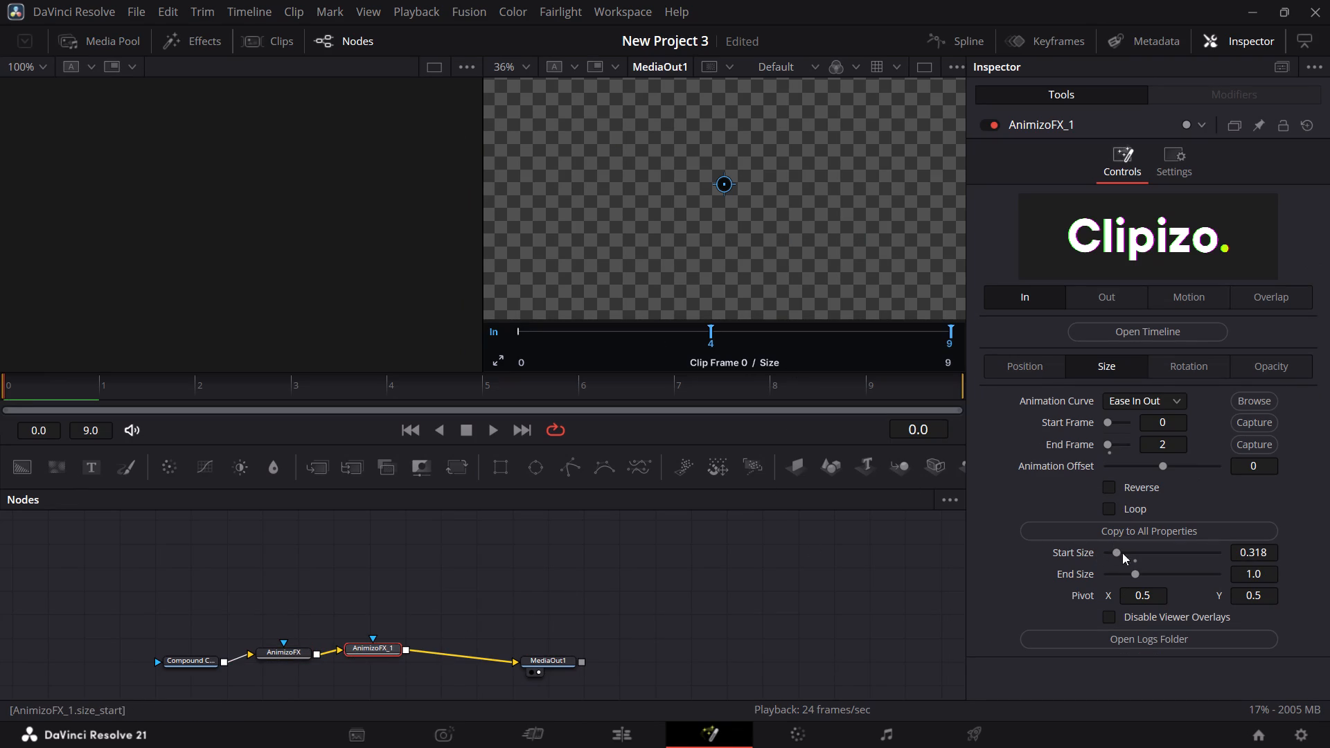
pyautogui.click(1144, 402)
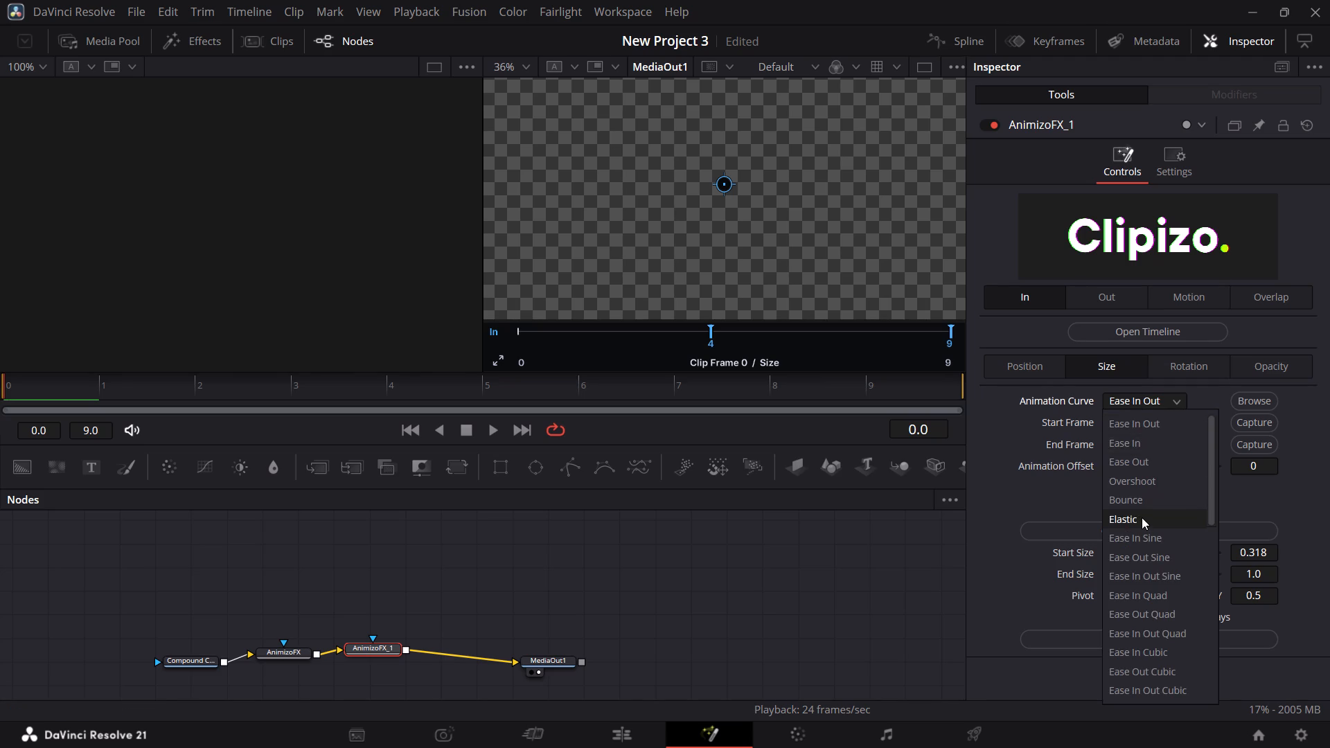
pyautogui.click(1142, 517)
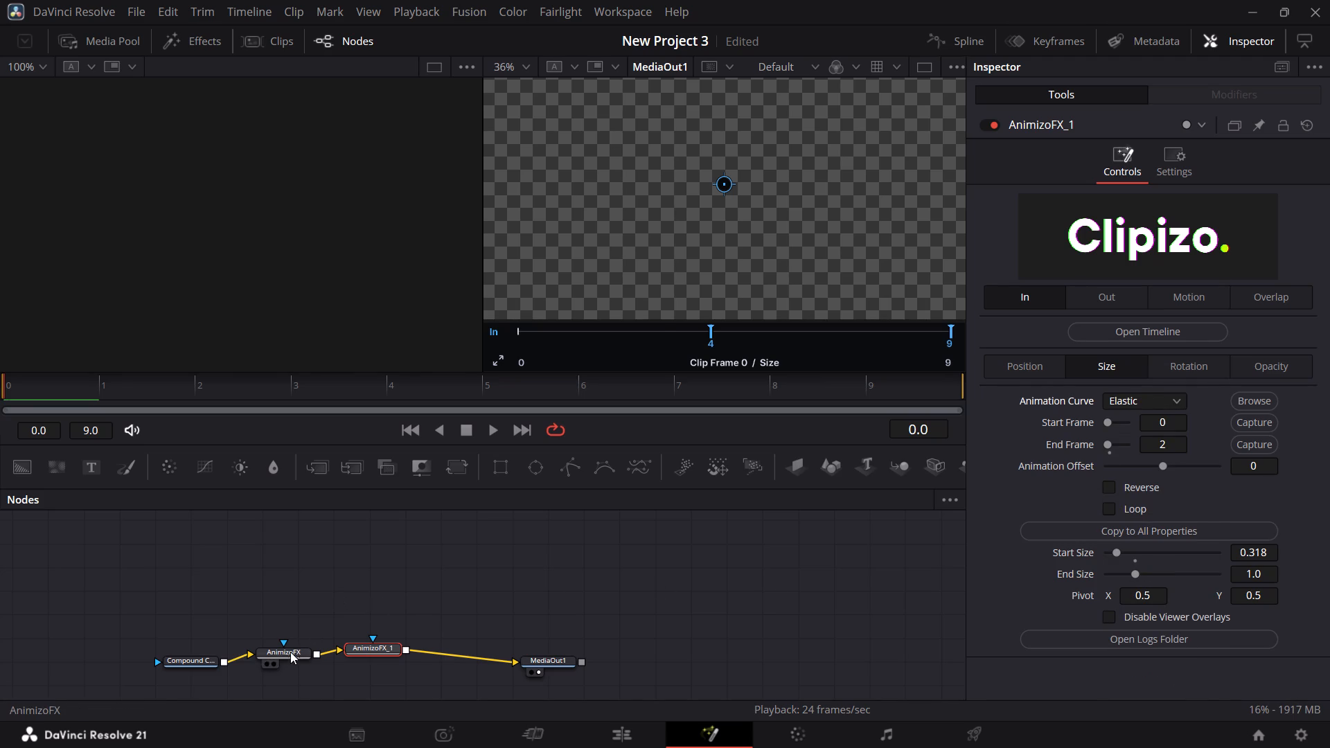
pyautogui.click(290, 654)
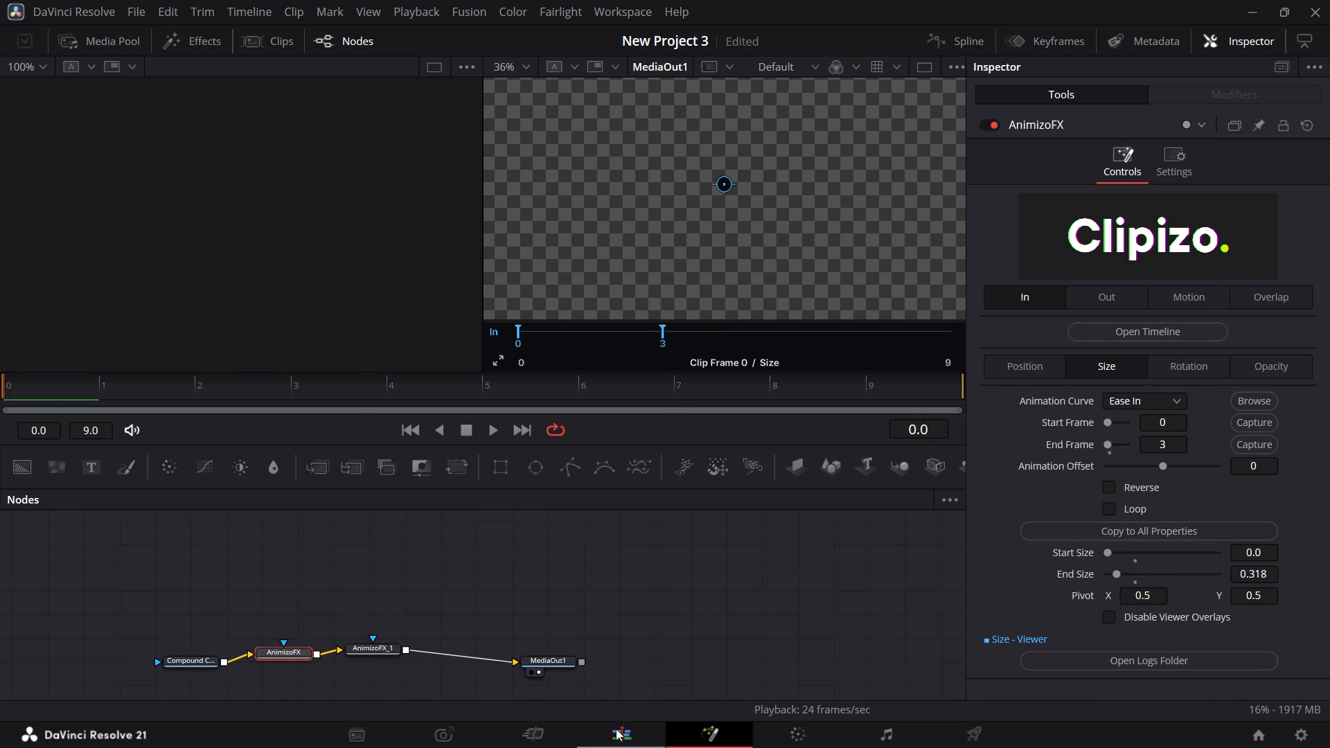
# Return to the edit timeline and replay from several points before Compound Clip 2 to review the Elastic second stage.
pyautogui.click(616, 729)
pyautogui.click(652, 449)
pyautogui.press('space')
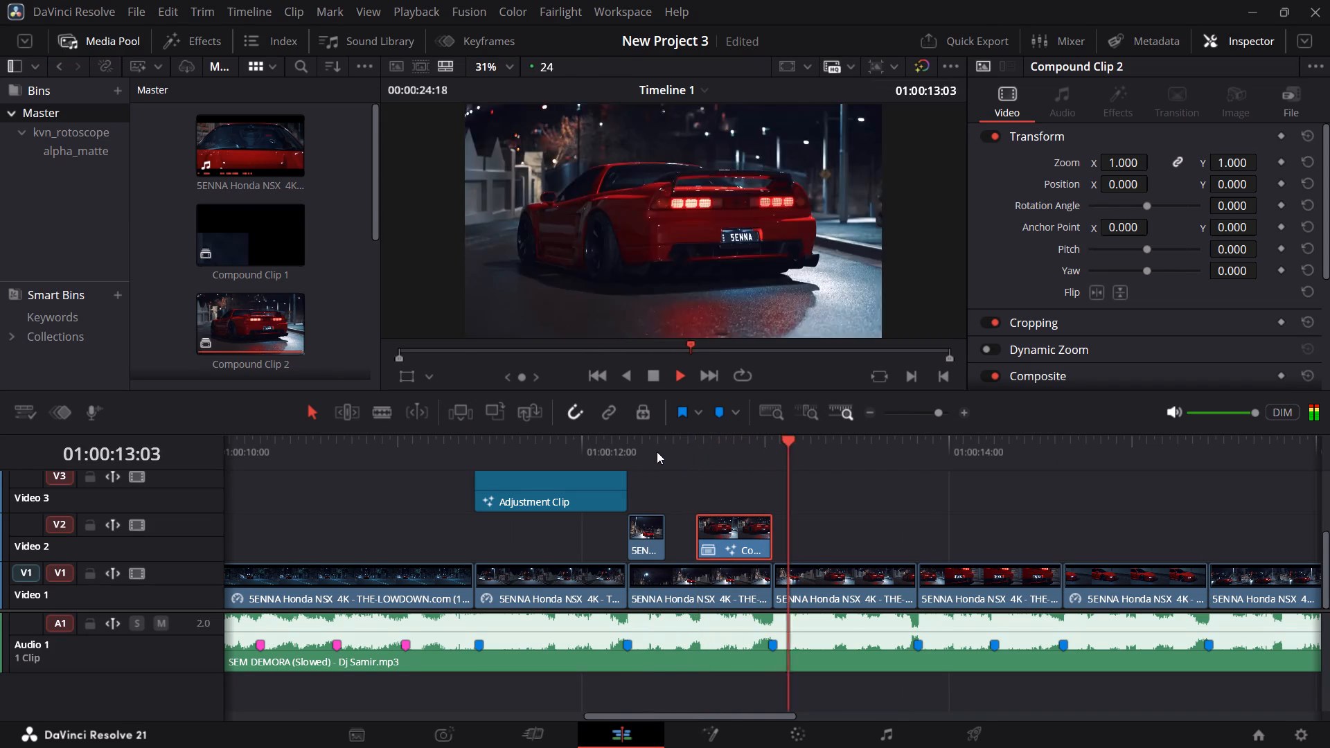
pyautogui.click(549, 451)
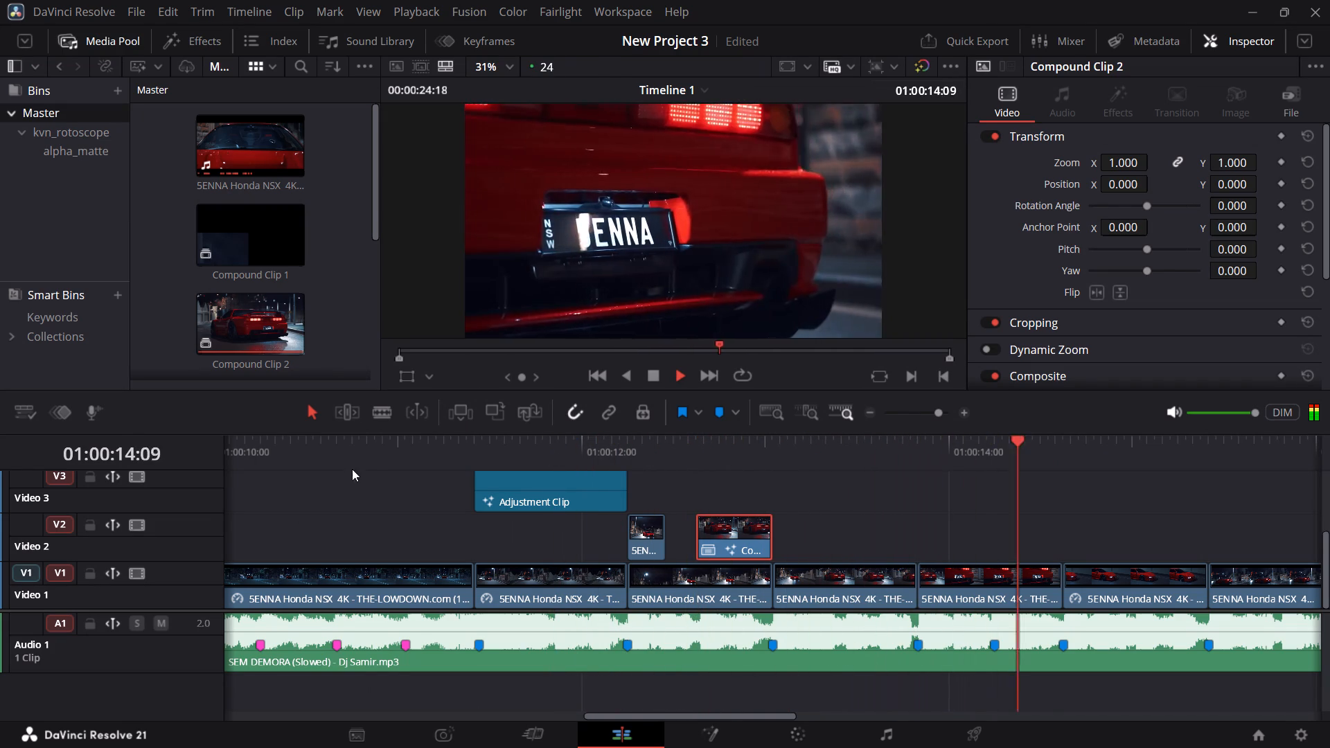
pyautogui.click(393, 458)
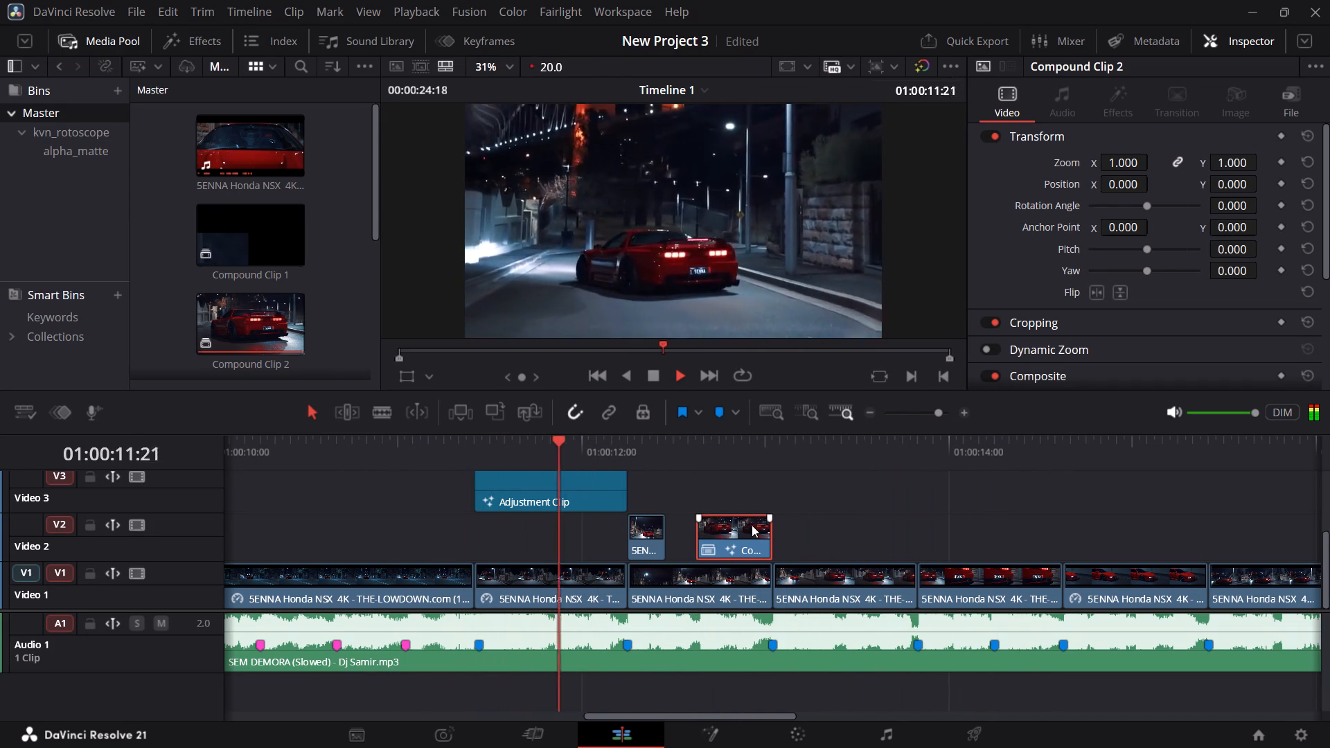
pyautogui.press('space')
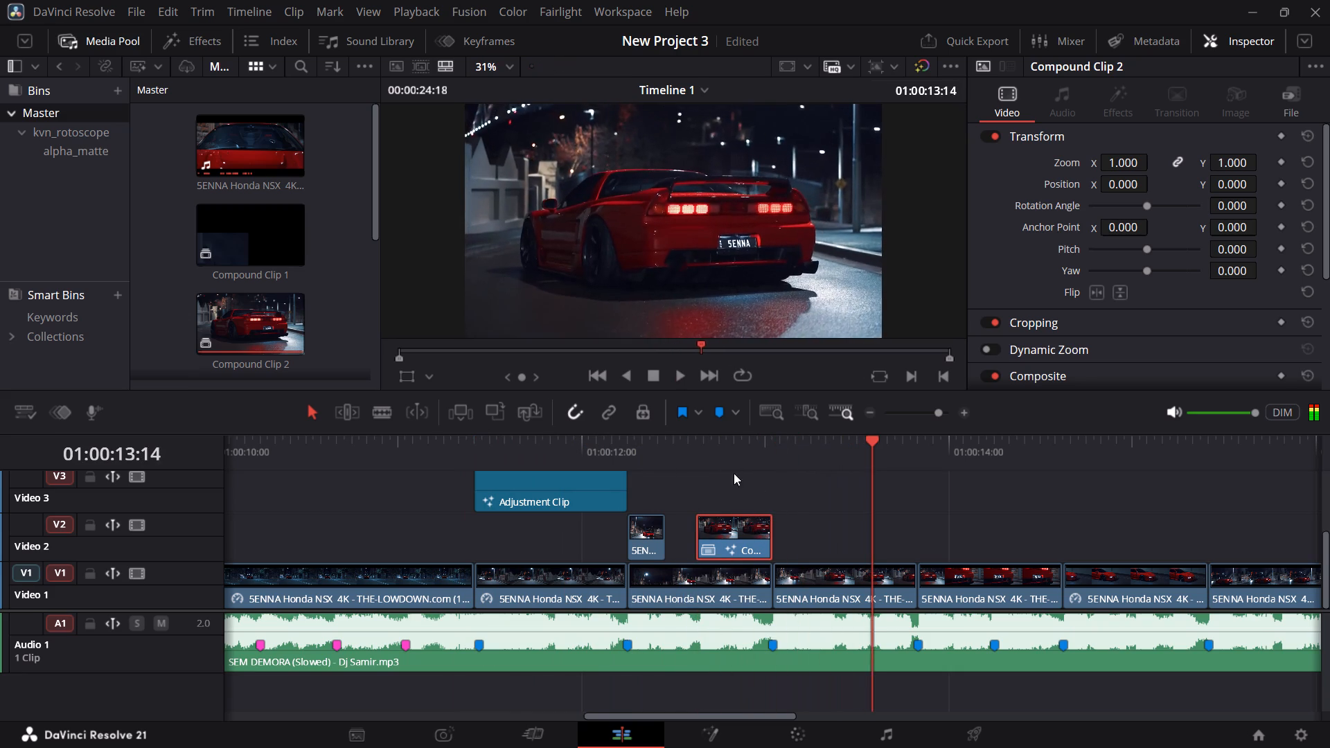
# Enable Motion Blur with Quality 6 in the first AnimizoFX node's general settings for Compound Clip 2.
pyautogui.click(725, 458)
pyautogui.click(716, 730)
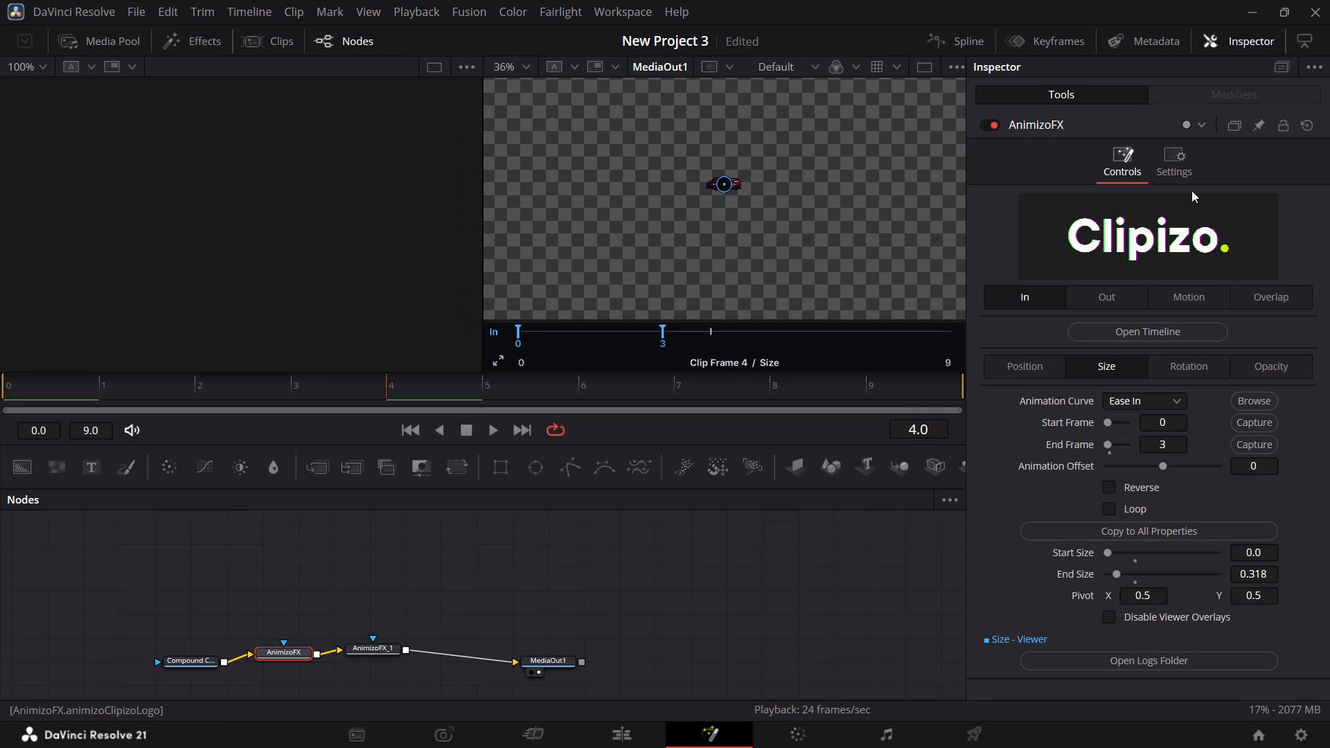
pyautogui.click(1193, 172)
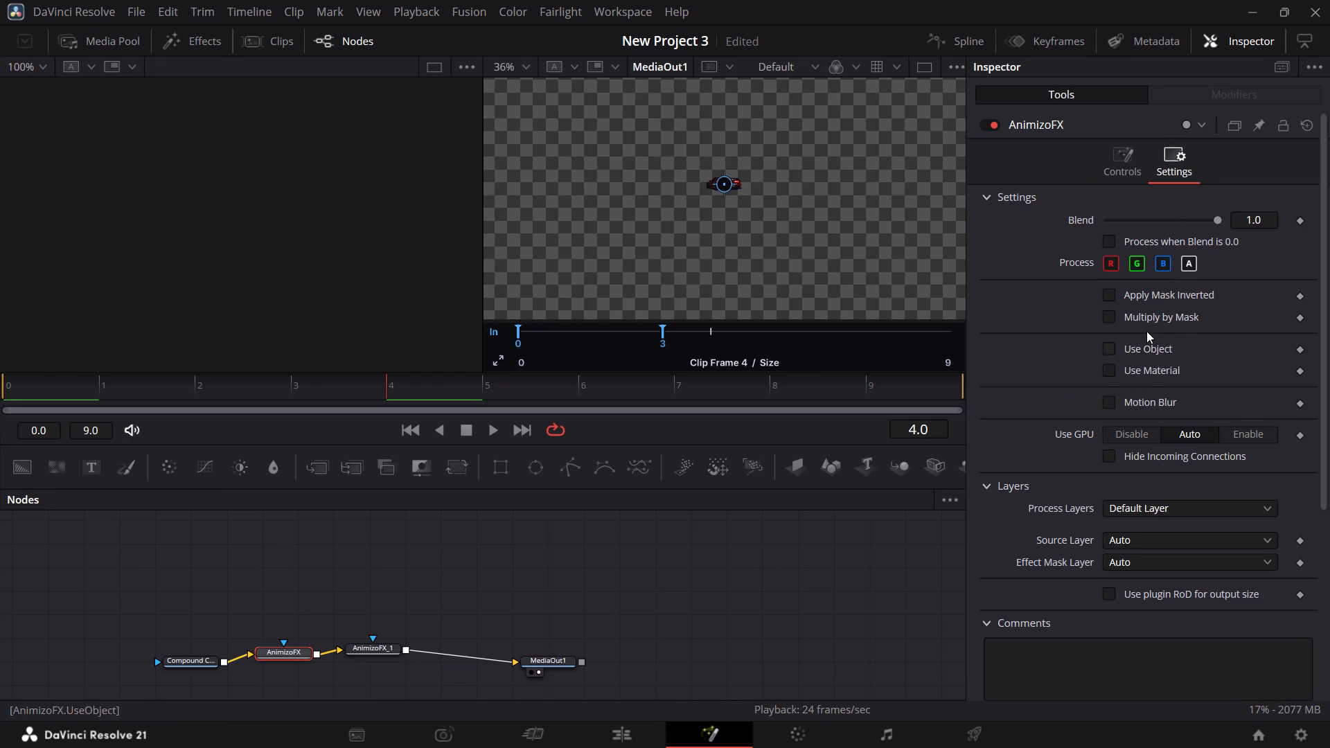
pyautogui.click(1117, 402)
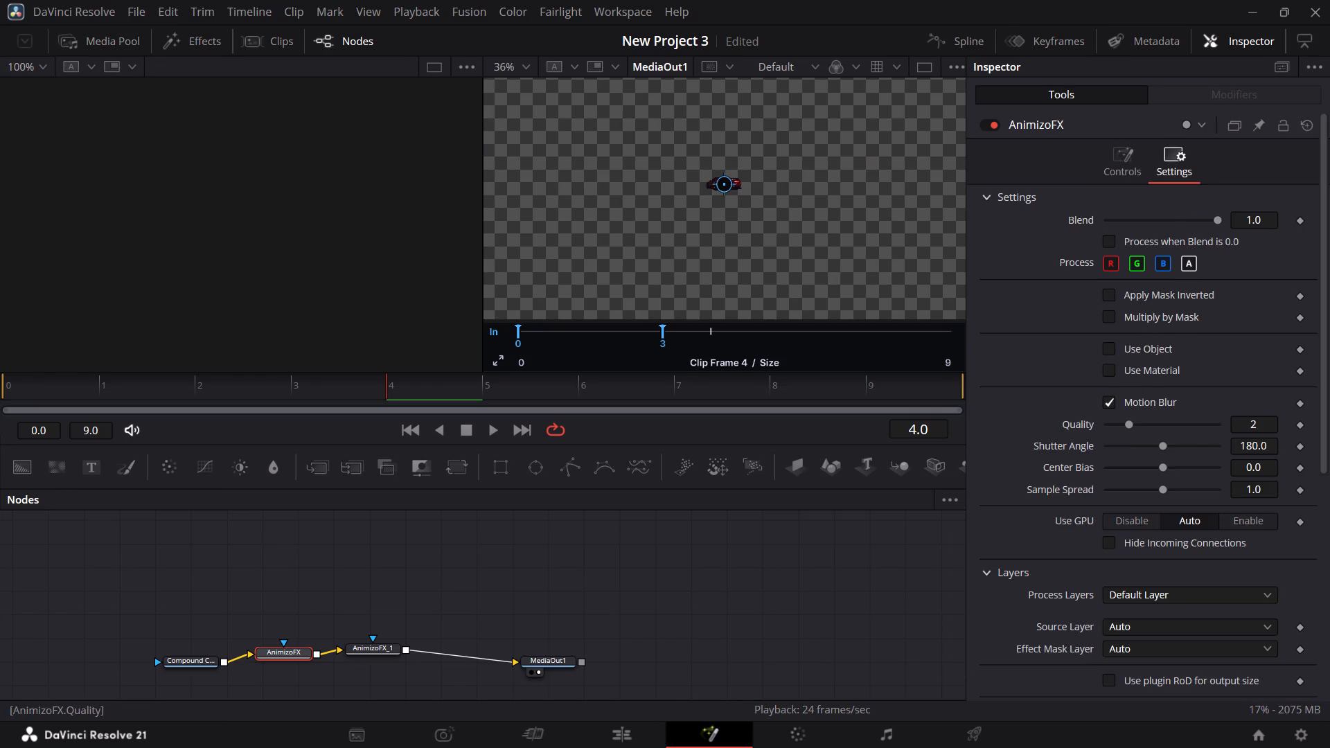
pyautogui.moveTo(1128, 423); pyautogui.dragTo(1176, 428)
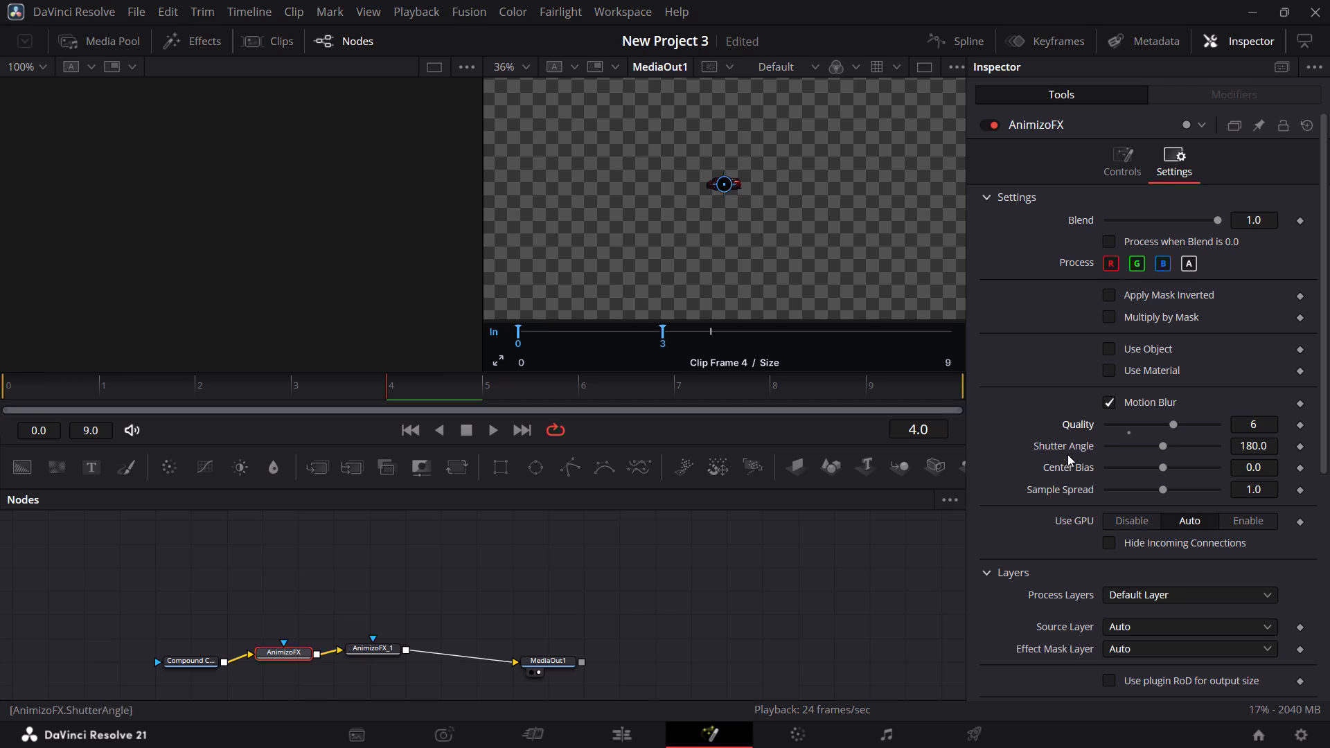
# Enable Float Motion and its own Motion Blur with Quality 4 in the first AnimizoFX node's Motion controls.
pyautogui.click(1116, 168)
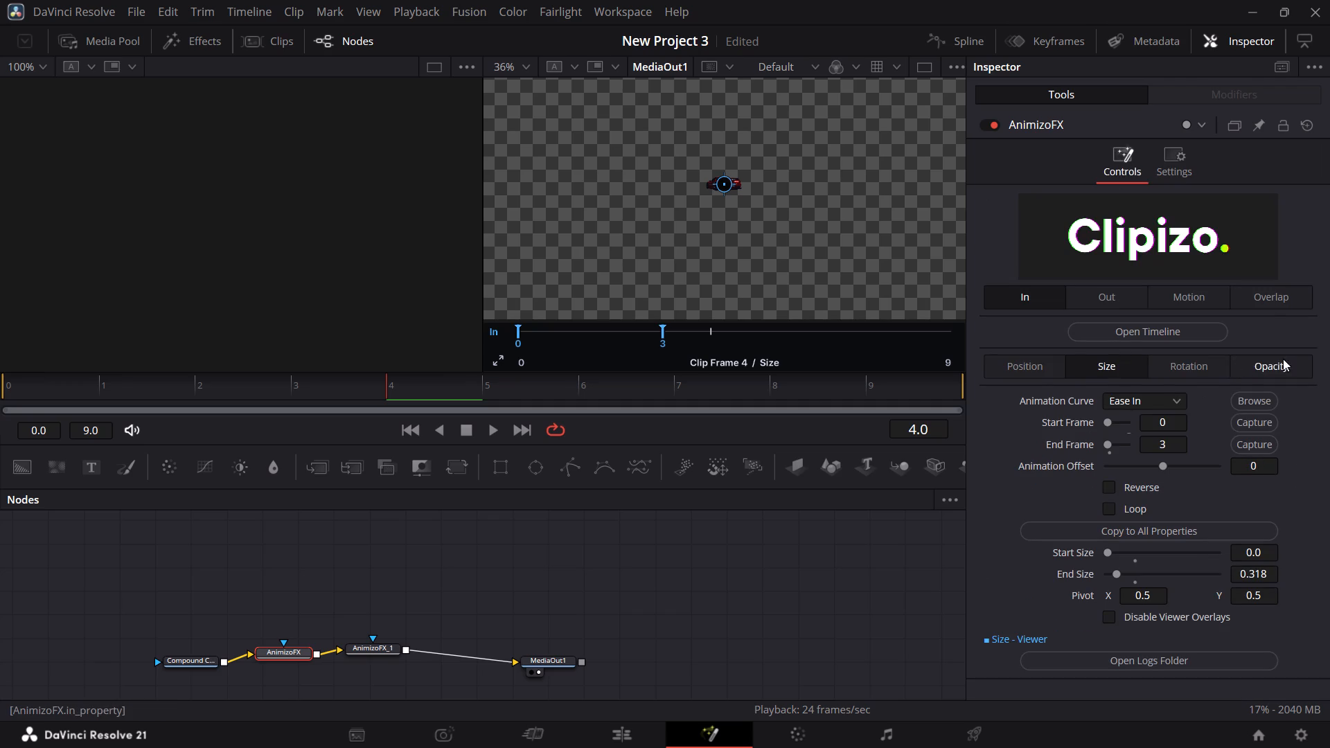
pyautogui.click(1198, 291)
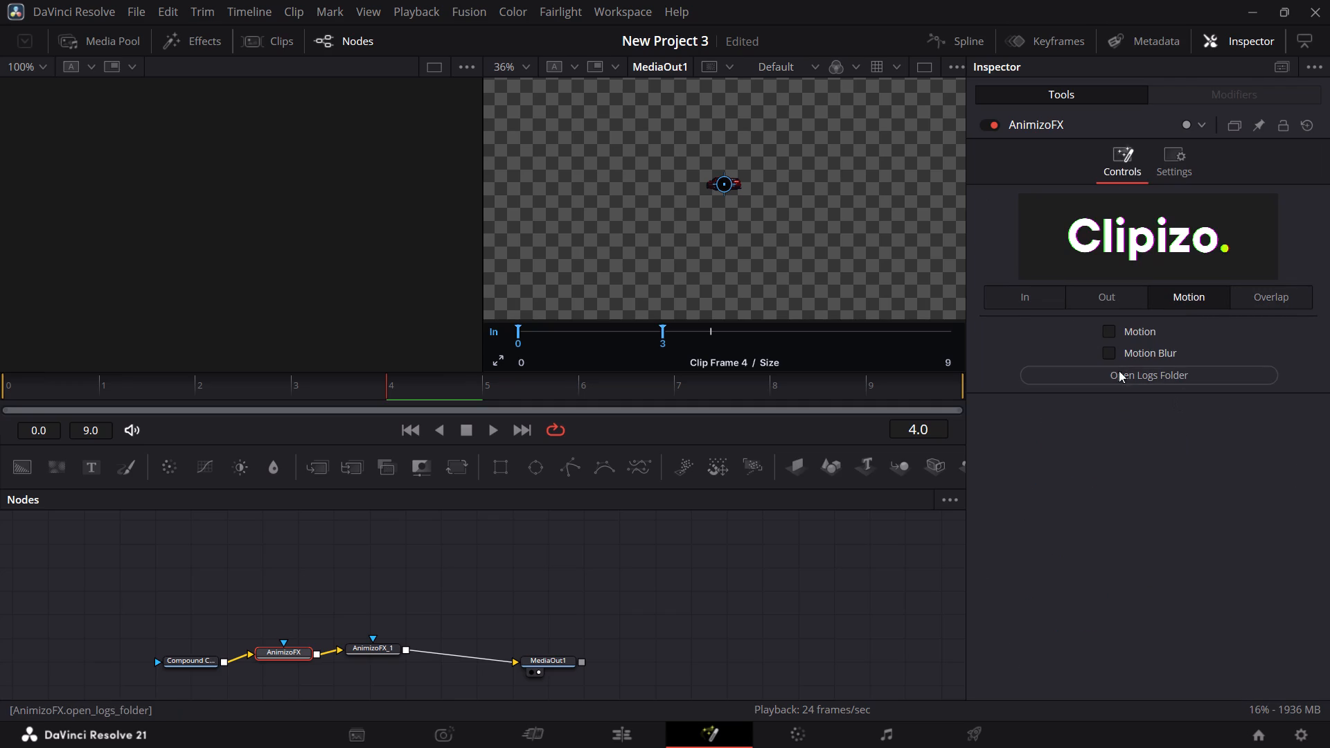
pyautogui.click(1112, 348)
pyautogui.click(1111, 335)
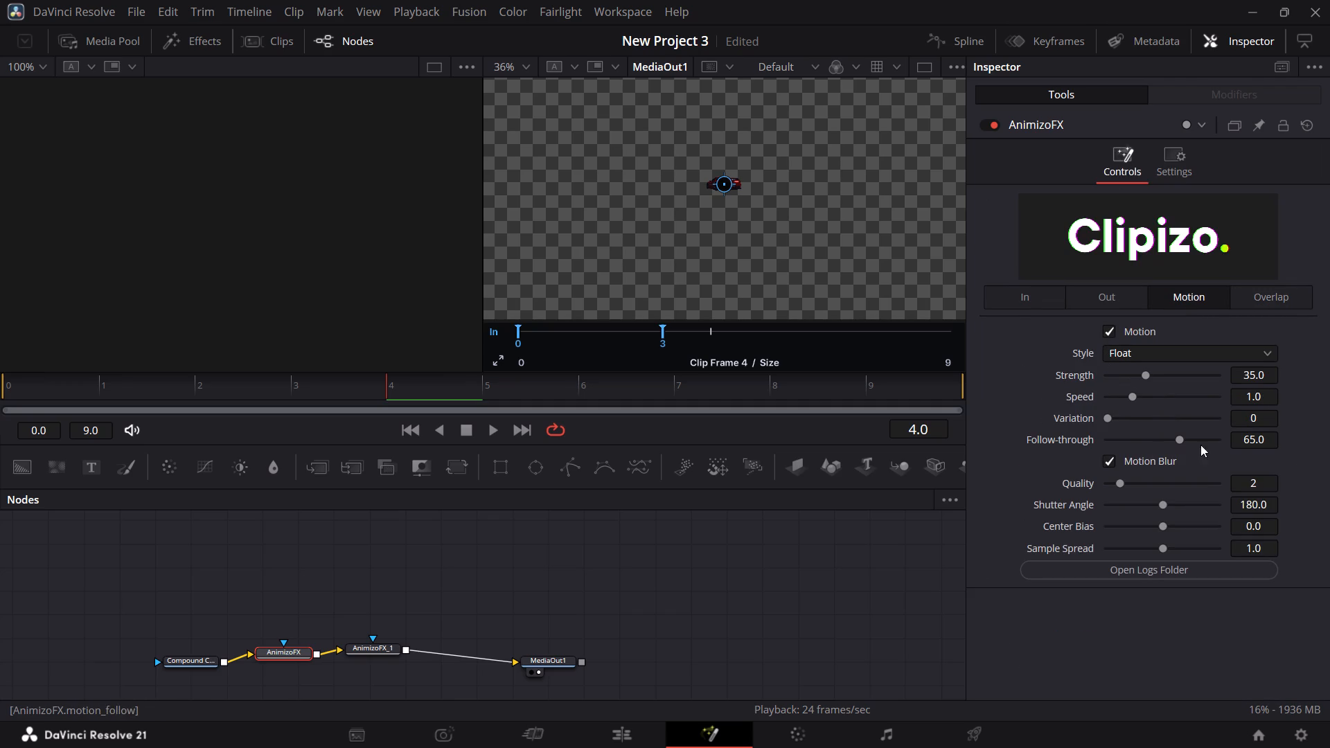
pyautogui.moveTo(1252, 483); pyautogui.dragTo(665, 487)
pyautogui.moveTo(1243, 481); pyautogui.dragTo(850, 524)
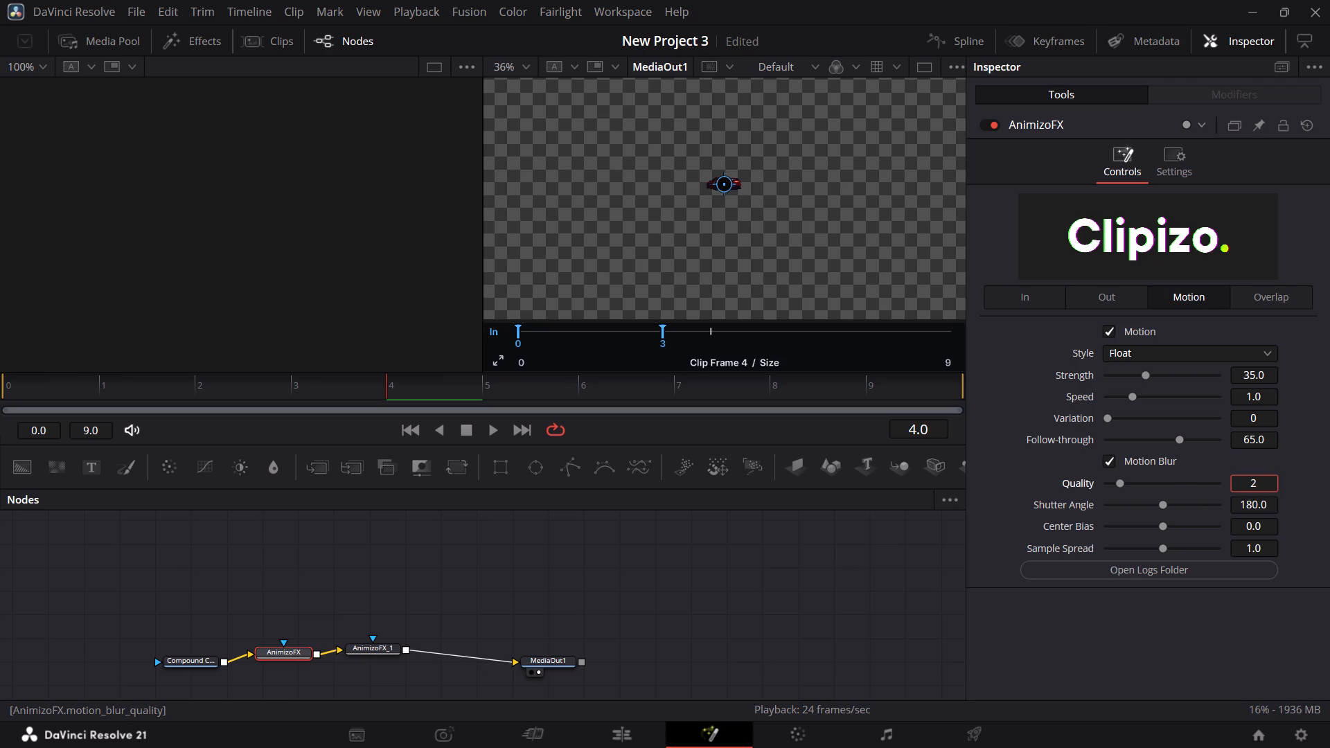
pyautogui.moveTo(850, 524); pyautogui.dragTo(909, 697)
# Return to the edit timeline and replay the section around Compound Clip 2 to review the motion and blur.
pyautogui.click(617, 728)
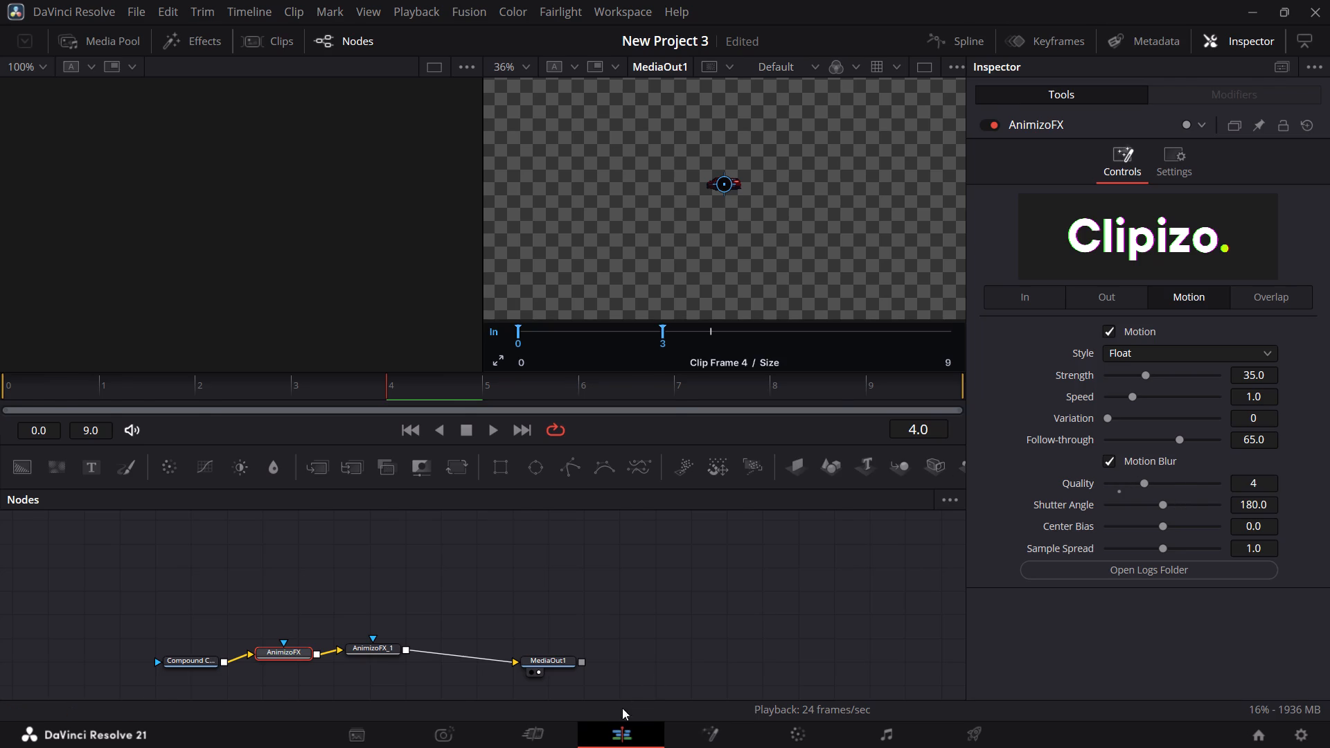
pyautogui.click(682, 456)
pyautogui.press('space')
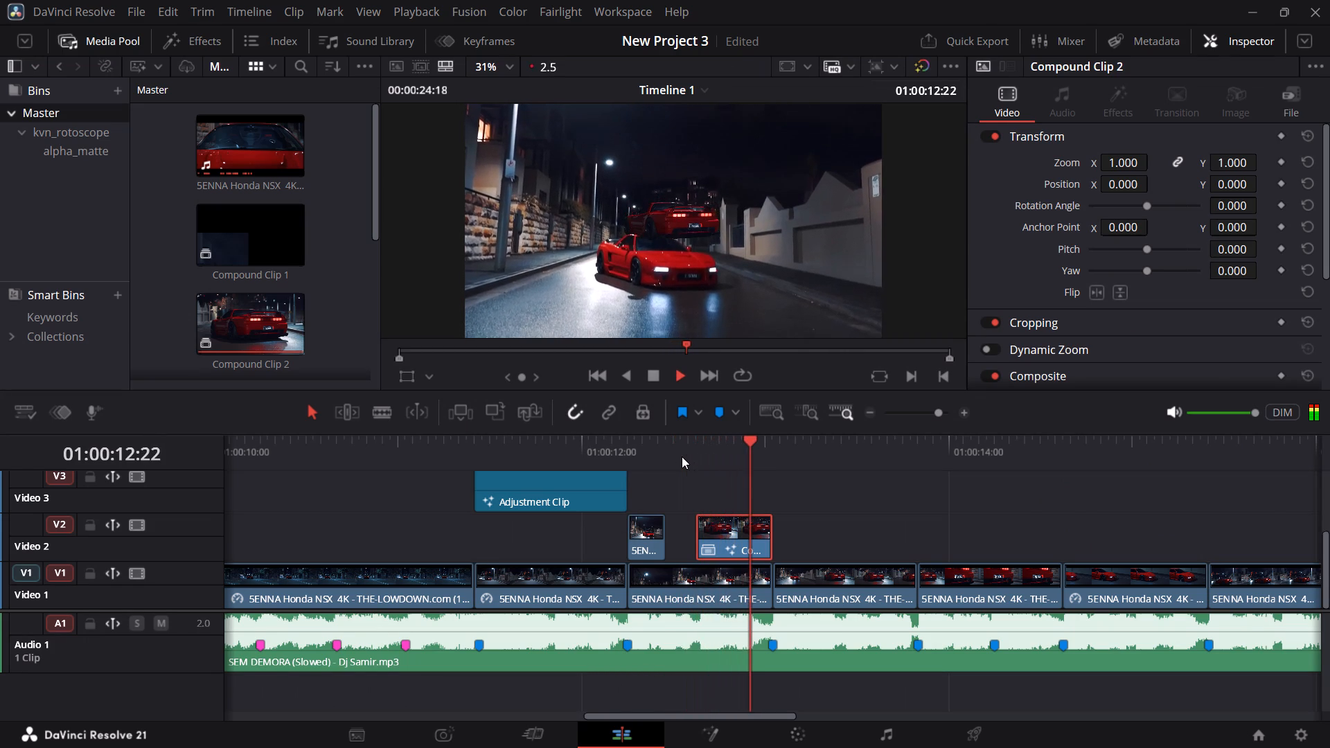
pyautogui.click(596, 442)
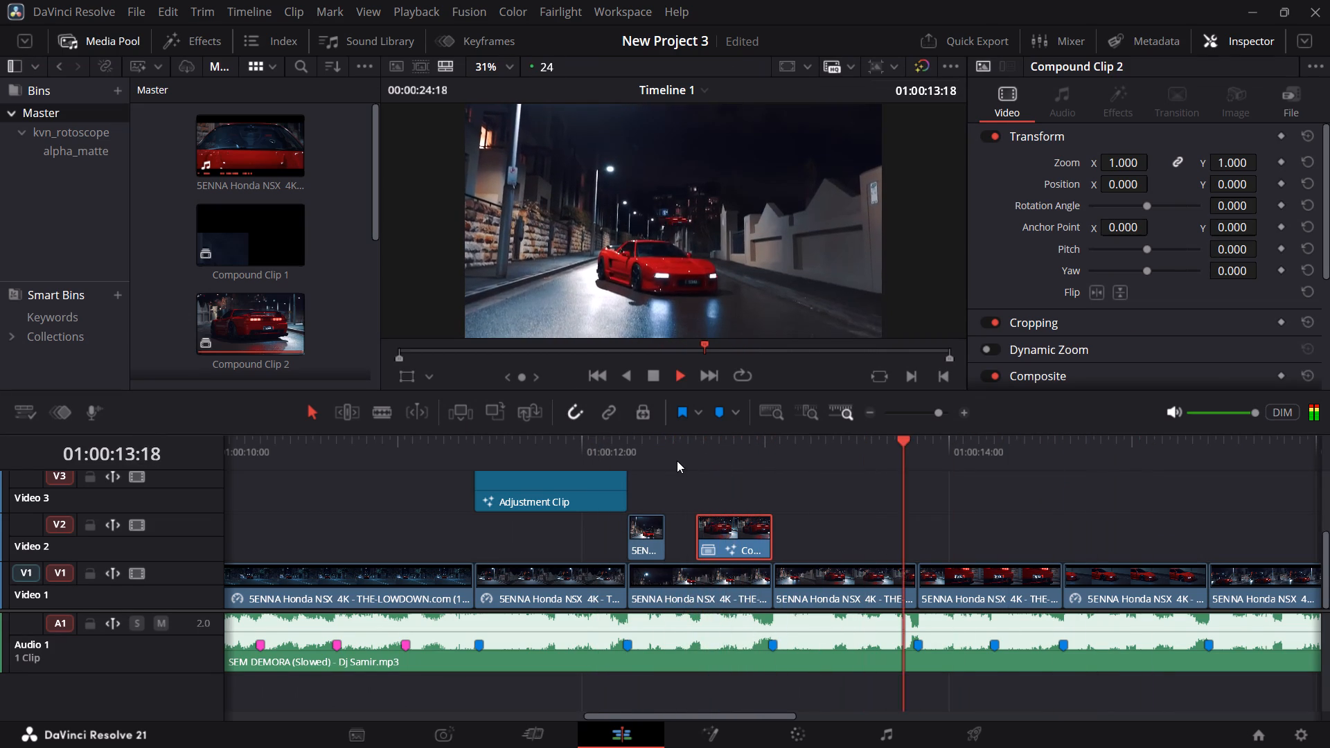
pyautogui.press('space')
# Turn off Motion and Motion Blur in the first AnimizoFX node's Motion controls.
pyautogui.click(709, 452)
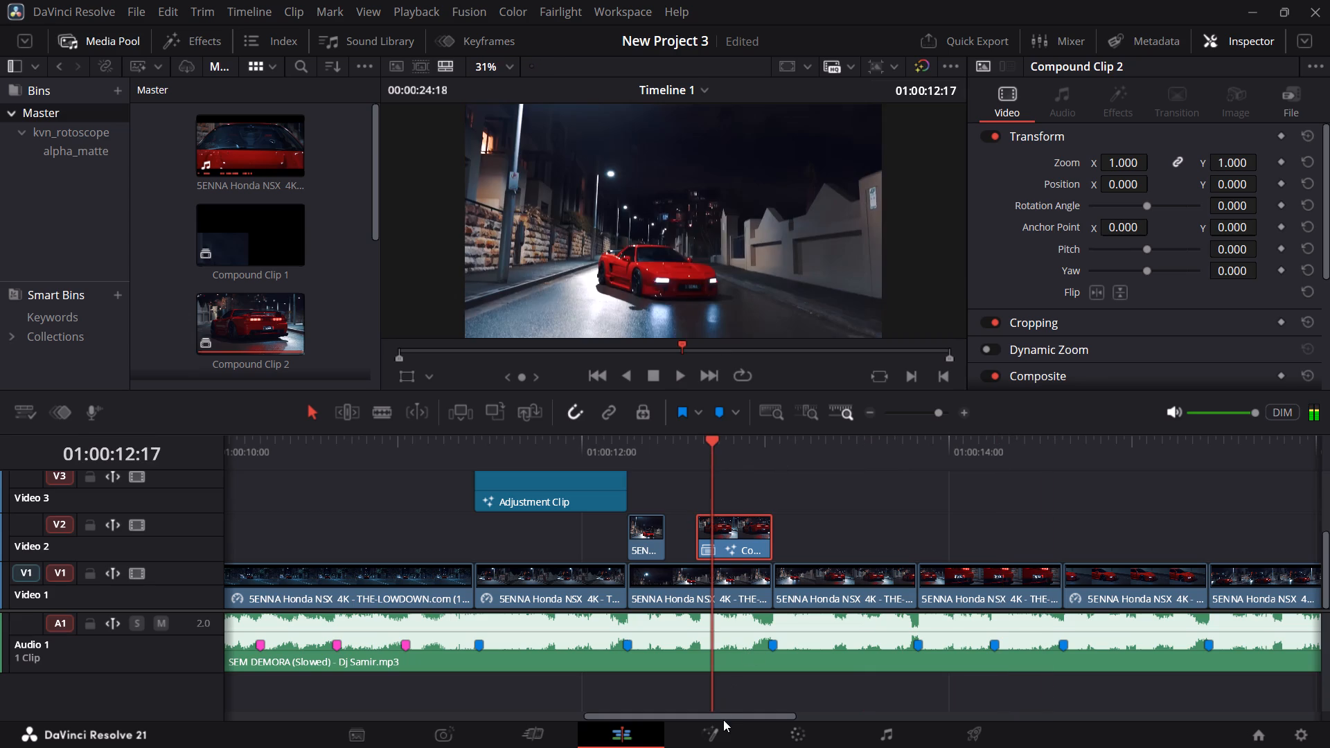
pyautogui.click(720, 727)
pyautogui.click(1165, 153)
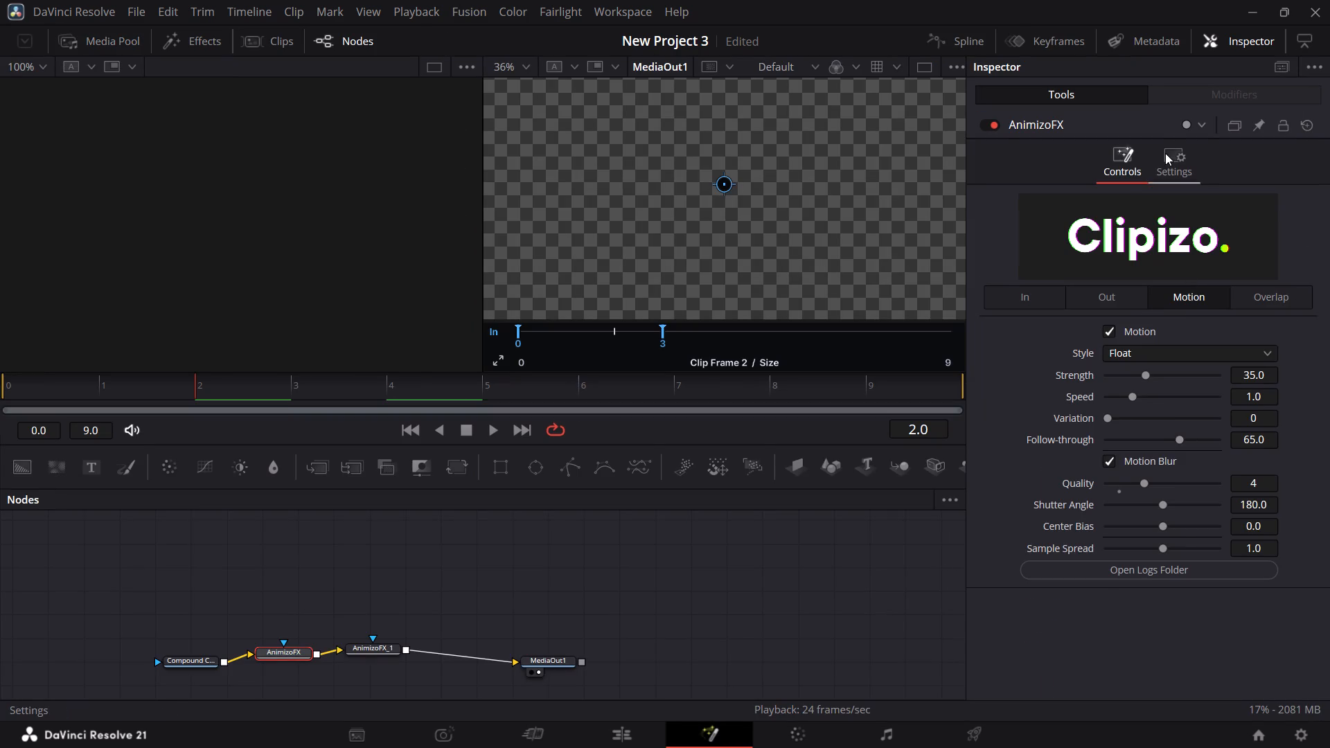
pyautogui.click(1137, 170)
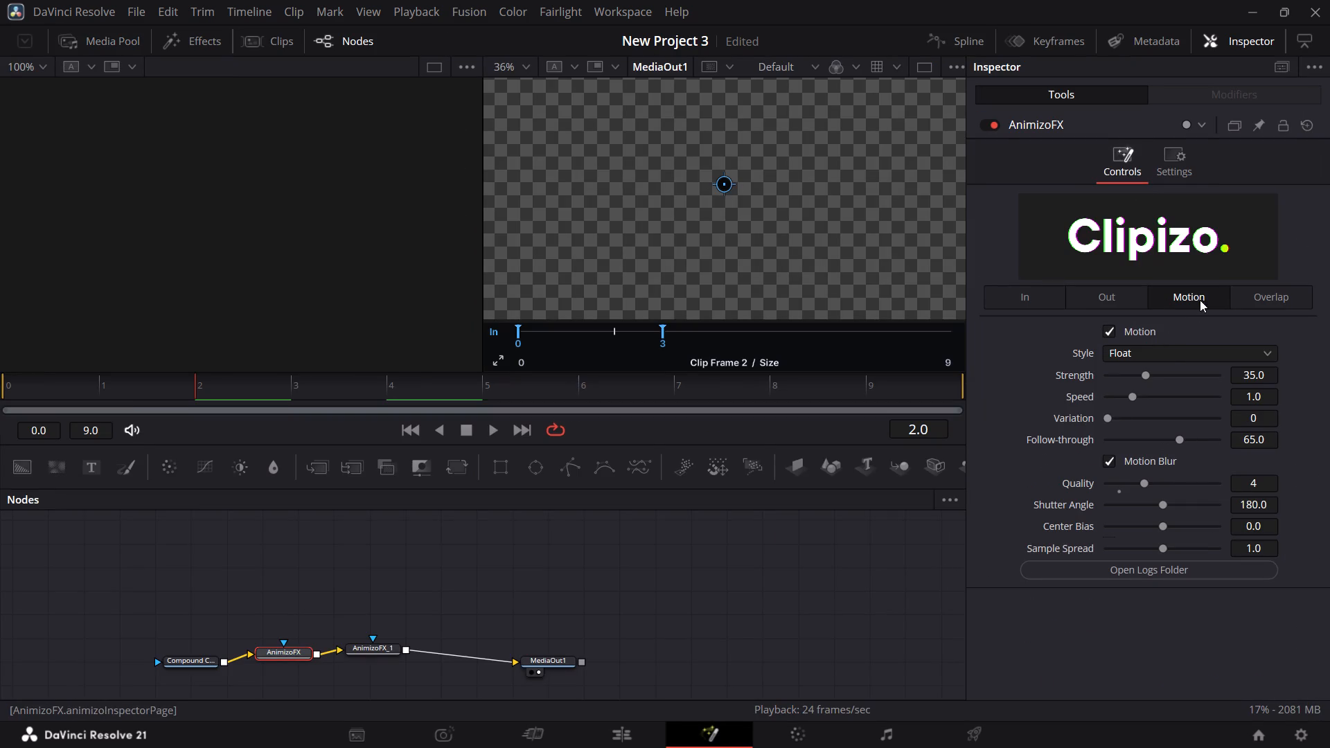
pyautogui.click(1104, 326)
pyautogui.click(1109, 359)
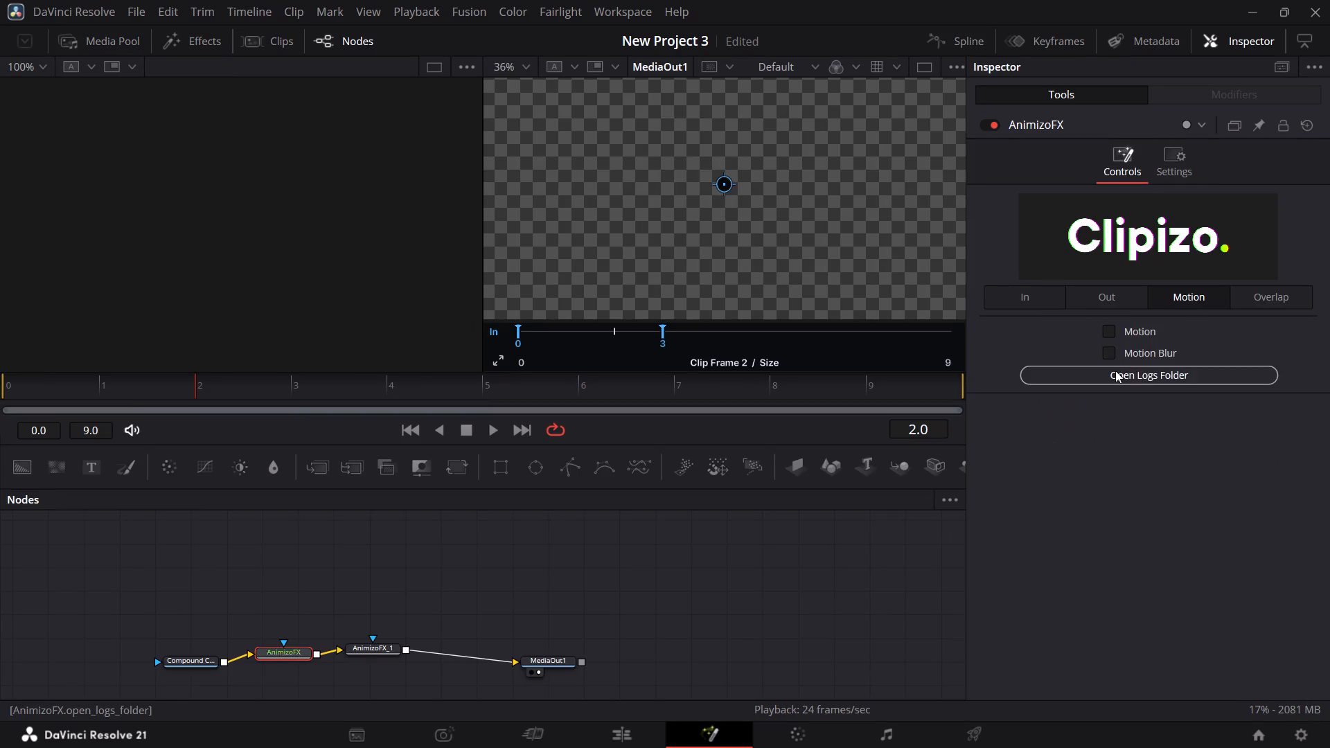
# Return to the edit timeline and replay from before Compound Clip 2 to review the size-in without the Motion effect.
pyautogui.click(633, 727)
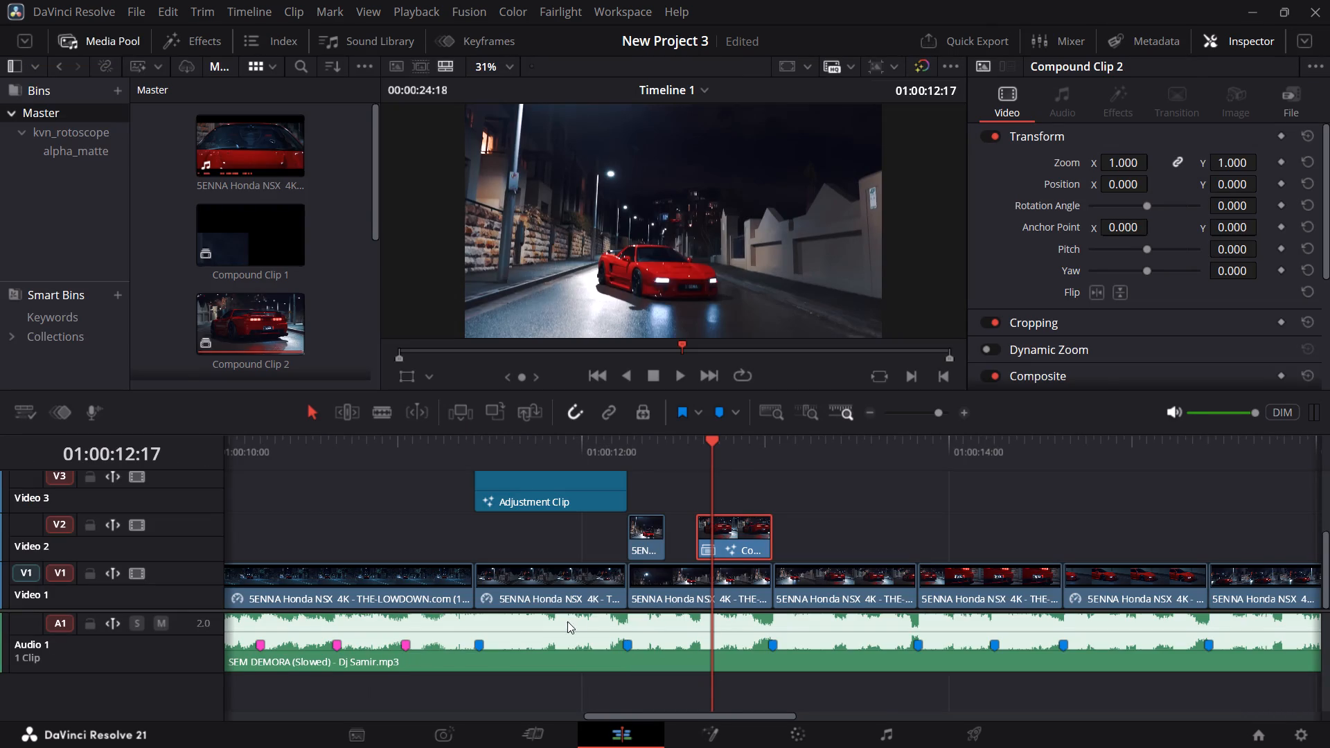
pyautogui.click(615, 452)
pyautogui.press('space')
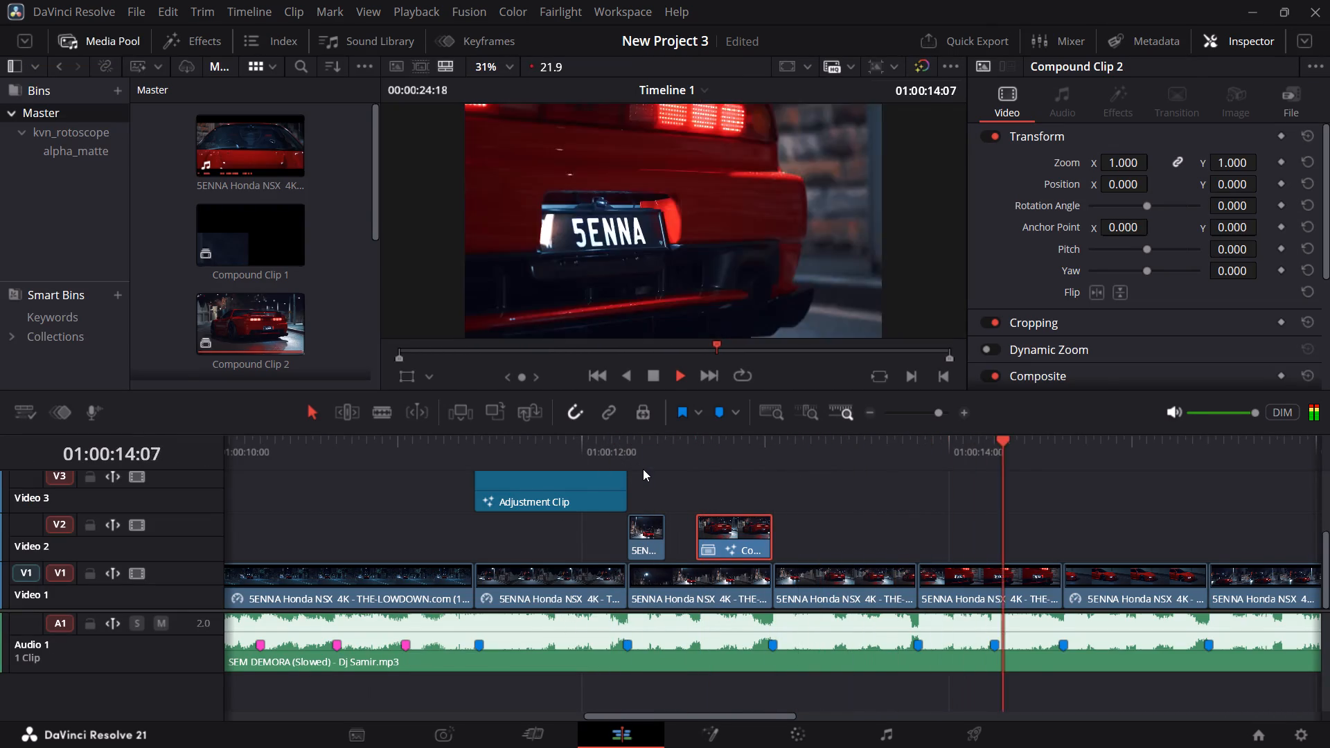
pyautogui.click(506, 449)
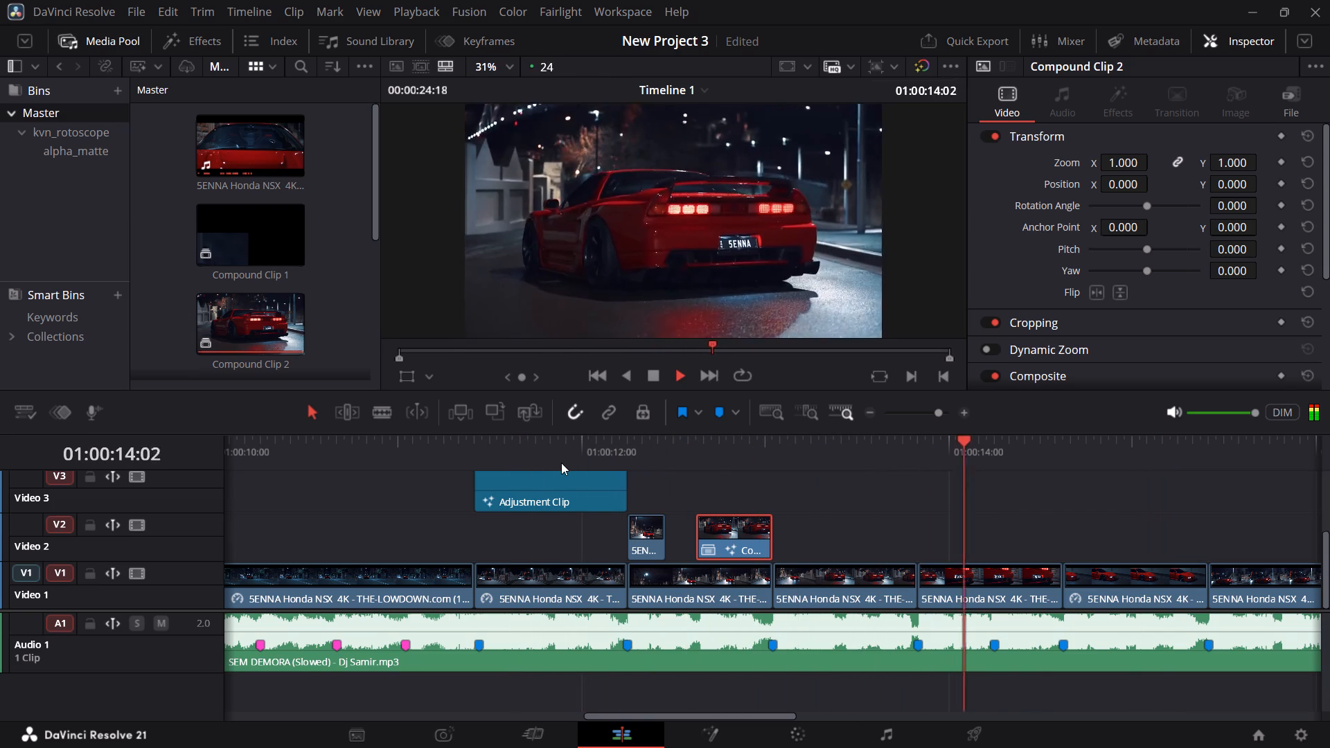
pyautogui.press('space')
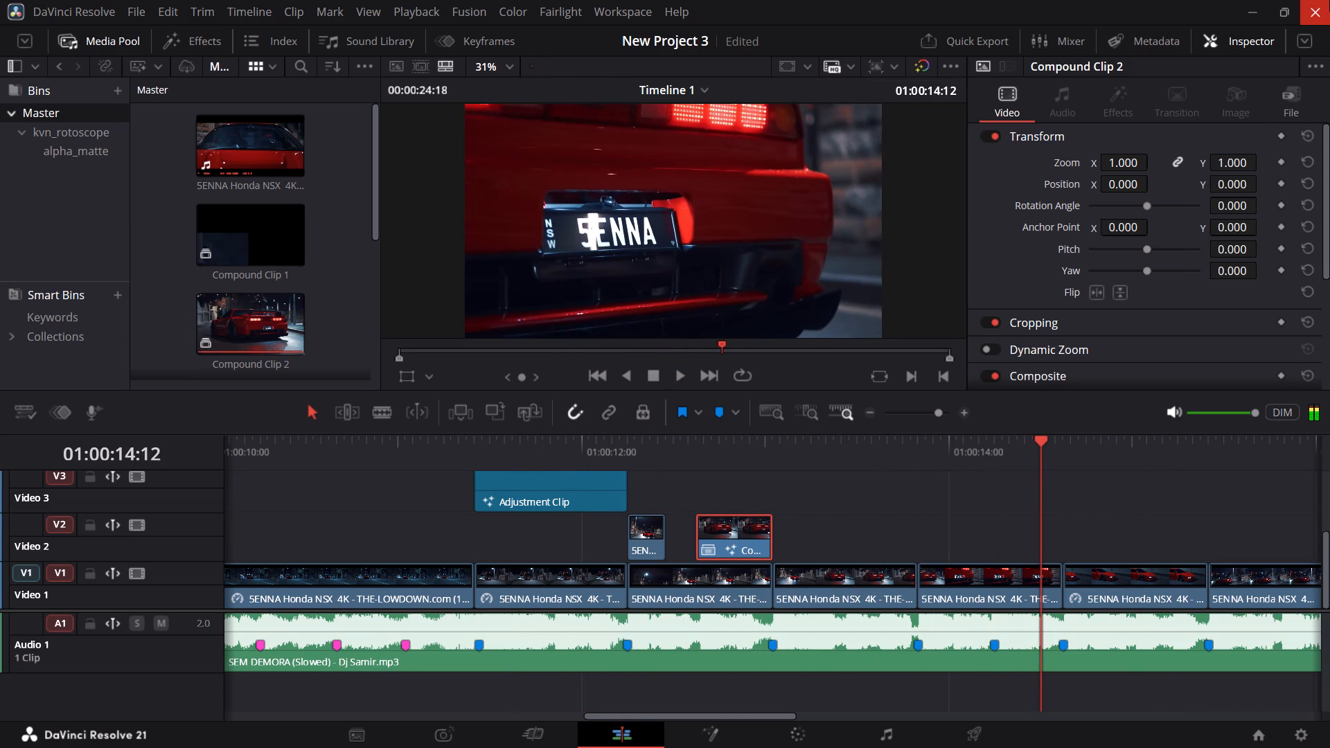